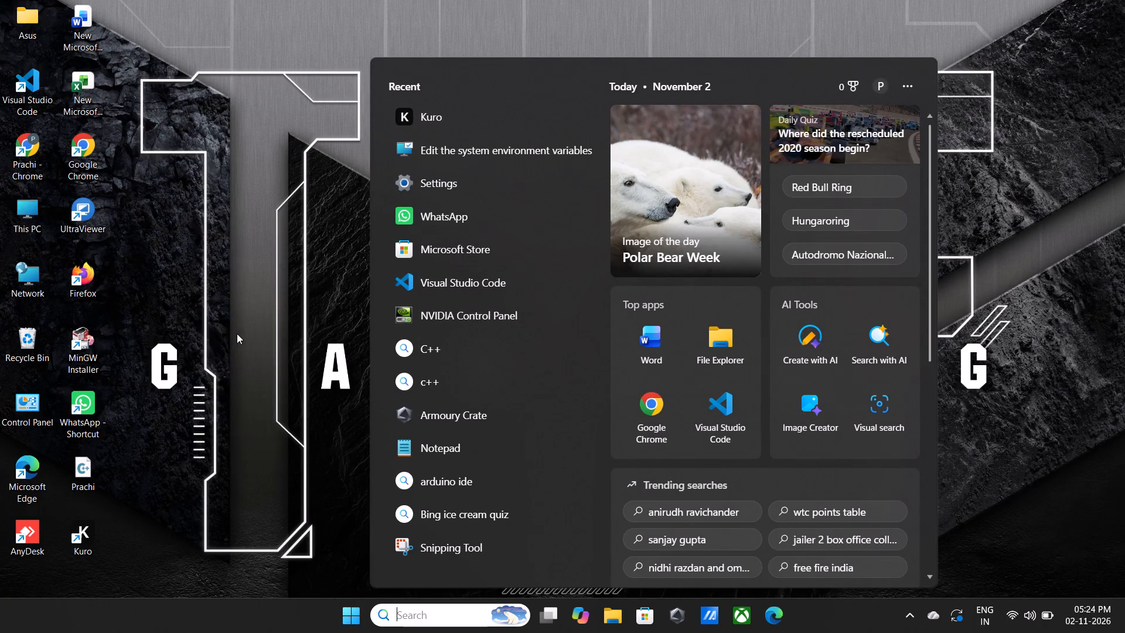
Dismiss the open search pane and launch the Kuro application from its desktop shortcut.
{"action": "left_click", "coordinate": [80, 527]}
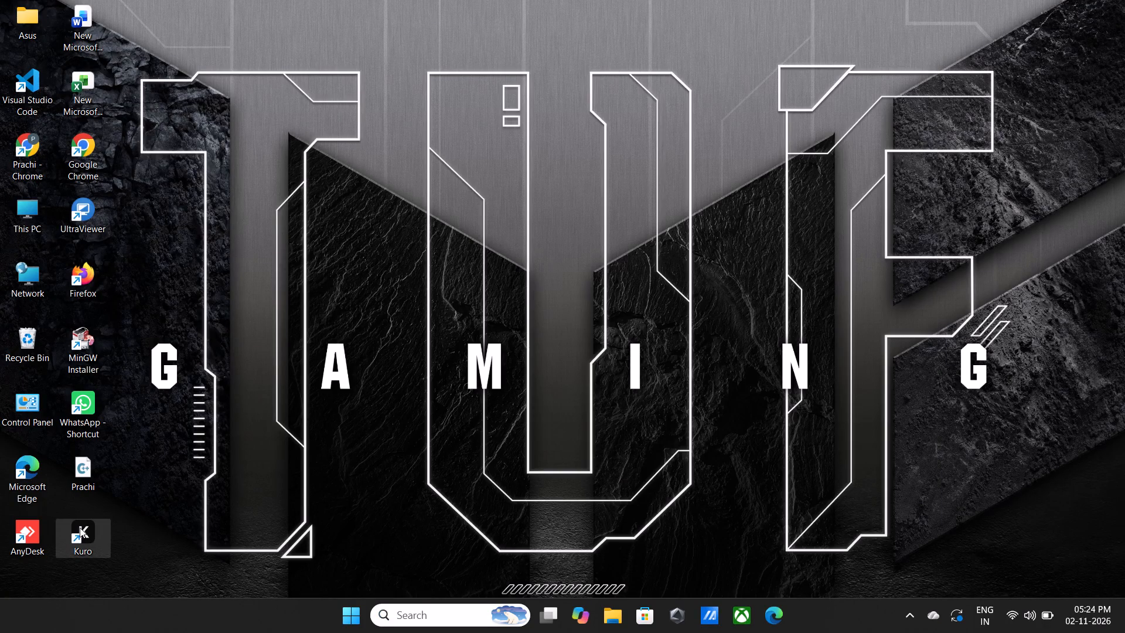
{"action": "double_click", "coordinate": [80, 527]}
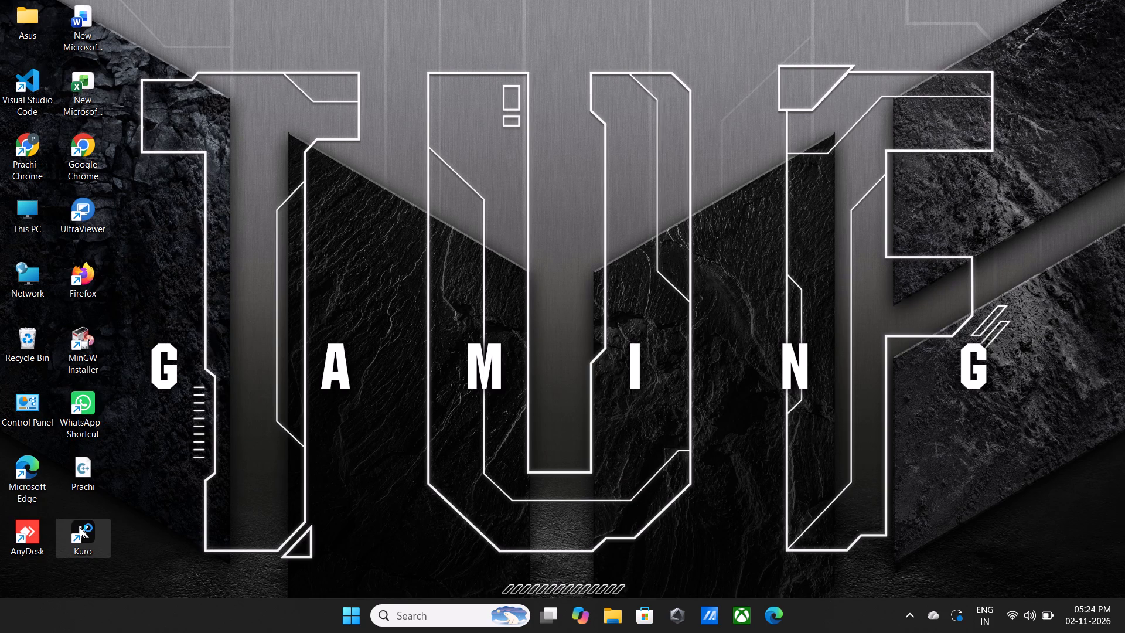
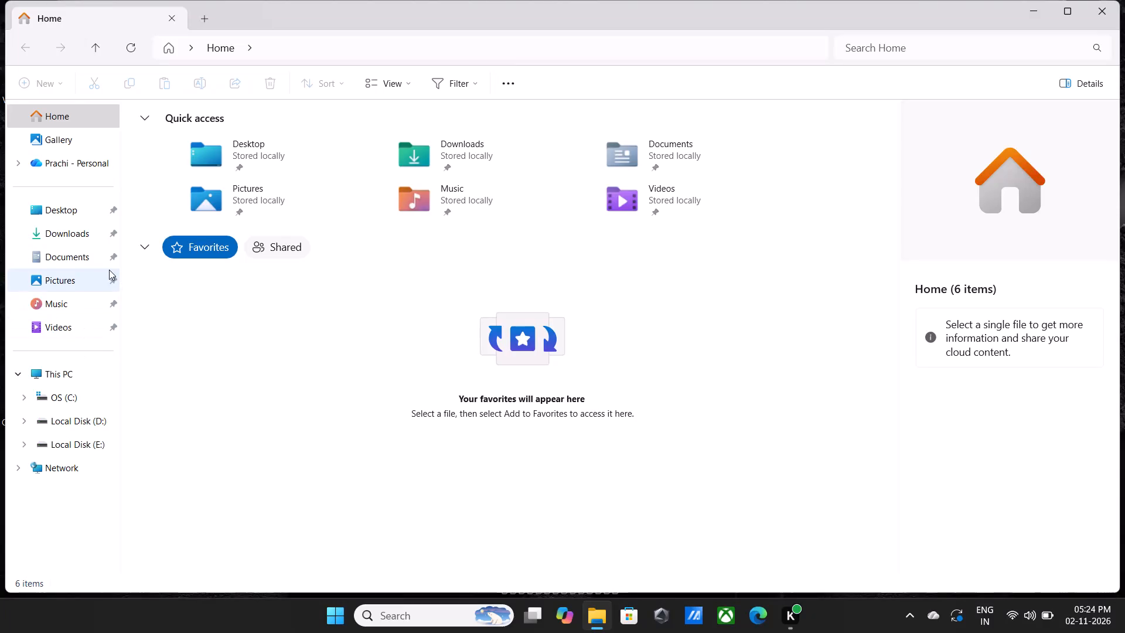
Open the Word document Activity_1-10_Combined LL from the Downloads folder.
{"action": "left_click", "coordinate": [109, 270]}
{"action": "left_click", "coordinate": [103, 254]}
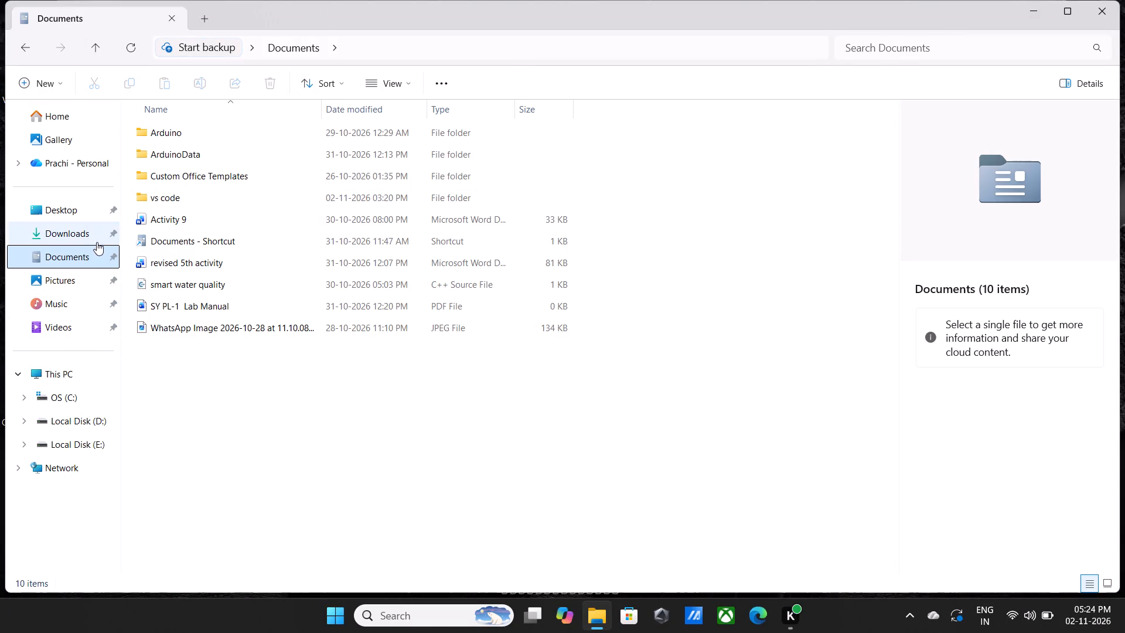
{"action": "left_click", "coordinate": [95, 233]}
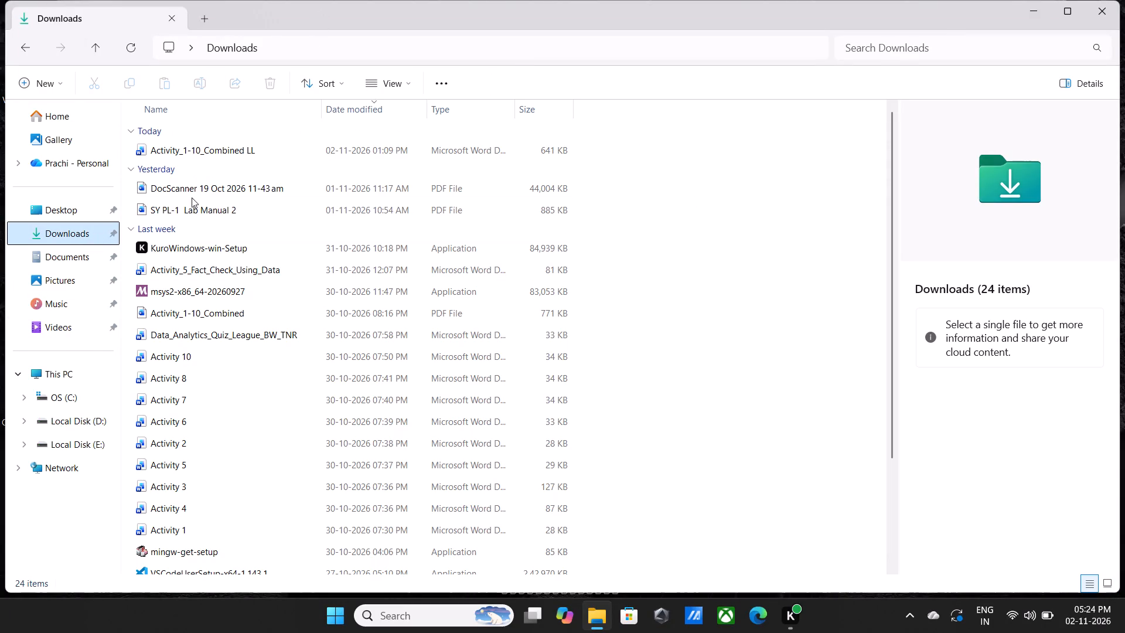
{"action": "left_click", "coordinate": [235, 146]}
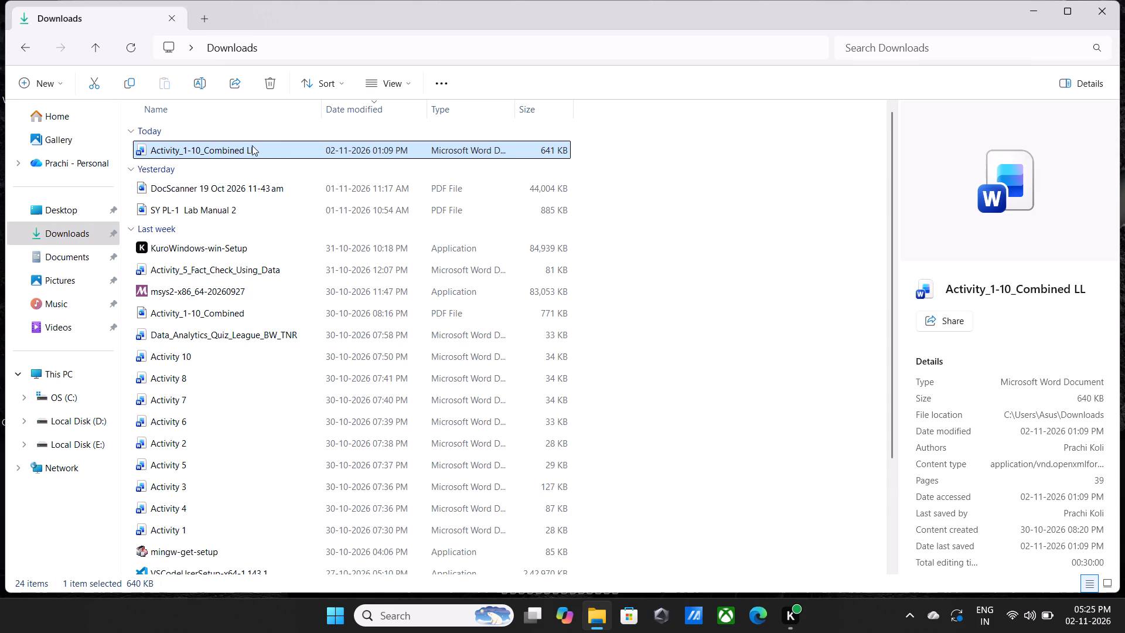
{"action": "double_click", "coordinate": [259, 143]}
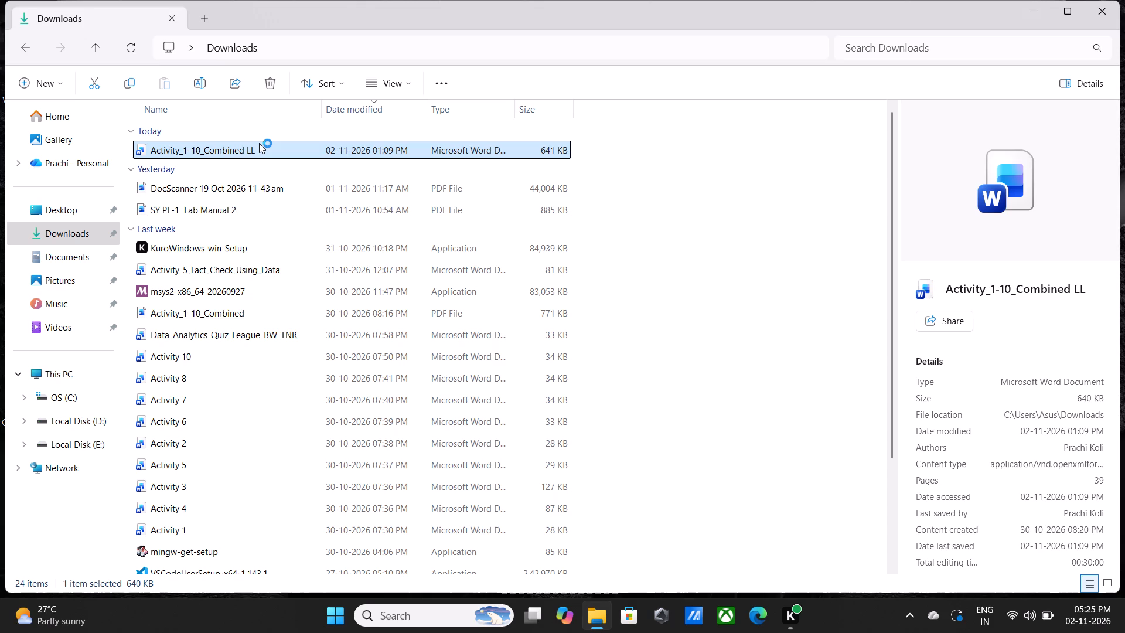
{"action": "left_click", "coordinate": [259, 143]}
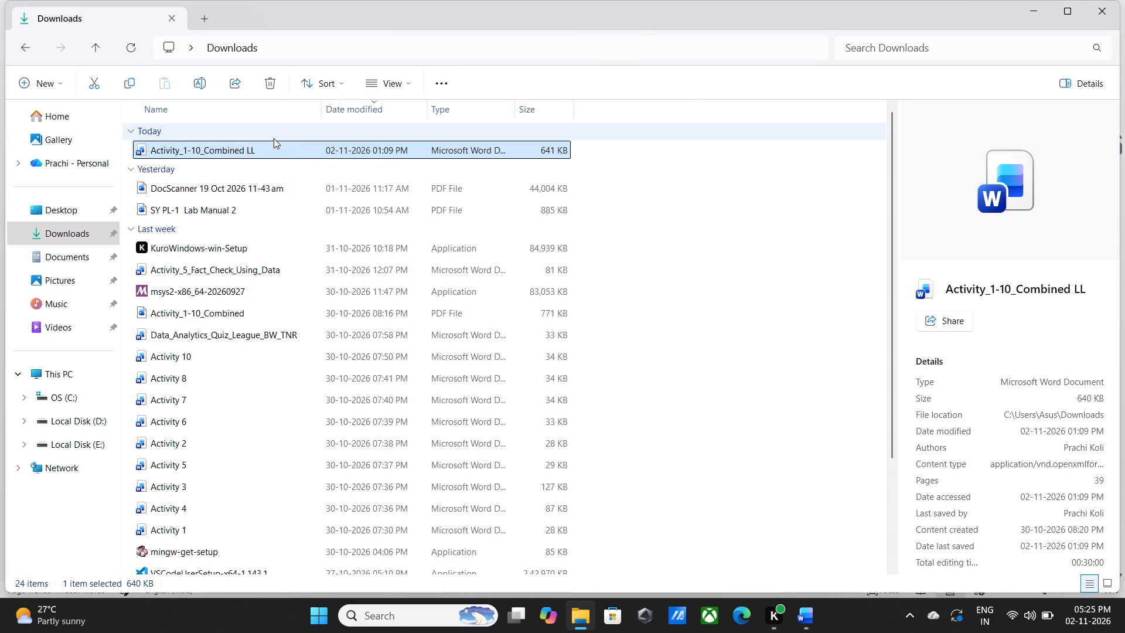
{"action": "left_click", "coordinate": [264, 161]}
{"action": "double_click", "coordinate": [265, 155]}
Apply the Times New Roman font to all text from the "ACTIVITY :- 1" heading through the end of the document.
{"action": "scroll", "coordinate": [421, 216], "scroll_direction": "down", "scroll_amount": 2}
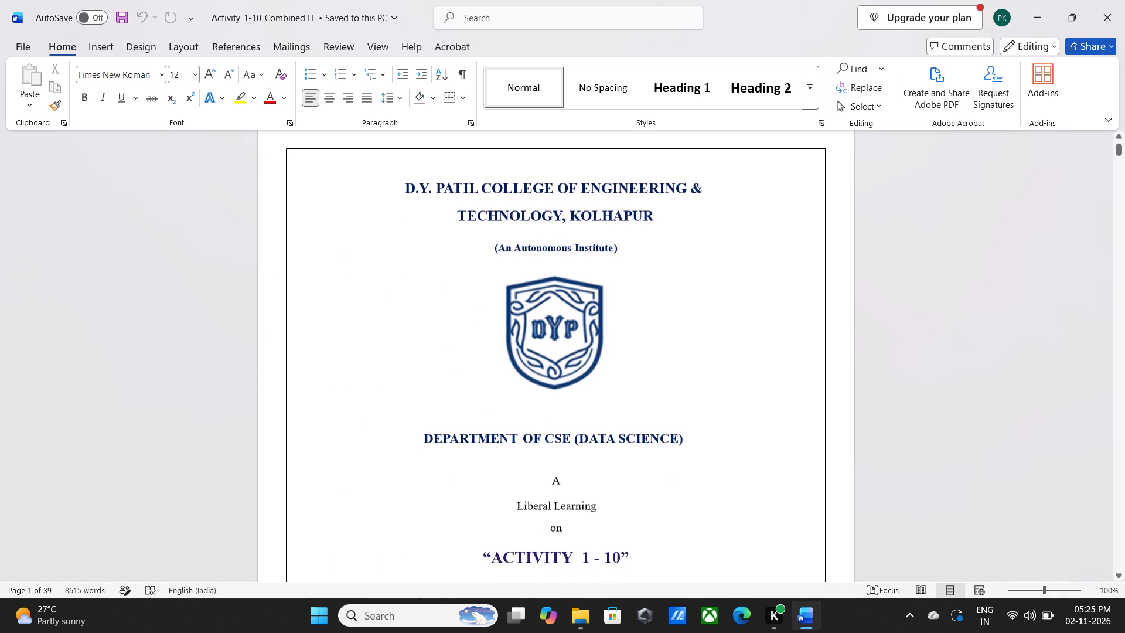
{"action": "scroll", "coordinate": [421, 216], "scroll_direction": "down", "scroll_amount": 6}
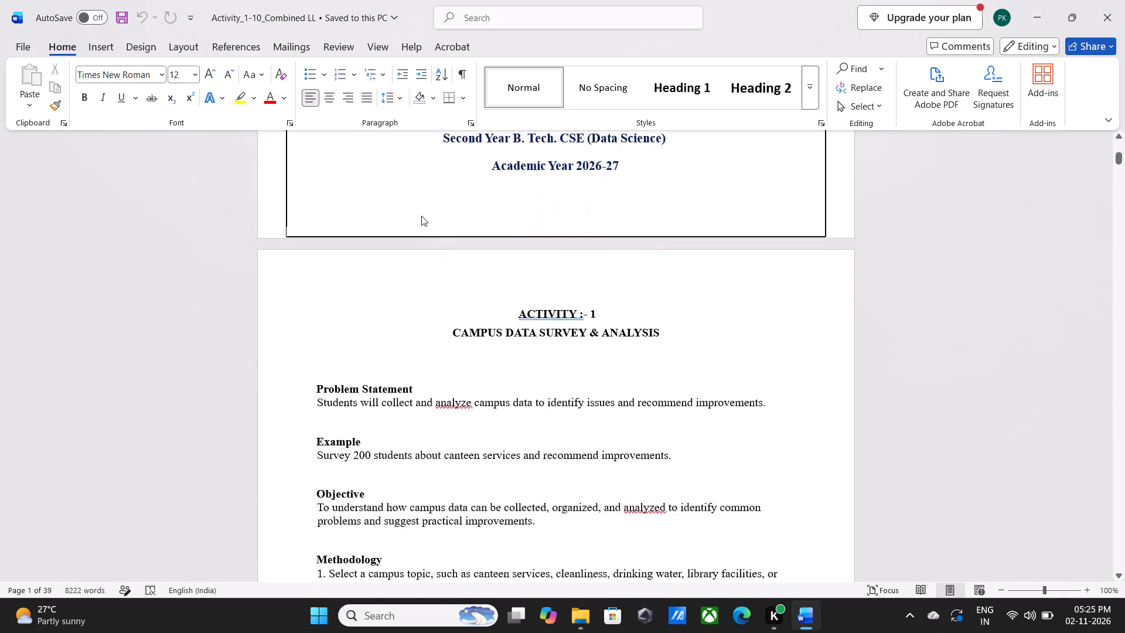
{"action": "scroll", "coordinate": [421, 216], "scroll_direction": "down", "scroll_amount": 5}
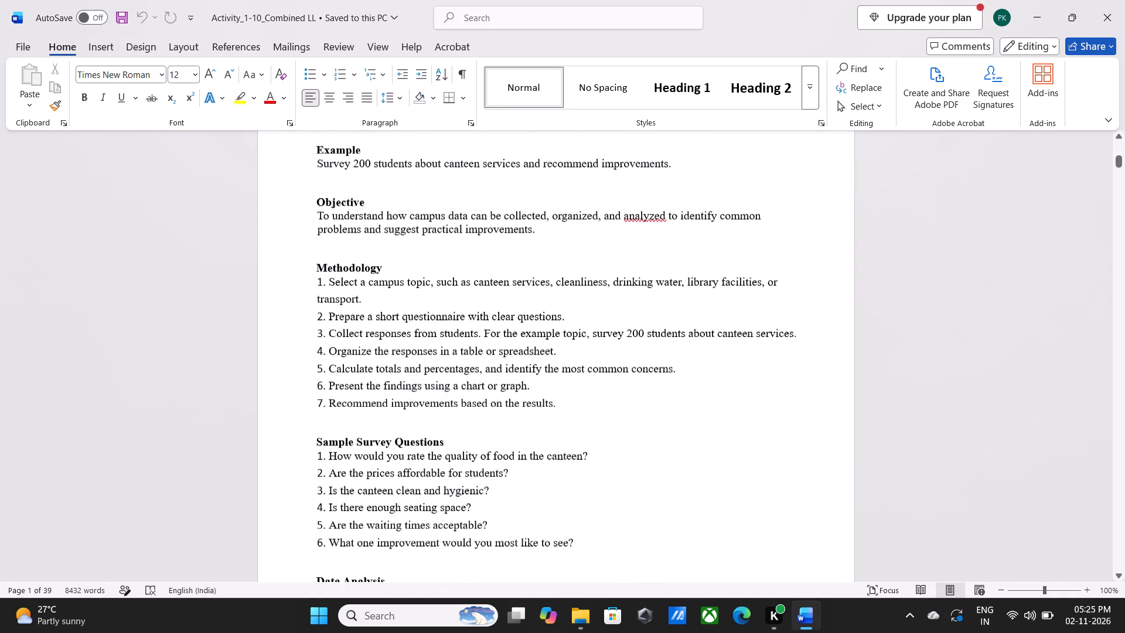
{"action": "scroll", "coordinate": [421, 216], "scroll_direction": "up", "scroll_amount": 3}
{"action": "scroll", "coordinate": [421, 216], "scroll_direction": "down", "scroll_amount": 1}
{"action": "scroll", "coordinate": [448, 464], "scroll_direction": "up", "scroll_amount": 8}
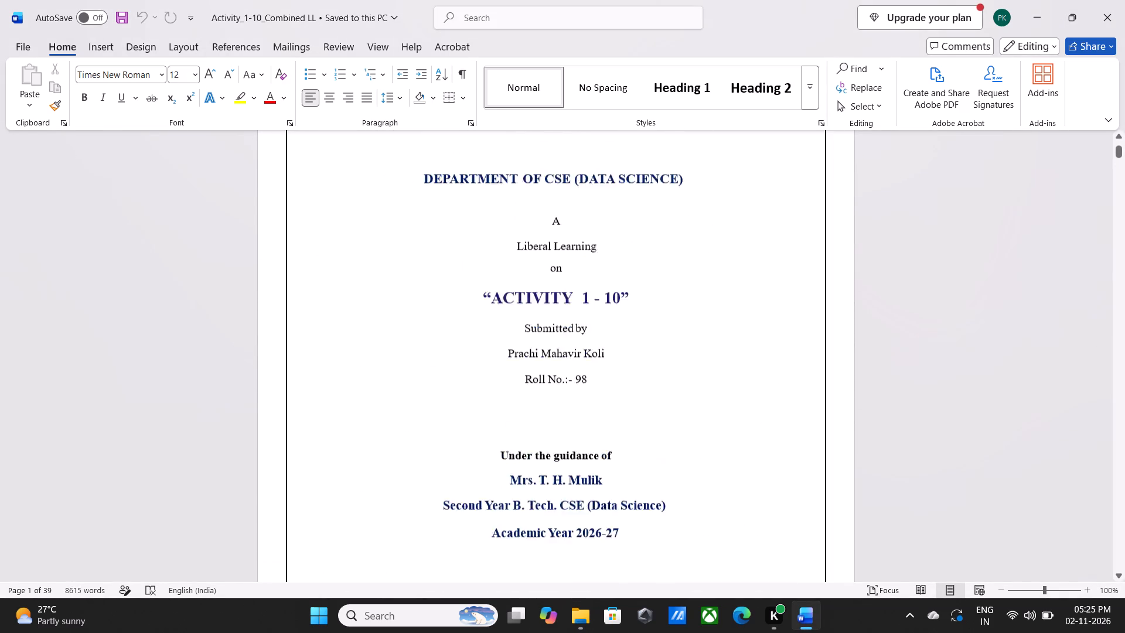
{"action": "scroll", "coordinate": [448, 464], "scroll_direction": "up", "scroll_amount": 3}
{"action": "scroll", "coordinate": [448, 464], "scroll_direction": "down", "scroll_amount": 6}
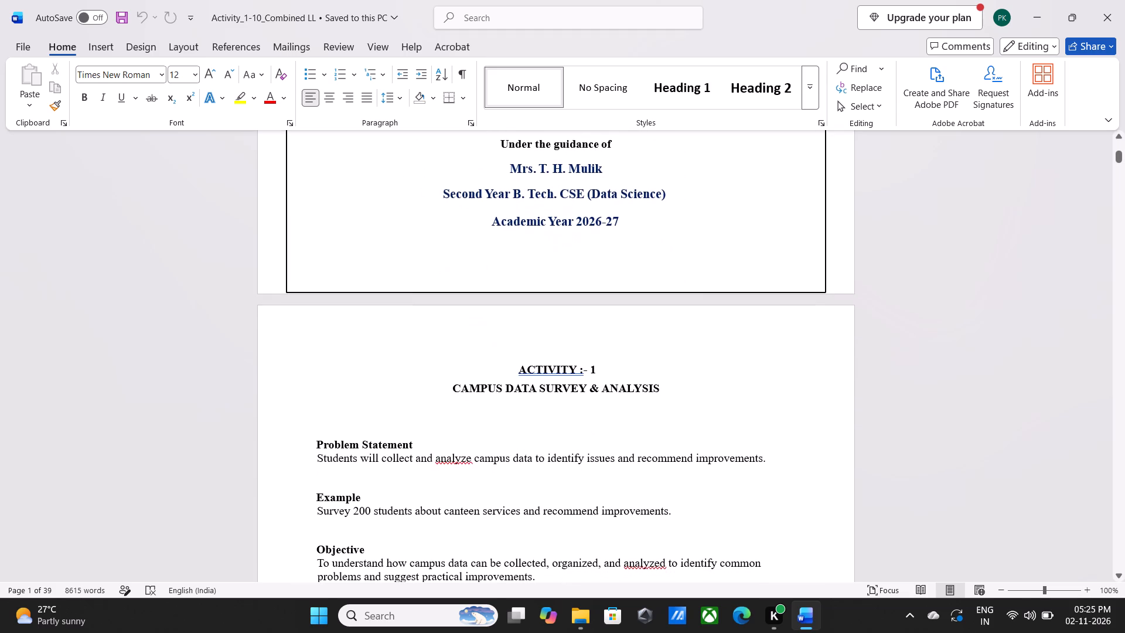
{"action": "left_click", "coordinate": [515, 369]}
{"action": "left_click_drag", "start_coordinate": [515, 369], "coordinate": [792, 632]}
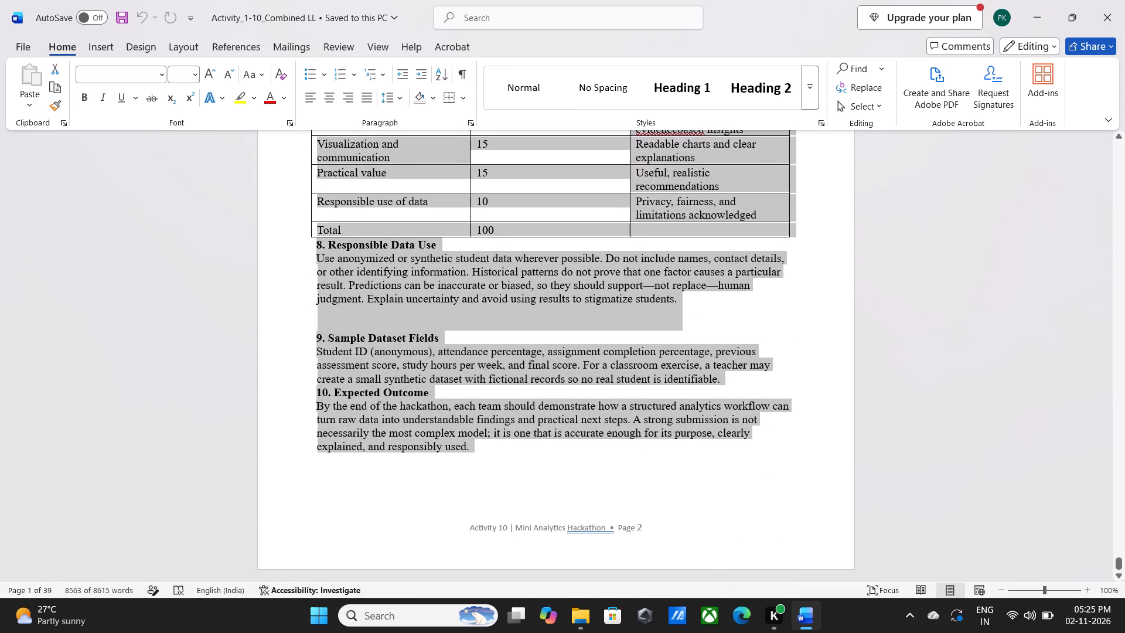
{"action": "left_click", "coordinate": [159, 72]}
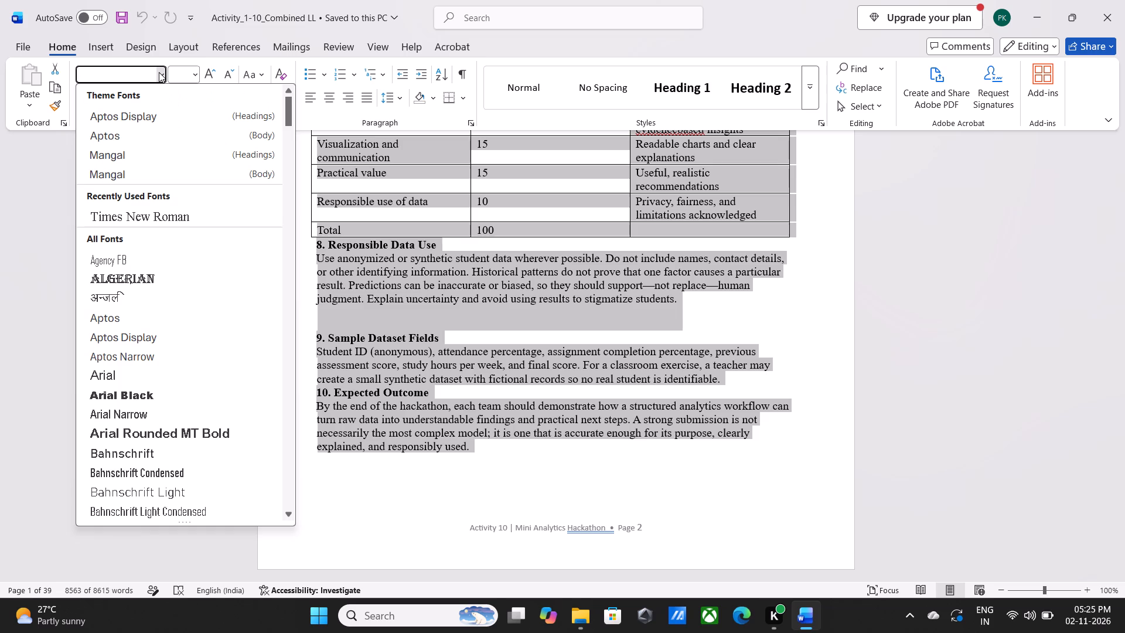
{"action": "left_click", "coordinate": [211, 213]}
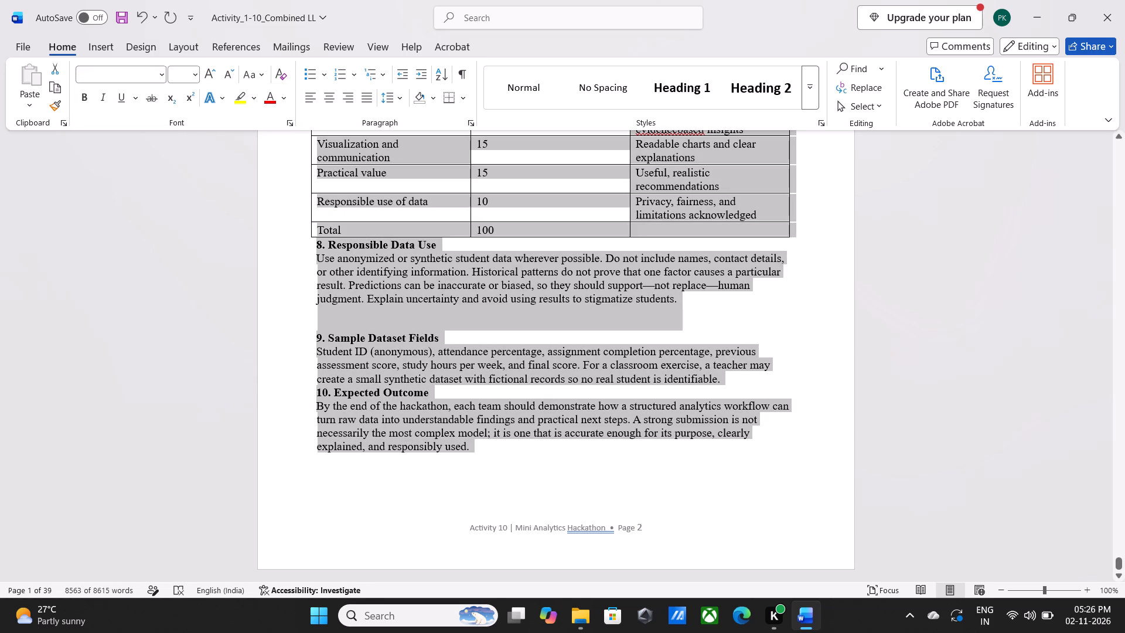
{"action": "left_click", "coordinate": [160, 81]}
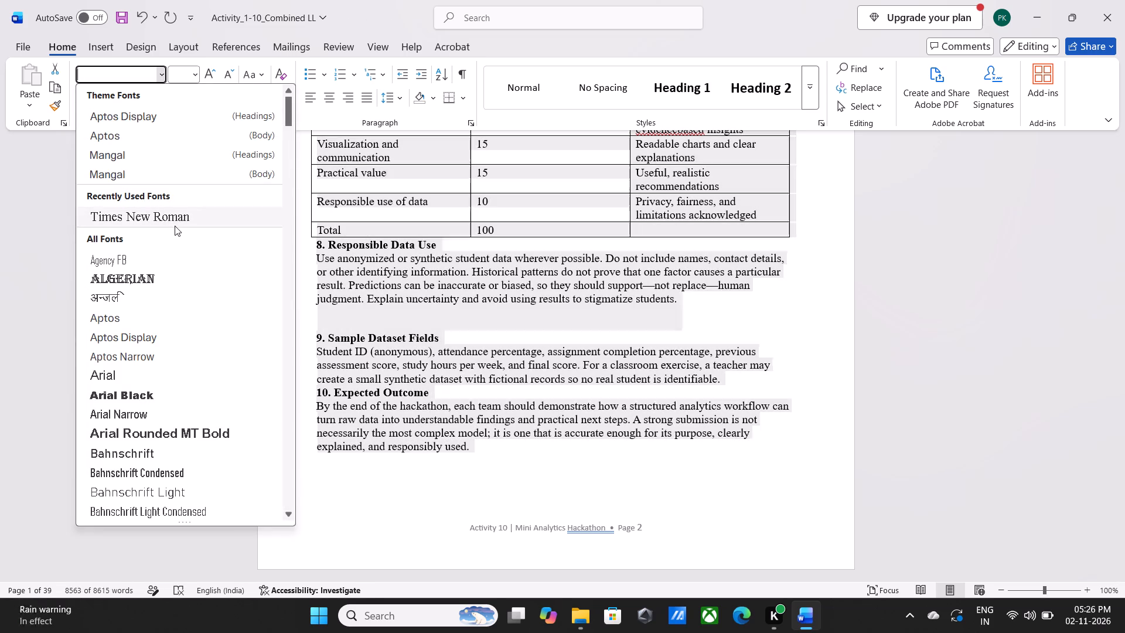
{"action": "double_click", "coordinate": [175, 222]}
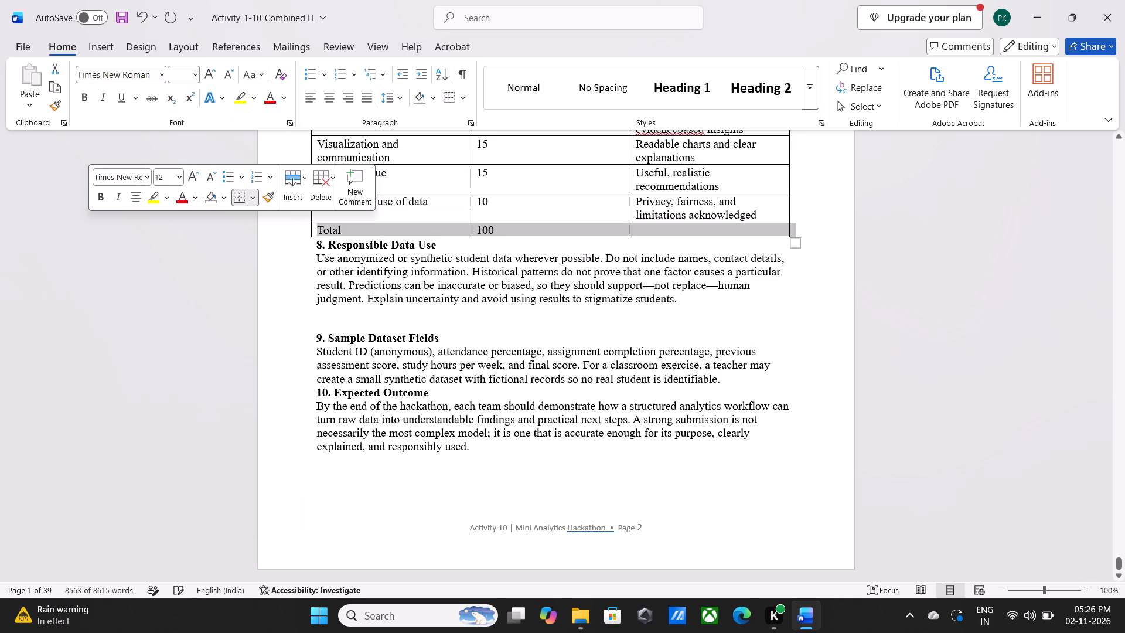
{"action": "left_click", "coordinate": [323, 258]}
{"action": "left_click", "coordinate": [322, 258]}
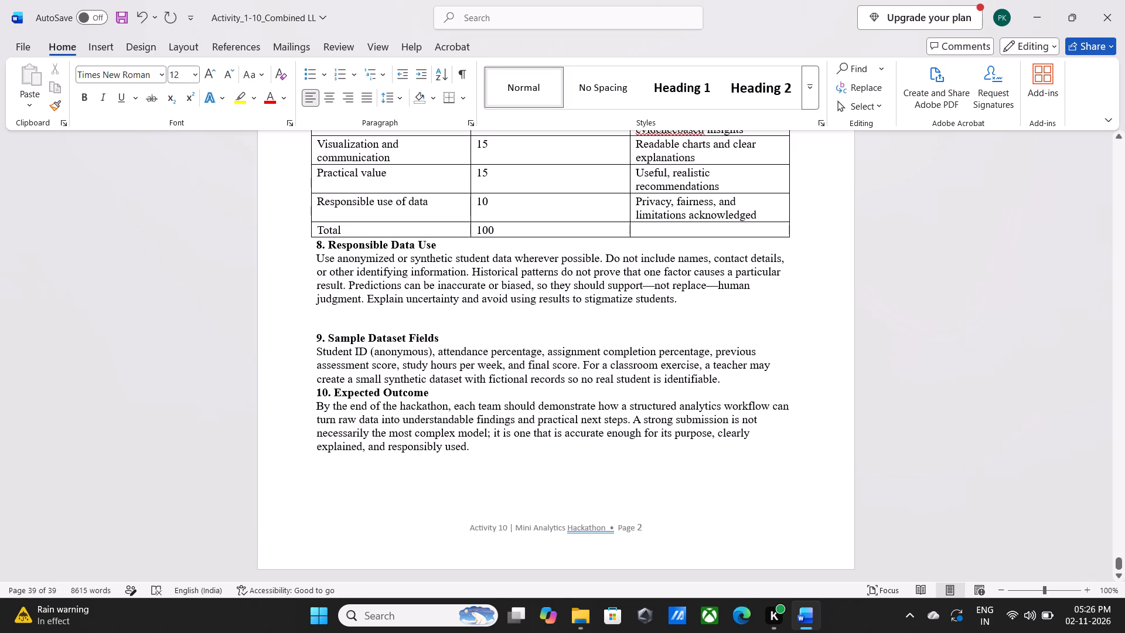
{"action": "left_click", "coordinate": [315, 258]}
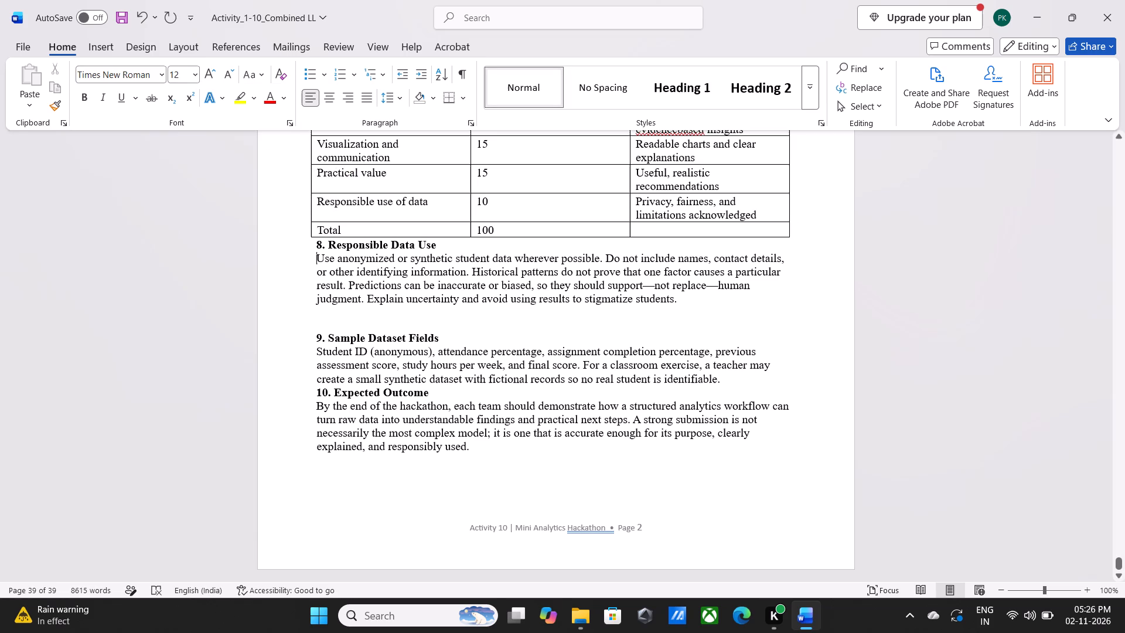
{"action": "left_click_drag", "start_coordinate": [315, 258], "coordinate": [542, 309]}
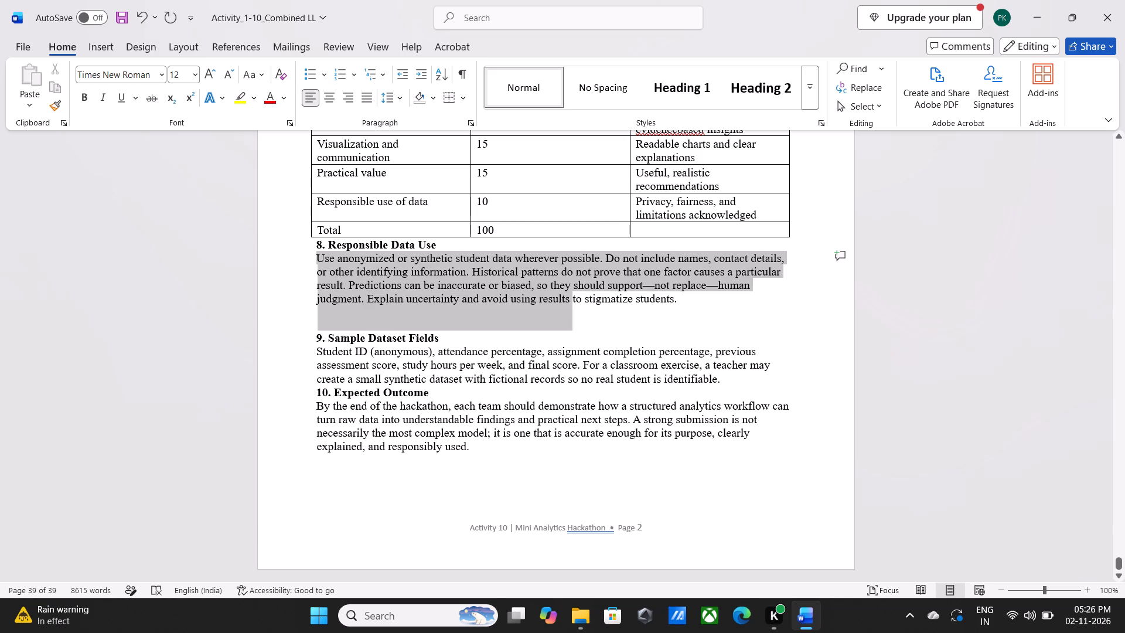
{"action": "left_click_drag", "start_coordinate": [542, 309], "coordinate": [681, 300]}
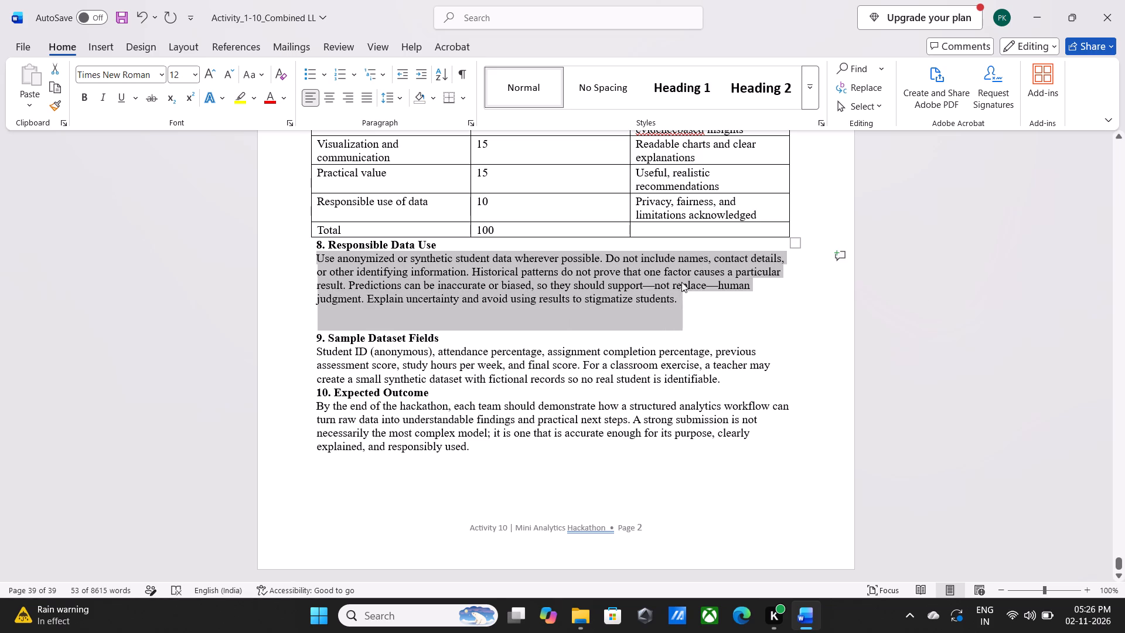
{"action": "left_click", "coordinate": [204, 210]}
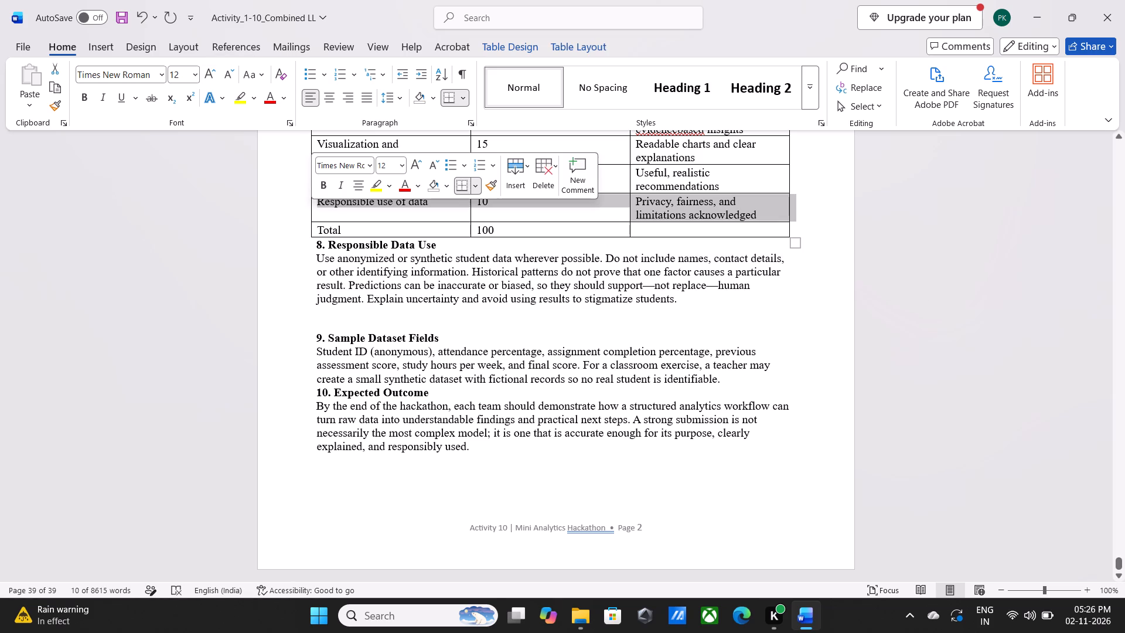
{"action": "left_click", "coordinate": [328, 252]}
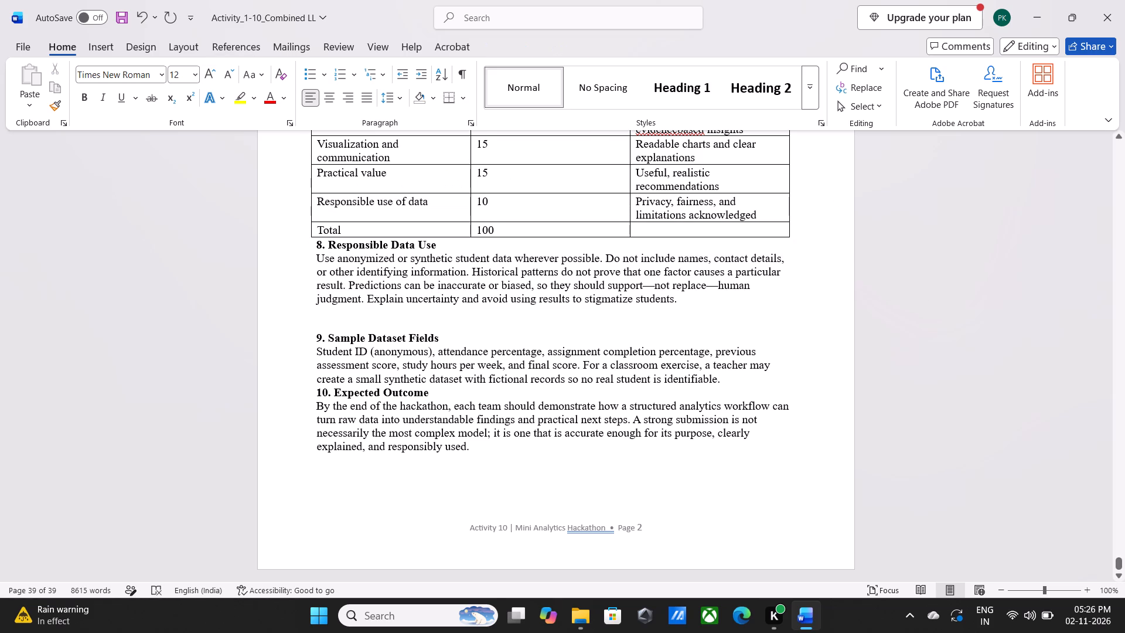
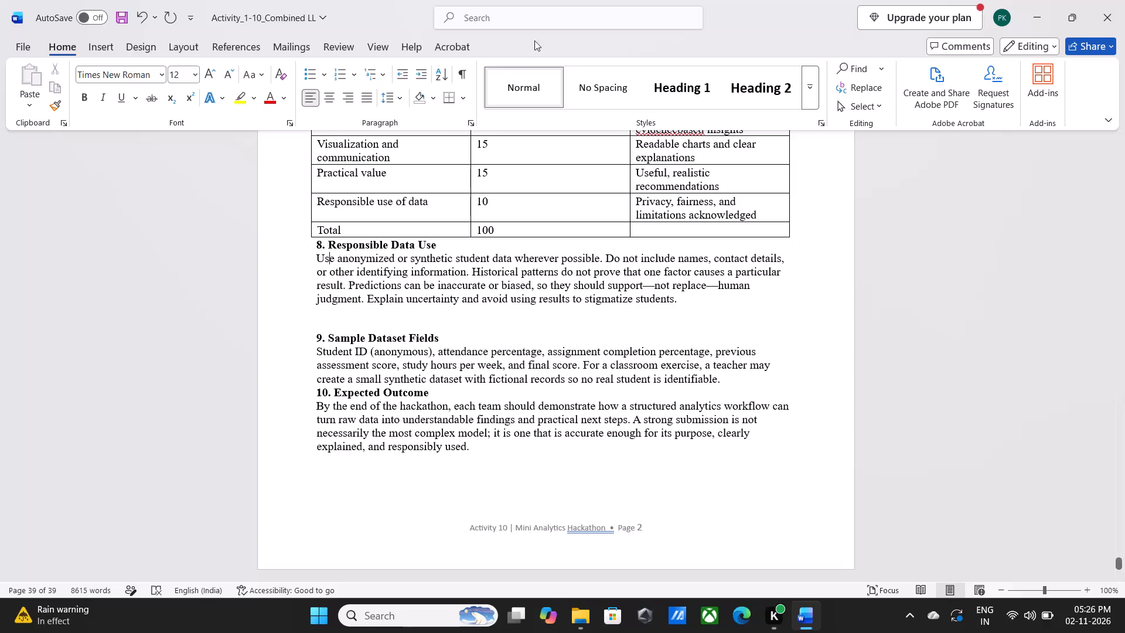
Review the document backwards from the last page of Activity 10 to the cover page.
{"action": "scroll", "coordinate": [514, 54], "scroll_direction": "up", "scroll_amount": 1}
{"action": "scroll", "coordinate": [485, 264], "scroll_direction": "down", "scroll_amount": 3}
{"action": "scroll", "coordinate": [485, 264], "scroll_direction": "up", "scroll_amount": 2}
{"action": "scroll", "coordinate": [485, 264], "scroll_direction": "down", "scroll_amount": 2}
{"action": "scroll", "coordinate": [485, 264], "scroll_direction": "up", "scroll_amount": 5}
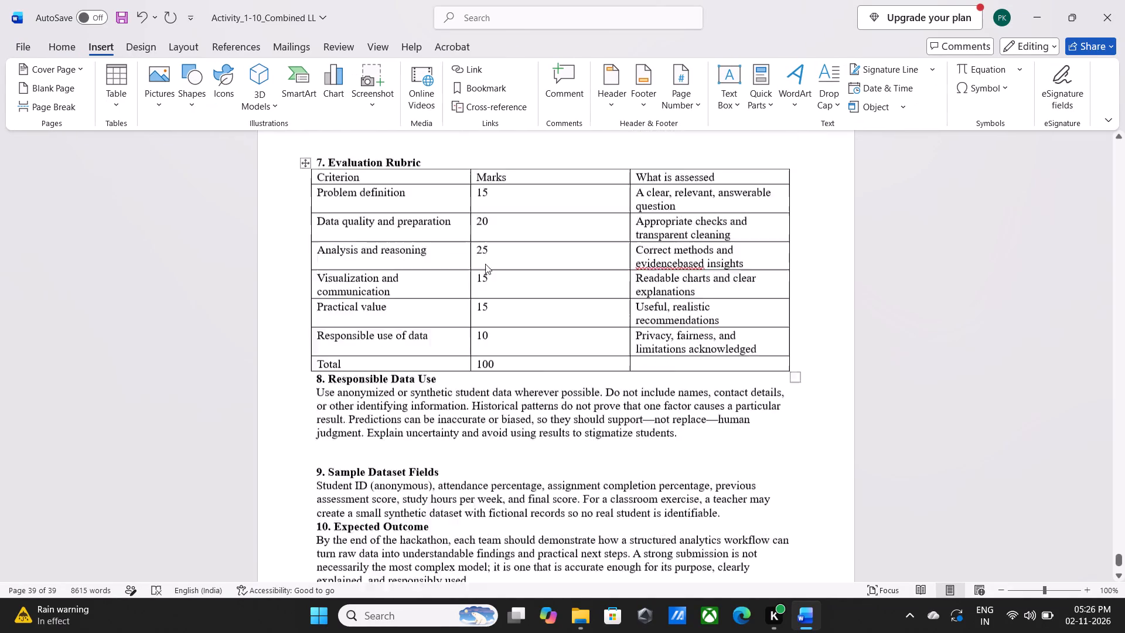
{"action": "scroll", "coordinate": [485, 264], "scroll_direction": "up", "scroll_amount": 20}
{"action": "scroll", "coordinate": [485, 264], "scroll_direction": "up", "scroll_amount": 12}
{"action": "key", "text": "Up"}
{"action": "key", "text": "Up"}
{"action": "key", "text": "Up"}
{"action": "key", "text": "Up"}
{"action": "key", "text": "Up"}
{"action": "key", "text": "Up"}
{"action": "key", "text": "Up"}
{"action": "key", "text": "Up"}
{"action": "key", "text": "Up"}
{"action": "key", "text": "Up"}
{"action": "key", "text": "Up"}
{"action": "key", "text": "Up"}
{"action": "key", "text": "Up"}
{"action": "key", "text": "Up"}
{"action": "key", "text": "Up"}
{"action": "key", "text": "Up"}
{"action": "key", "text": "Up"}
{"action": "key", "text": "Up"}
{"action": "key", "text": "Up"}
{"action": "key", "text": "Up"}
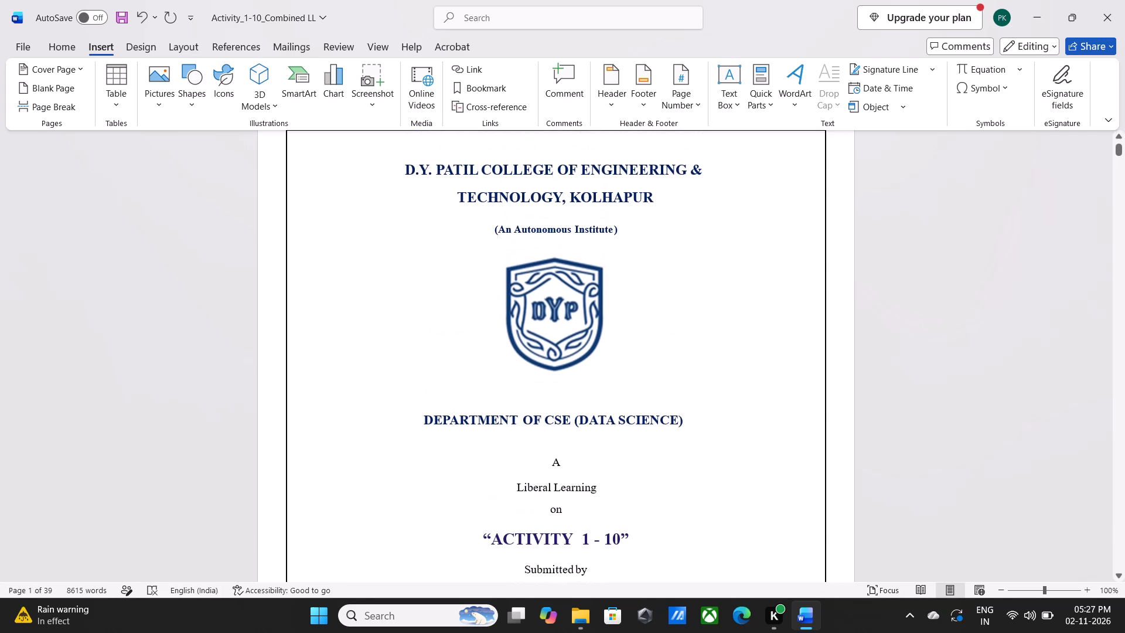
Set the "Problem Statement" heading of Activity 1 to font size 14.
{"action": "key", "text": "Down"}
{"action": "key", "text": "Down"}
{"action": "key", "text": "Down"}
{"action": "key", "text": "Down"}
{"action": "key", "text": "Down"}
{"action": "key", "text": "Down"}
{"action": "key", "text": "Down"}
{"action": "key", "text": "Down"}
{"action": "key", "text": "Down"}
{"action": "key", "text": "Down"}
{"action": "key", "text": "Down"}
{"action": "key", "text": "Down"}
{"action": "key", "text": "Down"}
{"action": "key", "text": "Down"}
{"action": "key", "text": "Down"}
{"action": "key", "text": "Down"}
{"action": "key", "text": "Down"}
{"action": "key", "text": "Down"}
{"action": "key", "text": "Down"}
{"action": "key", "text": "Down"}
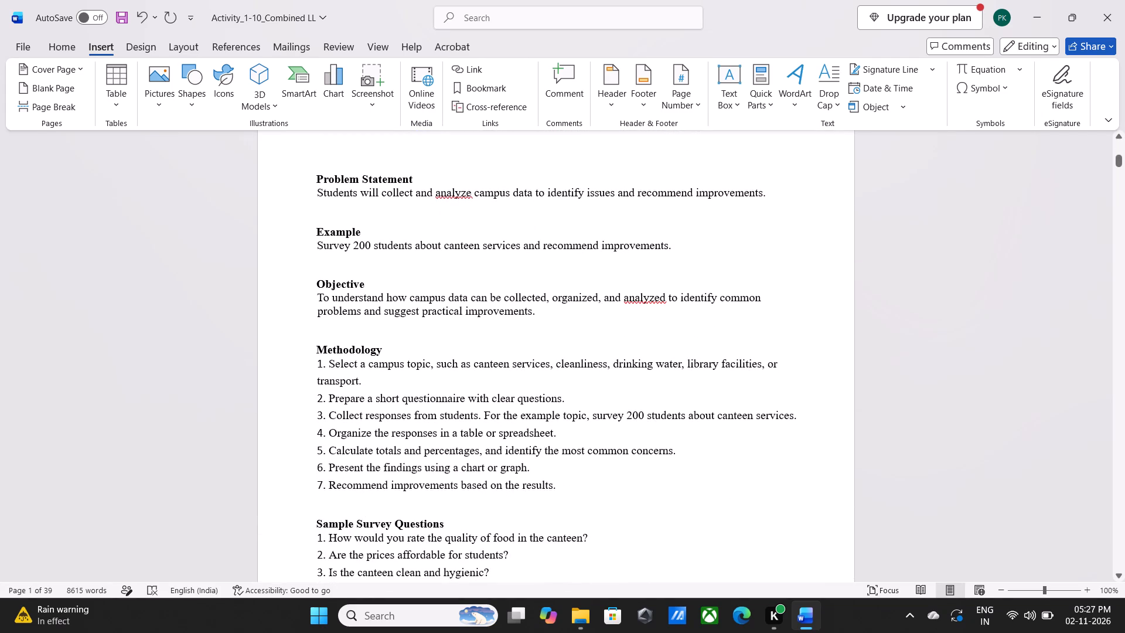
{"action": "key", "text": "Up"}
{"action": "key", "text": "Up"}
{"action": "key", "text": "Up"}
{"action": "left_click", "coordinate": [316, 178]}
{"action": "left_click_drag", "start_coordinate": [316, 178], "coordinate": [419, 177]}
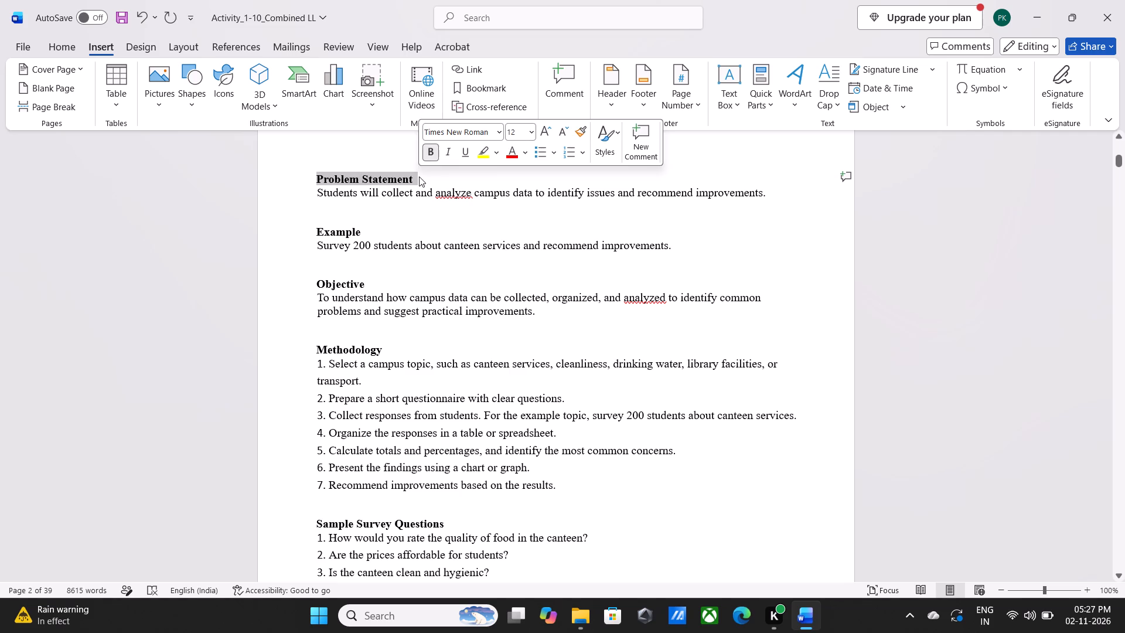
{"action": "left_click", "coordinate": [534, 134]}
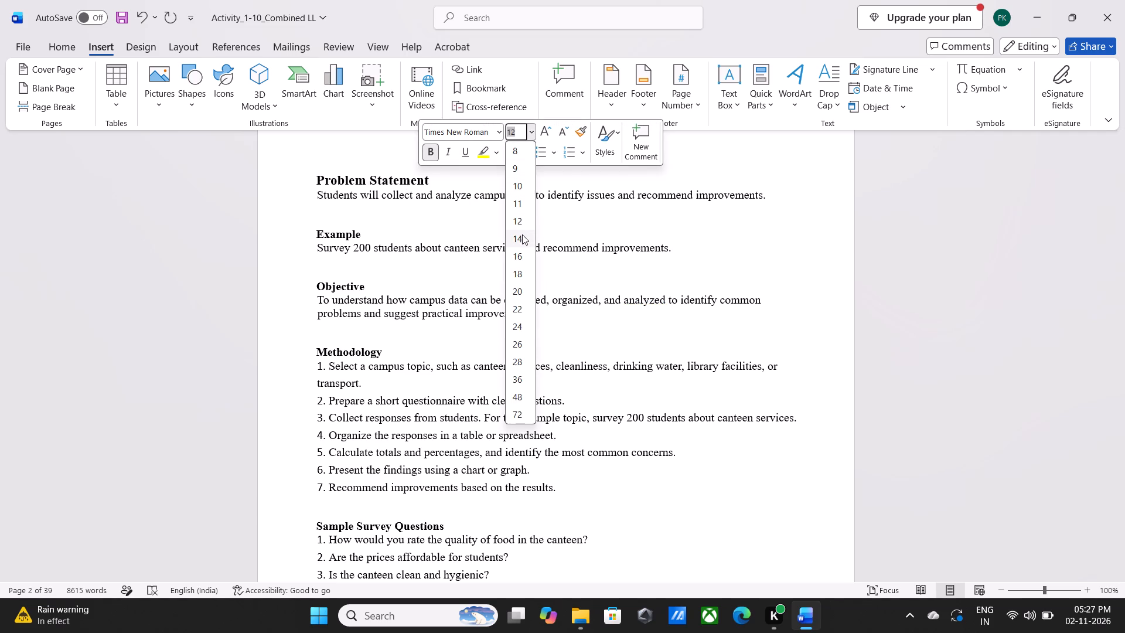
{"action": "left_click", "coordinate": [522, 234]}
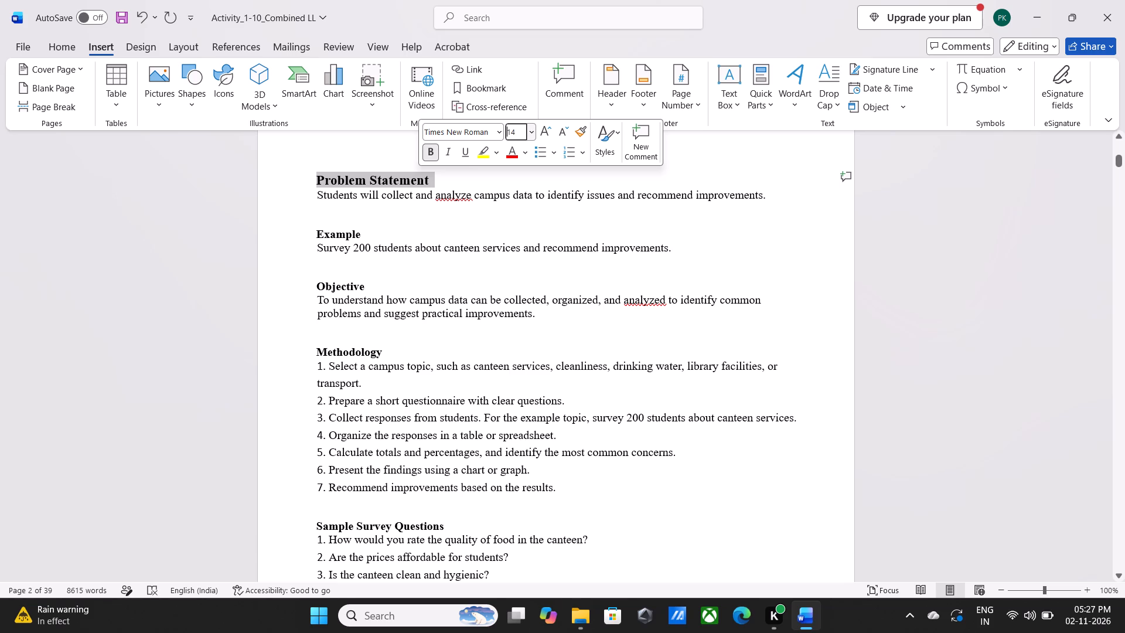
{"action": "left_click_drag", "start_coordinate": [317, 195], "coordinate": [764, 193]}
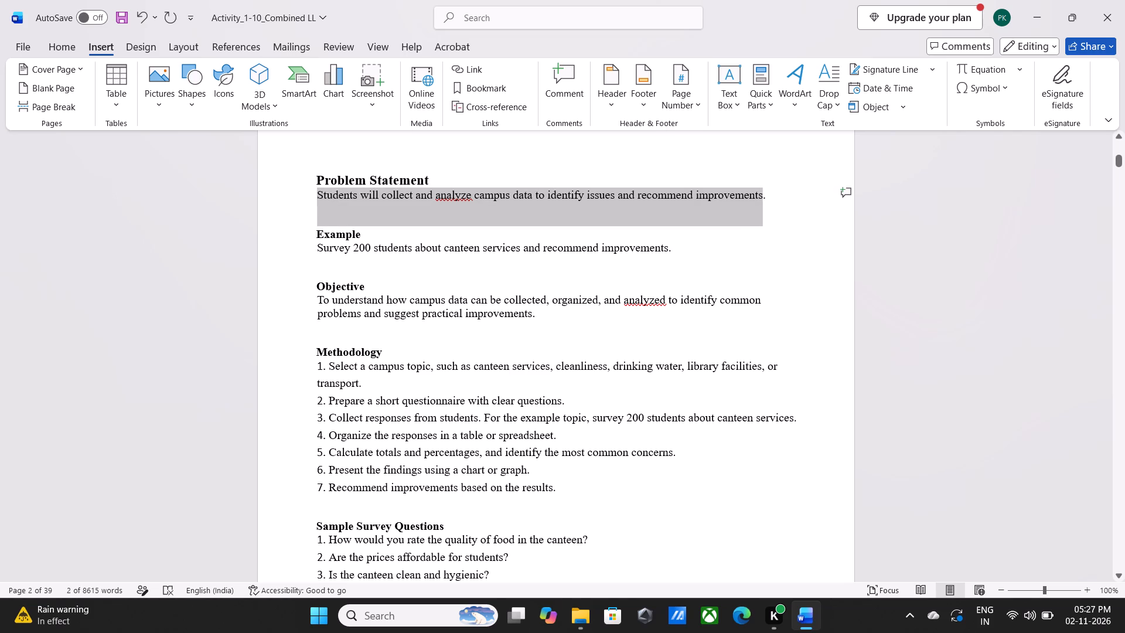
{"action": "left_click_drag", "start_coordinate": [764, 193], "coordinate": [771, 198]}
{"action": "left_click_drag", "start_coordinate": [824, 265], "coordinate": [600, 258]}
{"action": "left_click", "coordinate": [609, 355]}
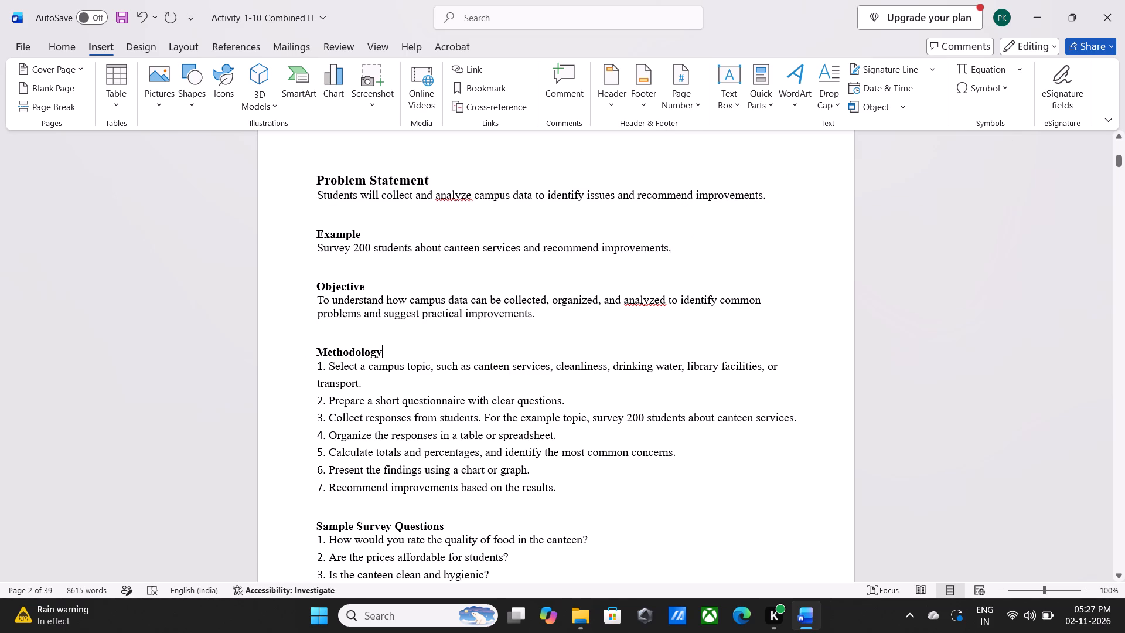
Set the two title lines "ACTIVITY :- 1" and "CAMPUS DATA SURVEY & ANALYSIS" to font size 16.
{"action": "scroll", "coordinate": [578, 242], "scroll_direction": "up", "scroll_amount": 1}
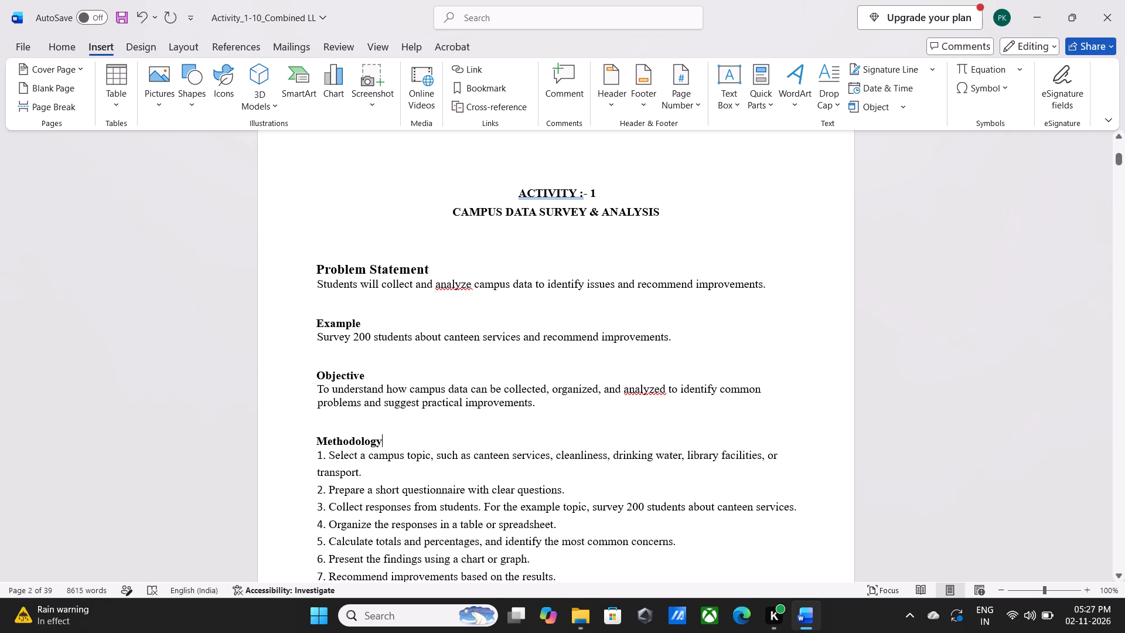
{"action": "left_click", "coordinate": [514, 193]}
{"action": "left_click_drag", "start_coordinate": [514, 193], "coordinate": [666, 229]}
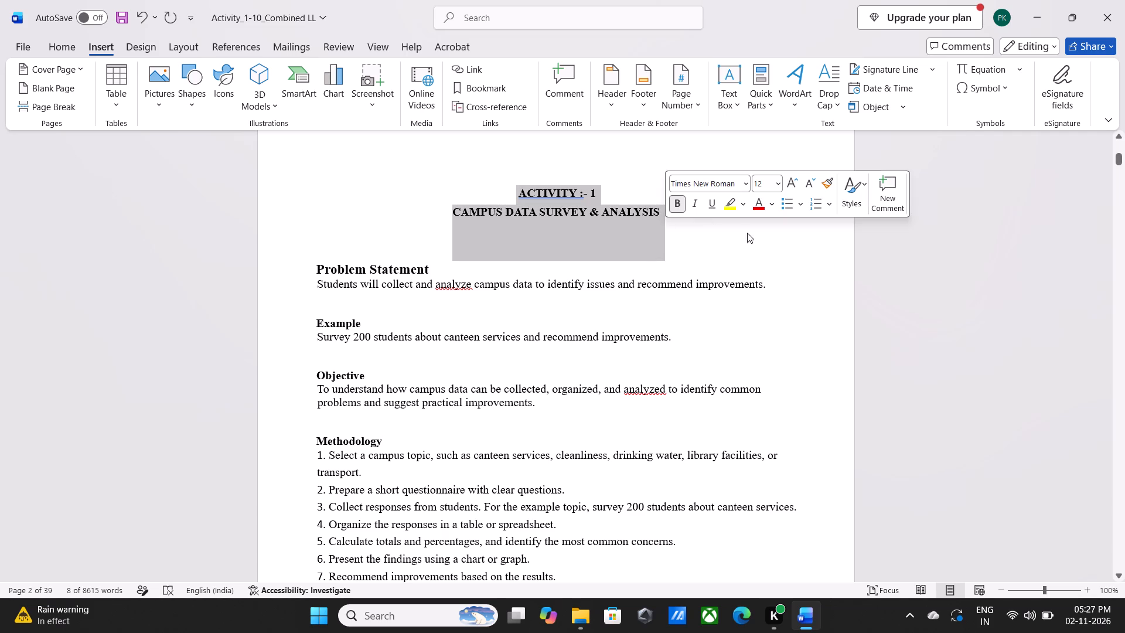
{"action": "left_click", "coordinate": [781, 186]}
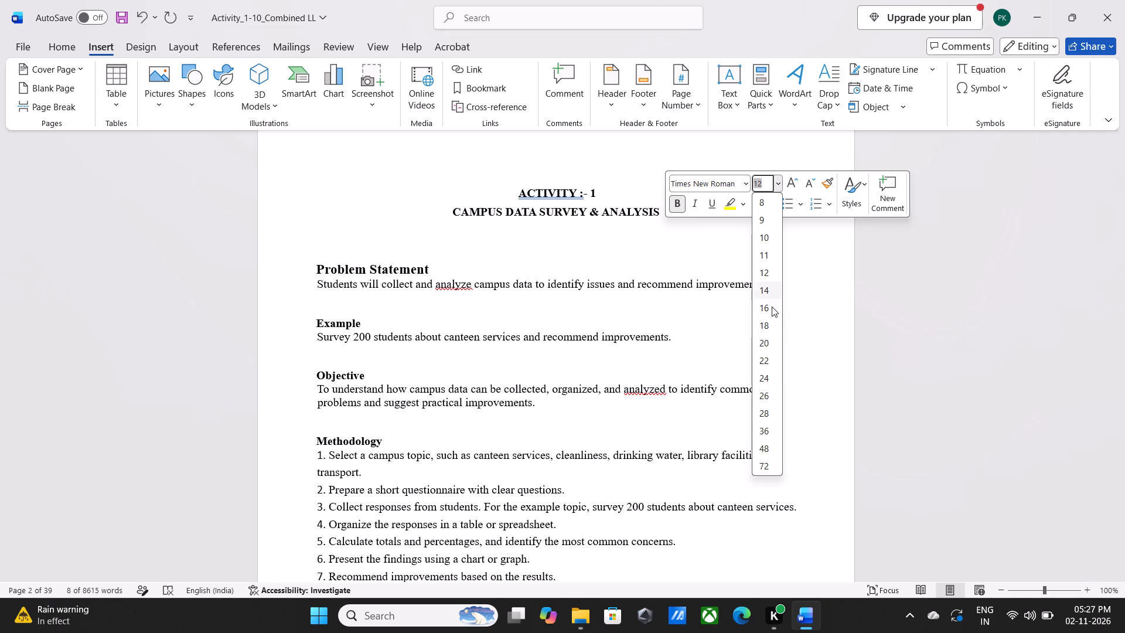
{"action": "left_click", "coordinate": [772, 311]}
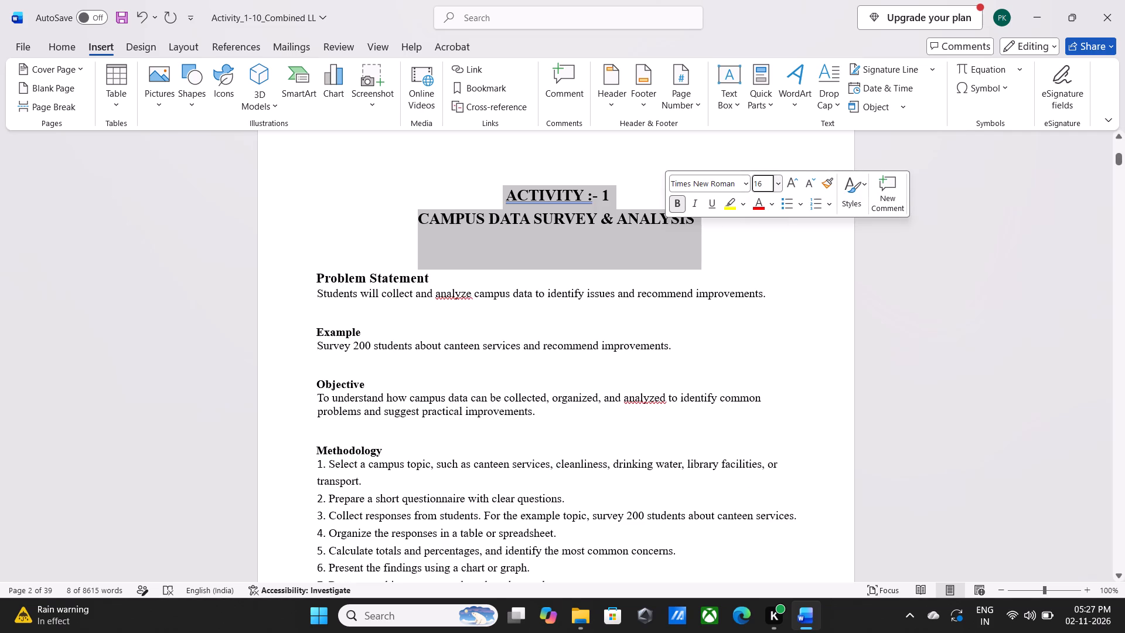
{"action": "left_click", "coordinate": [681, 342]}
Set the "Example" heading in Activity 1 to font size 14.
{"action": "scroll", "coordinate": [681, 342], "scroll_direction": "down", "scroll_amount": 1}
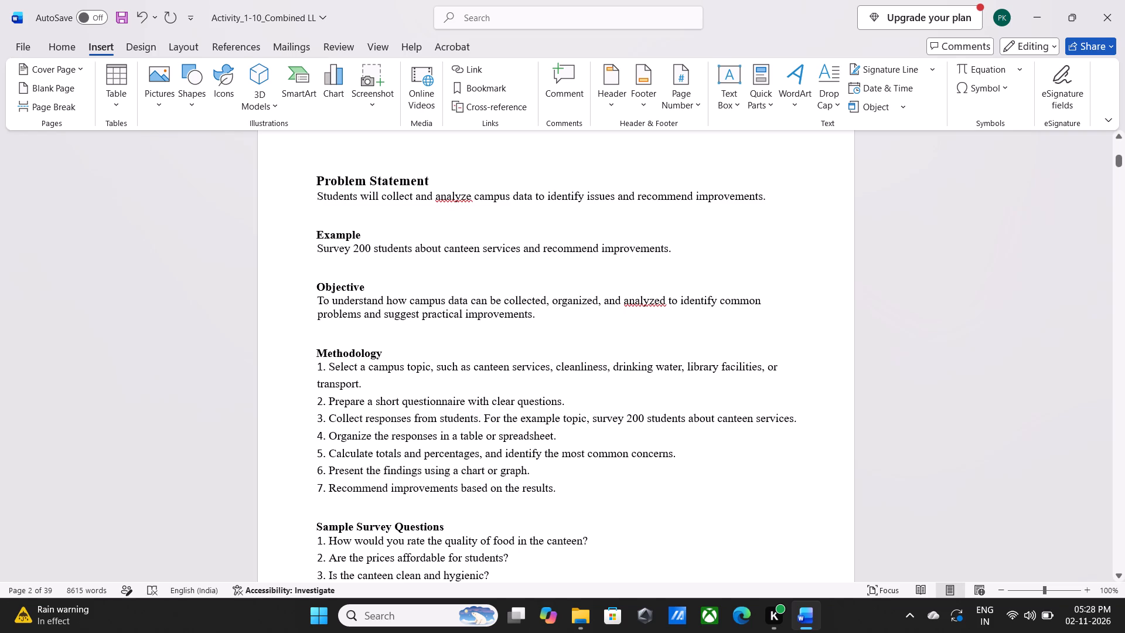
{"action": "left_click_drag", "start_coordinate": [313, 230], "coordinate": [380, 230]}
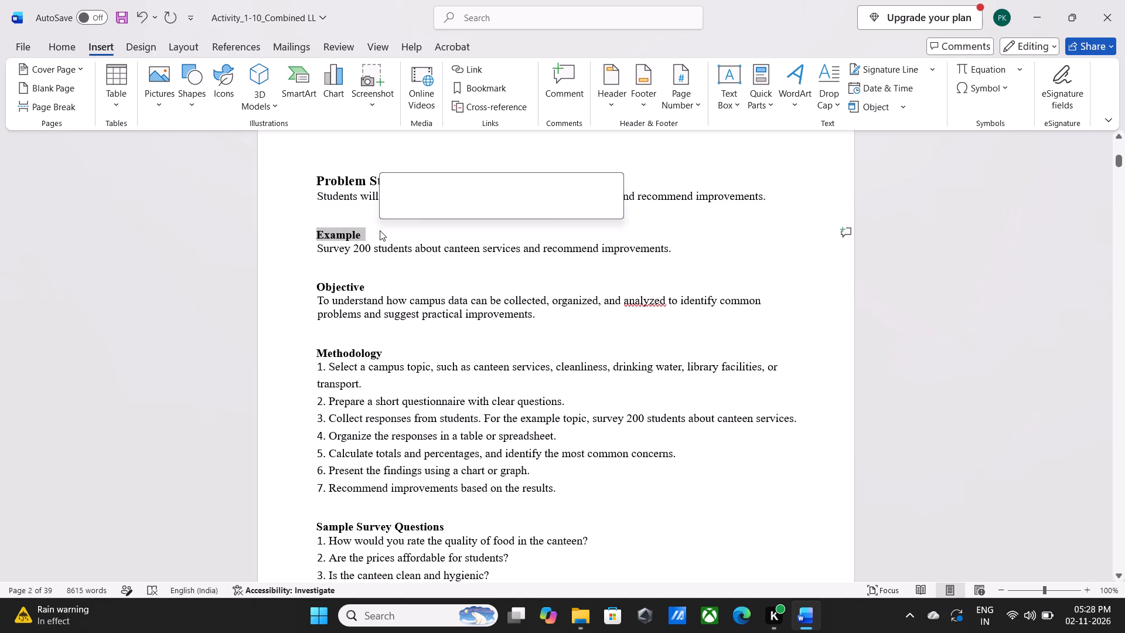
{"action": "left_click", "coordinate": [486, 181]}
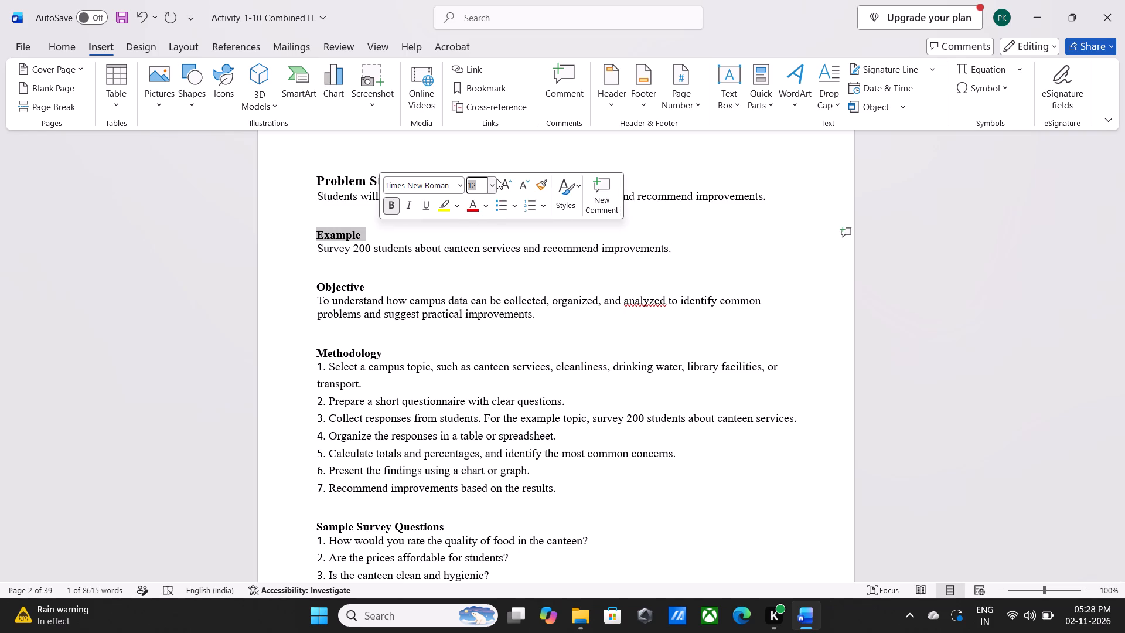
{"action": "left_click", "coordinate": [497, 179]}
{"action": "left_click", "coordinate": [494, 185]}
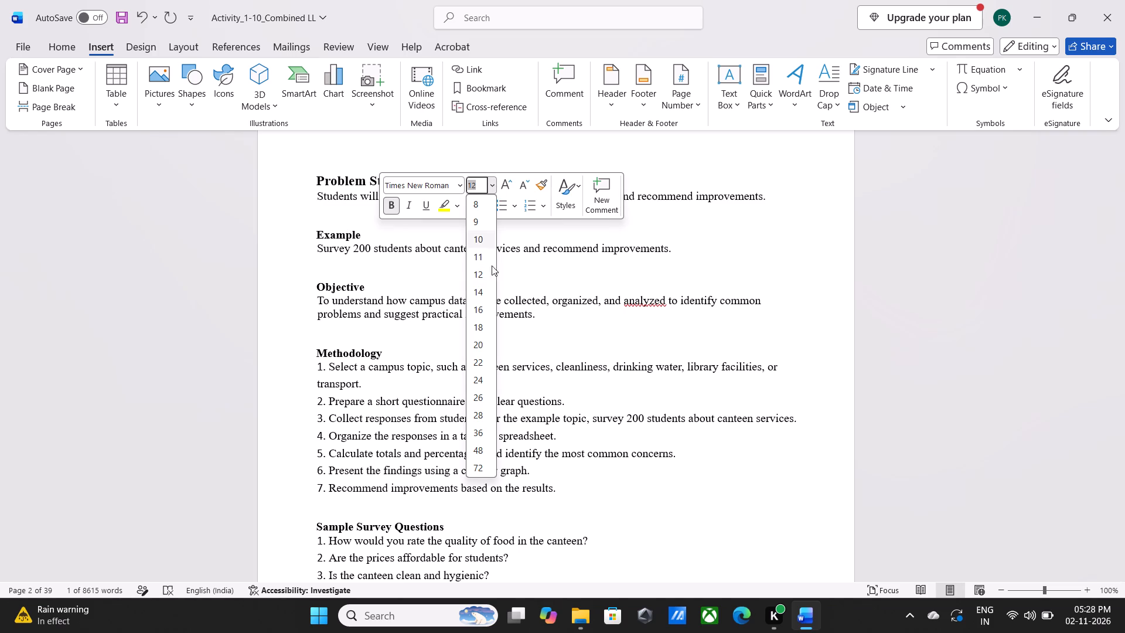
{"action": "left_click", "coordinate": [486, 293]}
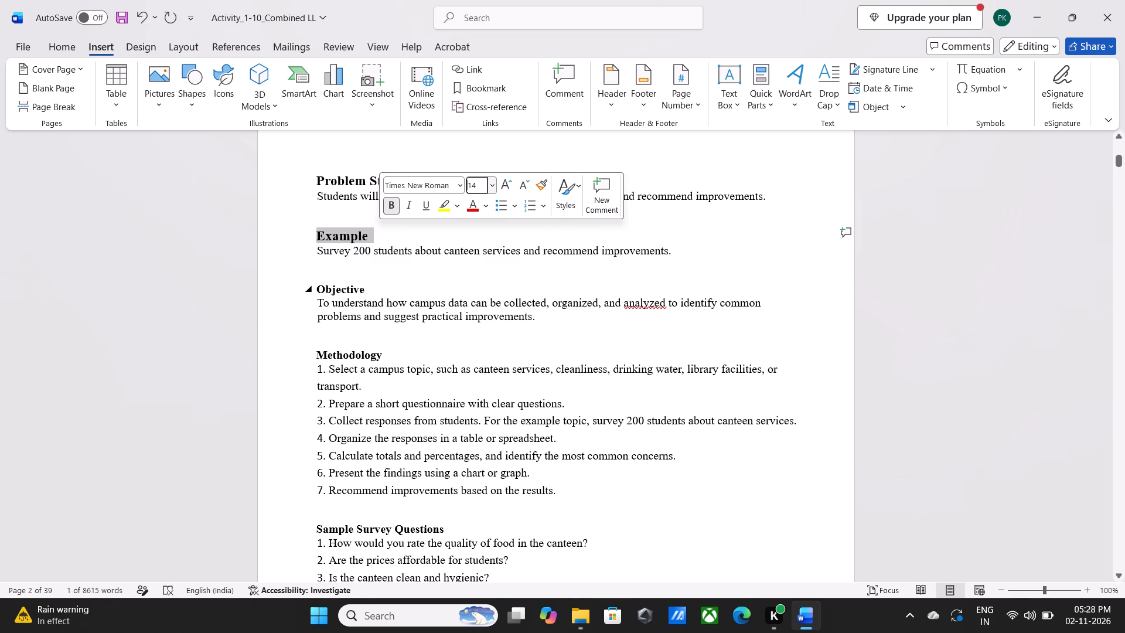
Set the "Objective" heading in Activity 1 to font size 14.
{"action": "left_click", "coordinate": [320, 286]}
{"action": "left_click_drag", "start_coordinate": [320, 286], "coordinate": [376, 284]}
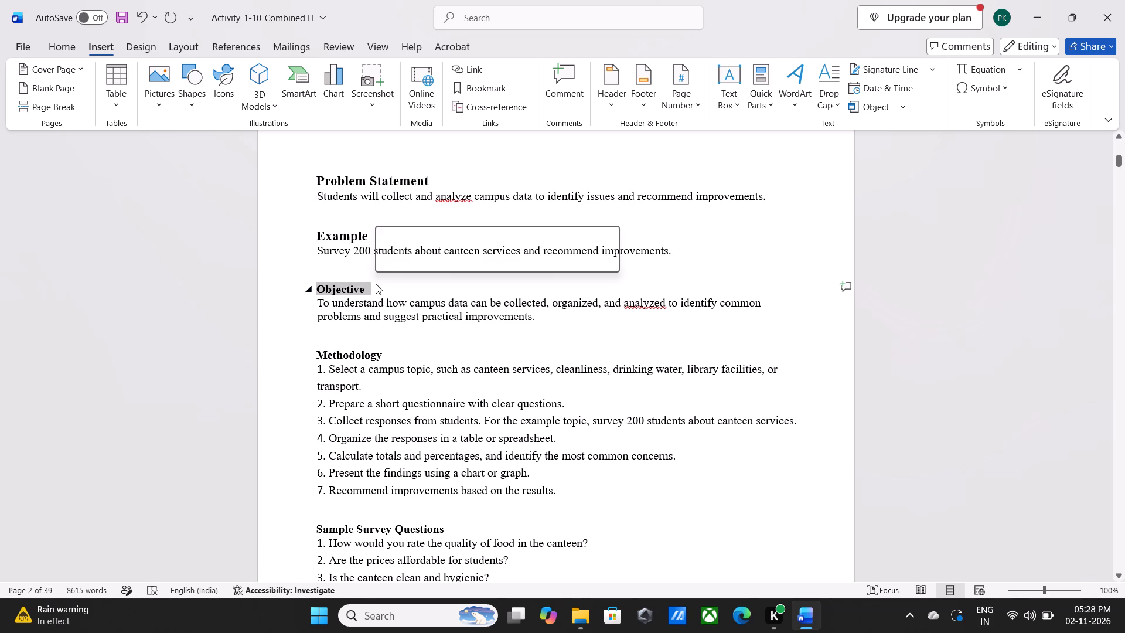
{"action": "left_click", "coordinate": [485, 240]}
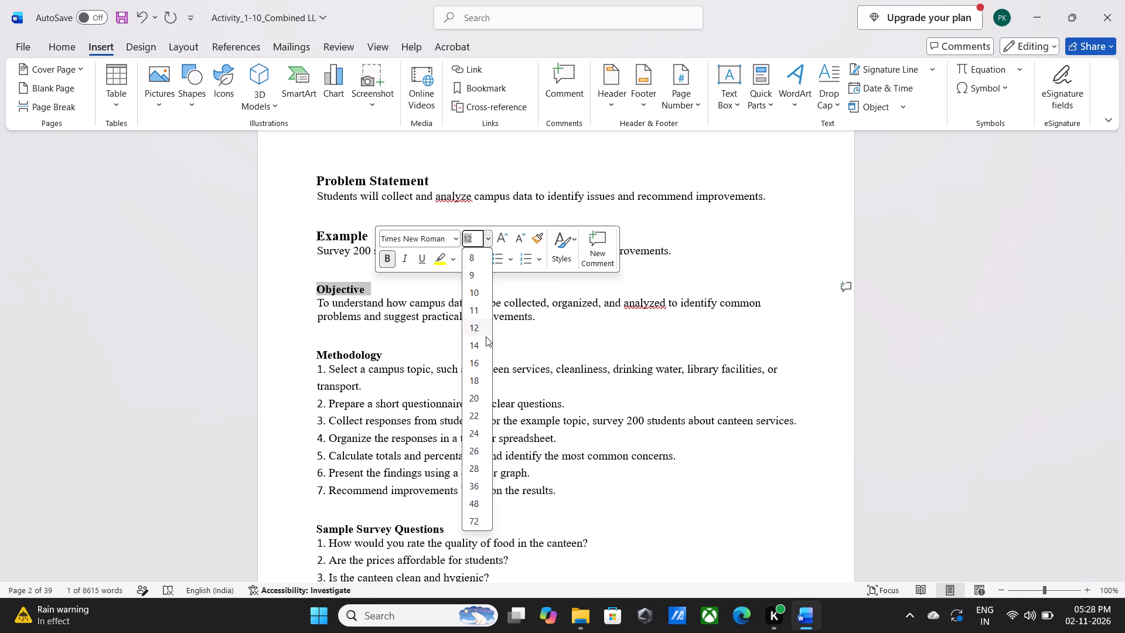
{"action": "left_click", "coordinate": [481, 342]}
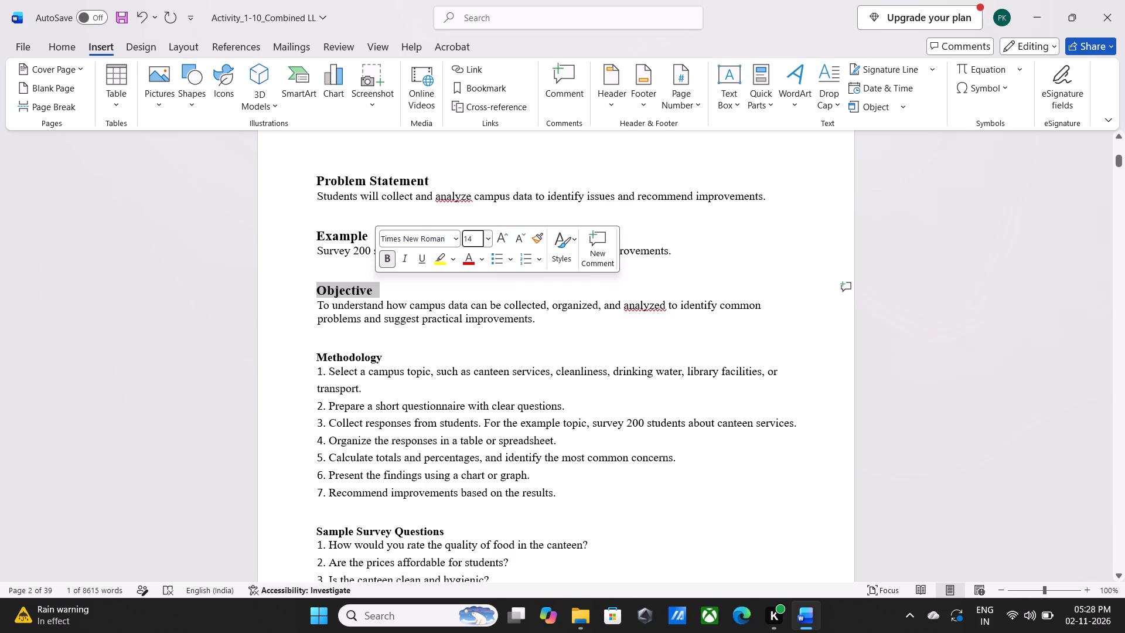
Set the "Methodology" heading in Activity 1 to font size 14.
{"action": "left_click", "coordinate": [317, 357]}
{"action": "left_click_drag", "start_coordinate": [317, 357], "coordinate": [364, 356]}
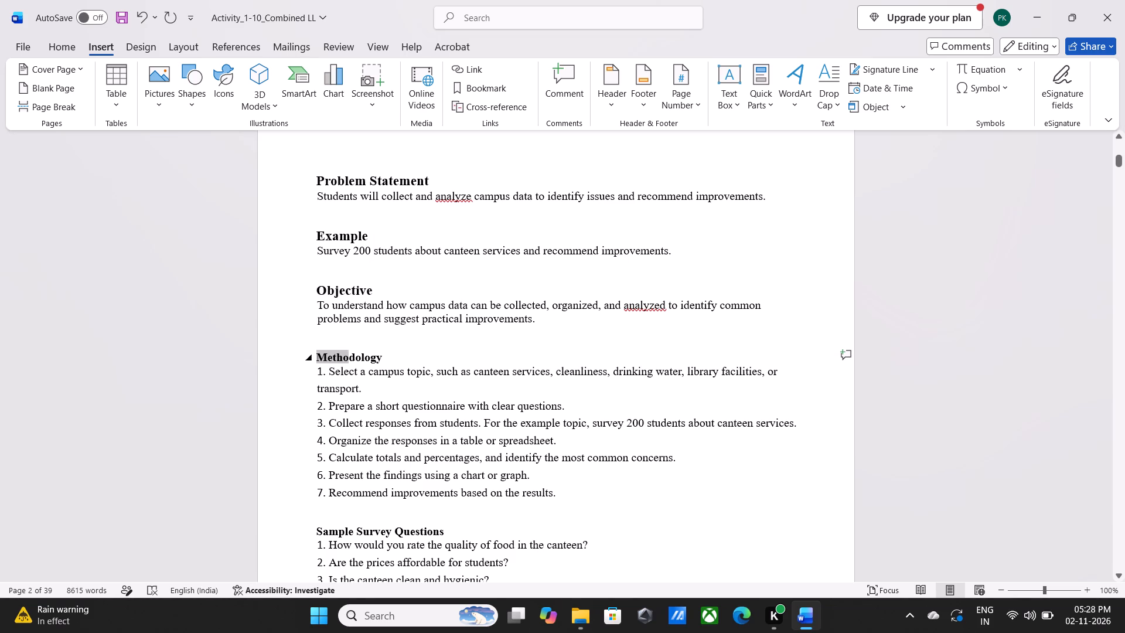
{"action": "left_click_drag", "start_coordinate": [364, 356], "coordinate": [397, 354]}
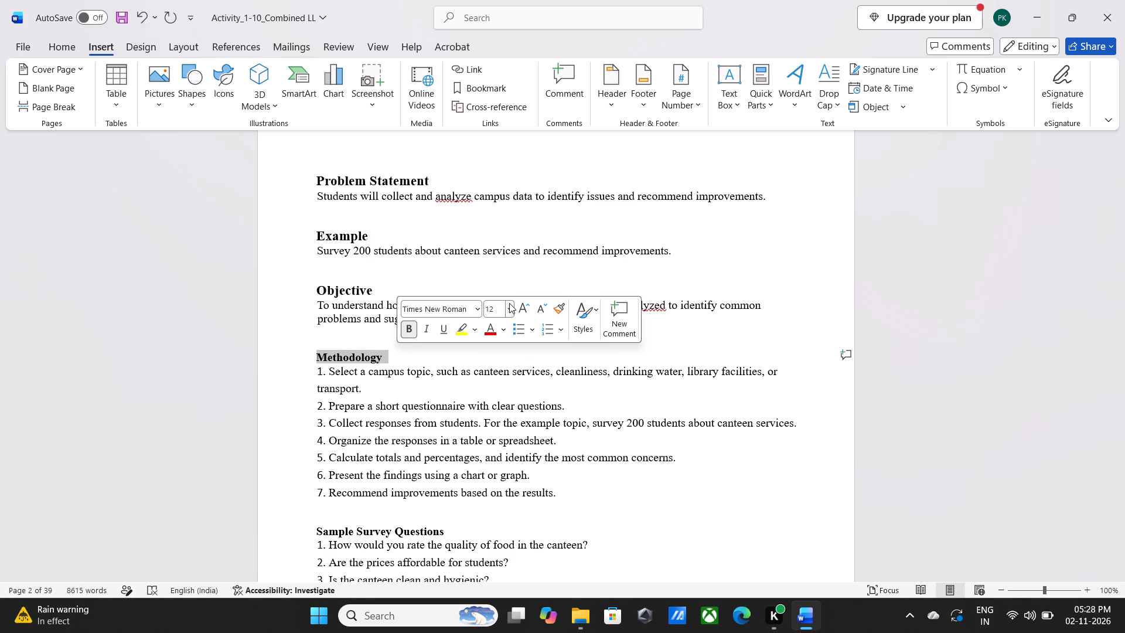
{"action": "left_click", "coordinate": [509, 303]}
{"action": "left_click", "coordinate": [494, 111]}
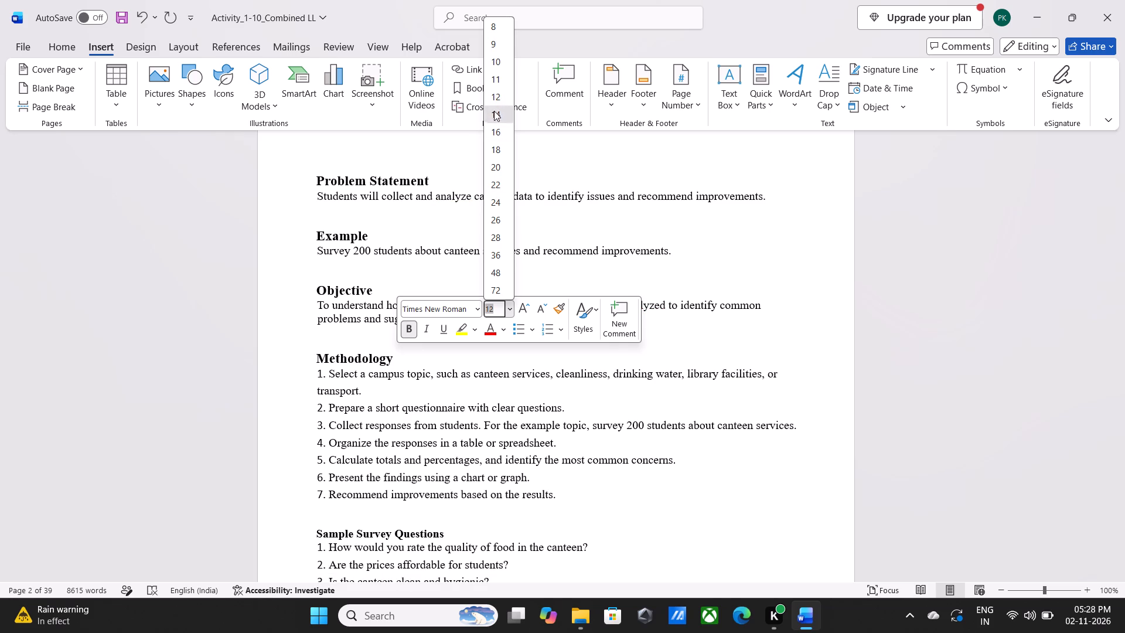
{"action": "left_click", "coordinate": [453, 247]}
Set the "Sample Survey Questions" heading in Activity 1 to font size 14.
{"action": "scroll", "coordinate": [453, 247], "scroll_direction": "down", "scroll_amount": 1}
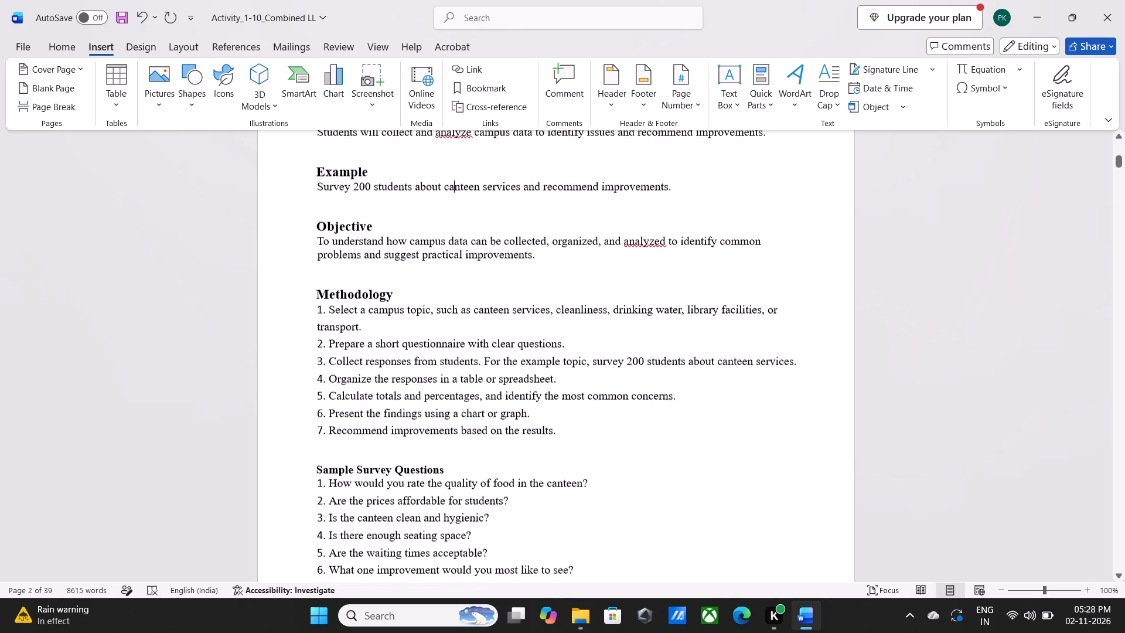
{"action": "scroll", "coordinate": [453, 247], "scroll_direction": "down", "scroll_amount": 2}
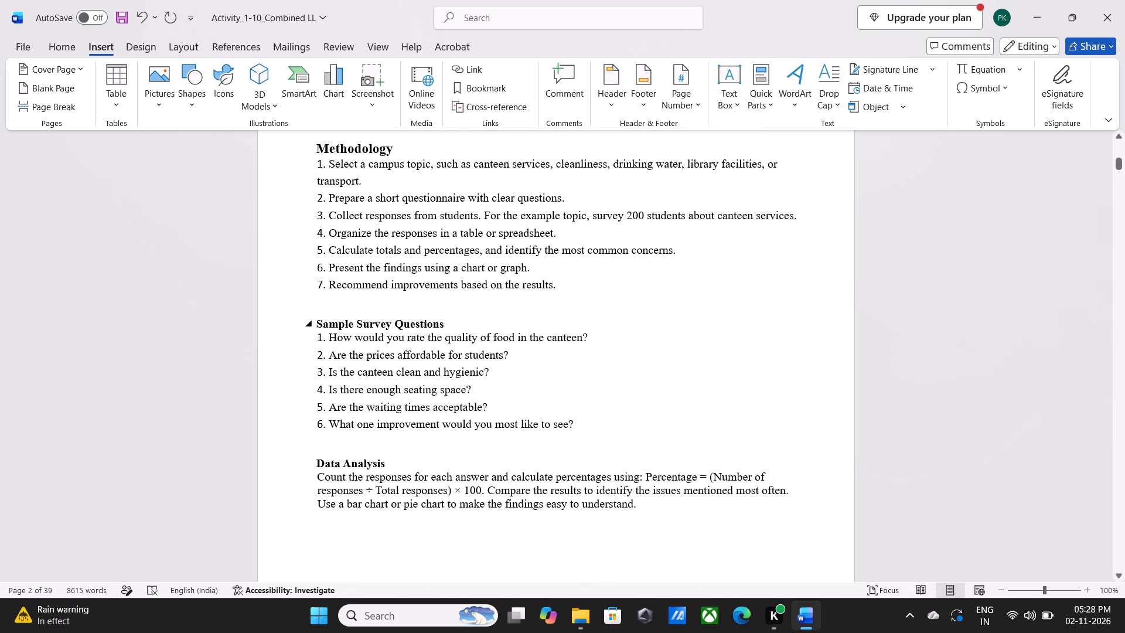
{"action": "left_click", "coordinate": [316, 319]}
{"action": "left_click_drag", "start_coordinate": [316, 319], "coordinate": [441, 342]}
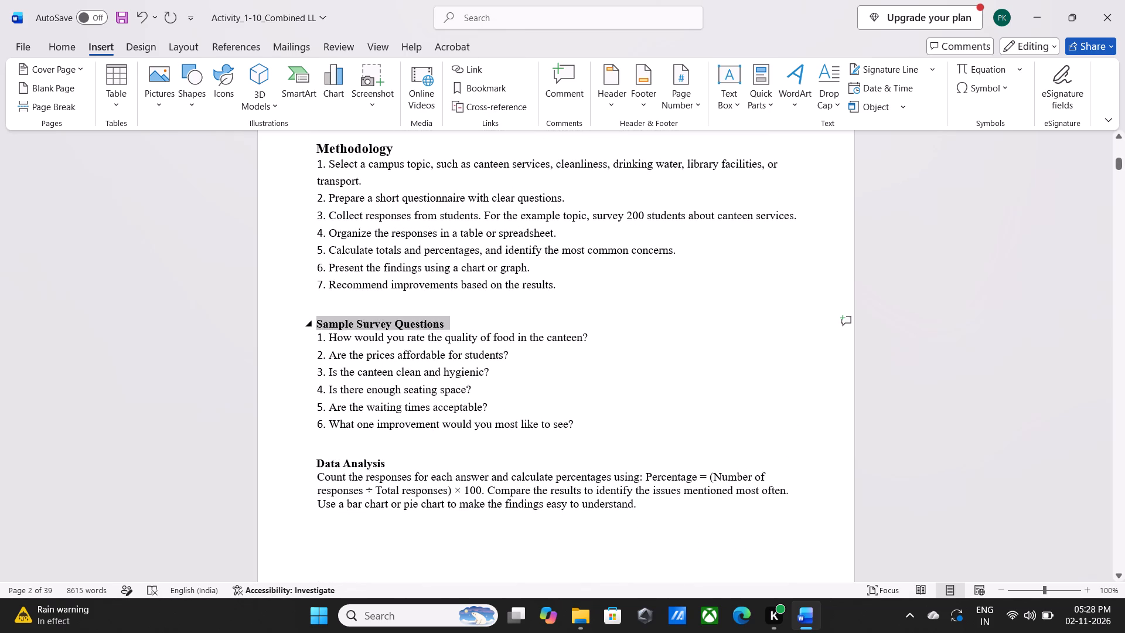
{"action": "left_click_drag", "start_coordinate": [441, 342], "coordinate": [441, 318]}
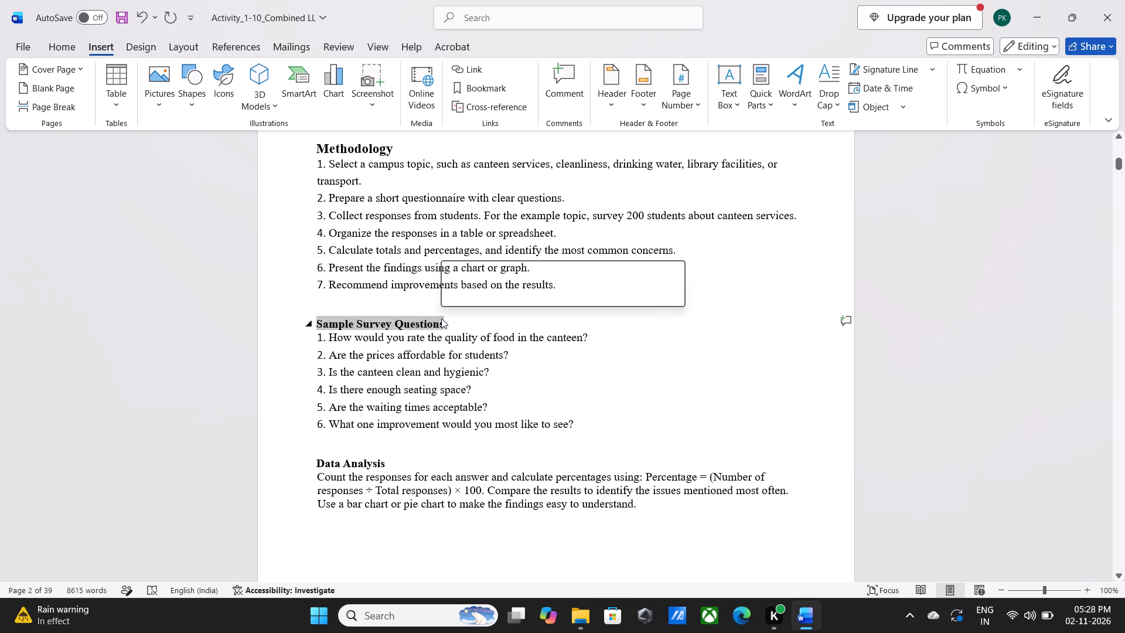
{"action": "left_click", "coordinate": [555, 276]}
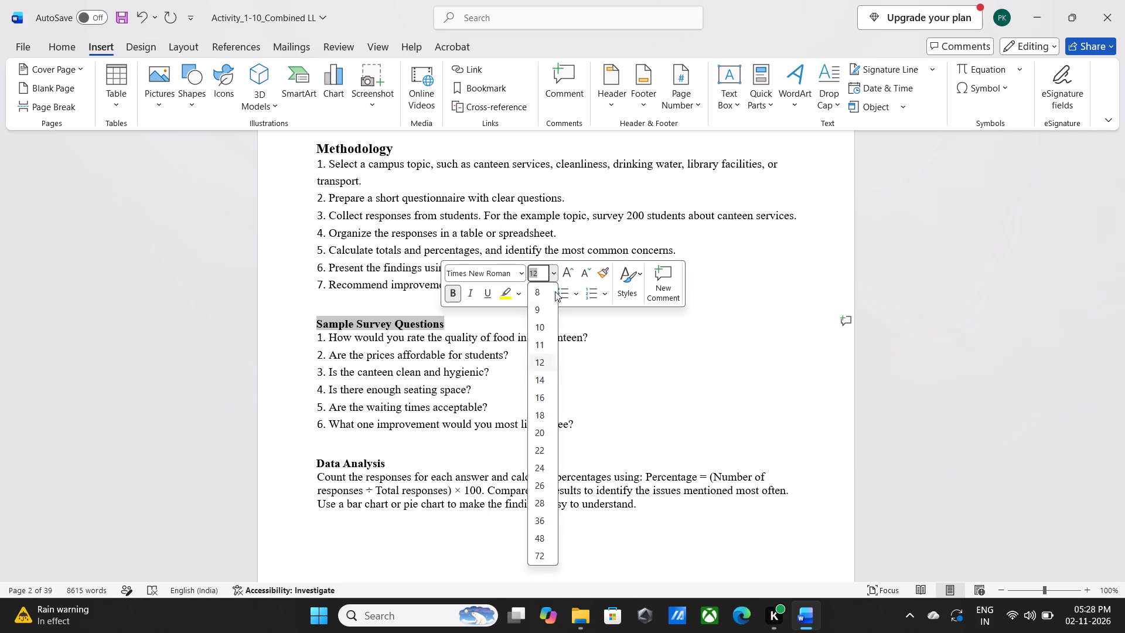
{"action": "left_click", "coordinate": [546, 379]}
Set the "Data Analysis" heading in Activity 1 to font size 14.
{"action": "scroll", "coordinate": [546, 379], "scroll_direction": "left", "scroll_amount": 1}
{"action": "scroll", "coordinate": [546, 379], "scroll_direction": "down", "scroll_amount": 3}
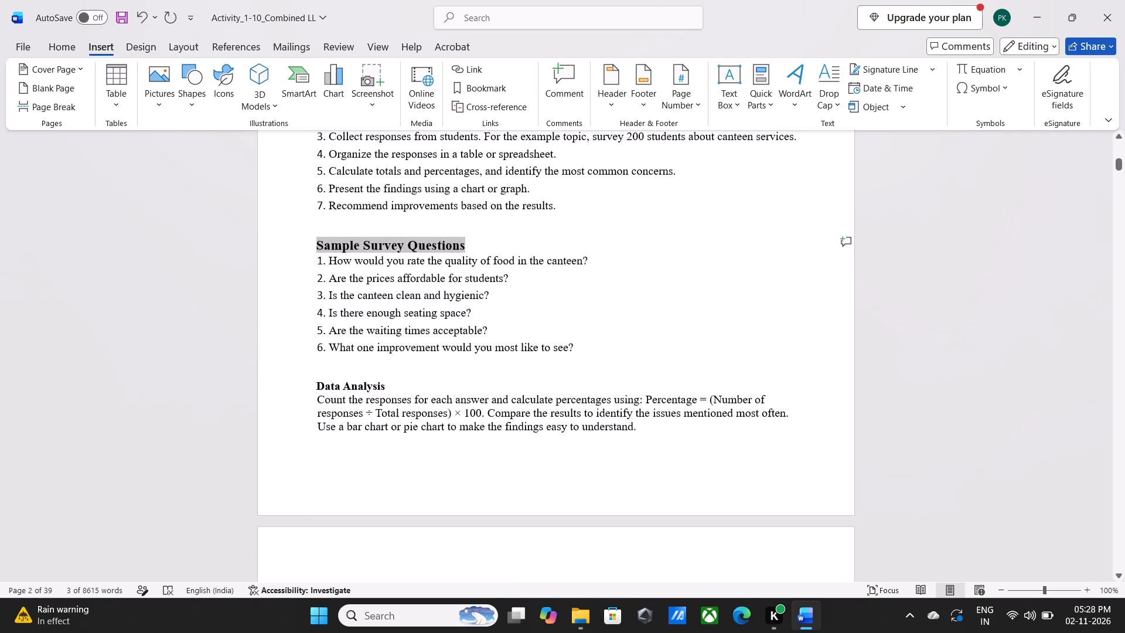
{"action": "left_click", "coordinate": [319, 386]}
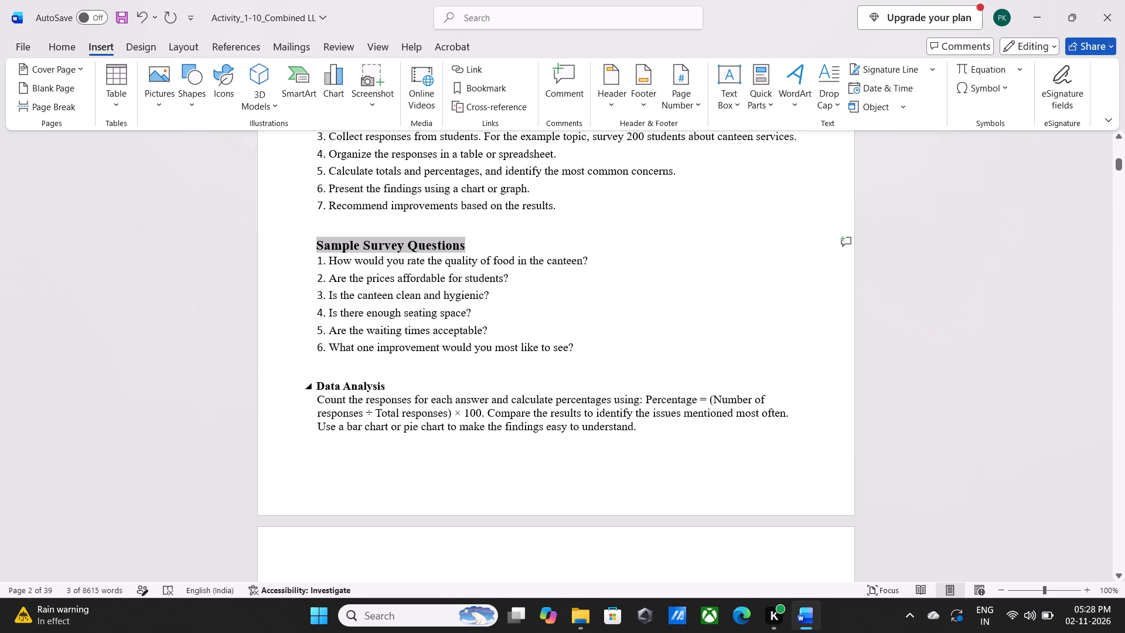
{"action": "left_click_drag", "start_coordinate": [319, 386], "coordinate": [386, 383]}
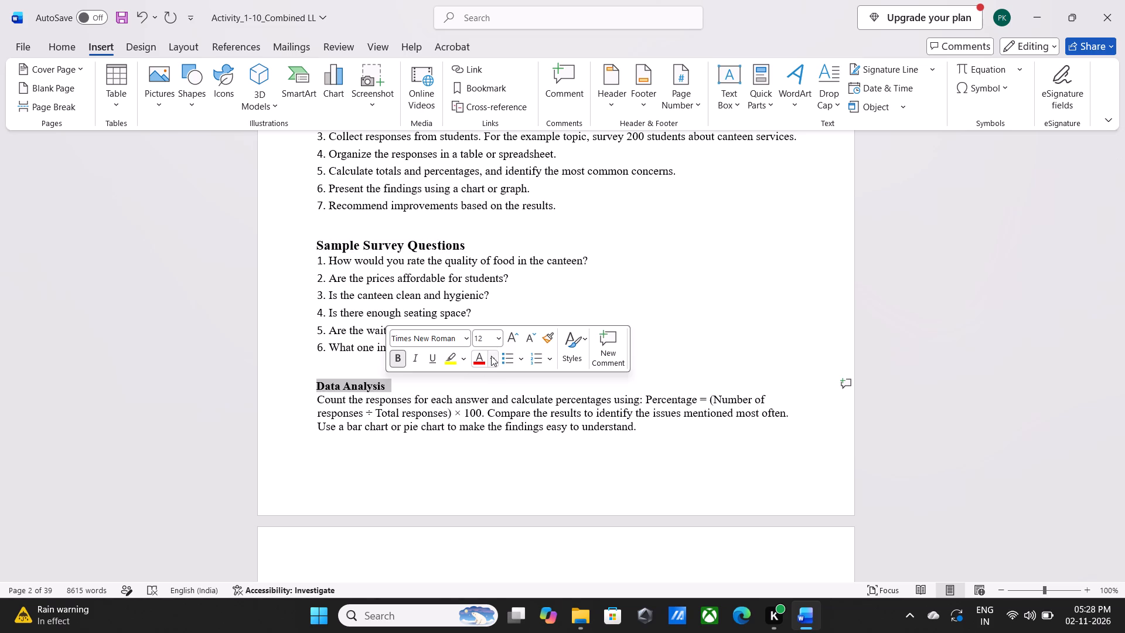
{"action": "left_click", "coordinate": [496, 339]}
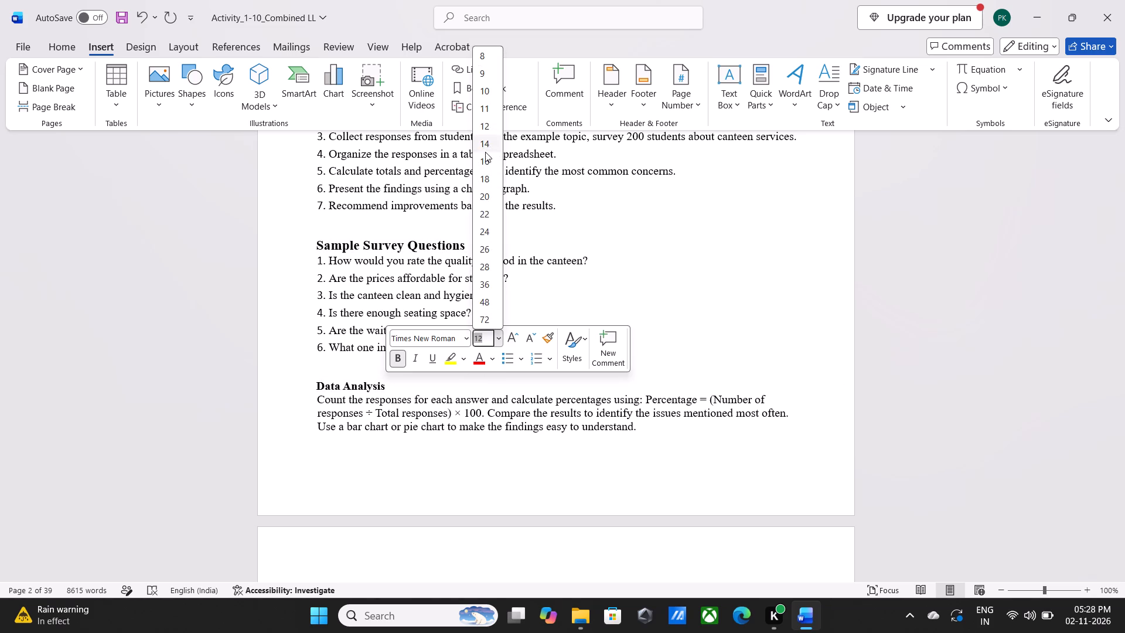
{"action": "left_click", "coordinate": [486, 144]}
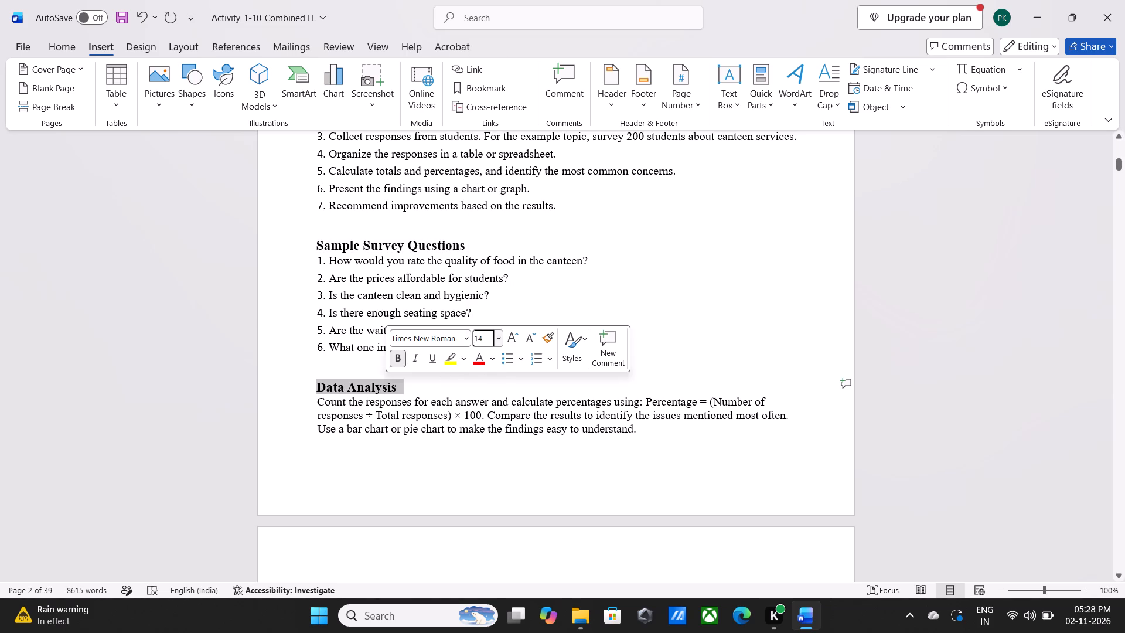
{"action": "right_click", "coordinate": [445, 426]}
{"action": "scroll", "coordinate": [445, 426], "scroll_direction": "down", "scroll_amount": 3}
{"action": "left_click", "coordinate": [424, 322]}
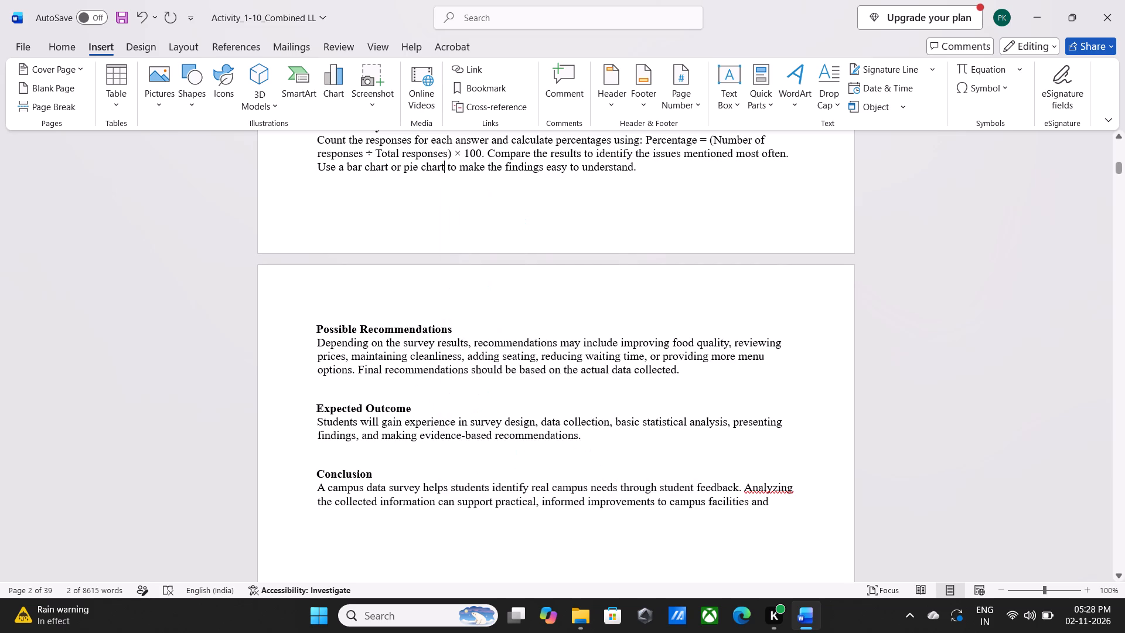
Remove the space after paragraphs in the Data Analysis section of Activity 1.
{"action": "scroll", "coordinate": [424, 322], "scroll_direction": "up", "scroll_amount": 3}
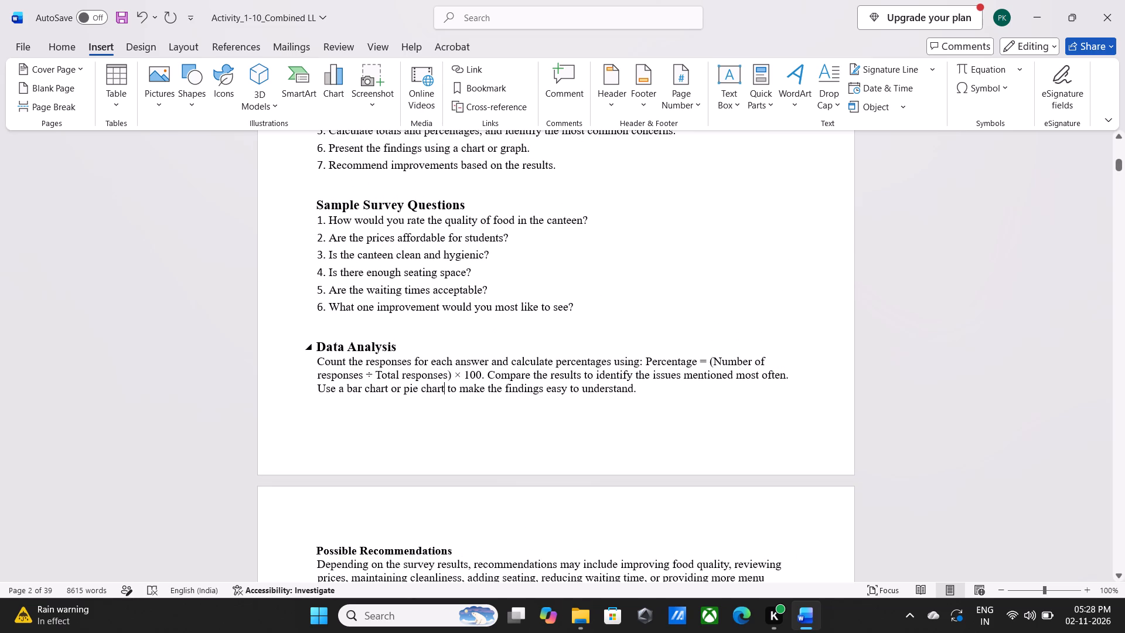
{"action": "left_click", "coordinate": [321, 345]}
{"action": "left_click_drag", "start_coordinate": [321, 345], "coordinate": [576, 405]}
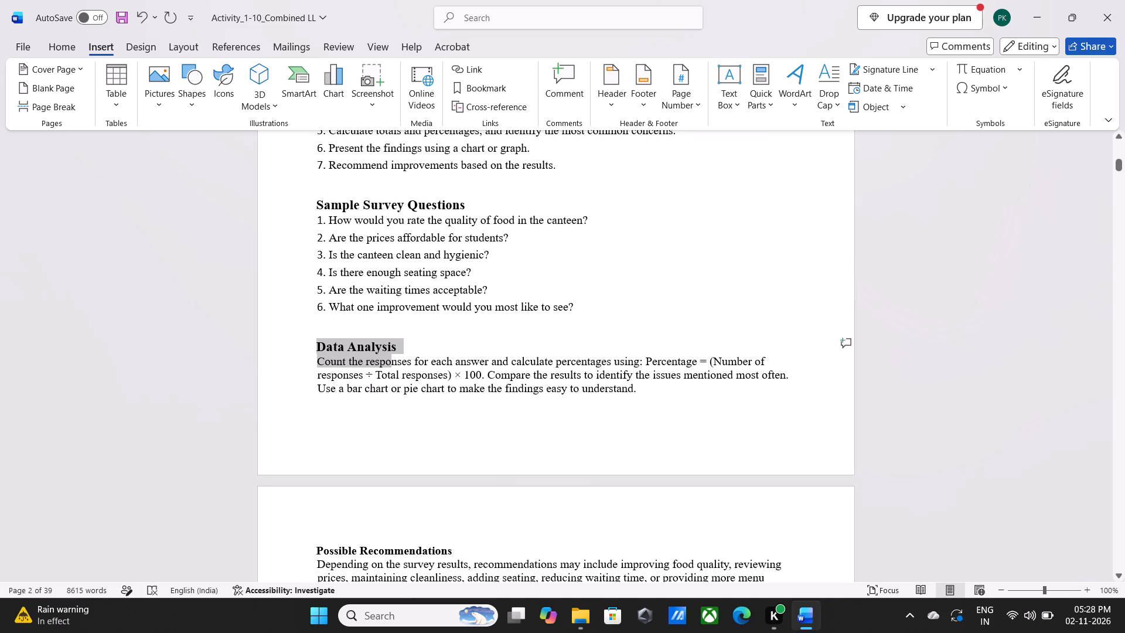
{"action": "left_click_drag", "start_coordinate": [576, 405], "coordinate": [647, 426]}
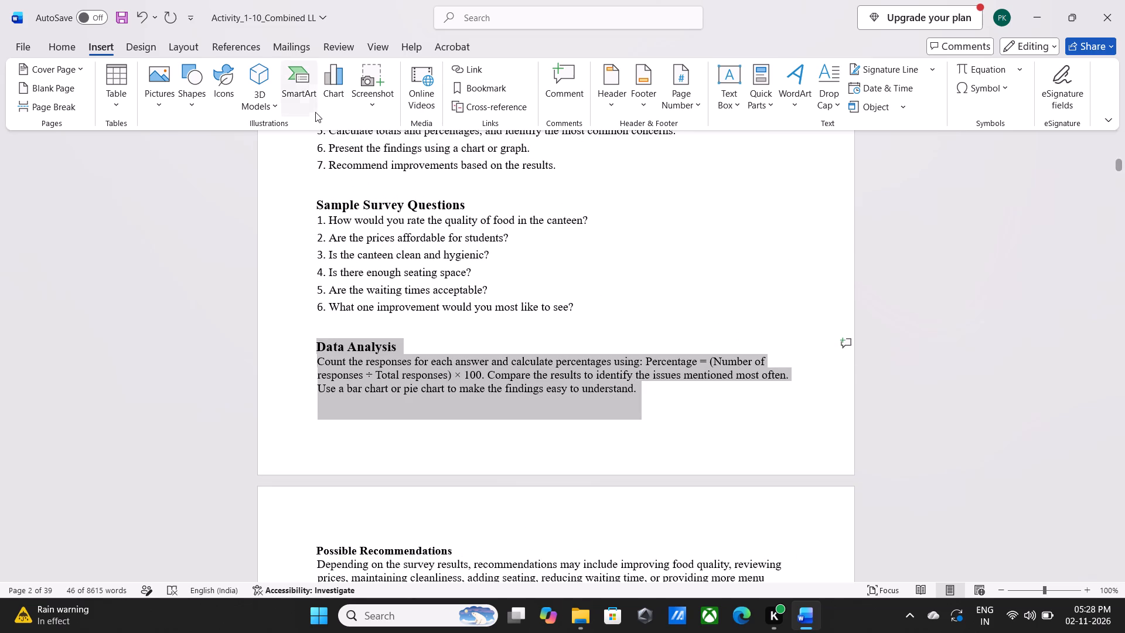
{"action": "left_click", "coordinate": [71, 51]}
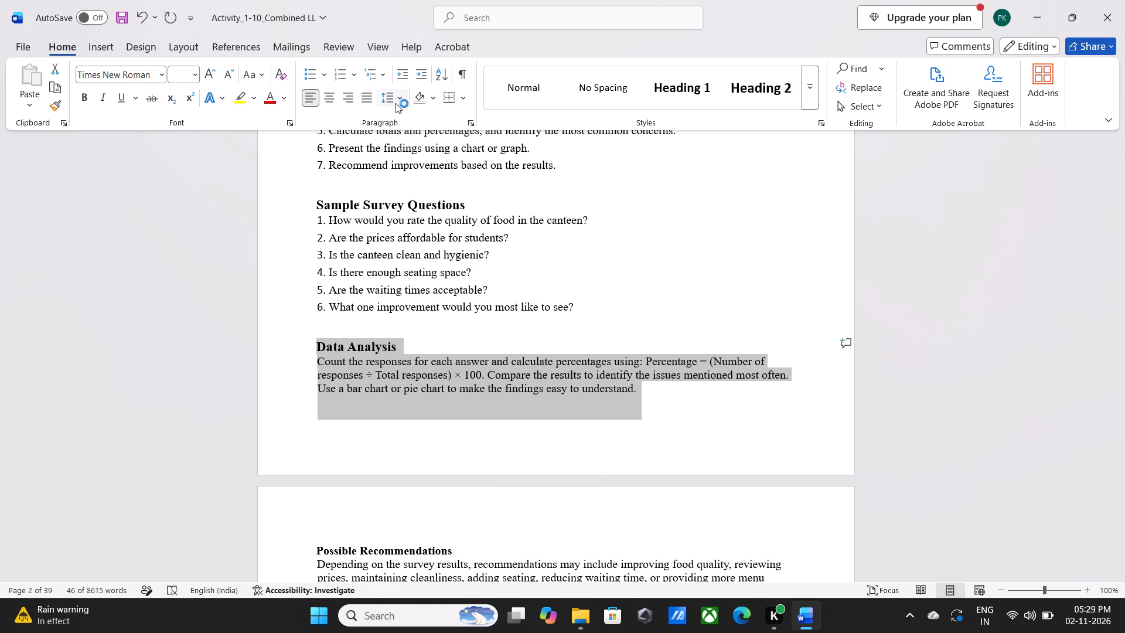
{"action": "left_click", "coordinate": [398, 101]}
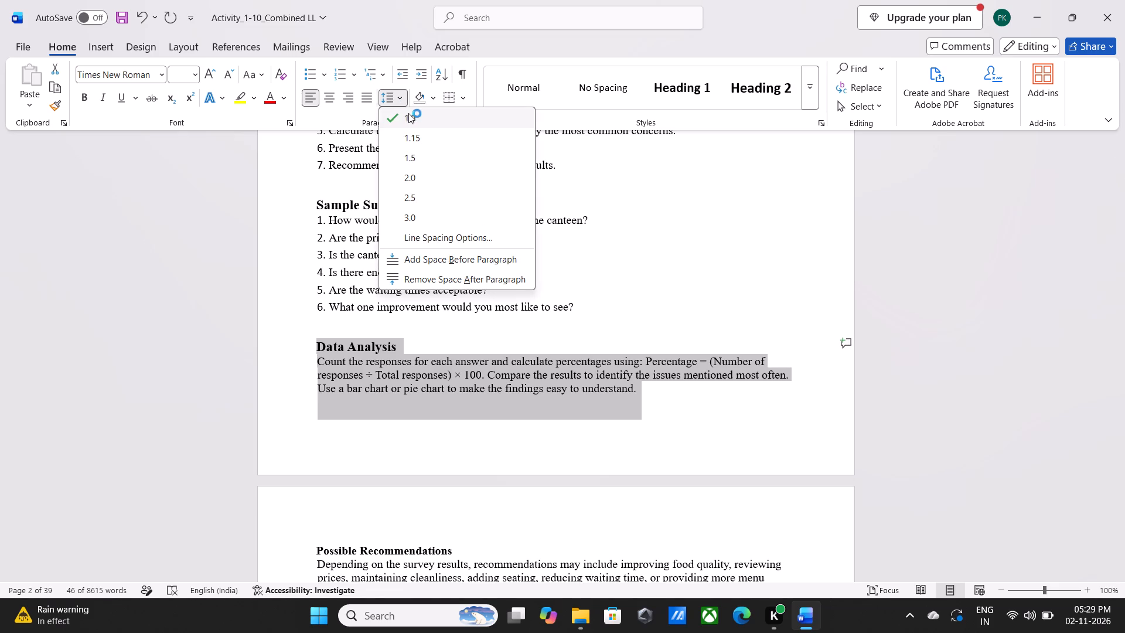
{"action": "left_click", "coordinate": [414, 281]}
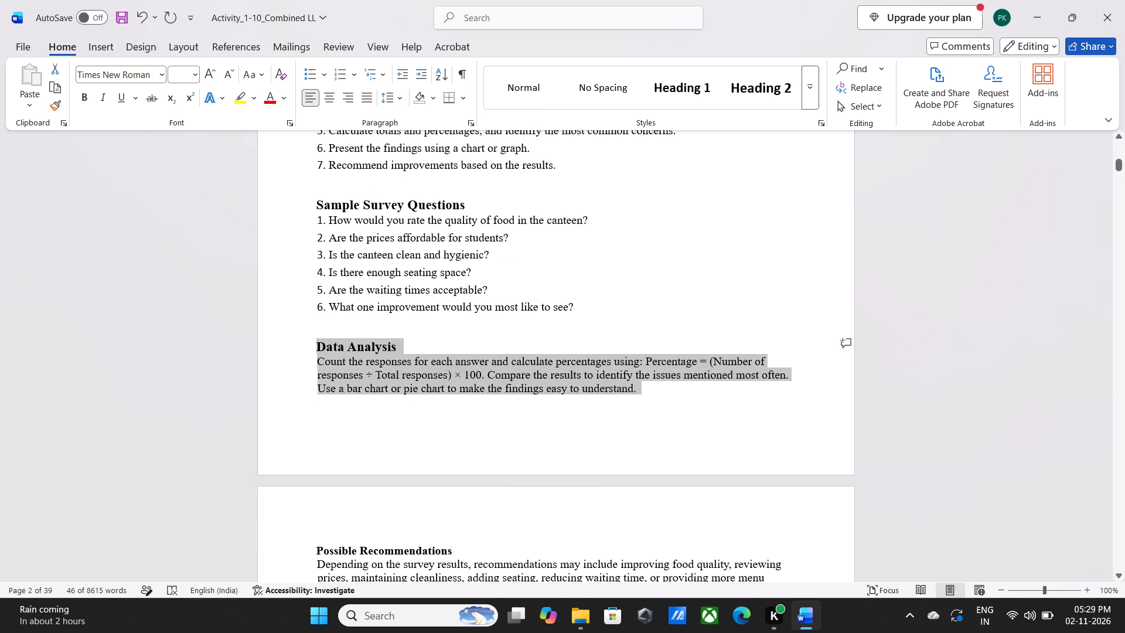
{"action": "left_click", "coordinate": [412, 414]}
Remove the space after paragraphs in Activity 1 from the "Problem Statement" heading through the "Sample Survey Questions" heading.
{"action": "scroll", "coordinate": [412, 414], "scroll_direction": "down", "scroll_amount": 1}
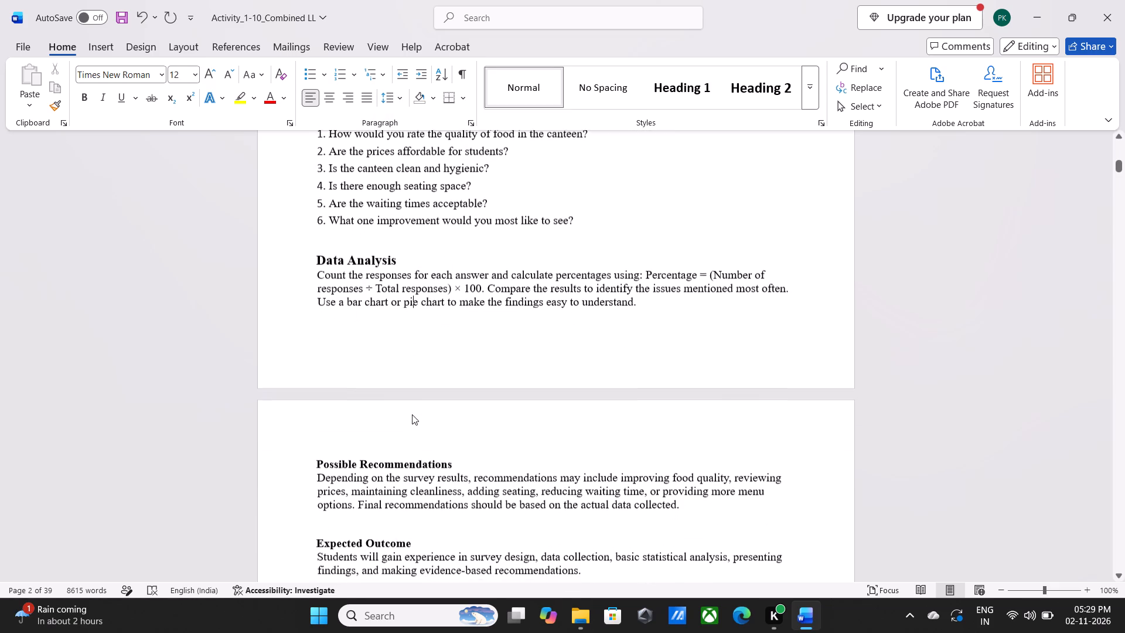
{"action": "scroll", "coordinate": [412, 414], "scroll_direction": "up", "scroll_amount": 5}
{"action": "scroll", "coordinate": [412, 414], "scroll_direction": "down", "scroll_amount": 1}
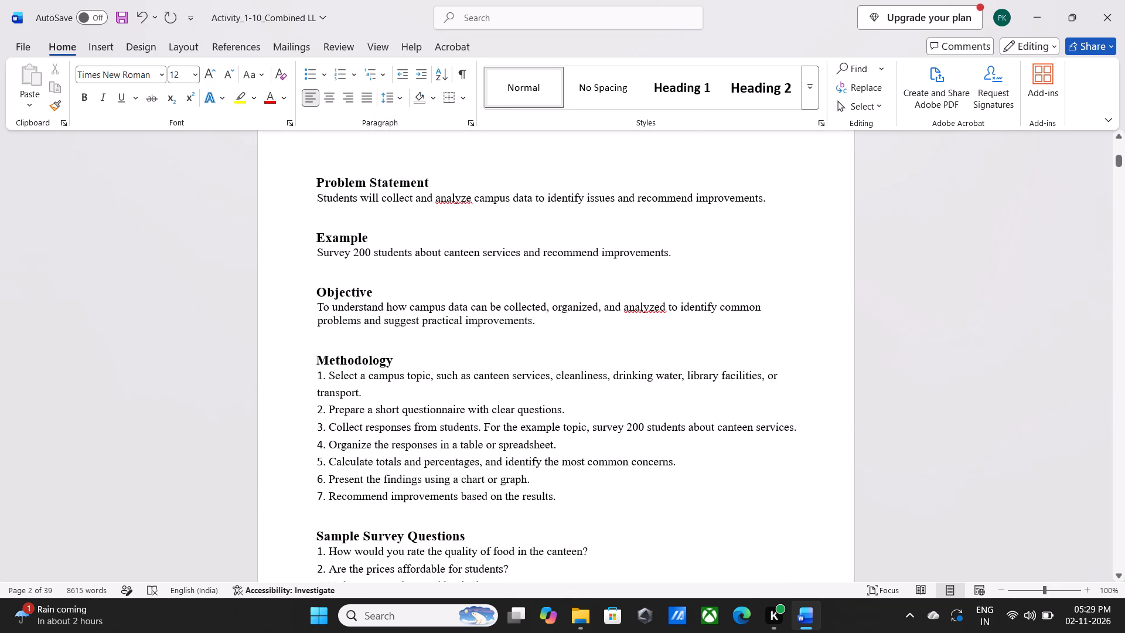
{"action": "left_click", "coordinate": [313, 183]}
{"action": "left_click_drag", "start_coordinate": [313, 183], "coordinate": [541, 195]}
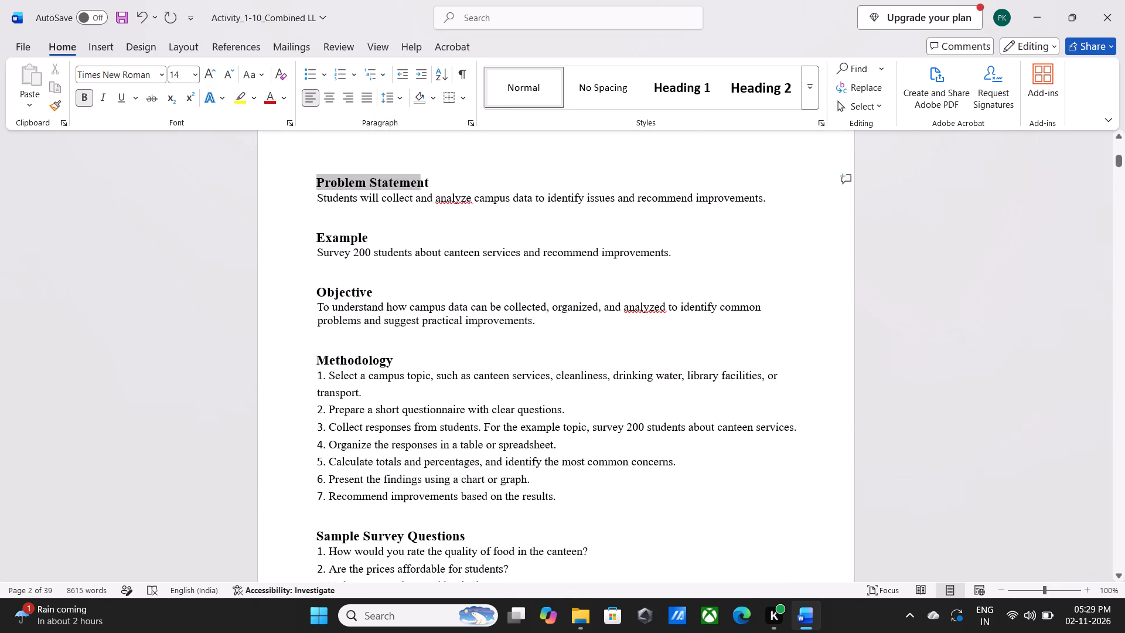
{"action": "left_click_drag", "start_coordinate": [541, 195], "coordinate": [895, 417]}
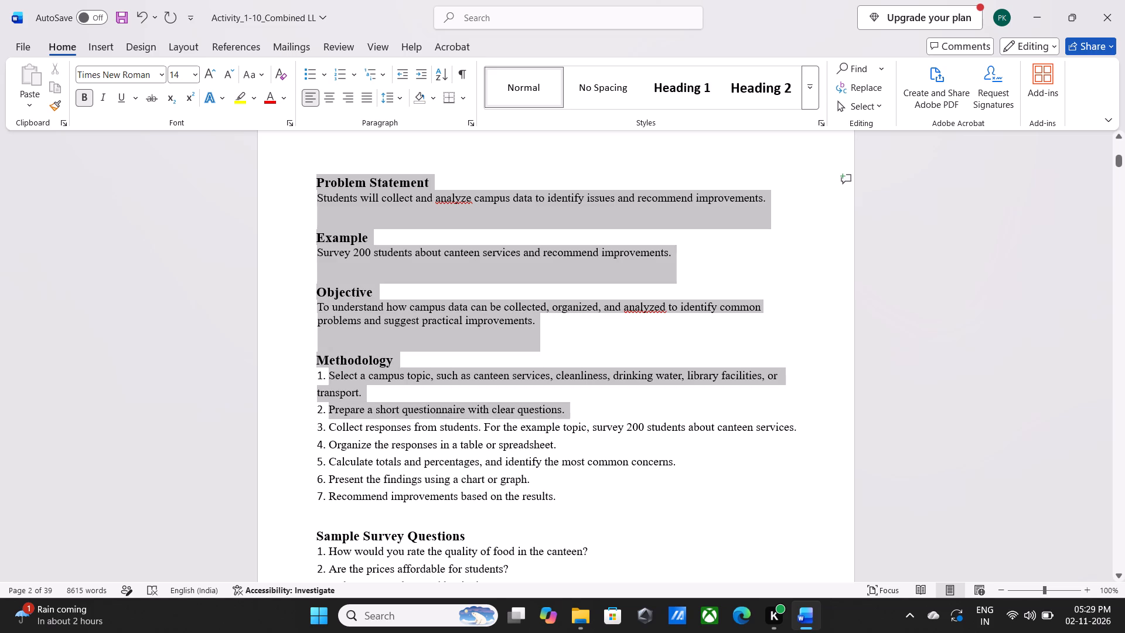
{"action": "left_click_drag", "start_coordinate": [895, 417], "coordinate": [926, 540]}
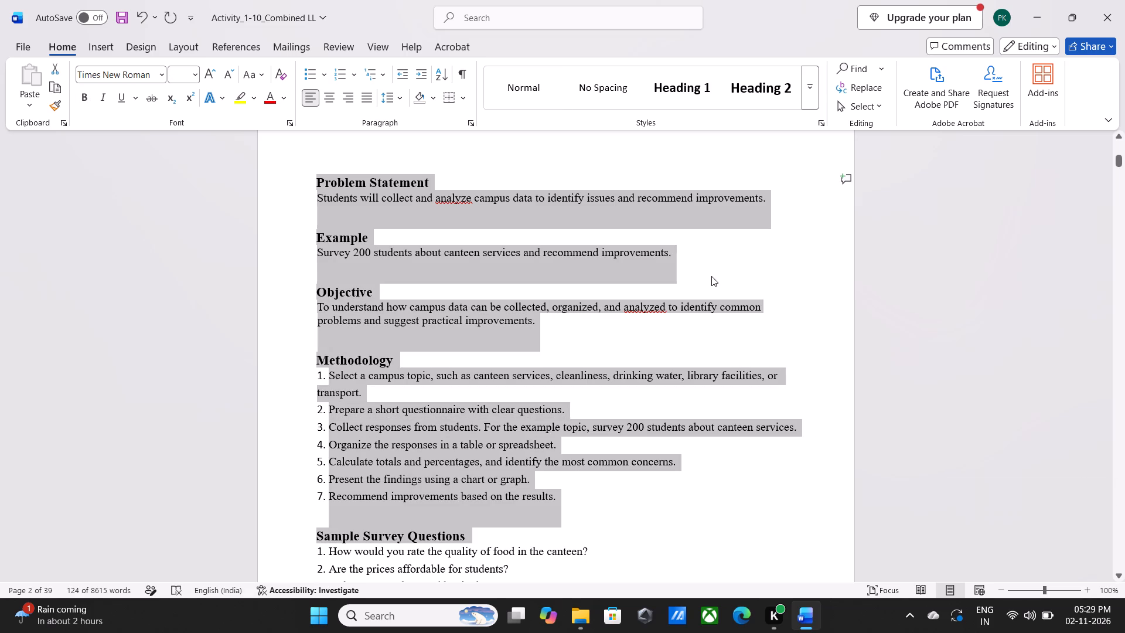
{"action": "left_click", "coordinate": [401, 100]}
{"action": "left_click", "coordinate": [448, 284]}
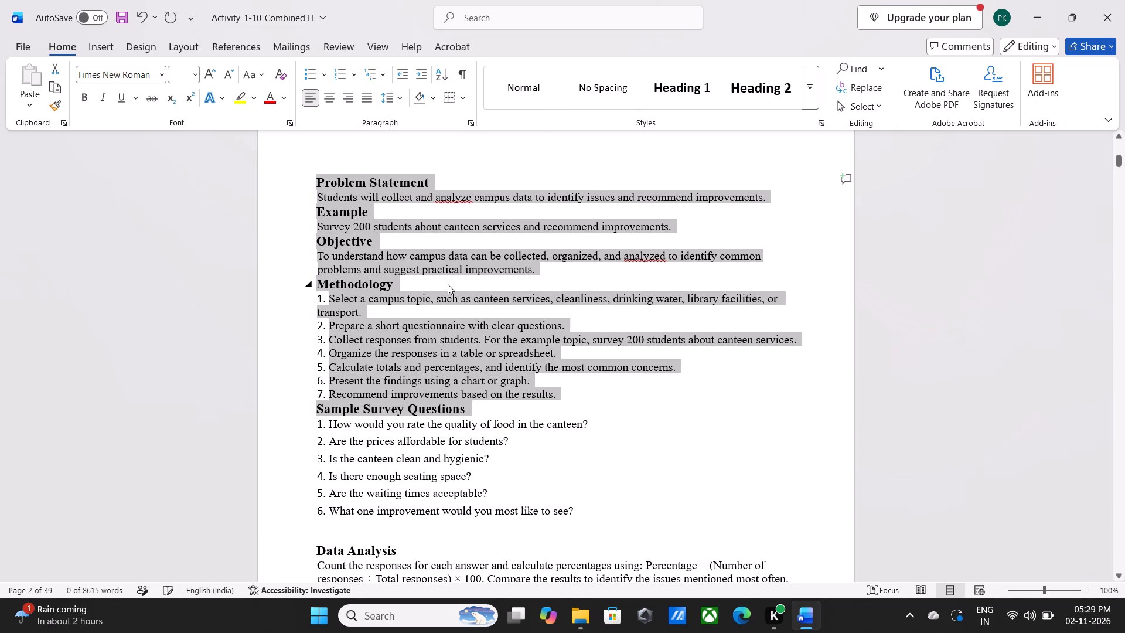
{"action": "left_click", "coordinate": [555, 502]}
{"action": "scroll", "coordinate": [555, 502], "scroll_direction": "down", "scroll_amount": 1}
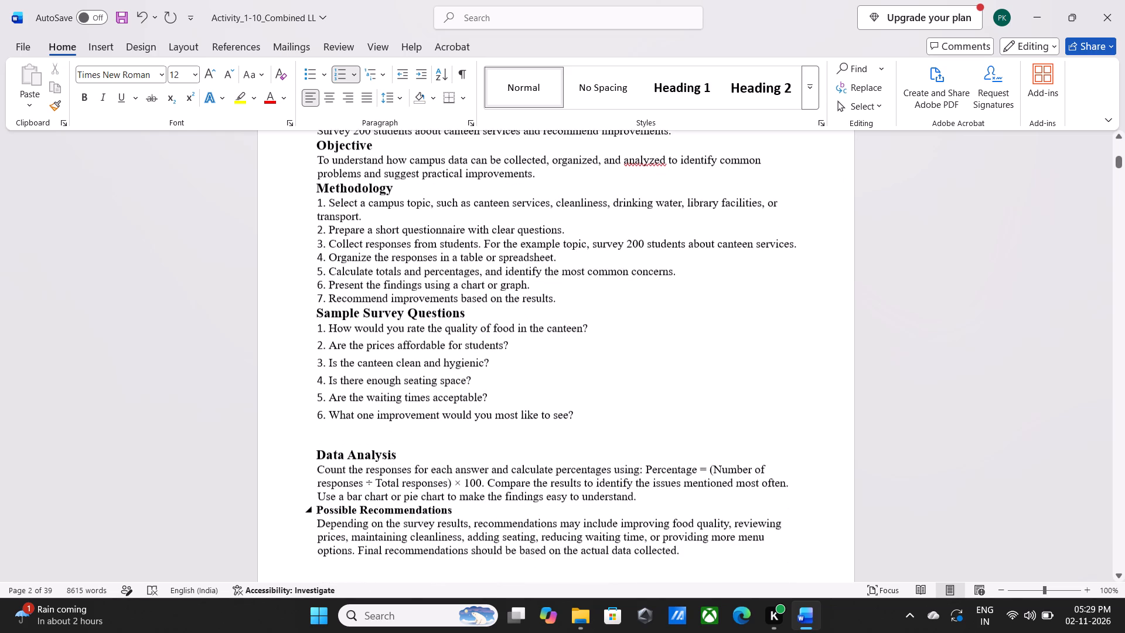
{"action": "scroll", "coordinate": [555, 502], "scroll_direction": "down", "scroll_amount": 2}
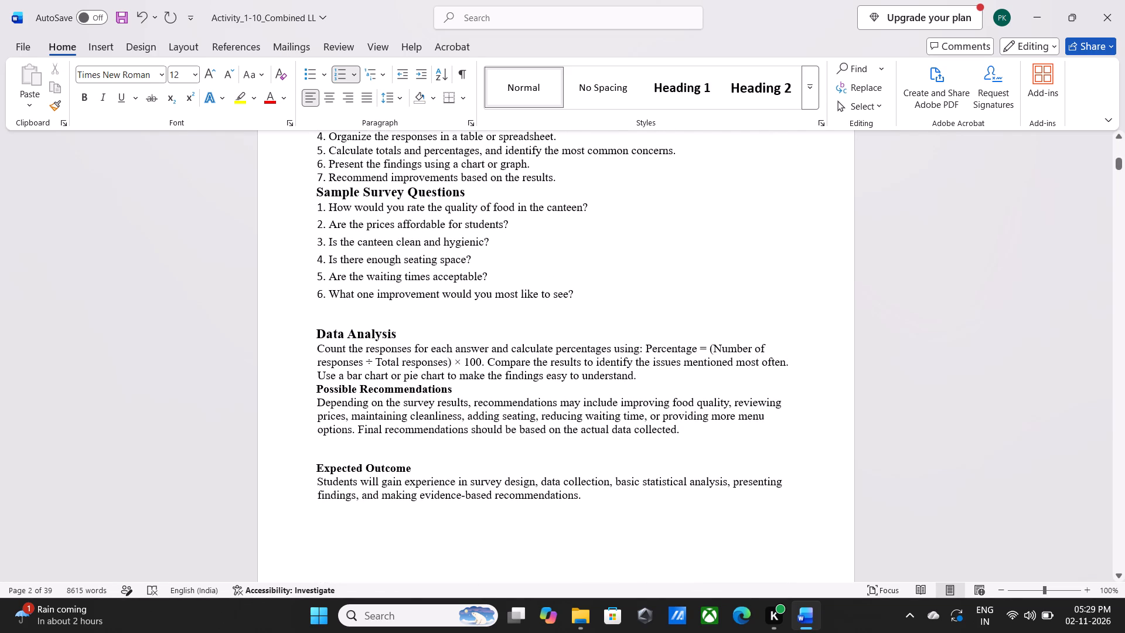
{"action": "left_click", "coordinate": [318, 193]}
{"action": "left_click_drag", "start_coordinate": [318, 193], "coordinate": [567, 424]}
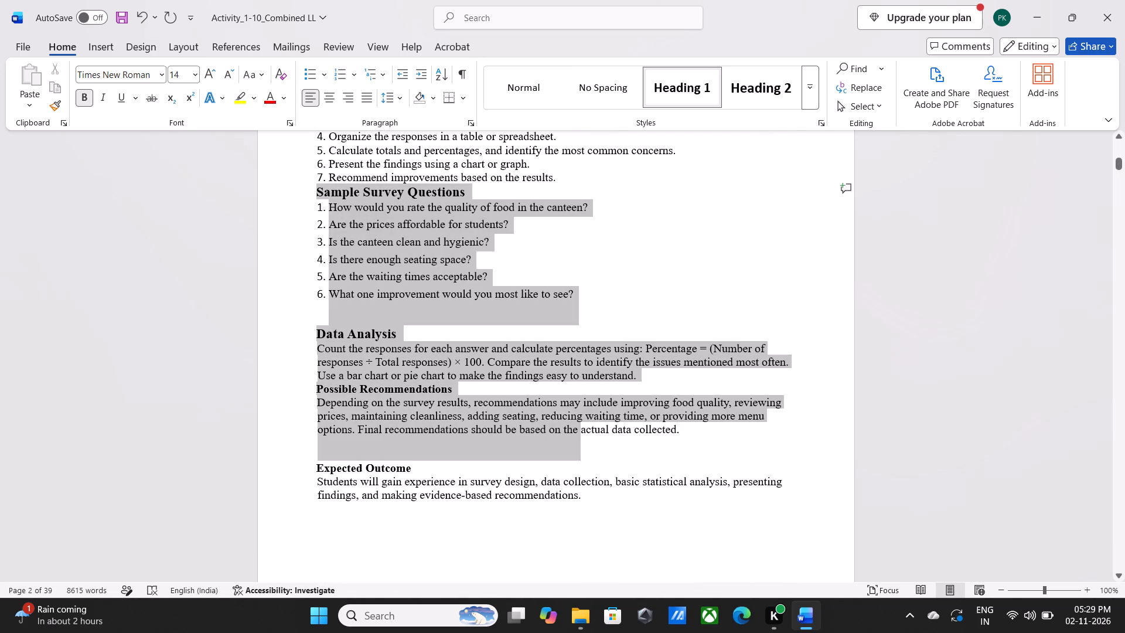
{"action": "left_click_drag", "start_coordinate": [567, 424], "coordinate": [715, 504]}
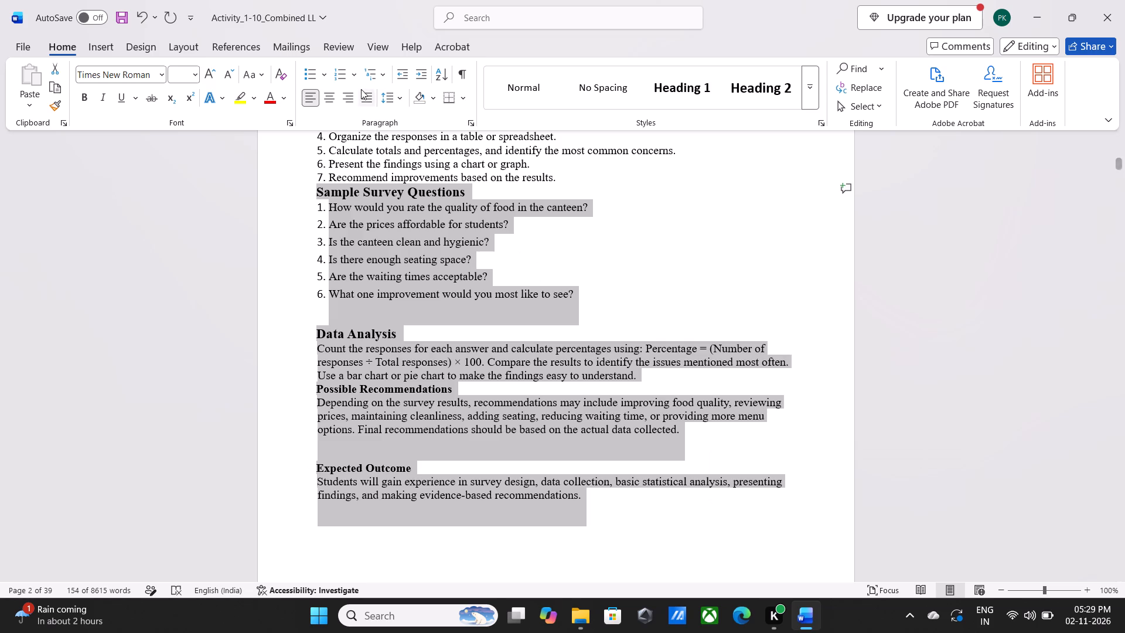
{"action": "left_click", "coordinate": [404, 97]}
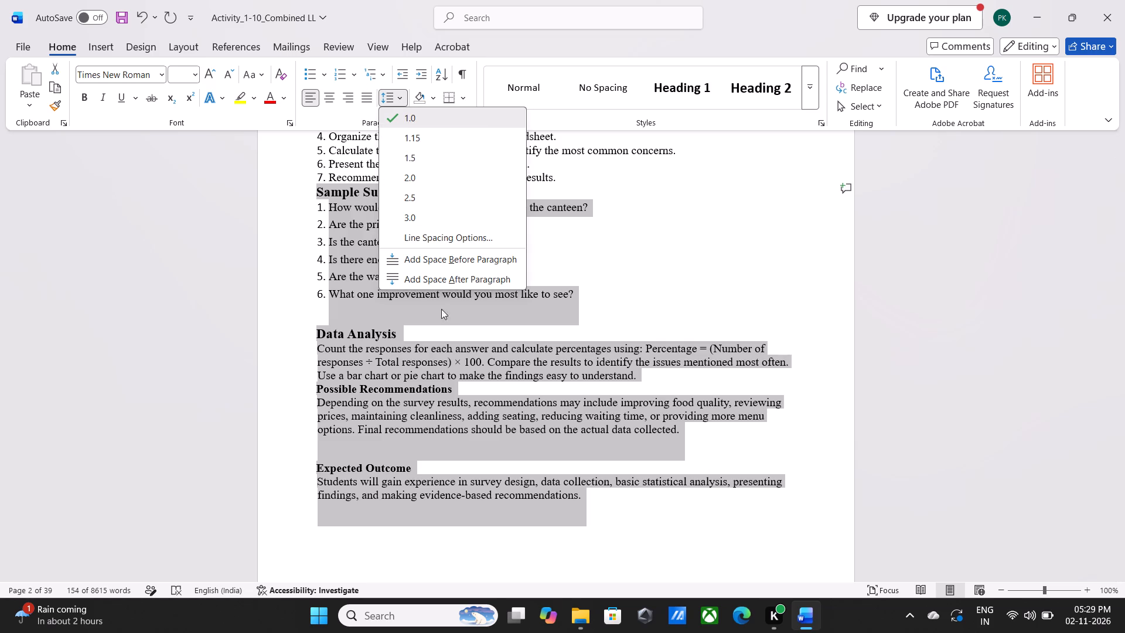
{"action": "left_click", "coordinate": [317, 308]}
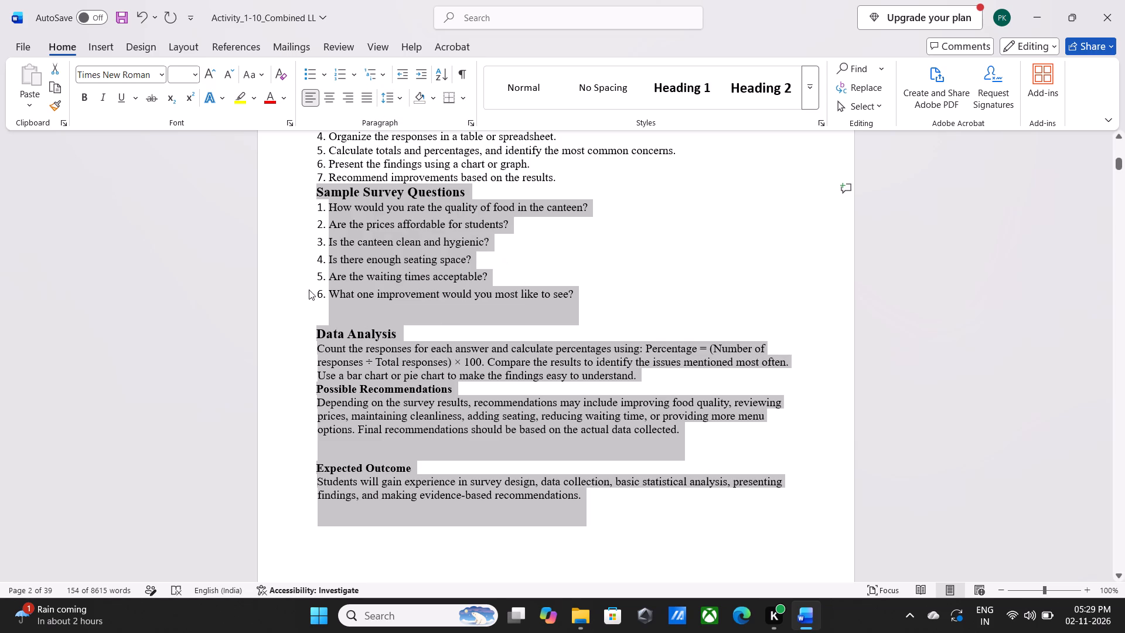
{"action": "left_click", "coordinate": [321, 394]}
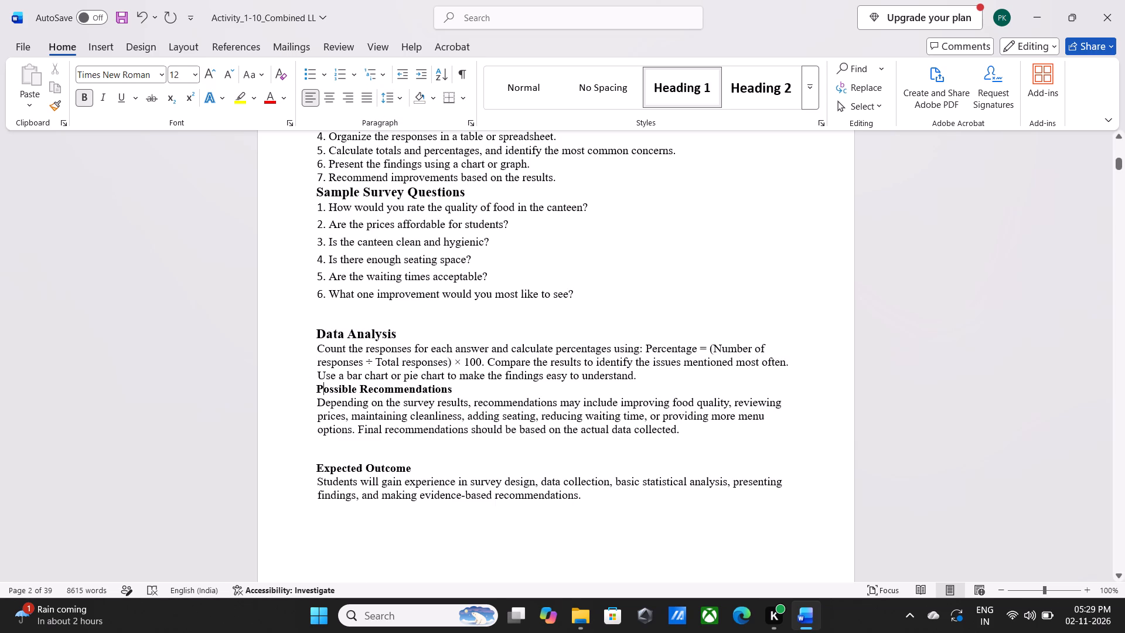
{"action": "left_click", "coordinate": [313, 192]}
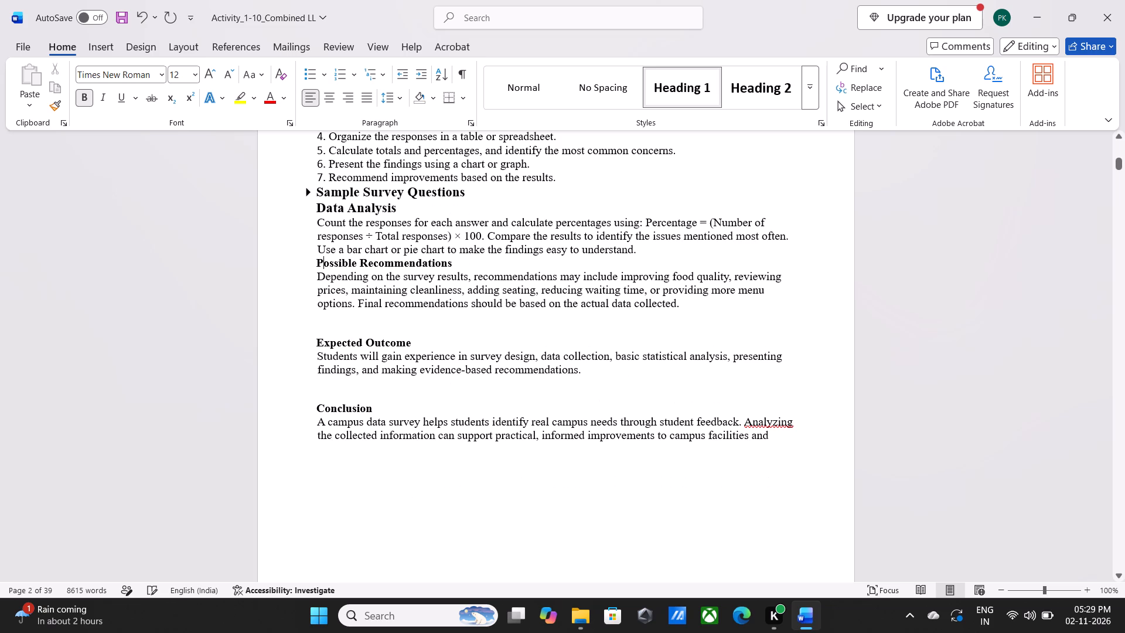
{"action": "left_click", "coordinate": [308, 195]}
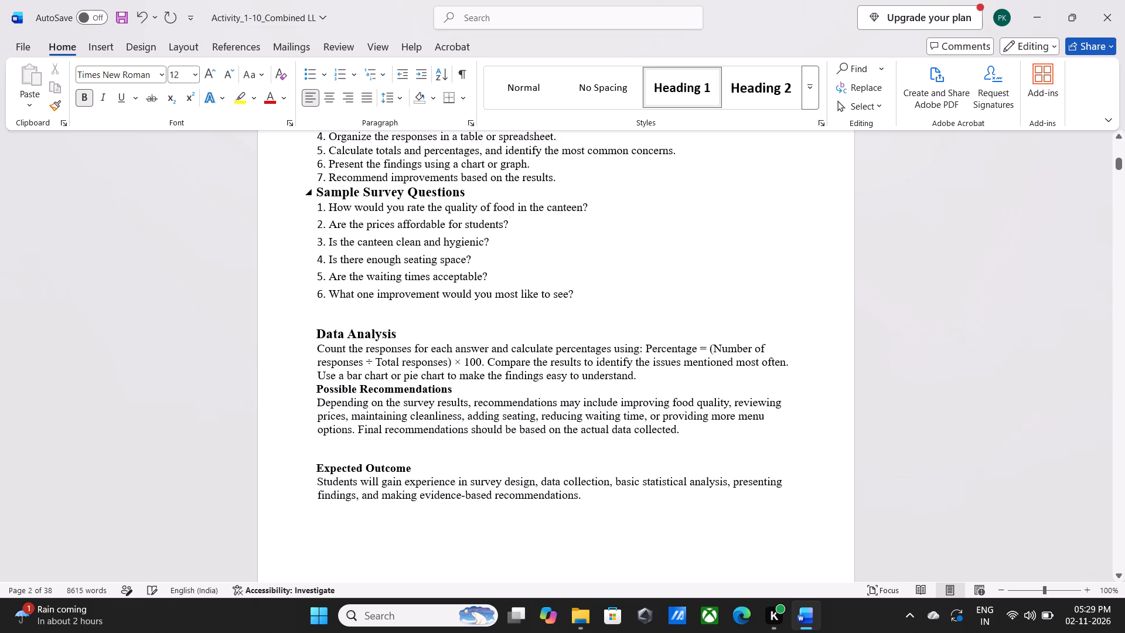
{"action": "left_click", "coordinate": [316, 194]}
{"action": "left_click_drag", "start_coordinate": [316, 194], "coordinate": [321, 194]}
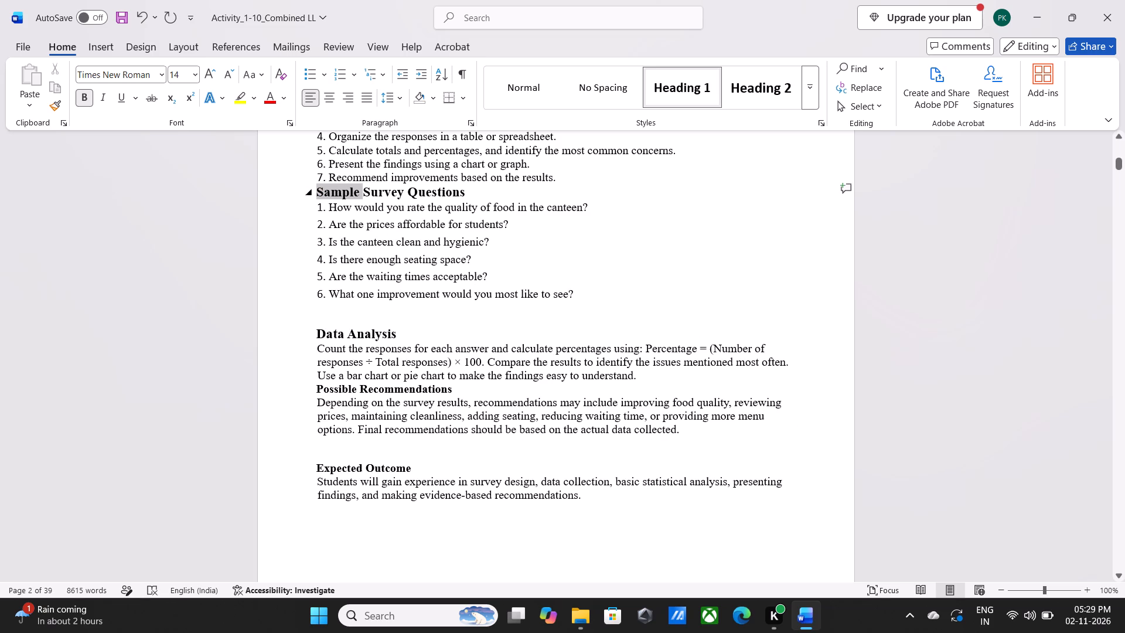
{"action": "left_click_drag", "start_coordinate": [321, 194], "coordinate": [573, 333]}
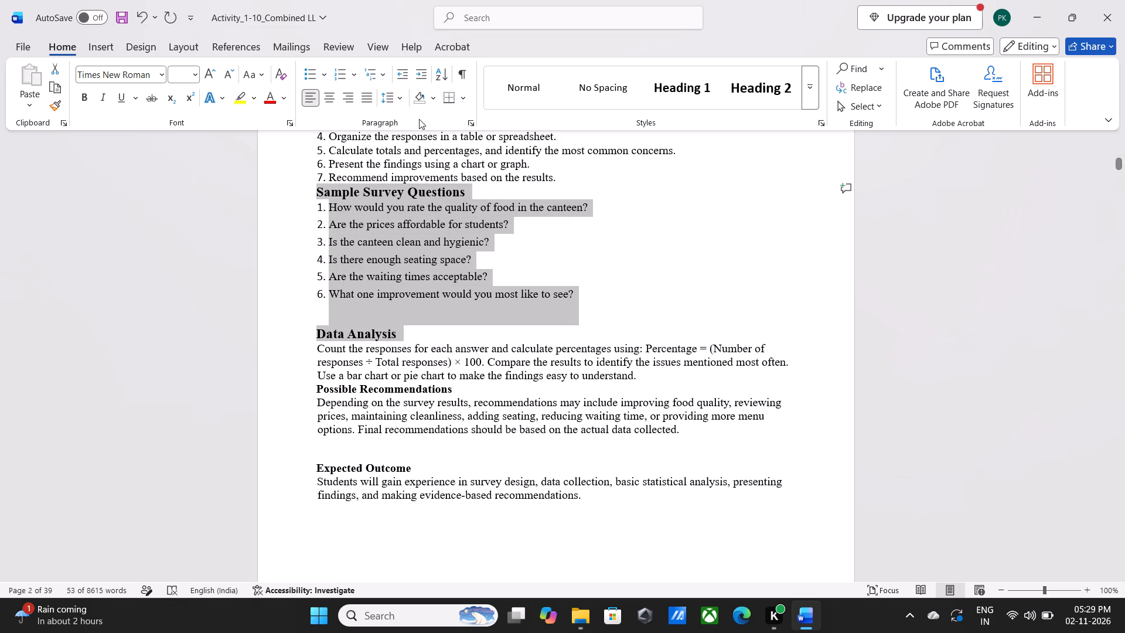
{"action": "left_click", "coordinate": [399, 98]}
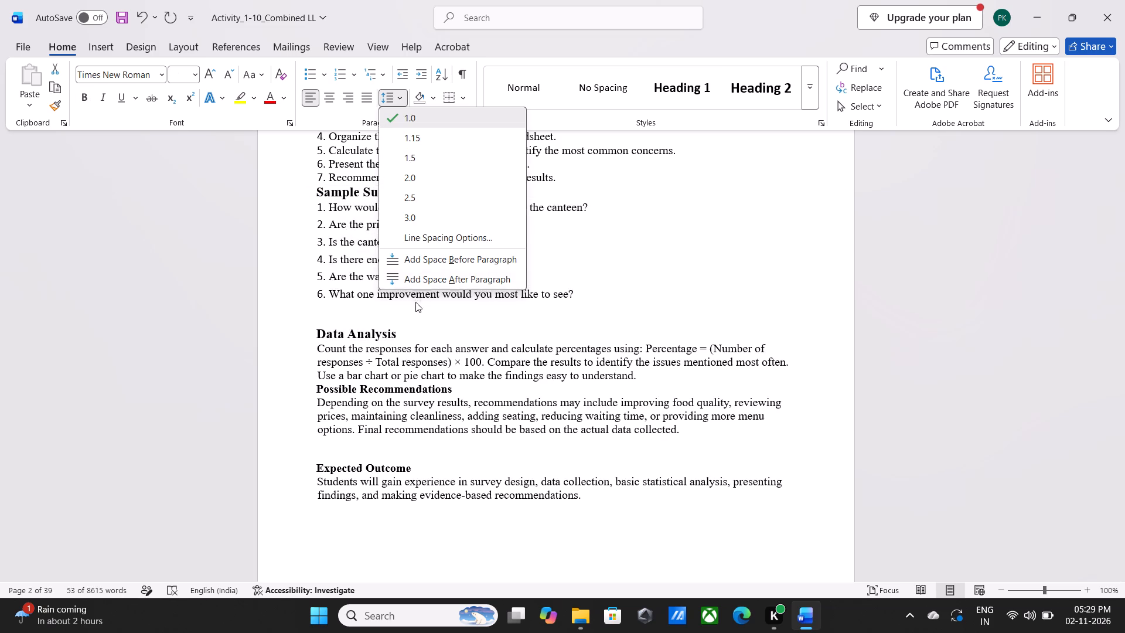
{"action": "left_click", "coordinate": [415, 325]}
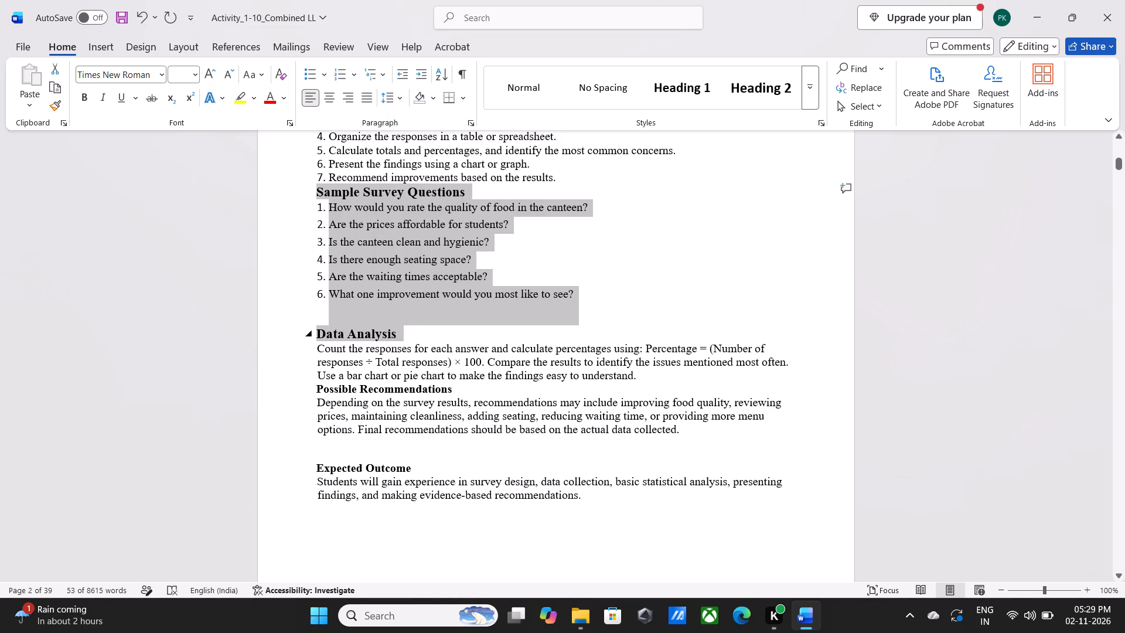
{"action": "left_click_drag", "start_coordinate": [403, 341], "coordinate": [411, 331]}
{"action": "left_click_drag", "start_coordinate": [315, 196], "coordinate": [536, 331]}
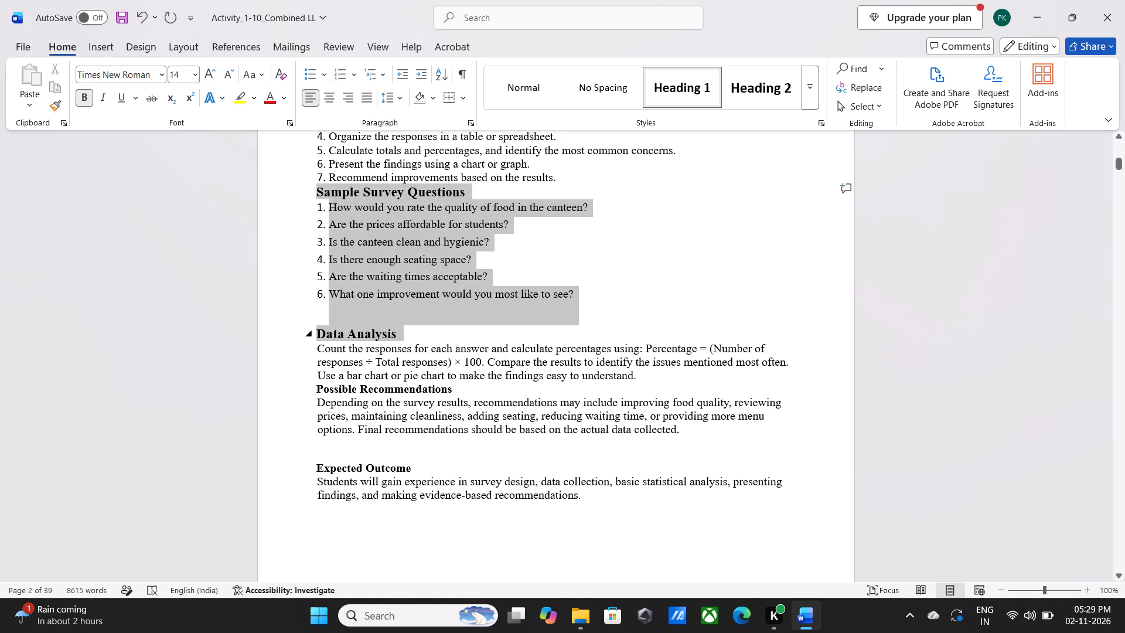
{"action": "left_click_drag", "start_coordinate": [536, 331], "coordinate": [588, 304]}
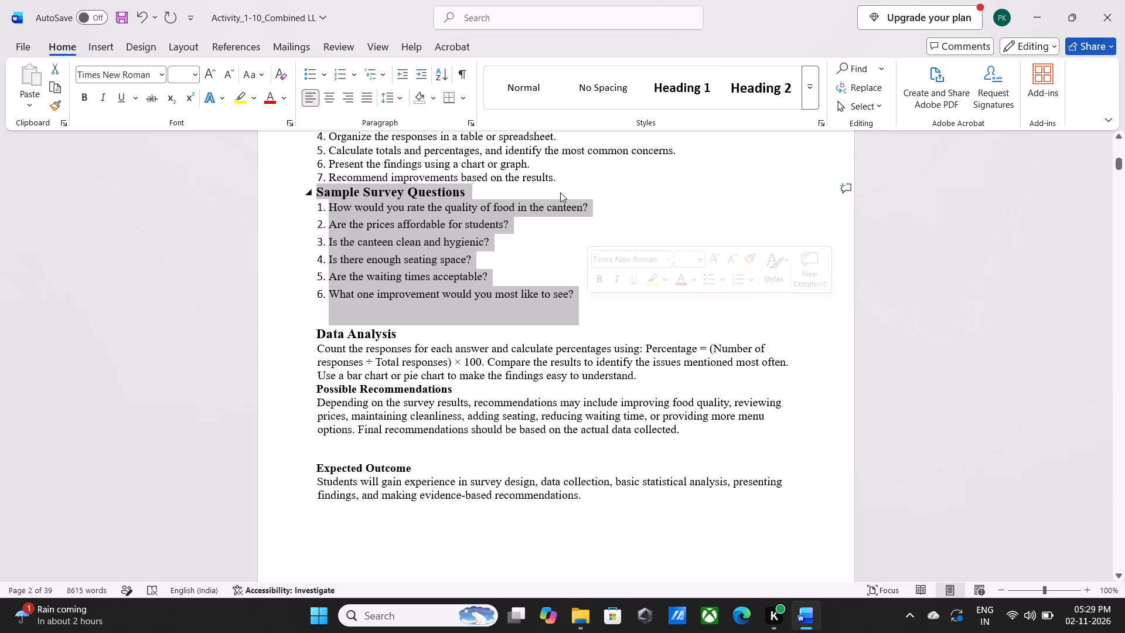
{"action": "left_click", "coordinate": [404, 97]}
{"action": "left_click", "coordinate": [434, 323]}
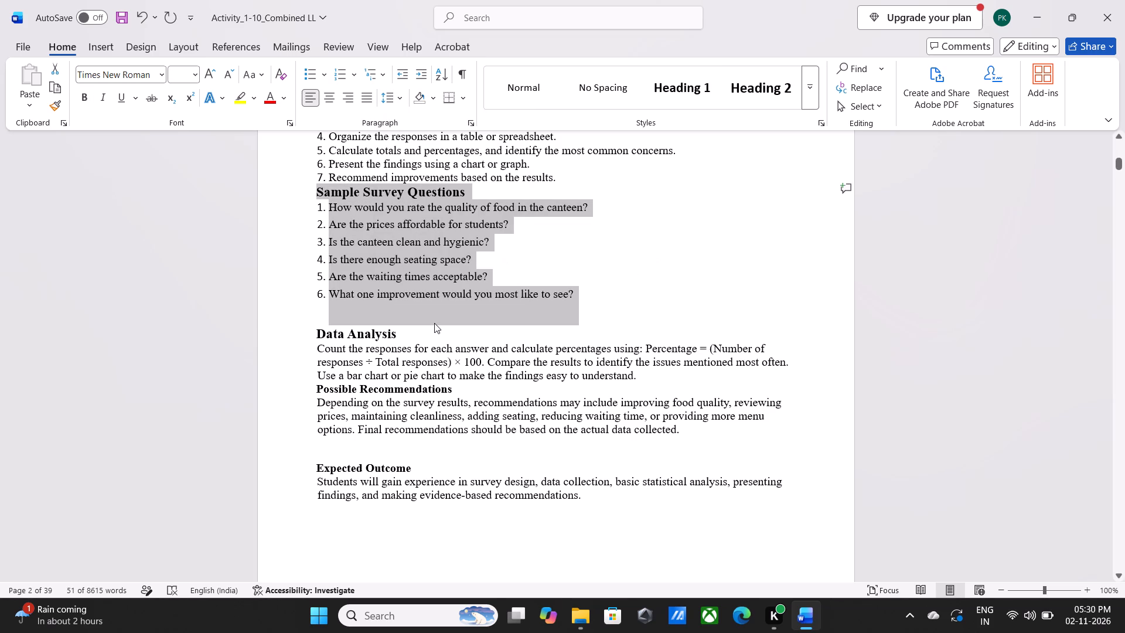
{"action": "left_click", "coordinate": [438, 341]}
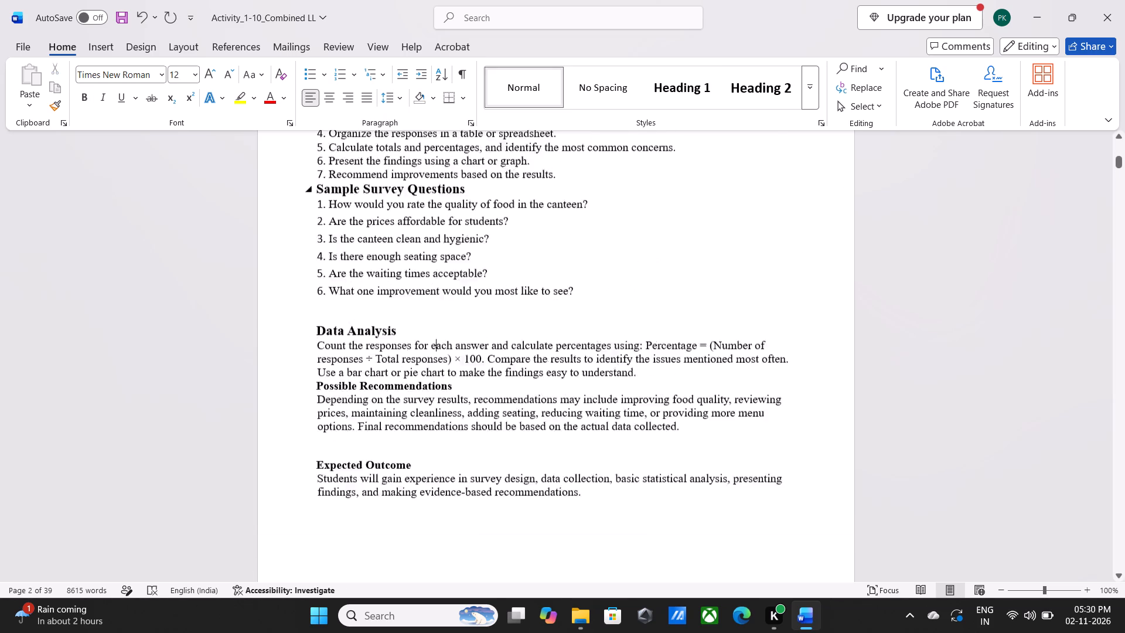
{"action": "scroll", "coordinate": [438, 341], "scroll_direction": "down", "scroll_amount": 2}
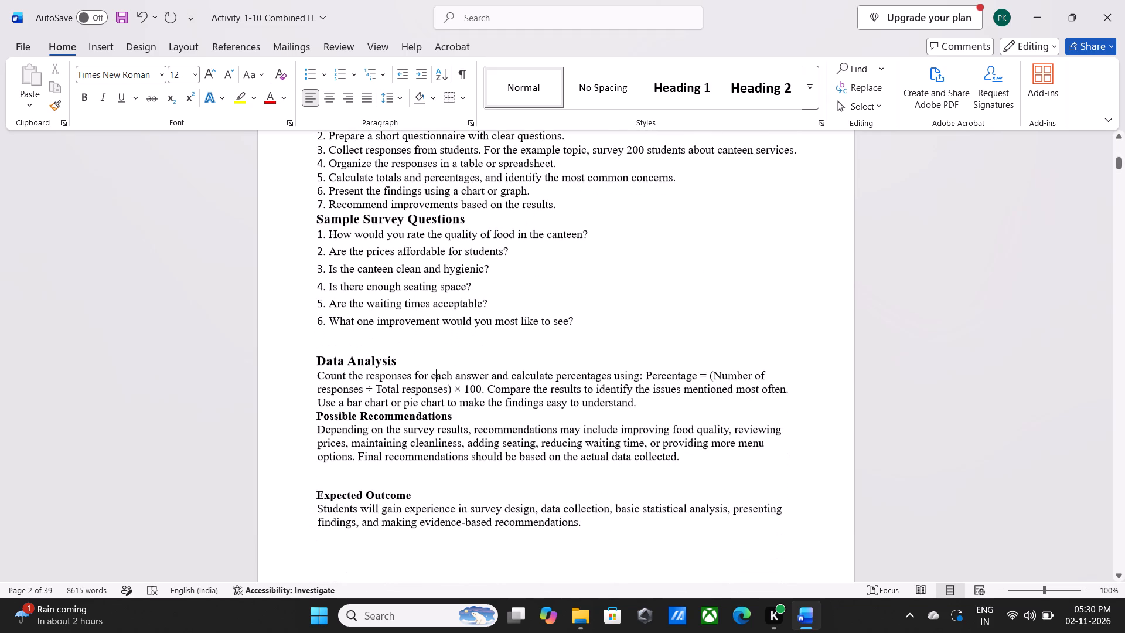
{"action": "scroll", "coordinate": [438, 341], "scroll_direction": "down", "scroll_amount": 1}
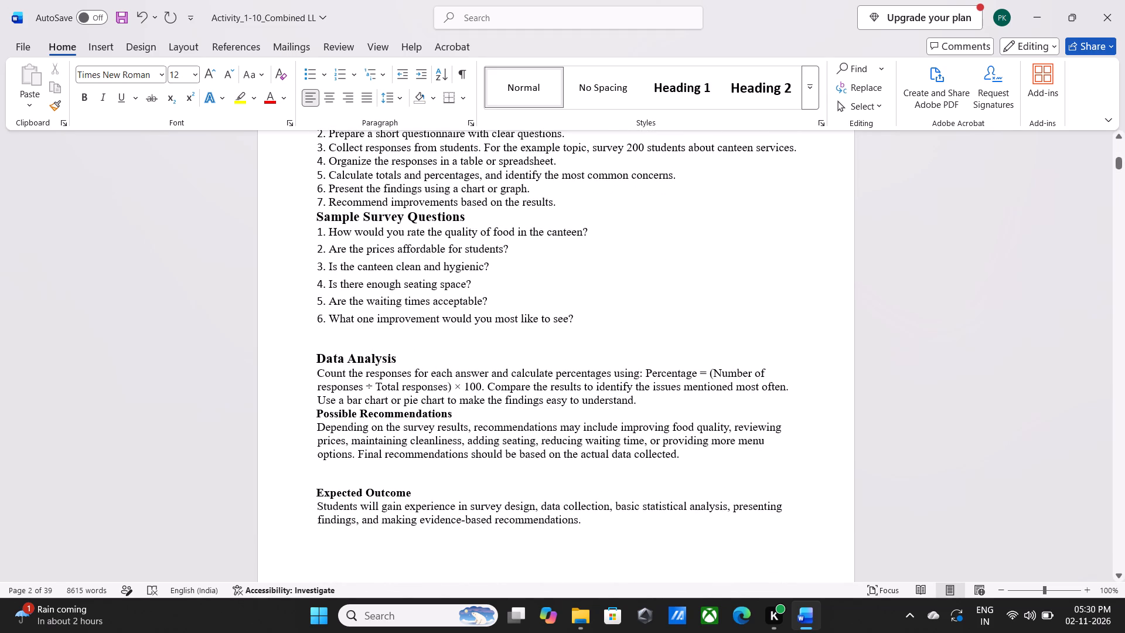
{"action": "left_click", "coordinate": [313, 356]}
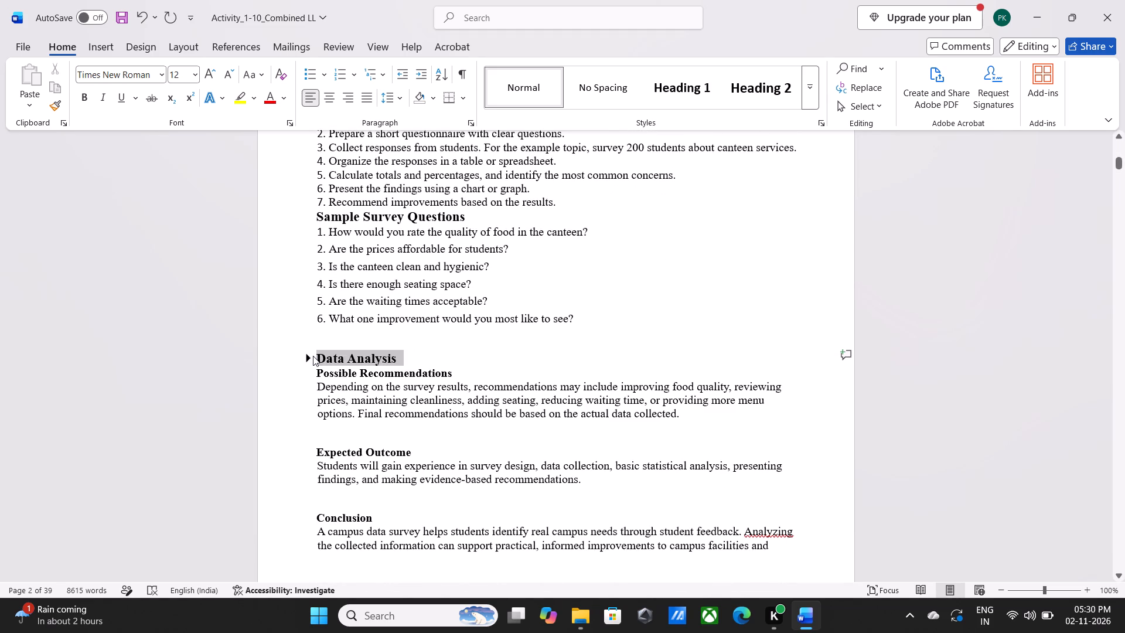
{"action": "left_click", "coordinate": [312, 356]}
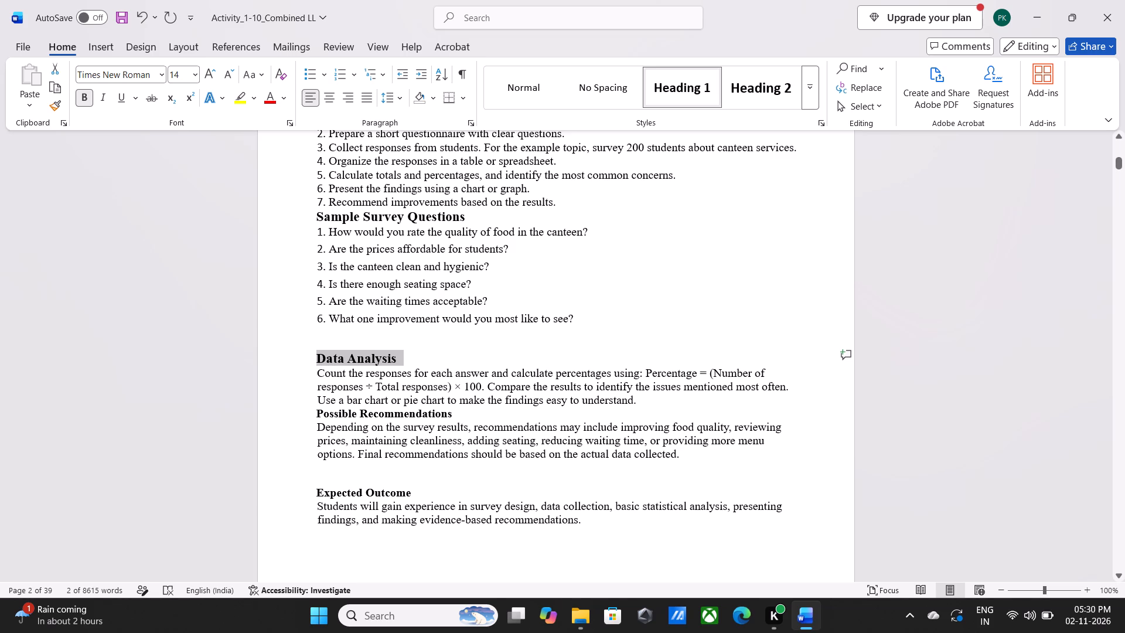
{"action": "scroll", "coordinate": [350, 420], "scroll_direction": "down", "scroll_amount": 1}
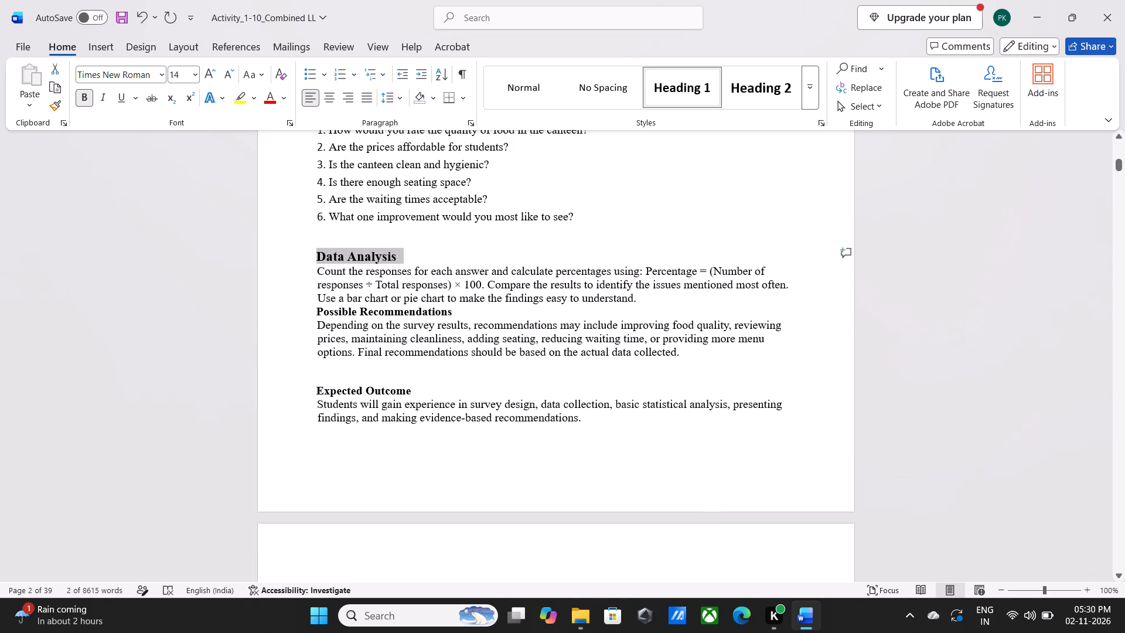
Remove the space after paragraphs in the "Possible Recommendations" section of Activity 1.
{"action": "left_click_drag", "start_coordinate": [317, 310], "coordinate": [639, 354]}
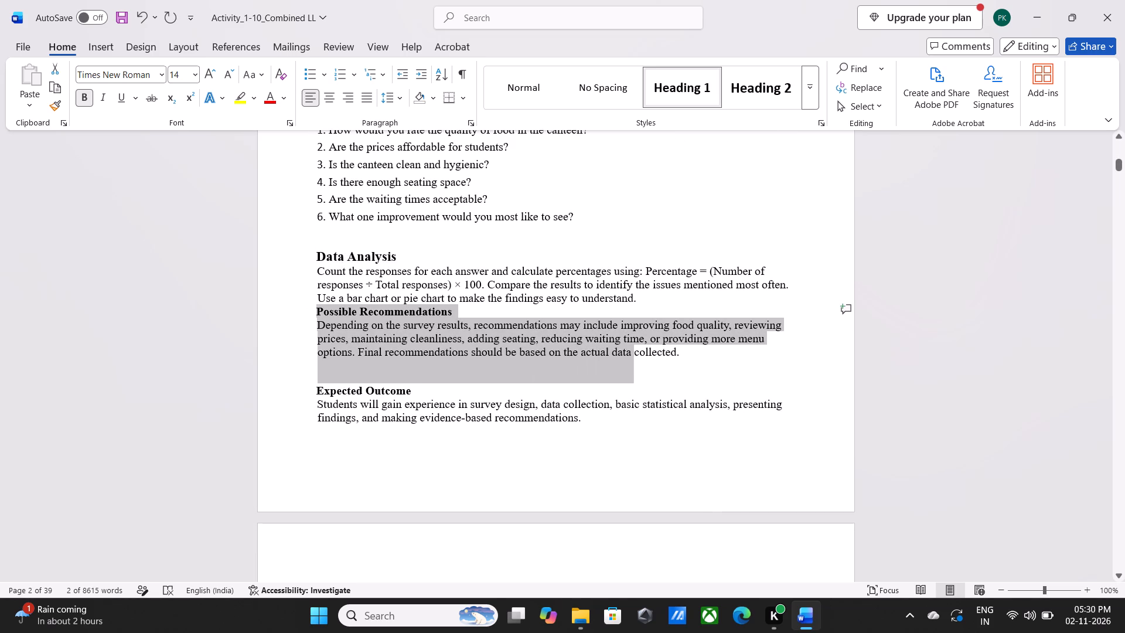
{"action": "left_click_drag", "start_coordinate": [639, 354], "coordinate": [674, 357]}
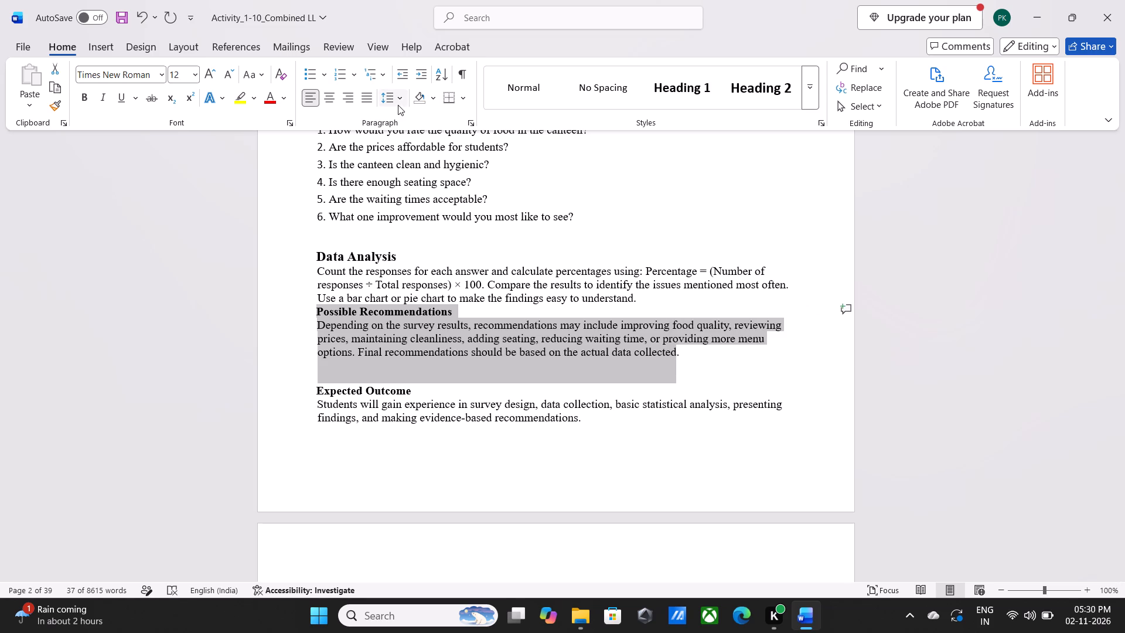
{"action": "left_click", "coordinate": [399, 104]}
{"action": "left_click", "coordinate": [430, 280]}
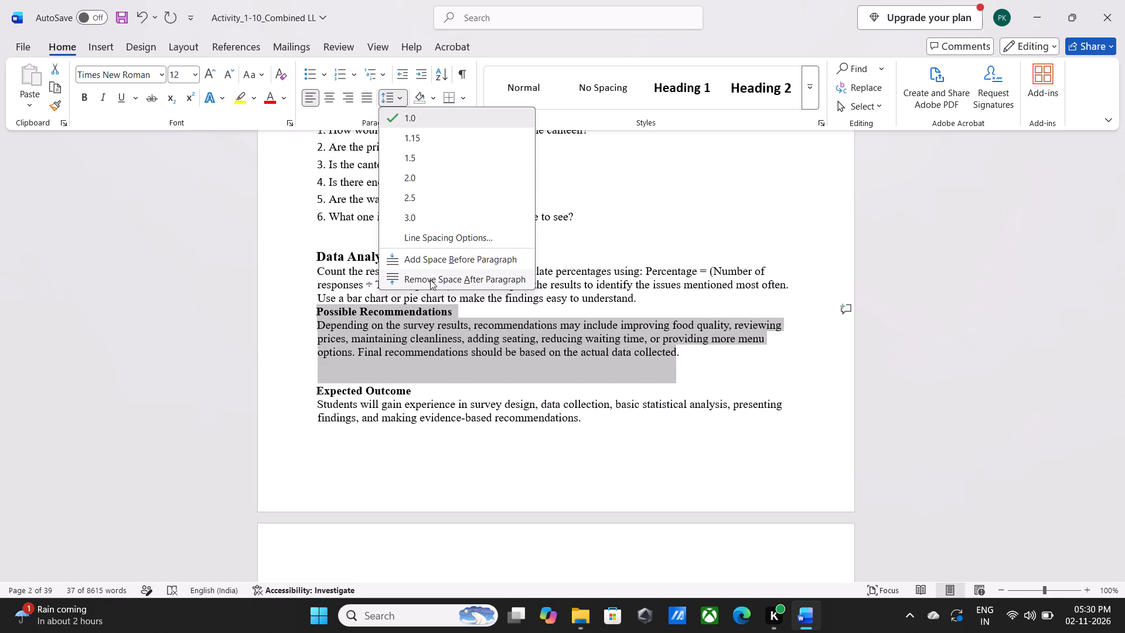
{"action": "left_click", "coordinate": [389, 405]}
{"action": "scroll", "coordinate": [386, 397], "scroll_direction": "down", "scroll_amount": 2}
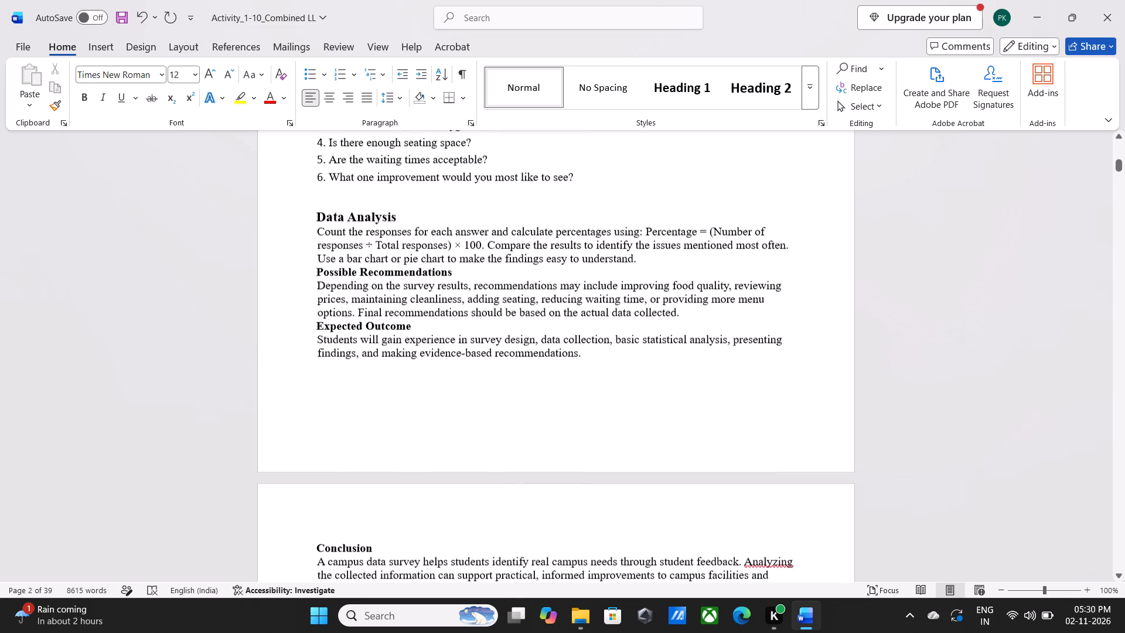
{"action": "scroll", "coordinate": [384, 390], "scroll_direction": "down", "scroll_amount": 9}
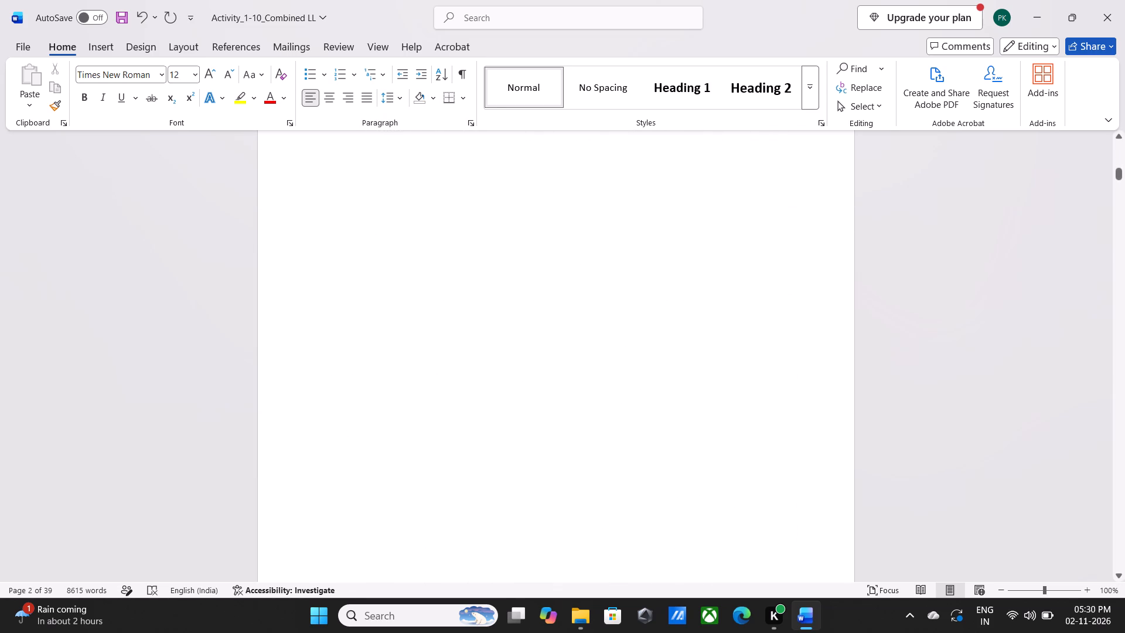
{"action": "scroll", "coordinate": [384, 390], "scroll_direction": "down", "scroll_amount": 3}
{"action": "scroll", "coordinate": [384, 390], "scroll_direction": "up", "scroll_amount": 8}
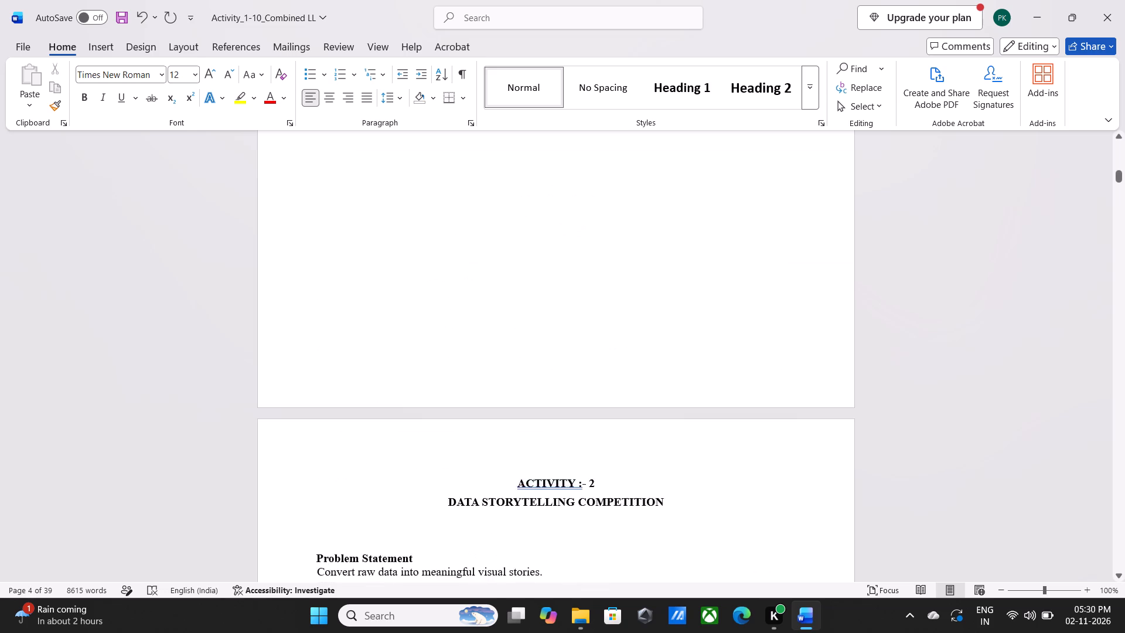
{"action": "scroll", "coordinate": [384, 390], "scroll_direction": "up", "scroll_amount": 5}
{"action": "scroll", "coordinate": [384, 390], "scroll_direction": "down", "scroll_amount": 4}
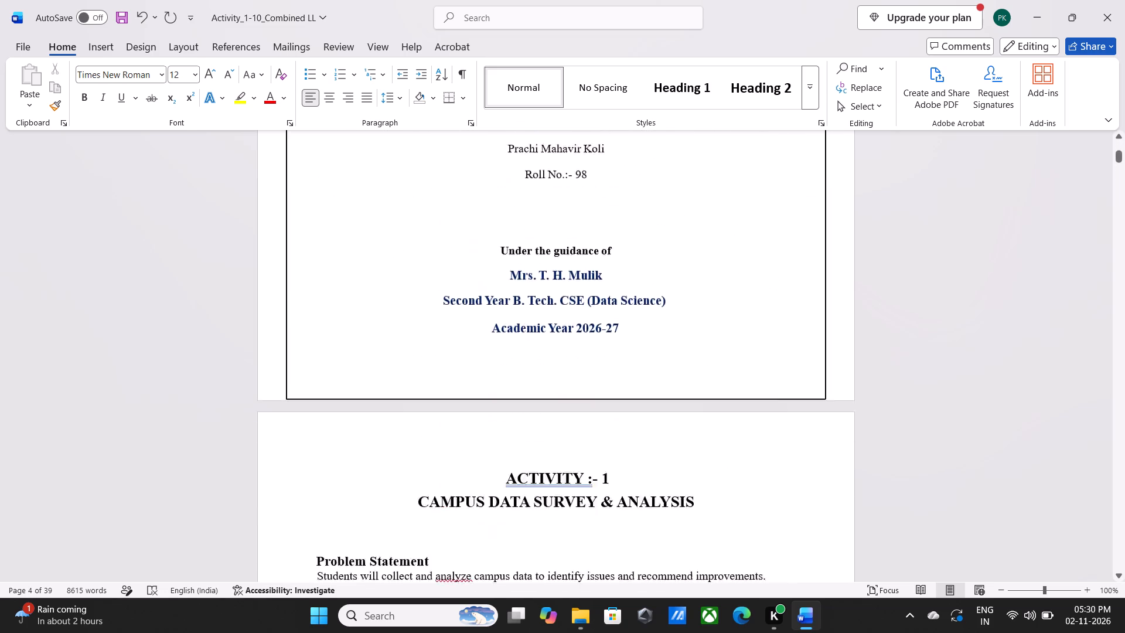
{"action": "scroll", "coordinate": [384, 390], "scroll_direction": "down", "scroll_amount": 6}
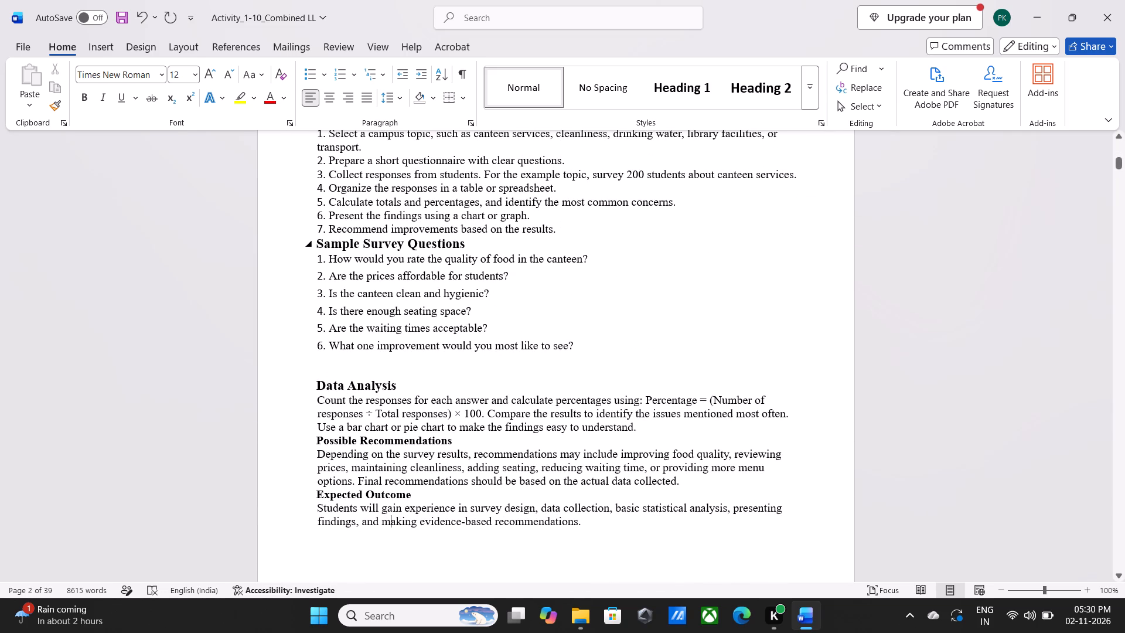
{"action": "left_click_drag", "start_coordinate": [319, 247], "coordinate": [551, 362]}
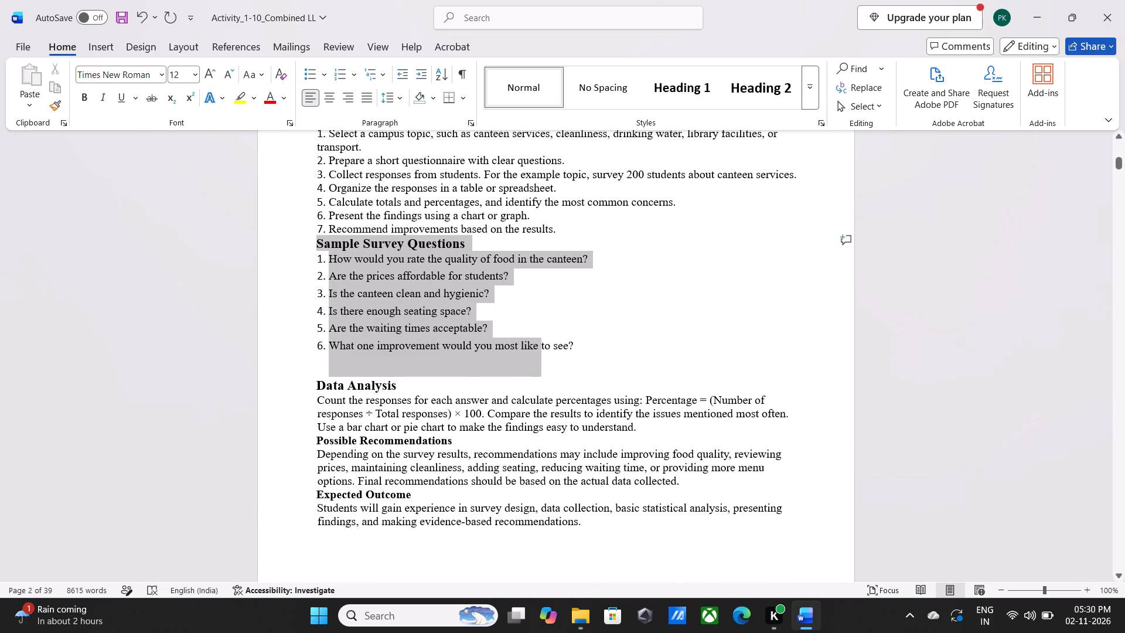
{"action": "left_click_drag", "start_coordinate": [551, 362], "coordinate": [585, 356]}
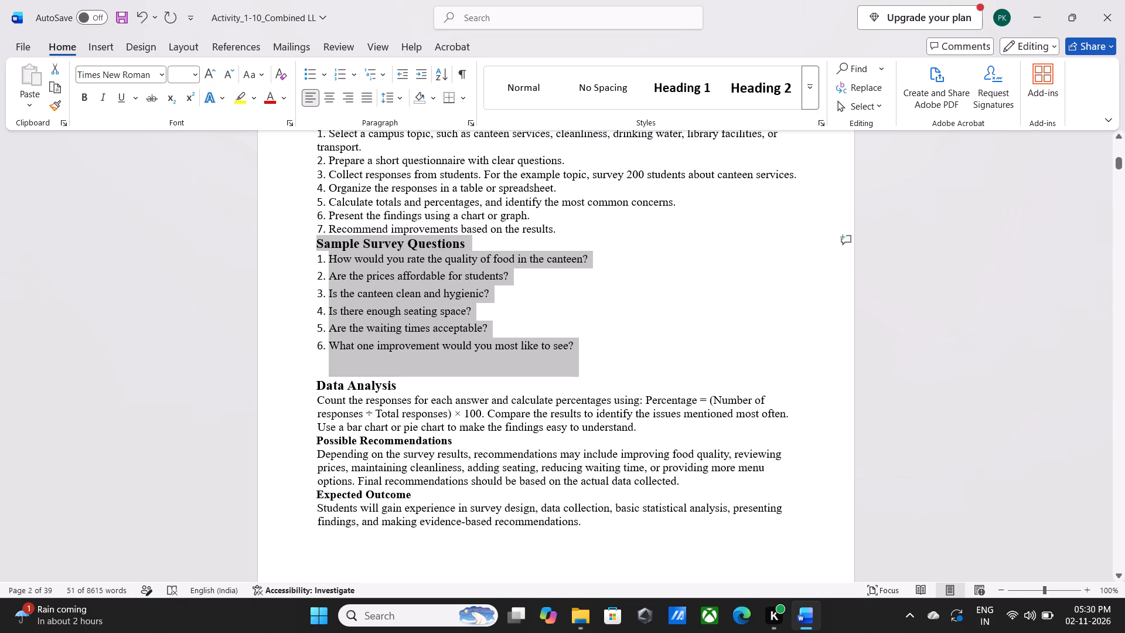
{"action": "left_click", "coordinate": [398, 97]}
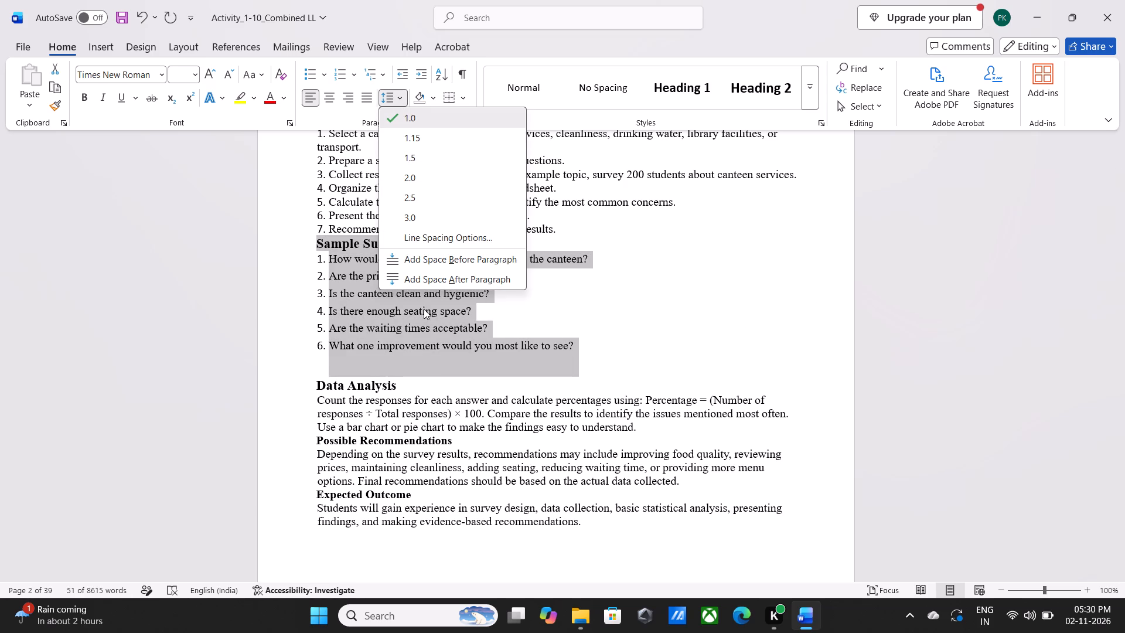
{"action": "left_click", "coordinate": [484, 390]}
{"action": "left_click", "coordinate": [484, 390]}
Remove the space after paragraphs in Activity 2 from the "Problem Statement" heading through the end of the Methodology list.
{"action": "scroll", "coordinate": [484, 390], "scroll_direction": "down", "scroll_amount": 2}
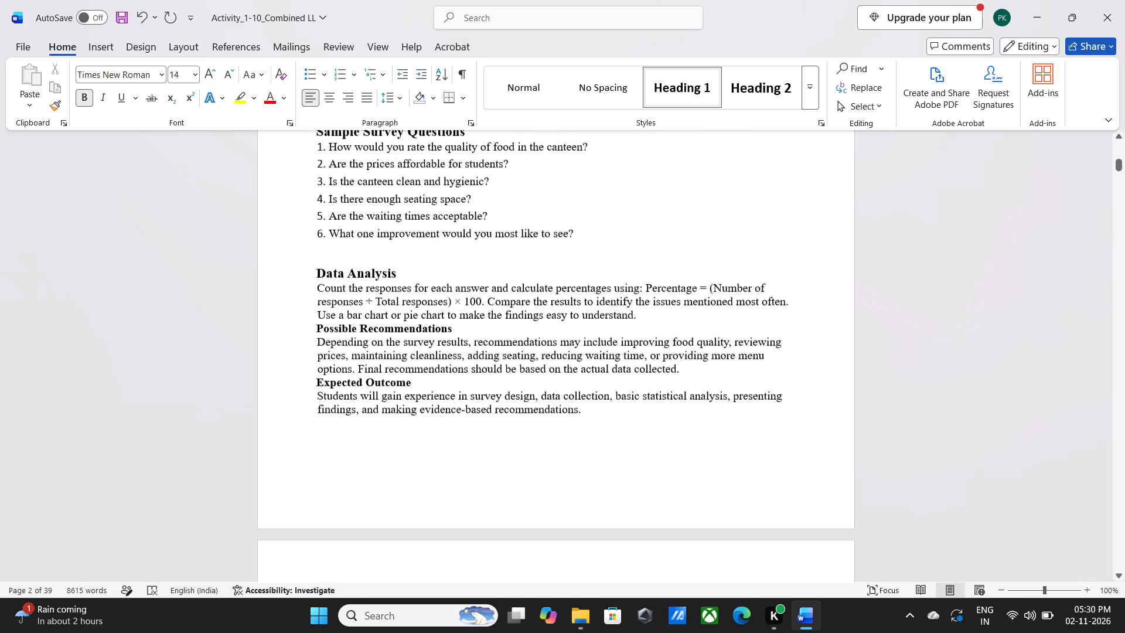
{"action": "scroll", "coordinate": [484, 390], "scroll_direction": "down", "scroll_amount": 8}
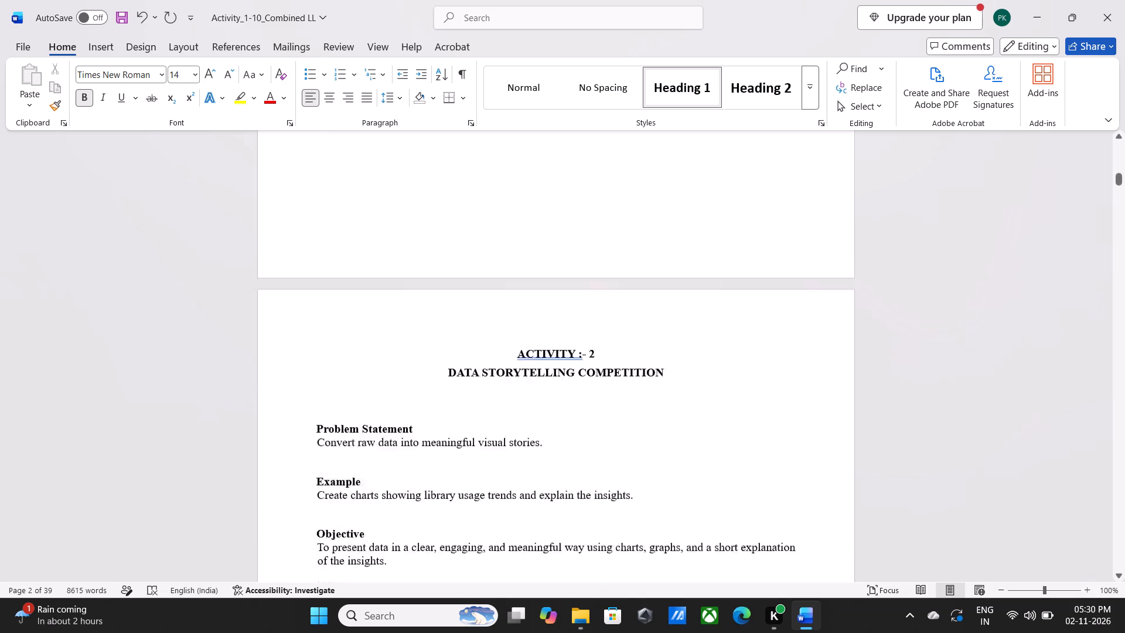
{"action": "scroll", "coordinate": [484, 390], "scroll_direction": "down", "scroll_amount": 5}
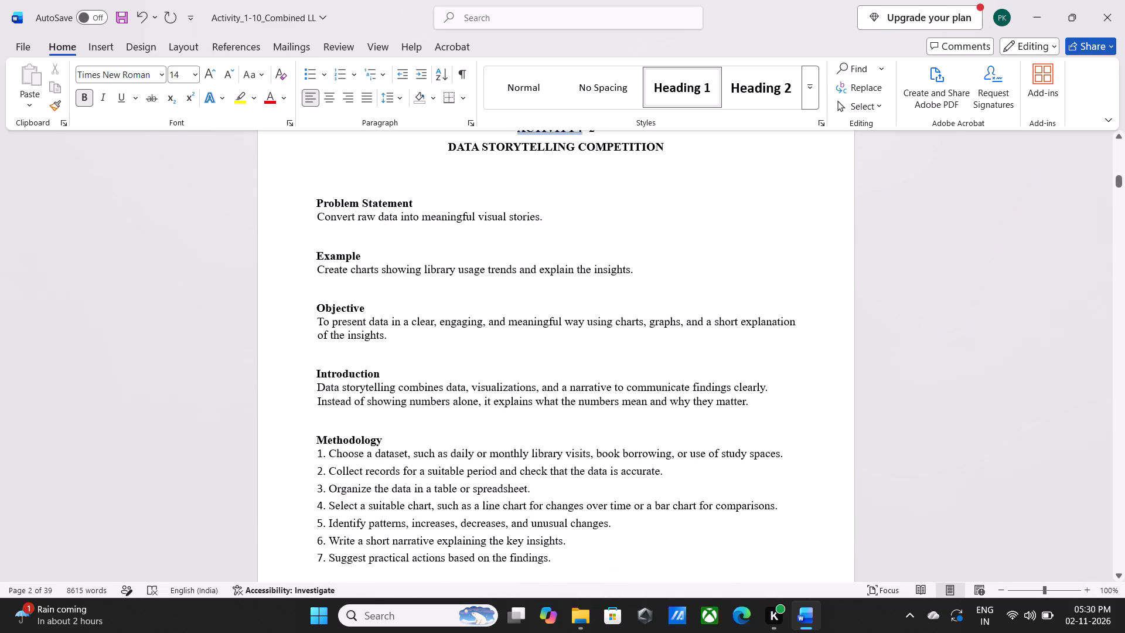
{"action": "left_click_drag", "start_coordinate": [313, 199], "coordinate": [676, 421]}
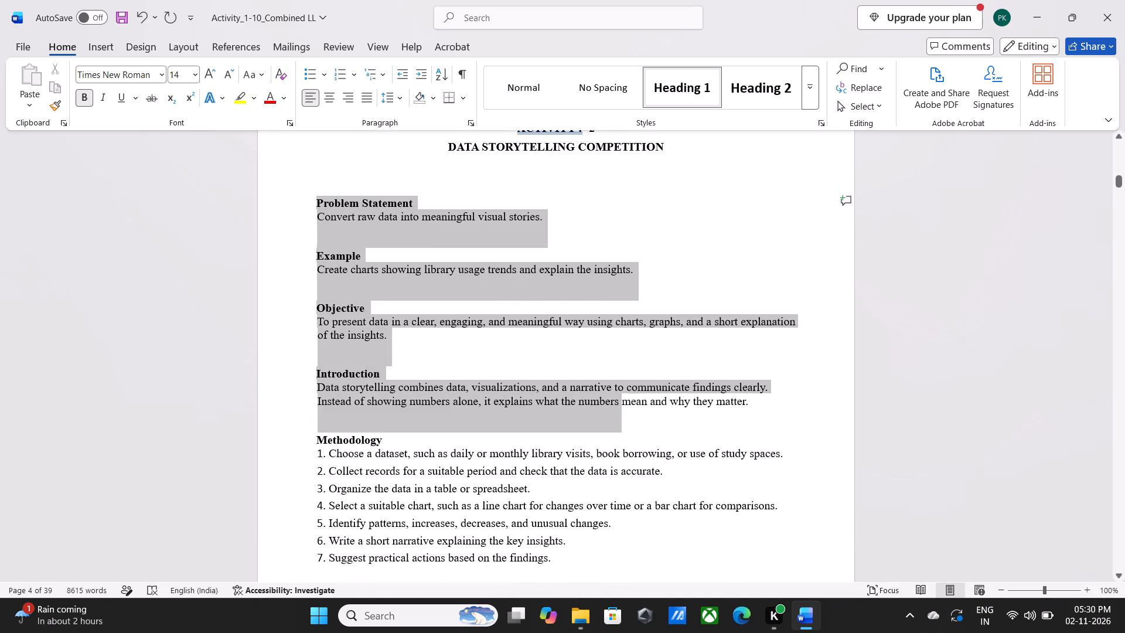
{"action": "left_click_drag", "start_coordinate": [676, 421], "coordinate": [807, 560]}
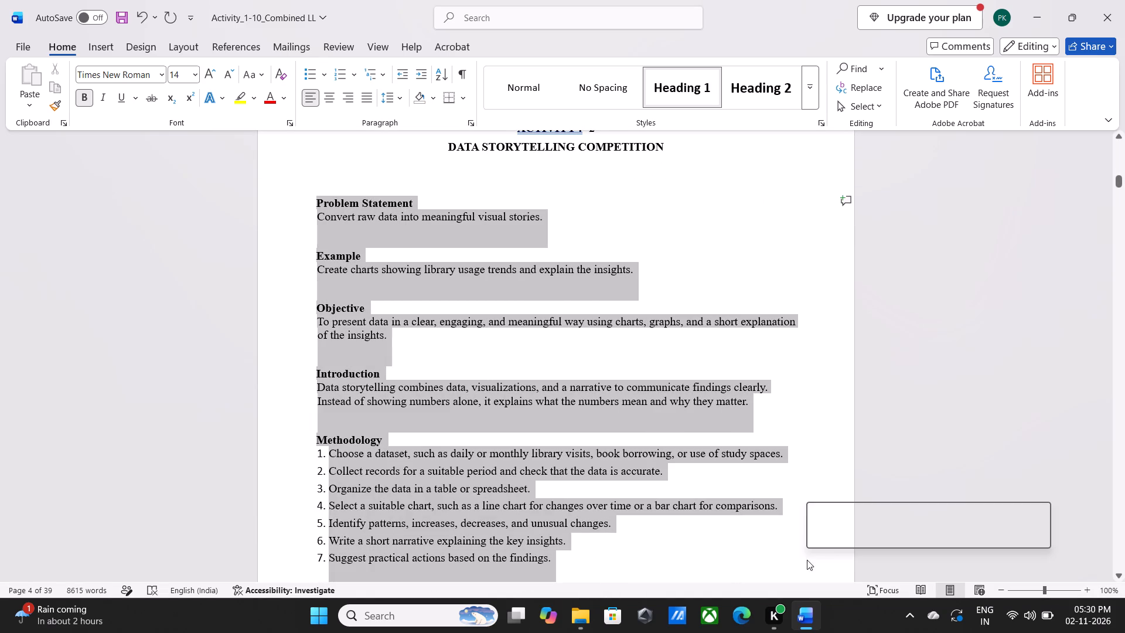
{"action": "left_click", "coordinate": [403, 99]}
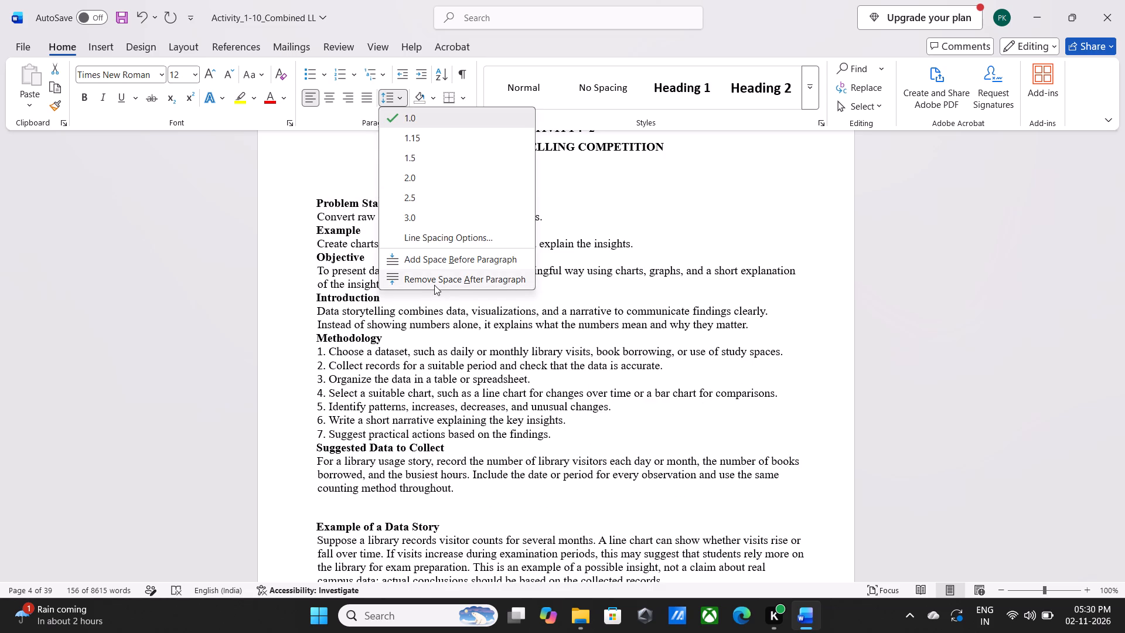
{"action": "left_click", "coordinate": [434, 285]}
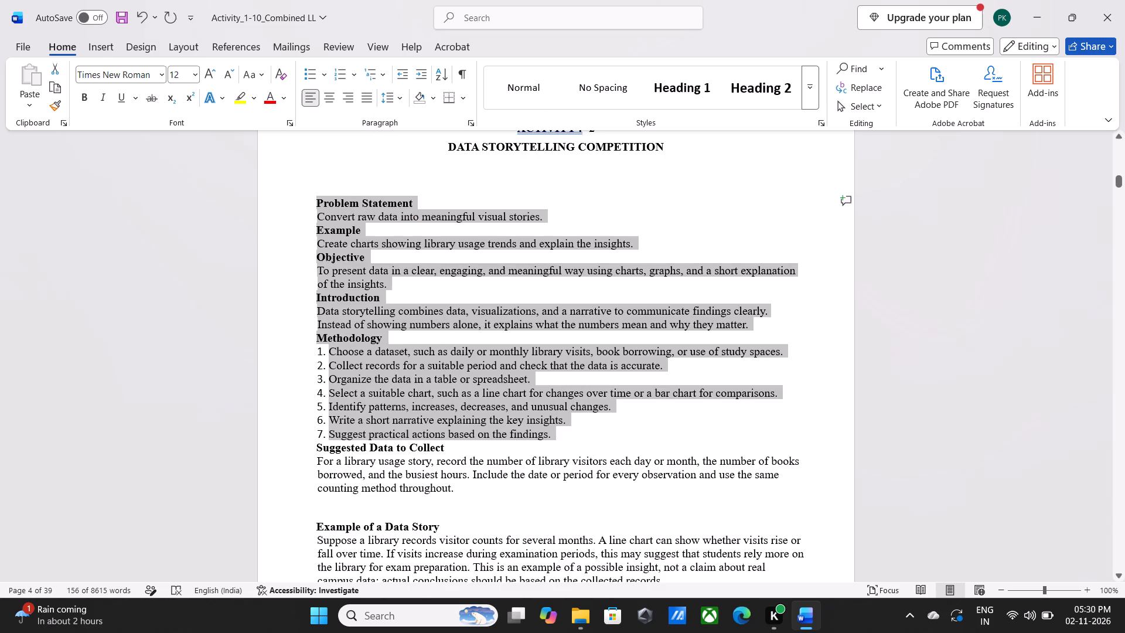
{"action": "left_click", "coordinate": [475, 496]}
Set the "Problem Statement" heading in Activity 2 to font size 14.
{"action": "scroll", "coordinate": [475, 496], "scroll_direction": "down", "scroll_amount": 2}
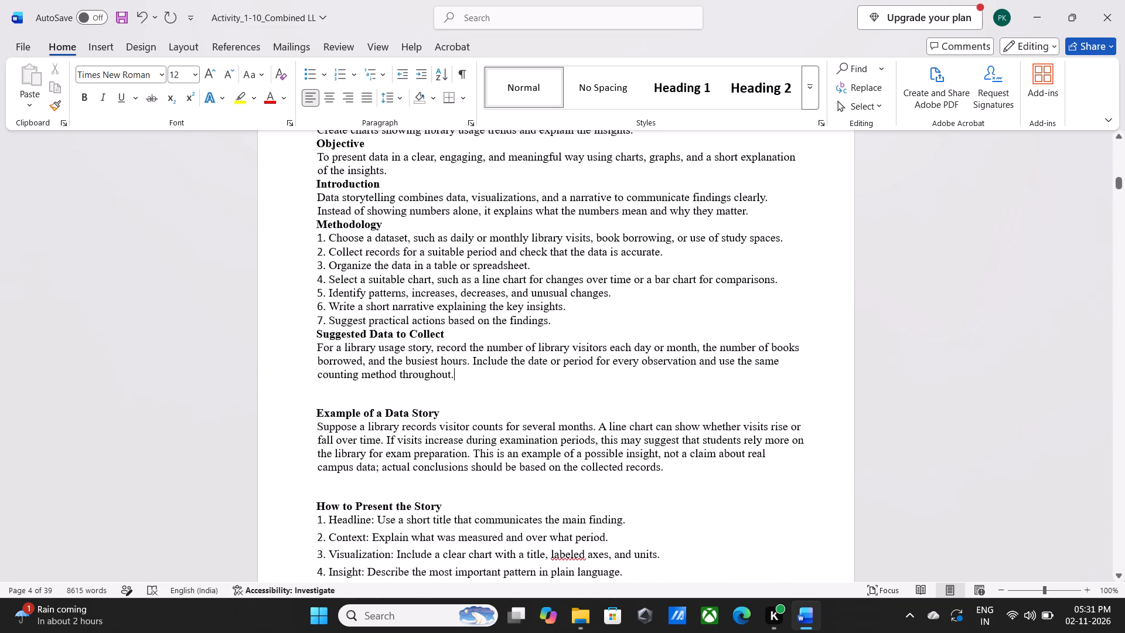
{"action": "scroll", "coordinate": [475, 496], "scroll_direction": "down", "scroll_amount": 1}
{"action": "scroll", "coordinate": [457, 559], "scroll_direction": "up", "scroll_amount": 1}
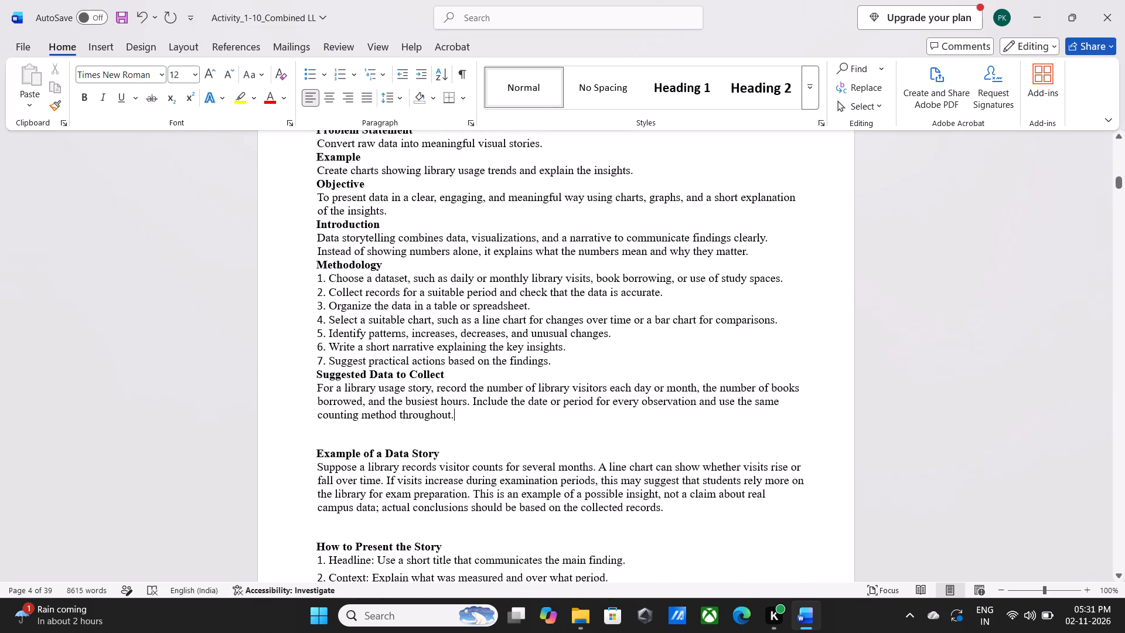
{"action": "scroll", "coordinate": [366, 332], "scroll_direction": "up", "scroll_amount": 1}
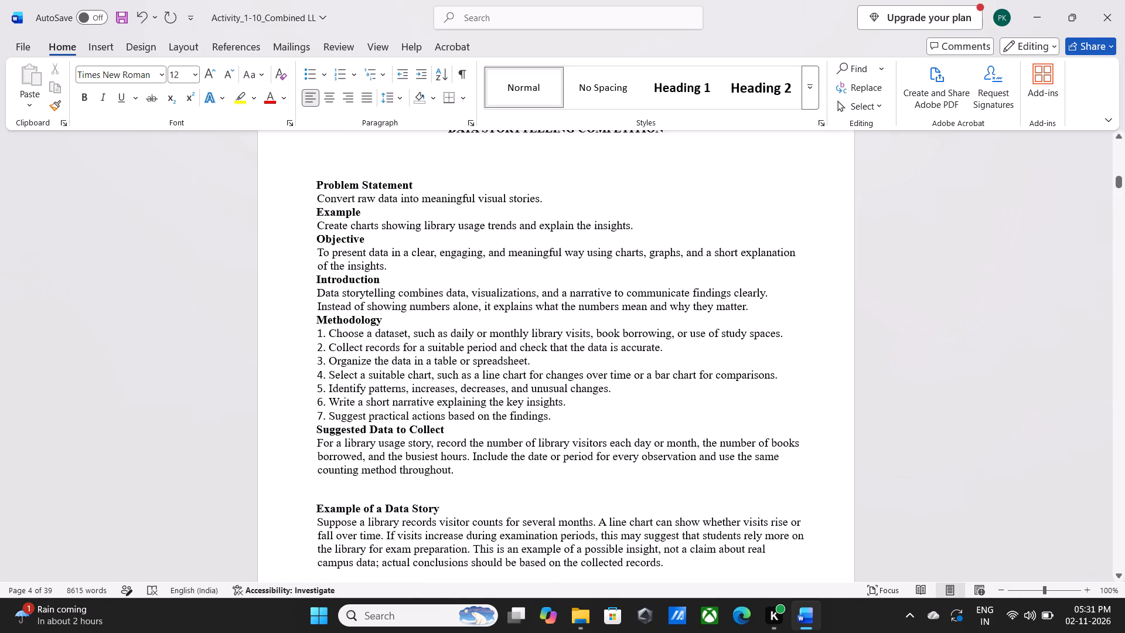
{"action": "left_click", "coordinate": [317, 182]}
{"action": "left_click_drag", "start_coordinate": [317, 182], "coordinate": [418, 188]}
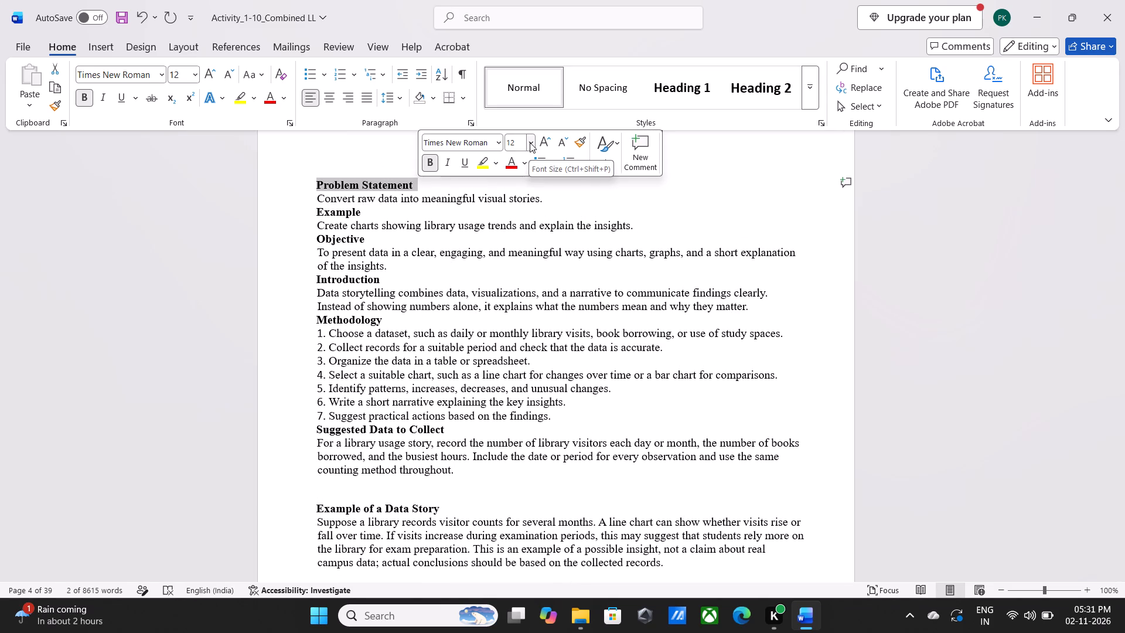
{"action": "left_click", "coordinate": [530, 142]}
{"action": "left_click", "coordinate": [526, 246]}
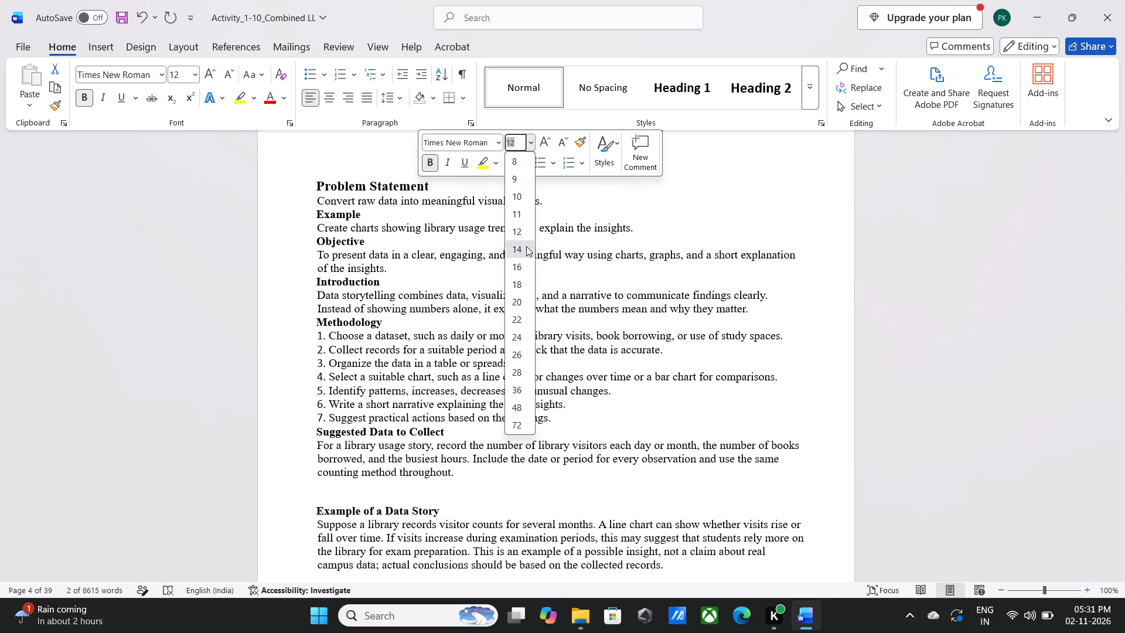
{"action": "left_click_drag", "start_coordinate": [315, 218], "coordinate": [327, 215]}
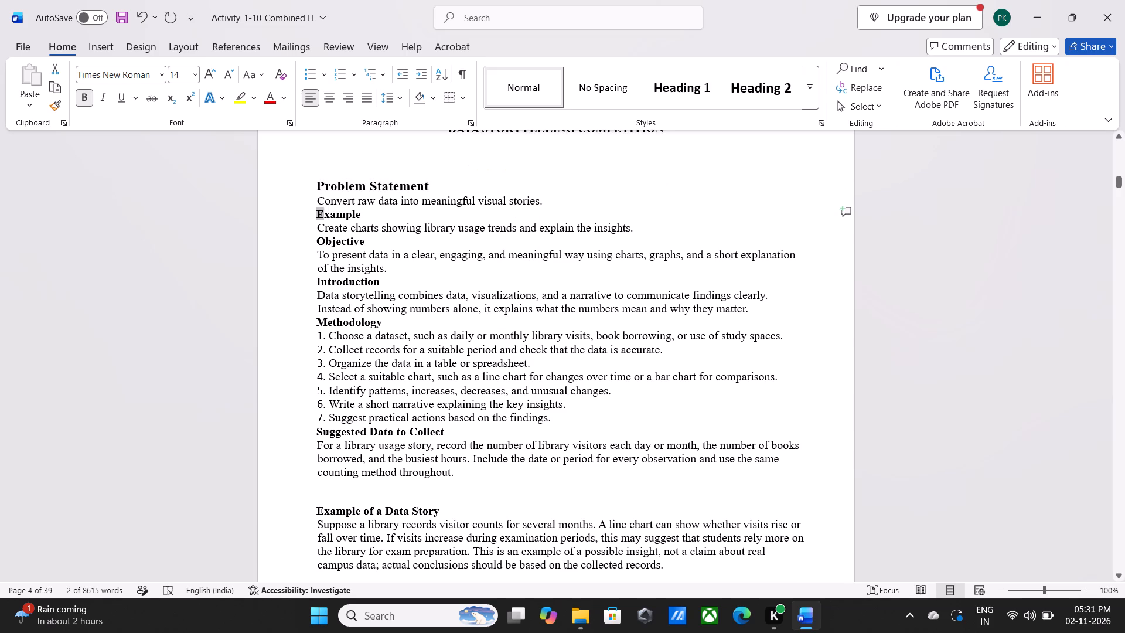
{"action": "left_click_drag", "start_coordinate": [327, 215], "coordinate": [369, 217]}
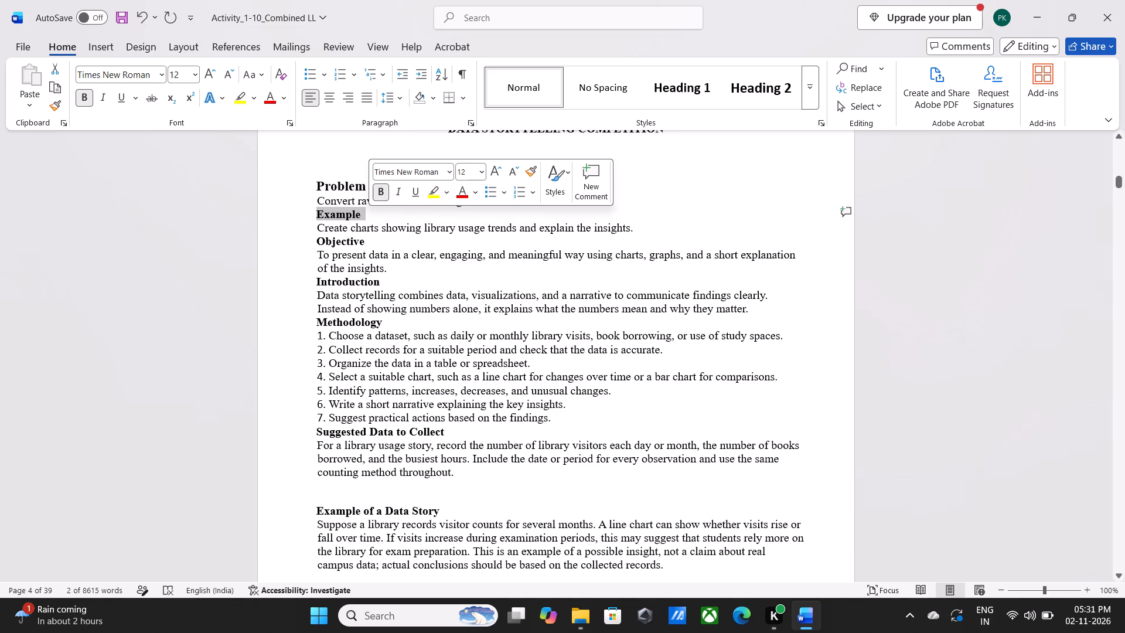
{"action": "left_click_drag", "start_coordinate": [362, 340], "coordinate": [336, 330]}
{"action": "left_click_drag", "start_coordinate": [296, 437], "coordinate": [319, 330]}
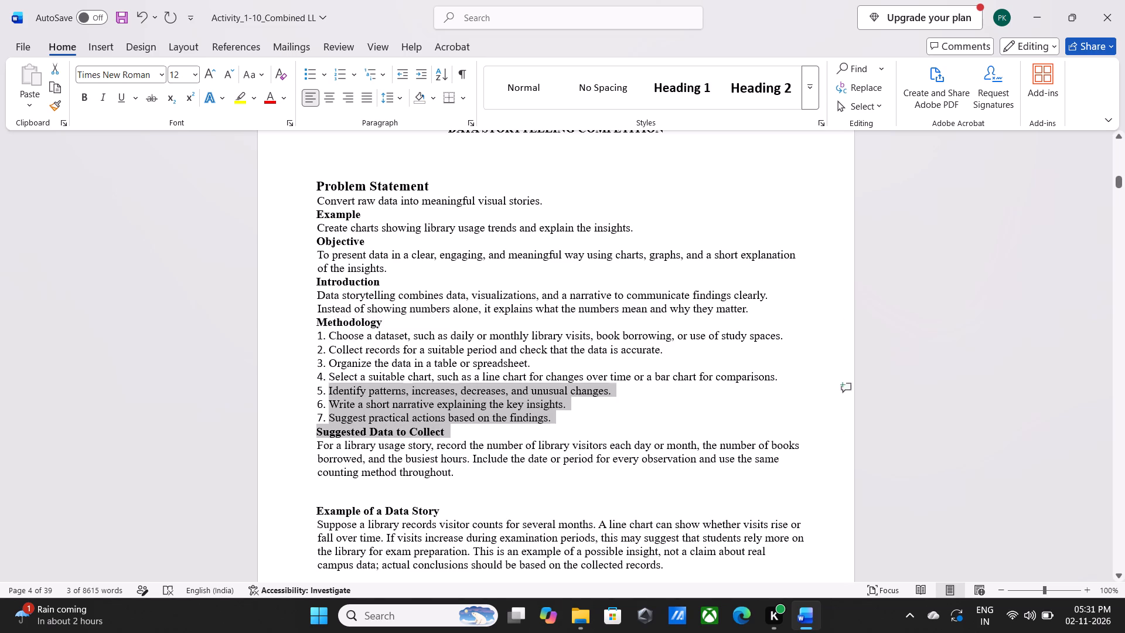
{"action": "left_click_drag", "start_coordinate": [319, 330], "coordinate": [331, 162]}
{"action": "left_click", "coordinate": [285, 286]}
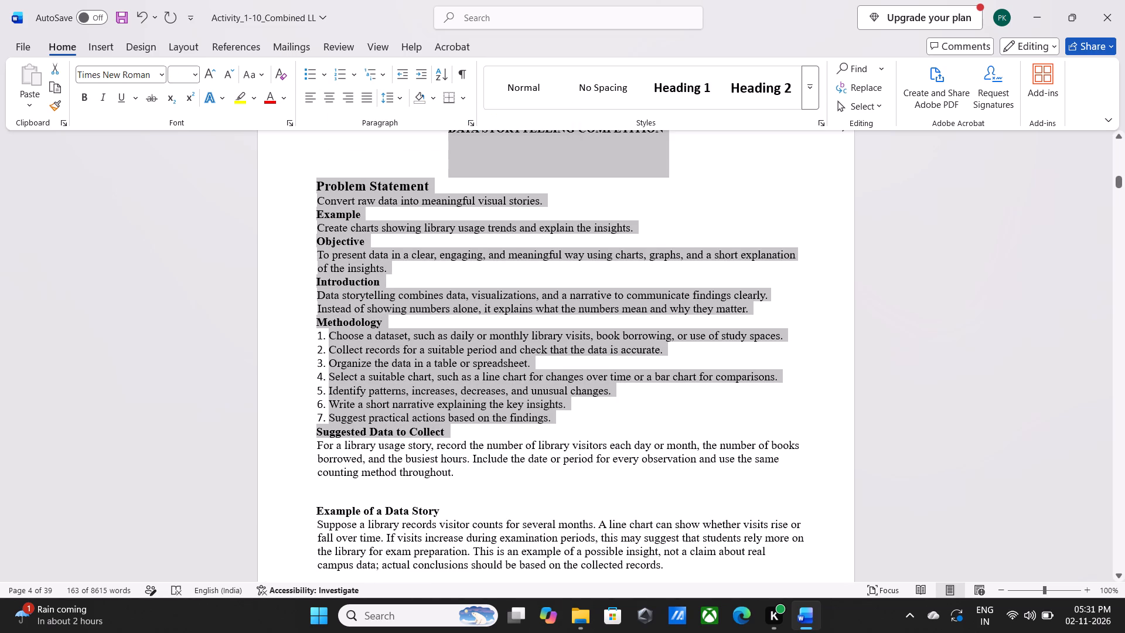
Set the "Example" heading in Activity 2 to font size 14.
{"action": "left_click", "coordinate": [315, 210]}
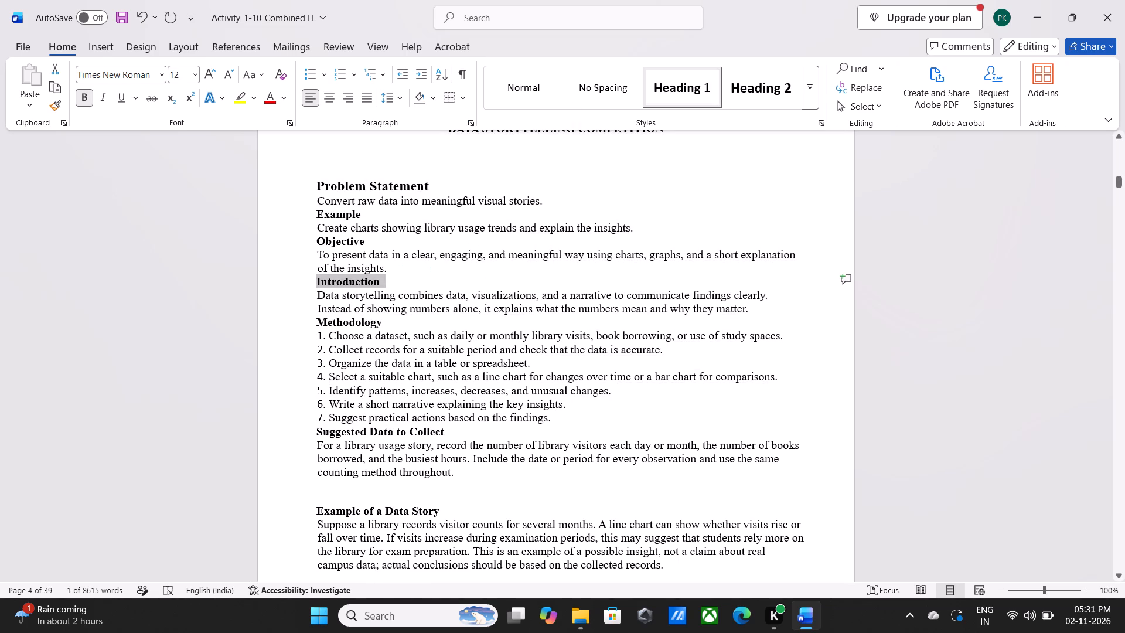
{"action": "left_click_drag", "start_coordinate": [315, 210], "coordinate": [347, 209]}
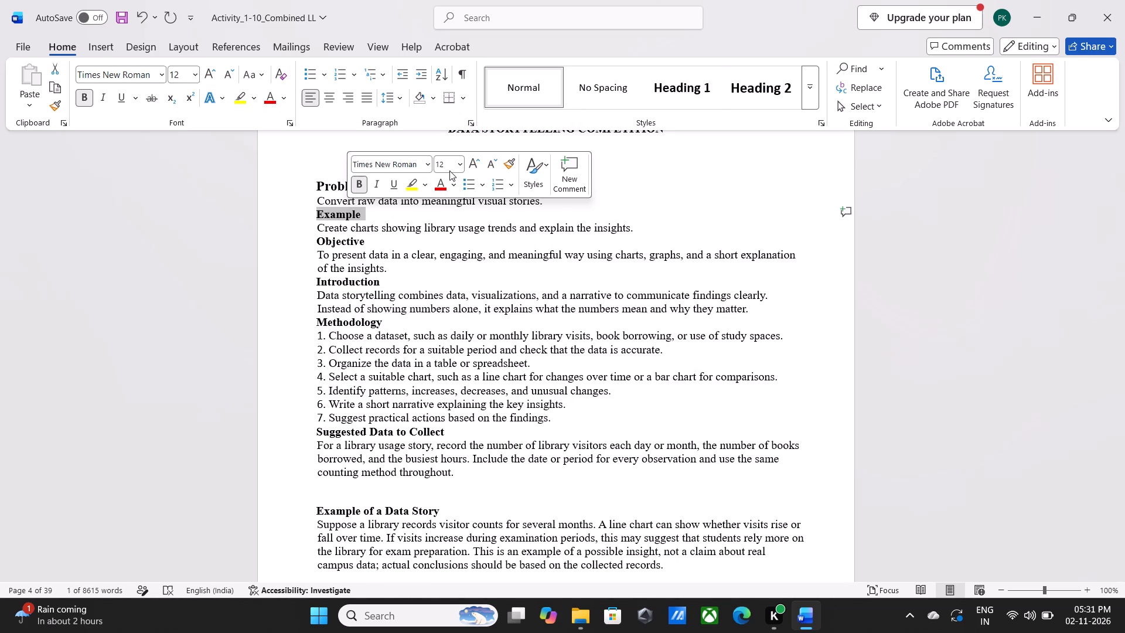
{"action": "left_click_drag", "start_coordinate": [461, 162], "coordinate": [457, 266]}
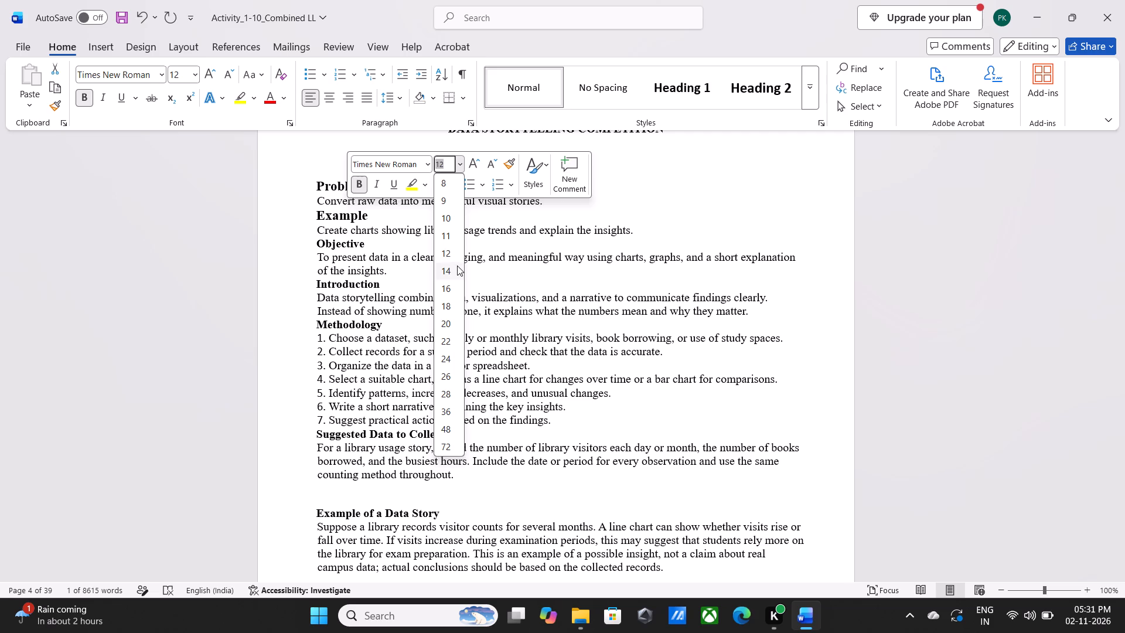
{"action": "left_click_drag", "start_coordinate": [457, 266], "coordinate": [458, 266]}
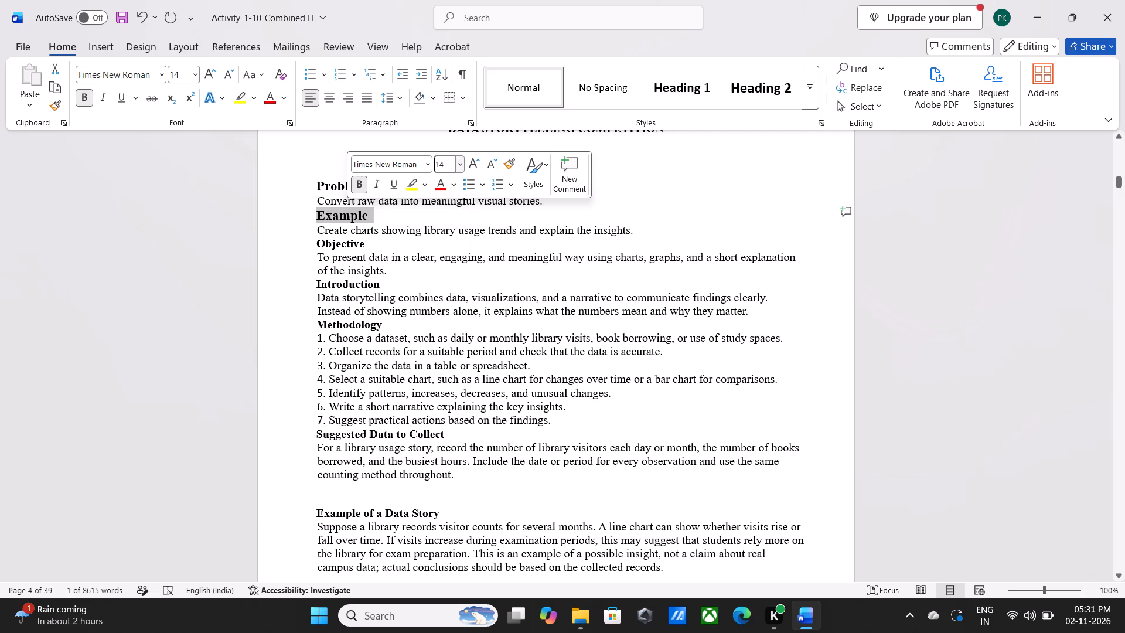
Set the "Objective" heading in Activity 2 to font size 14.
{"action": "left_click", "coordinate": [315, 244]}
{"action": "left_click_drag", "start_coordinate": [315, 244], "coordinate": [376, 243]}
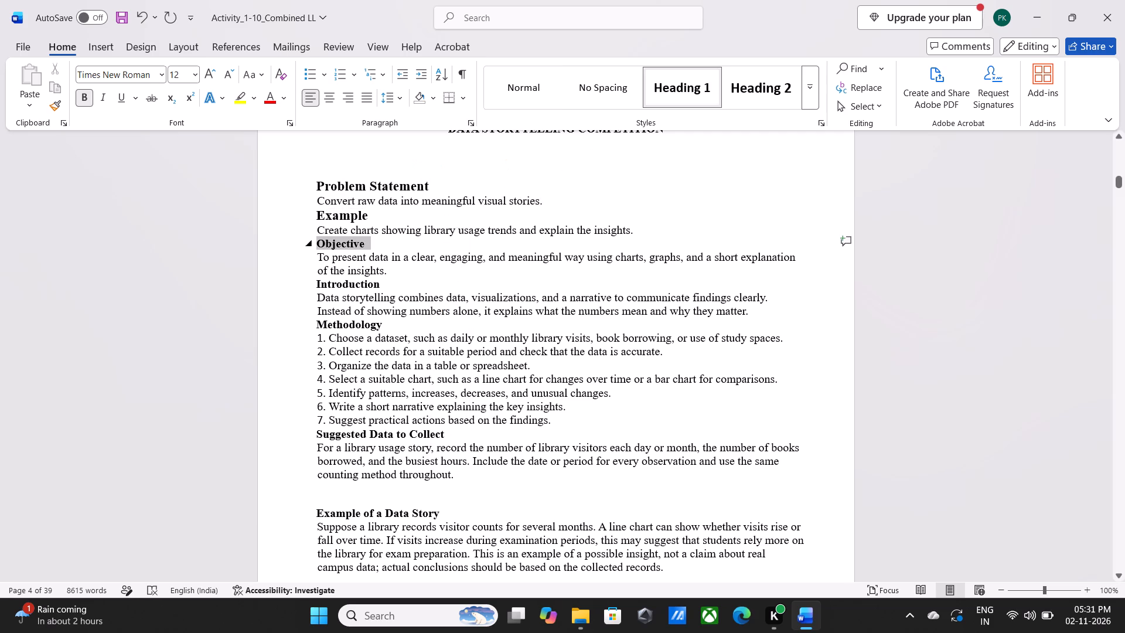
{"action": "left_click_drag", "start_coordinate": [376, 243], "coordinate": [377, 243]}
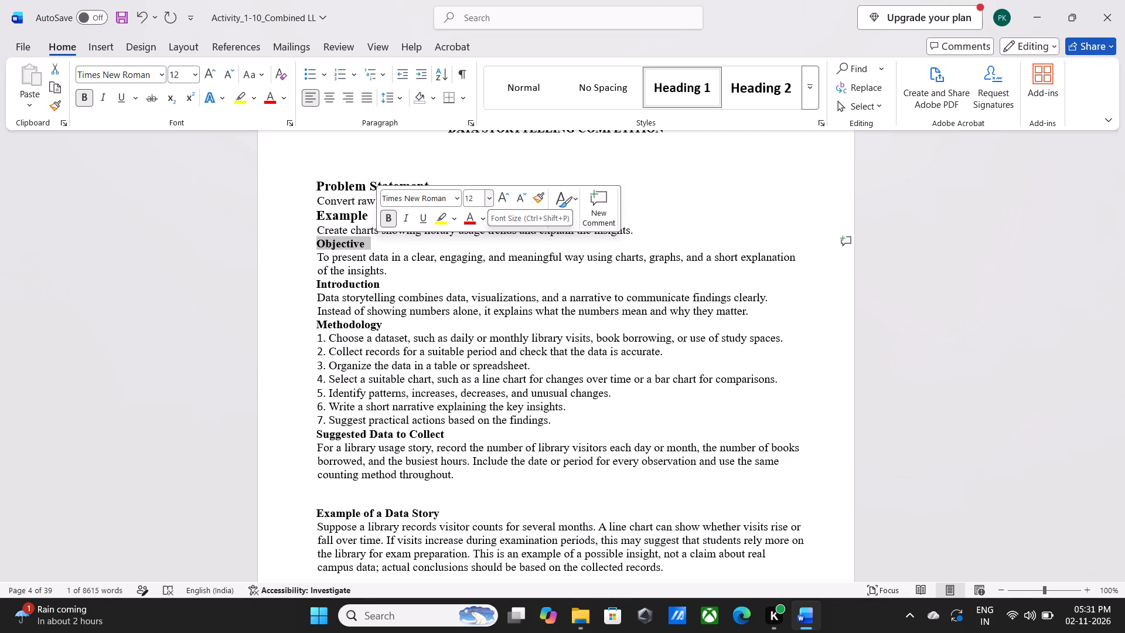
{"action": "left_click", "coordinate": [476, 198]}
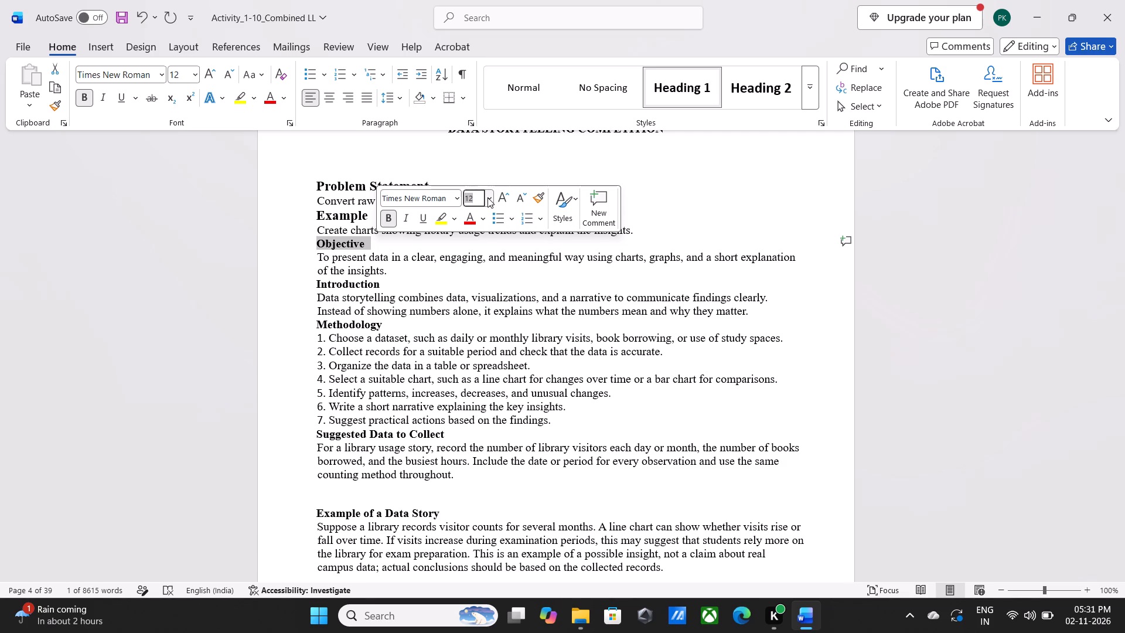
{"action": "left_click", "coordinate": [487, 197]}
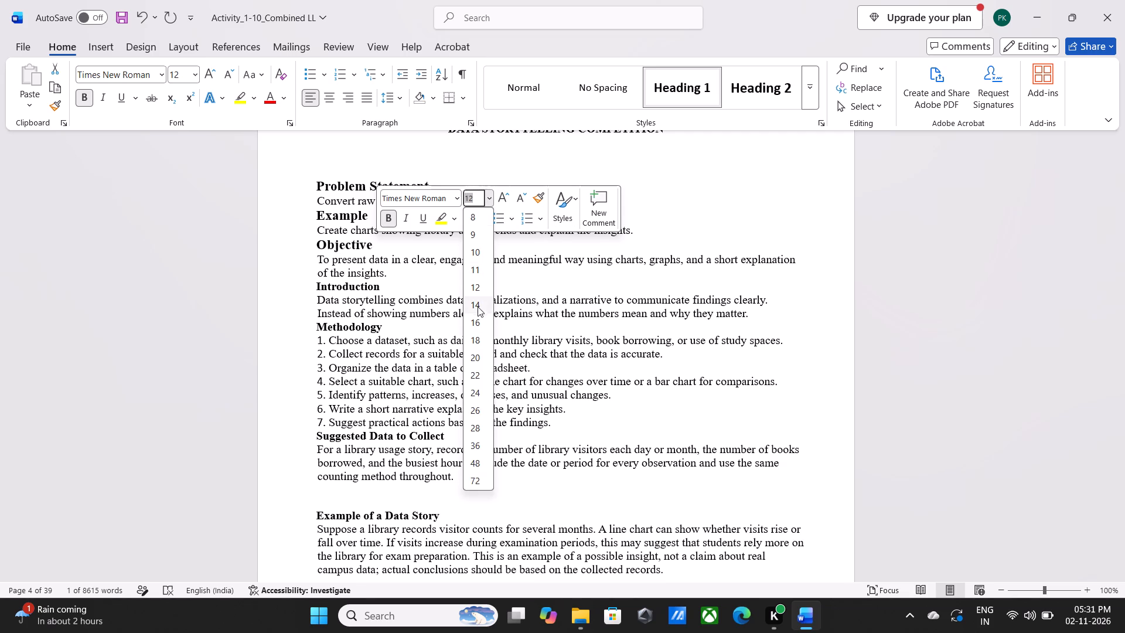
{"action": "left_click", "coordinate": [479, 304]}
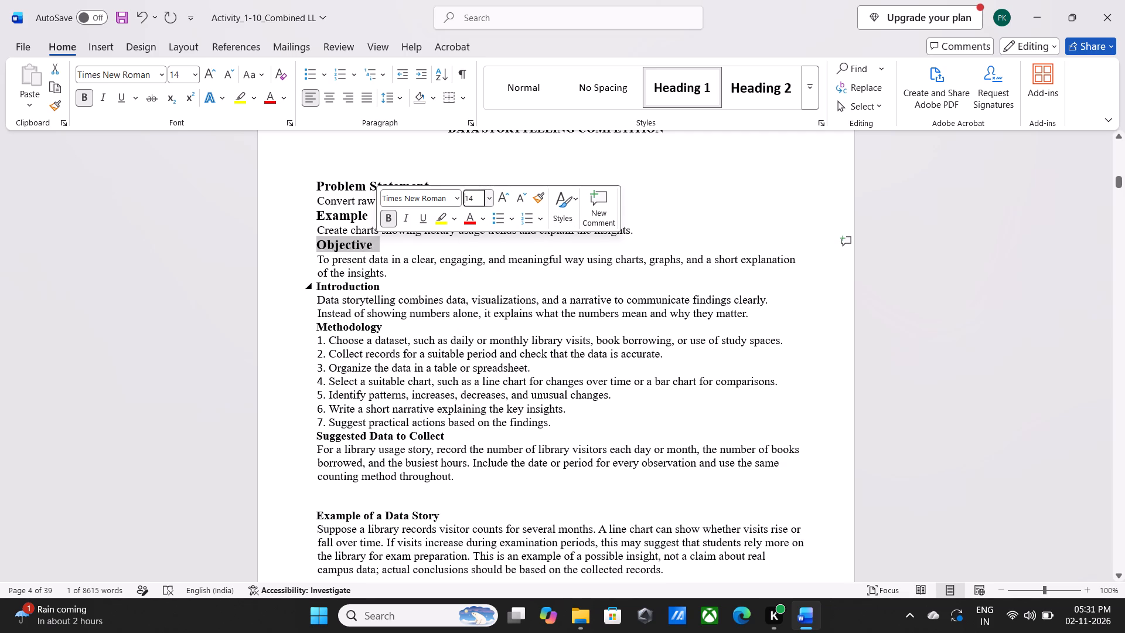
Set the "Introduction" heading in Activity 2 to font size 14.
{"action": "left_click", "coordinate": [318, 284]}
{"action": "left_click_drag", "start_coordinate": [318, 284], "coordinate": [324, 288]}
{"action": "left_click", "coordinate": [438, 241]}
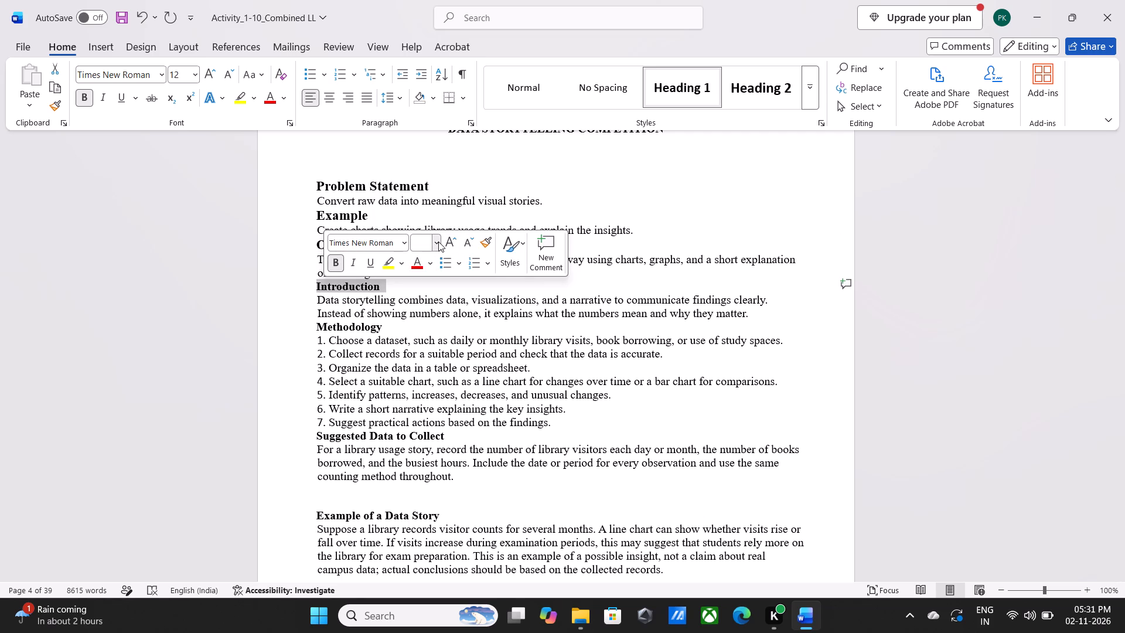
{"action": "left_click", "coordinate": [431, 349]}
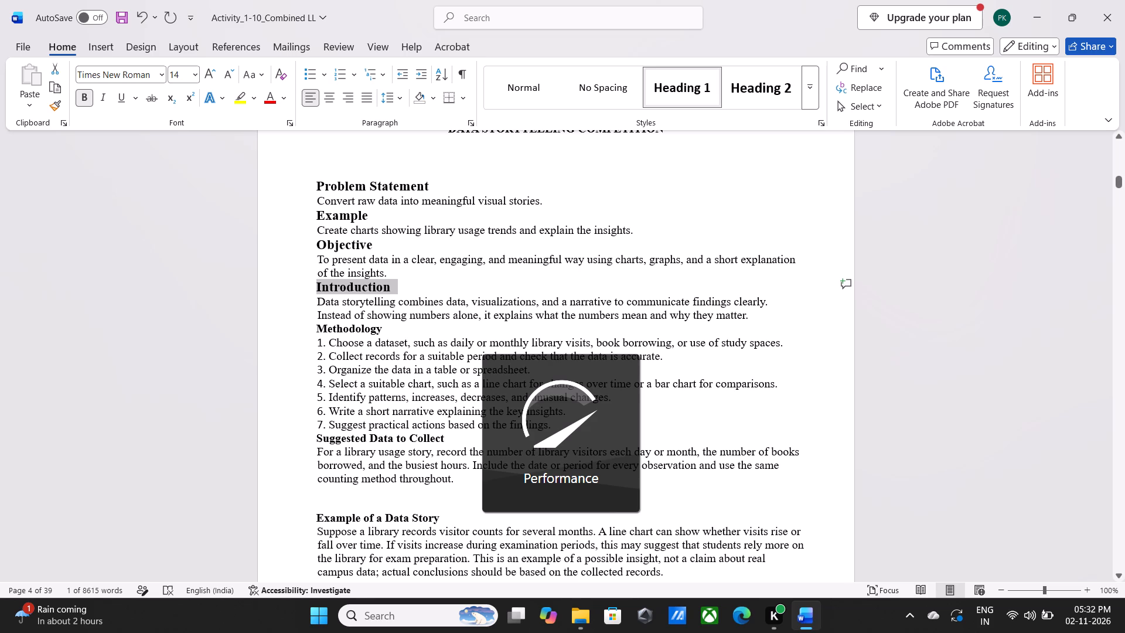
{"action": "left_click", "coordinate": [405, 244]}
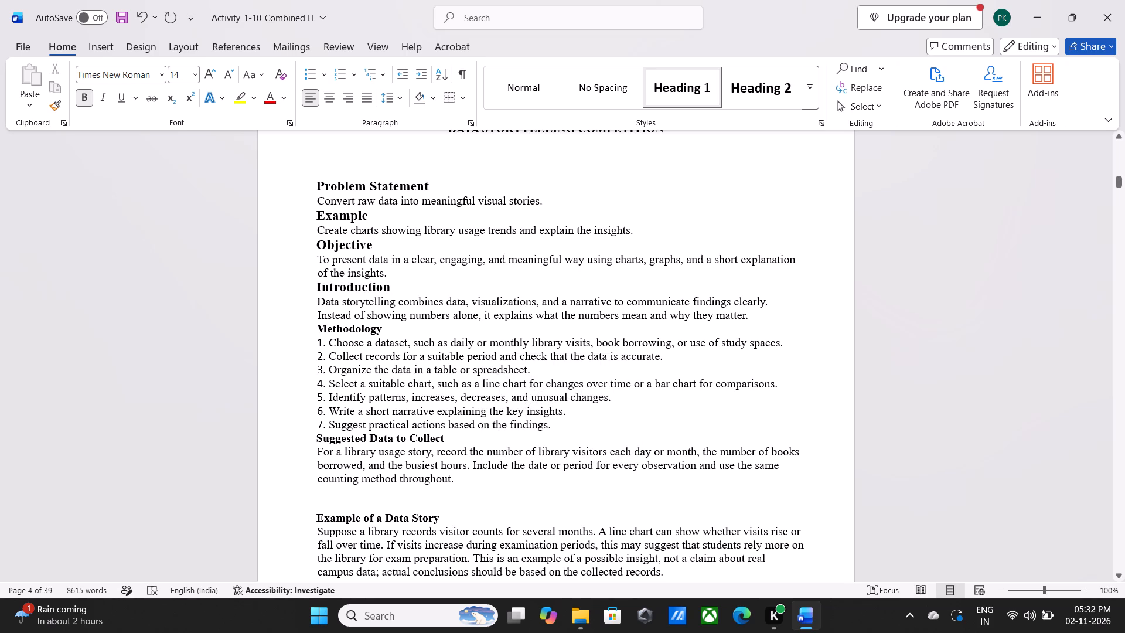
Set the "Methodology" heading in Activity 2 to font size 14.
{"action": "left_click", "coordinate": [318, 326]}
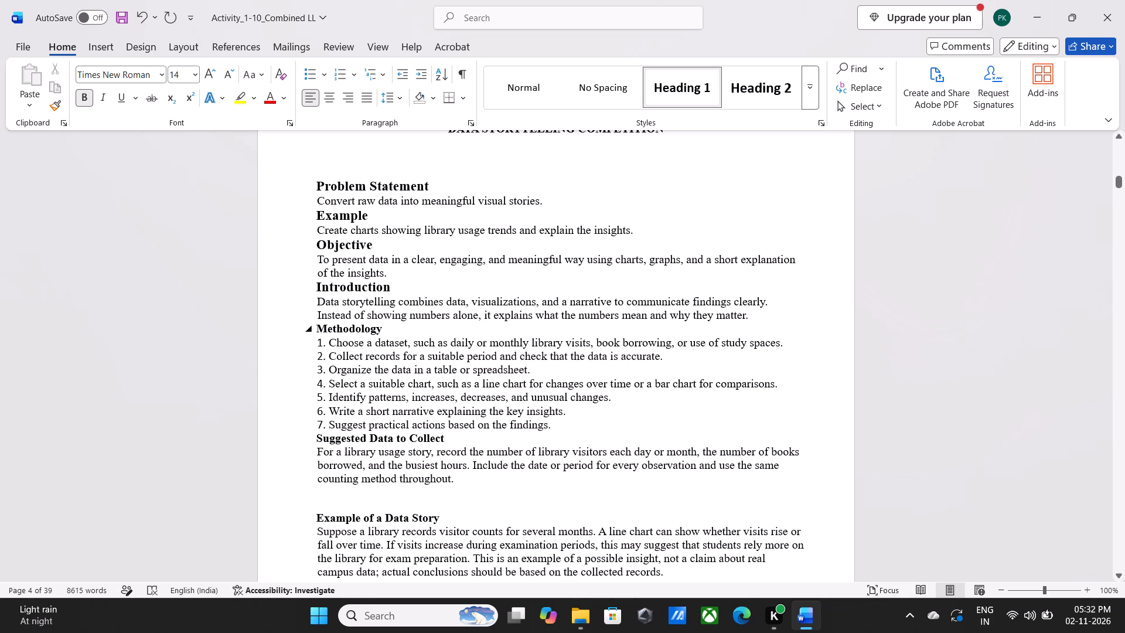
{"action": "left_click_drag", "start_coordinate": [318, 326], "coordinate": [388, 331]}
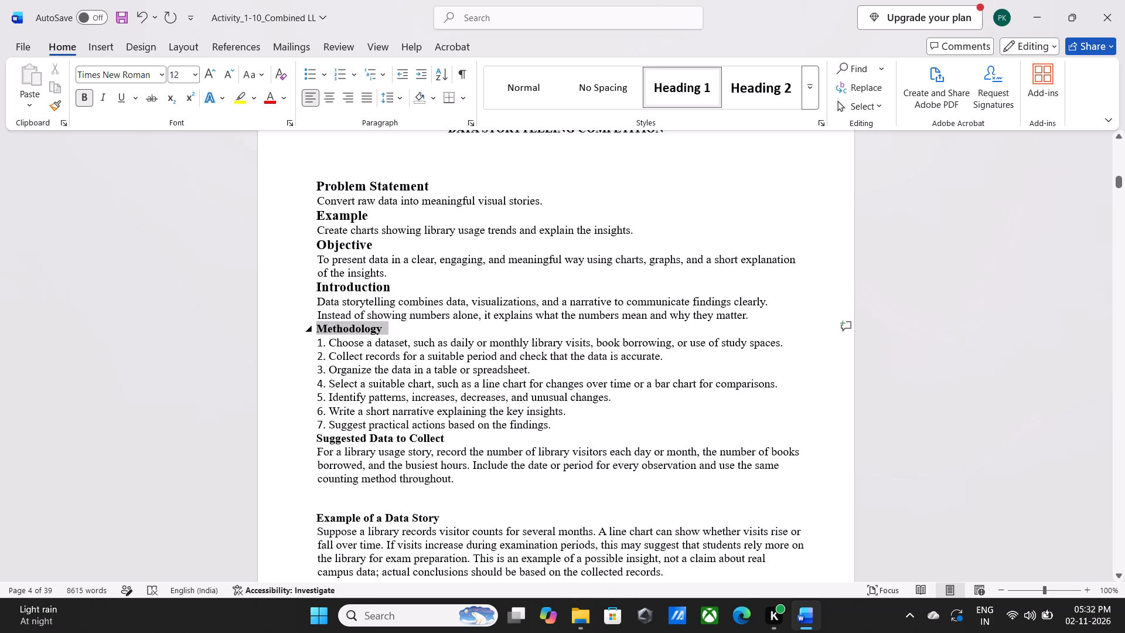
{"action": "left_click_drag", "start_coordinate": [388, 331], "coordinate": [388, 330]}
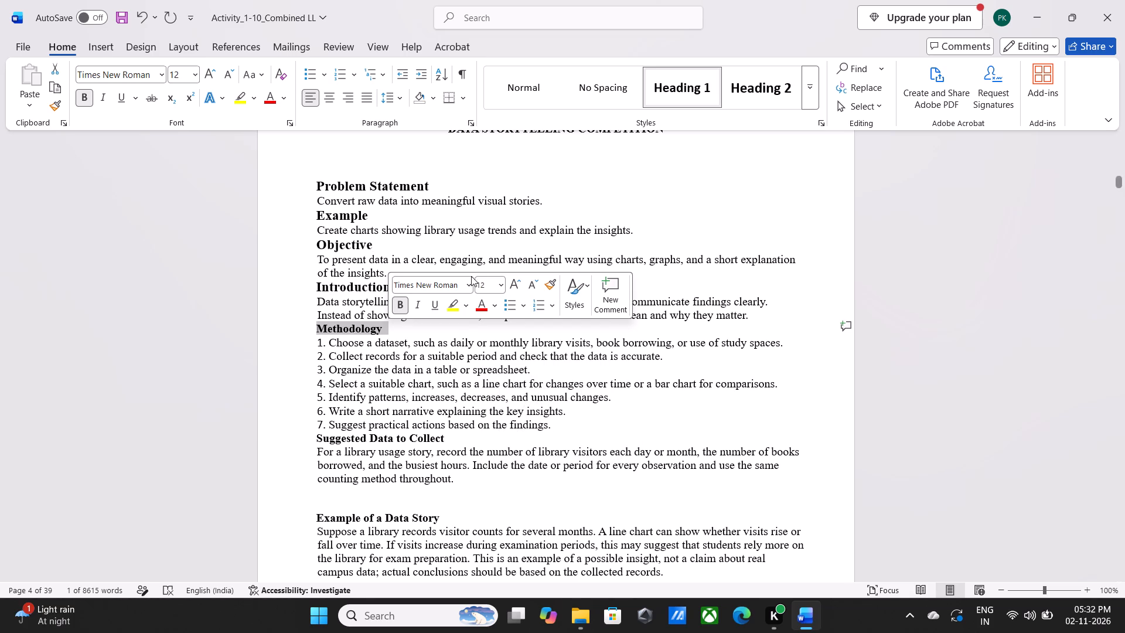
{"action": "left_click", "coordinate": [498, 285]}
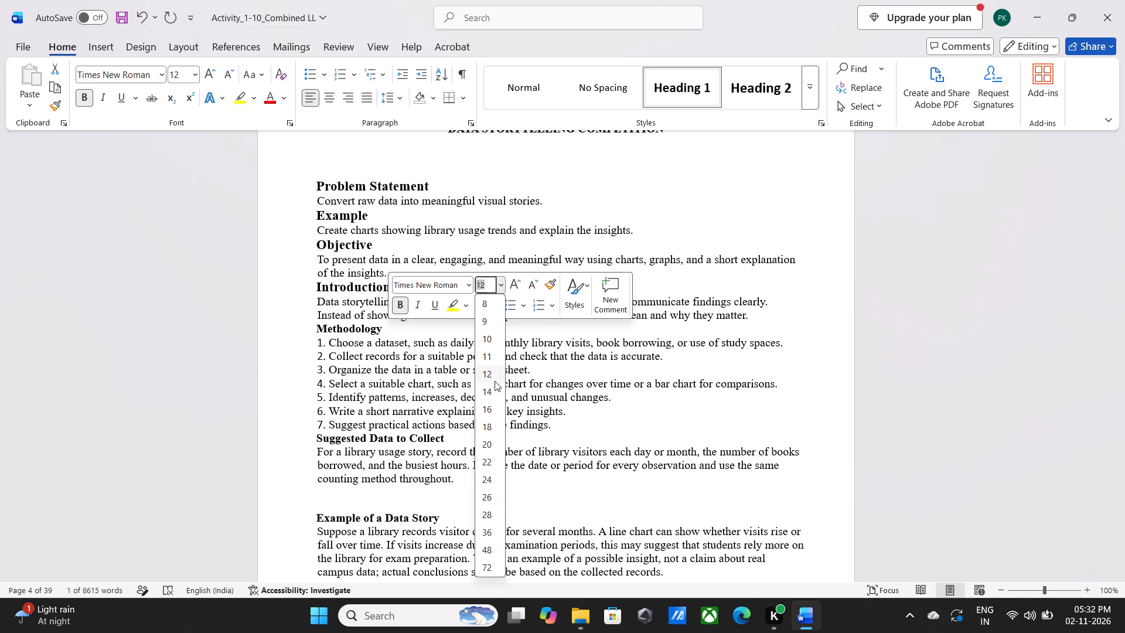
{"action": "left_click", "coordinate": [495, 383]}
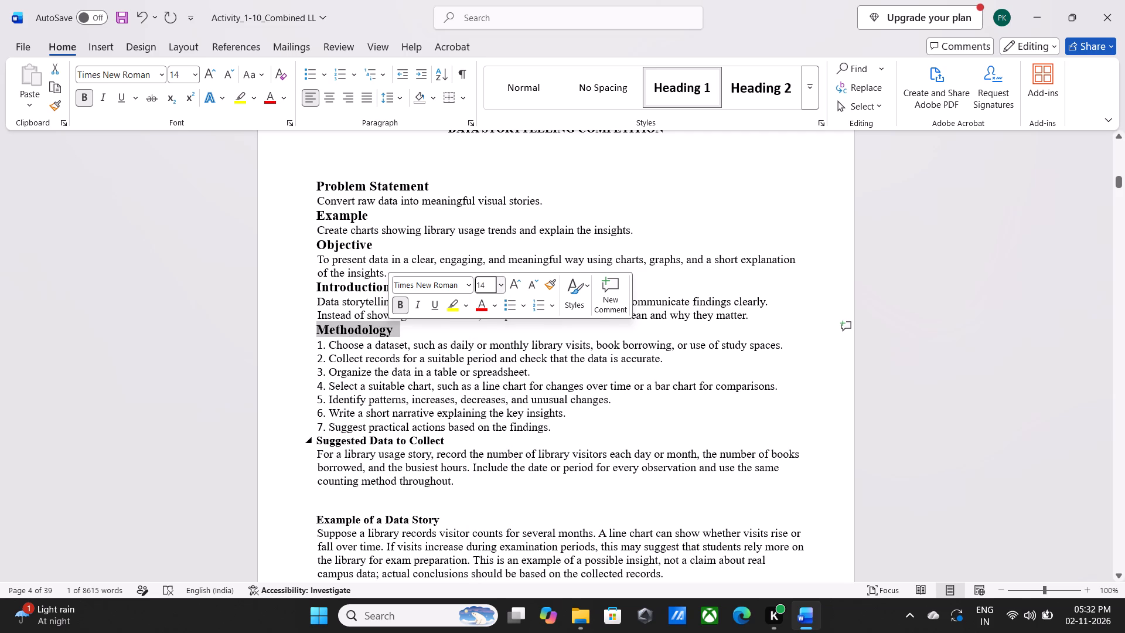
Set the "Suggested Data to Collect" heading in Activity 2 to font size 14.
{"action": "left_click", "coordinate": [318, 436]}
{"action": "left_click_drag", "start_coordinate": [318, 436], "coordinate": [415, 465]}
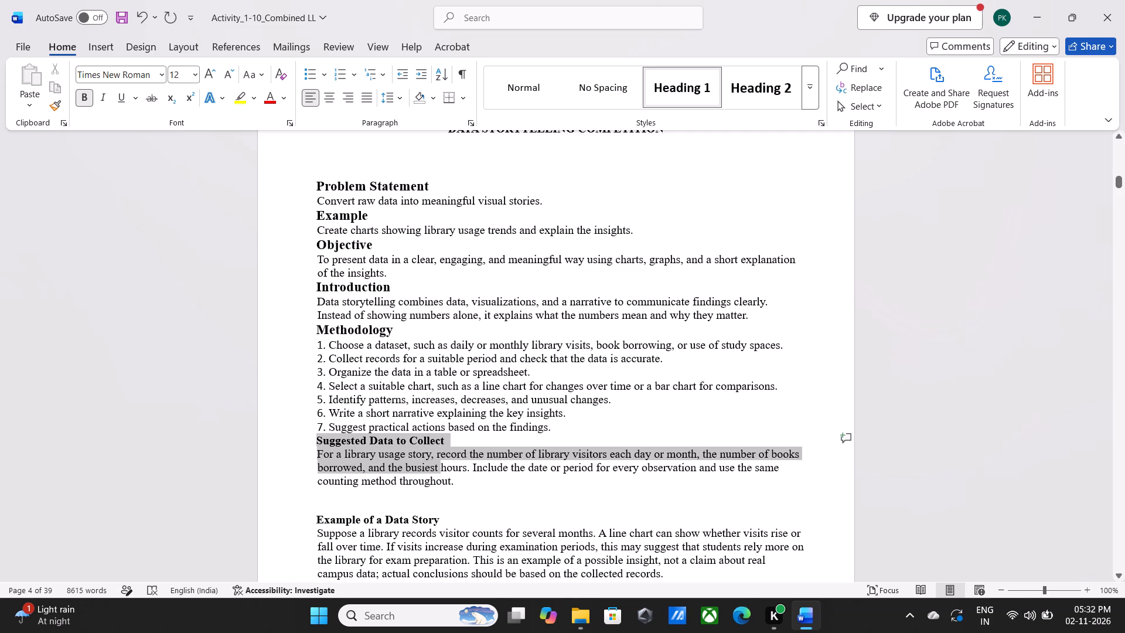
{"action": "left_click_drag", "start_coordinate": [415, 465], "coordinate": [450, 440]}
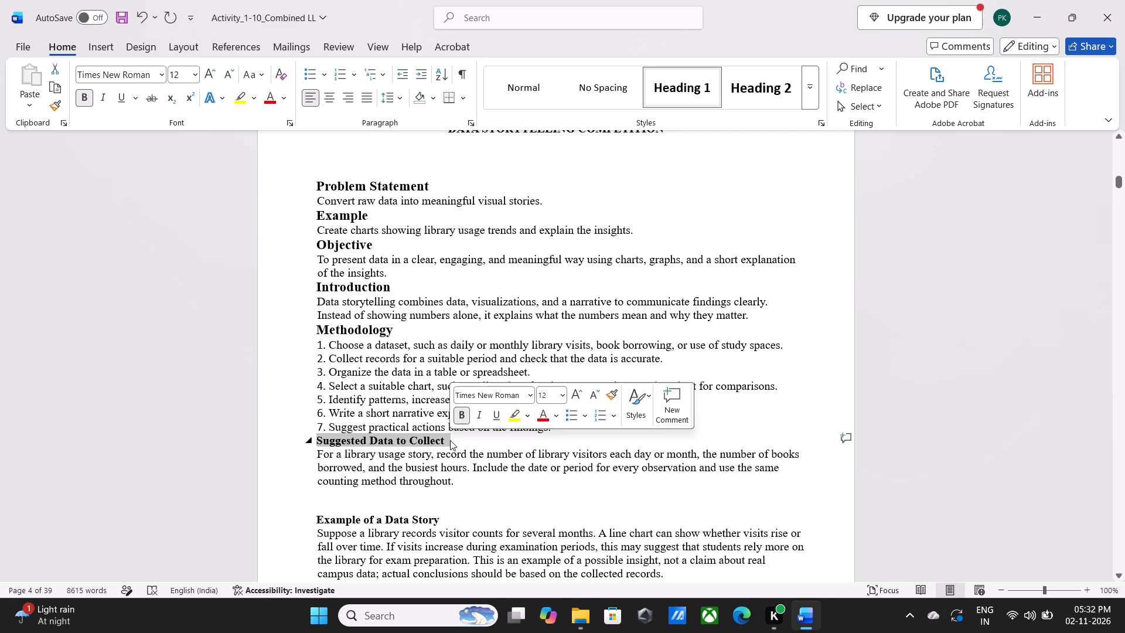
{"action": "left_click", "coordinate": [564, 393]}
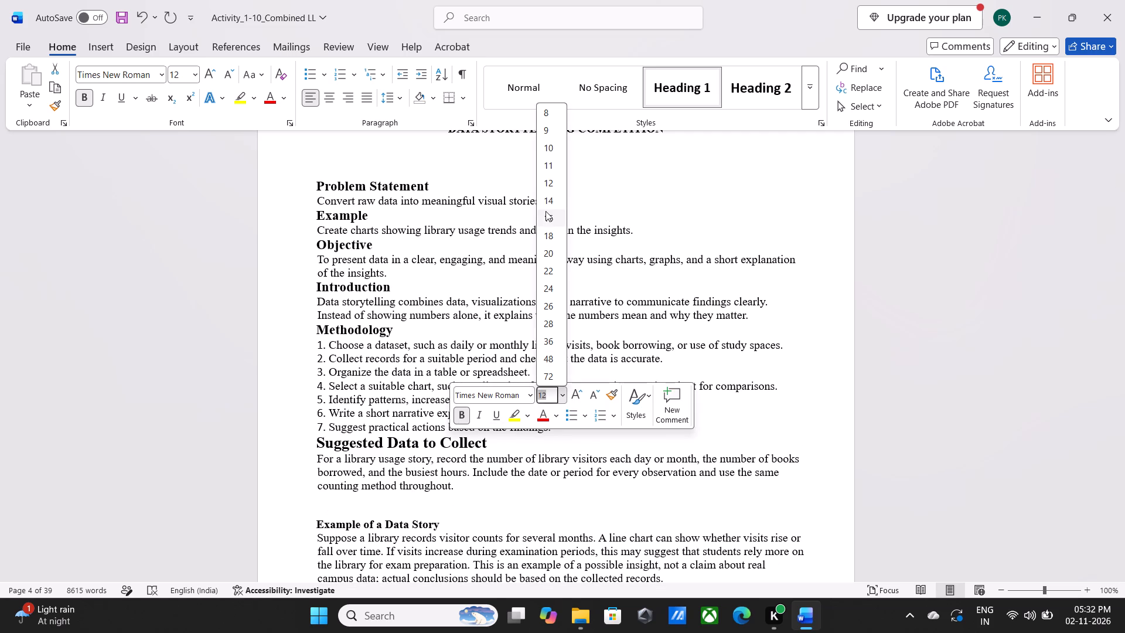
{"action": "left_click", "coordinate": [547, 202]}
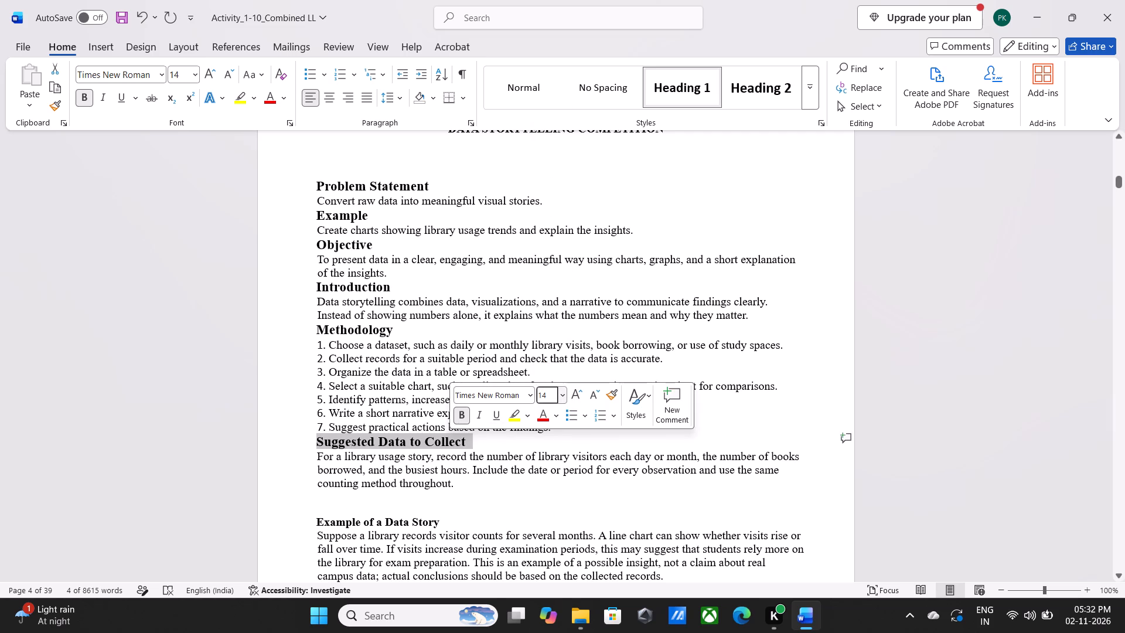
Set the "Example of a Data Story" heading in Activity 2 to font size 14.
{"action": "scroll", "coordinate": [435, 492], "scroll_direction": "down", "scroll_amount": 3}
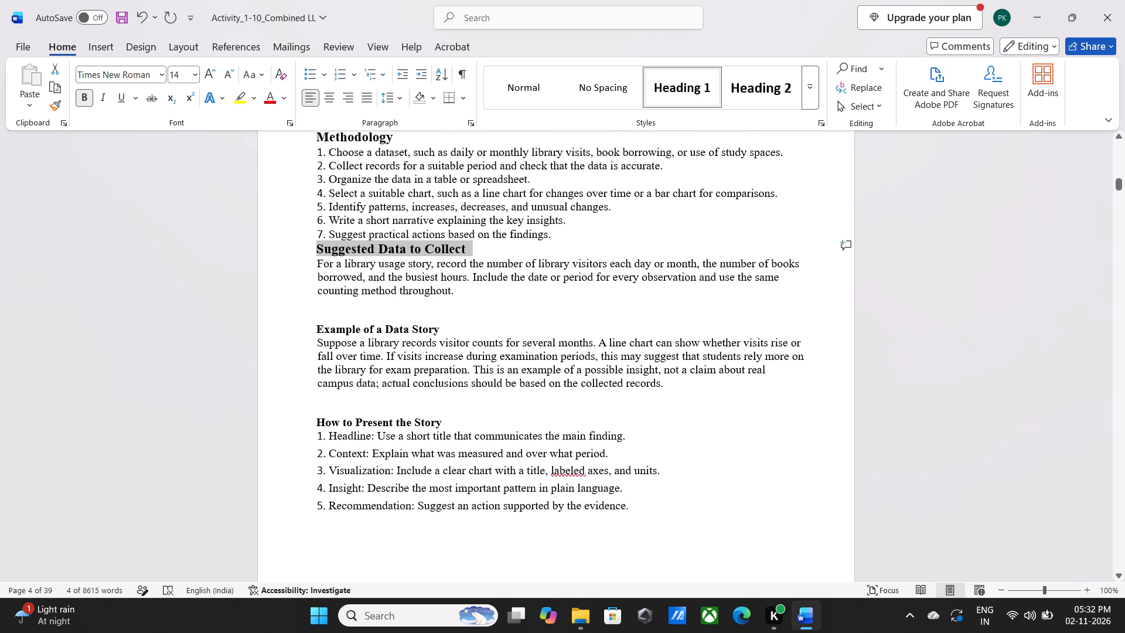
{"action": "left_click", "coordinate": [321, 326]}
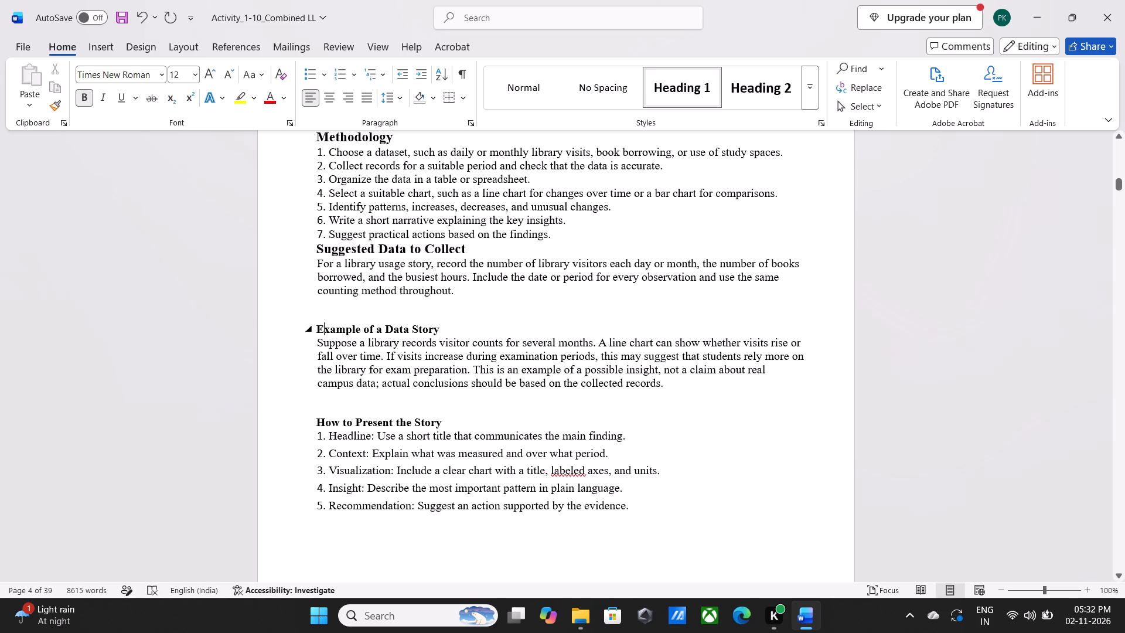
{"action": "left_click", "coordinate": [318, 327]}
{"action": "left_click_drag", "start_coordinate": [318, 327], "coordinate": [449, 331]}
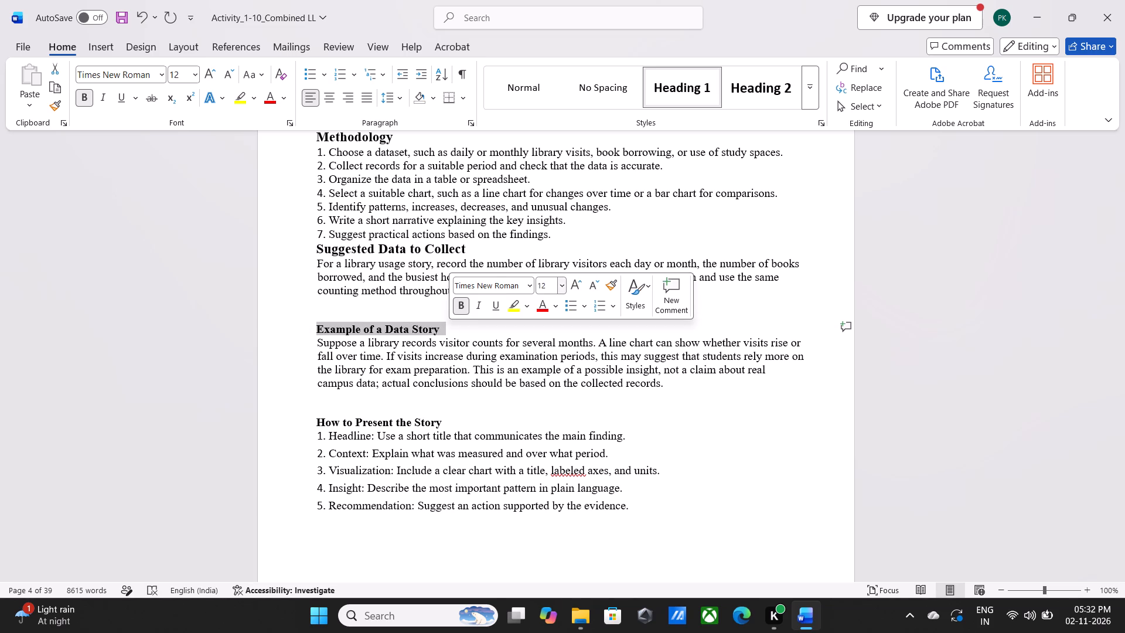
{"action": "left_click", "coordinate": [561, 285]}
{"action": "left_click", "coordinate": [555, 394]}
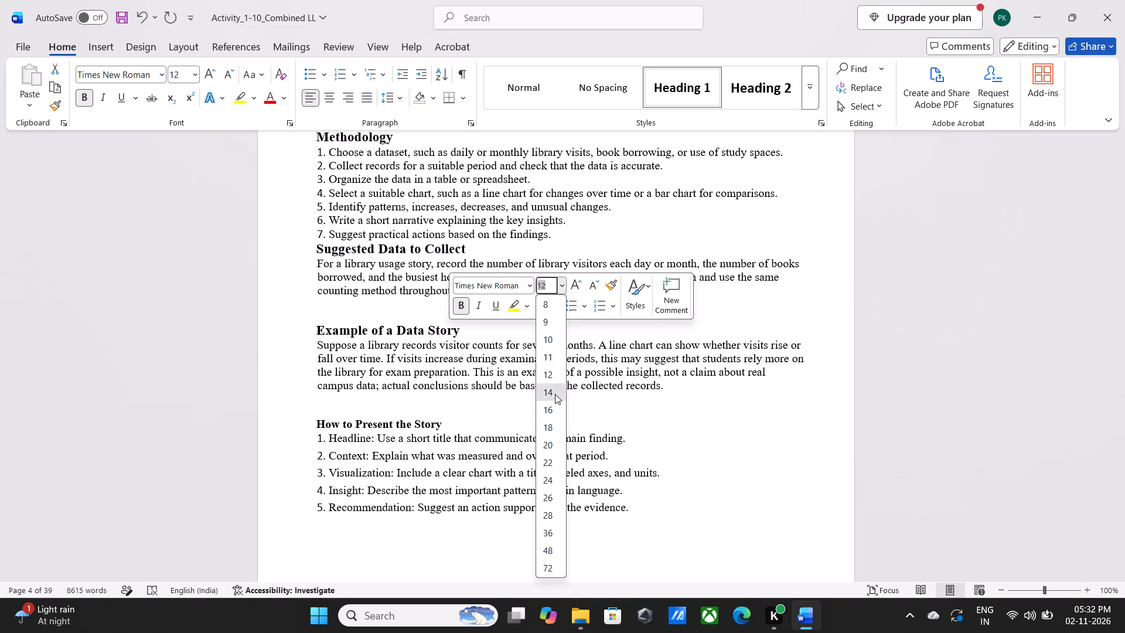
{"action": "left_click", "coordinate": [358, 418]}
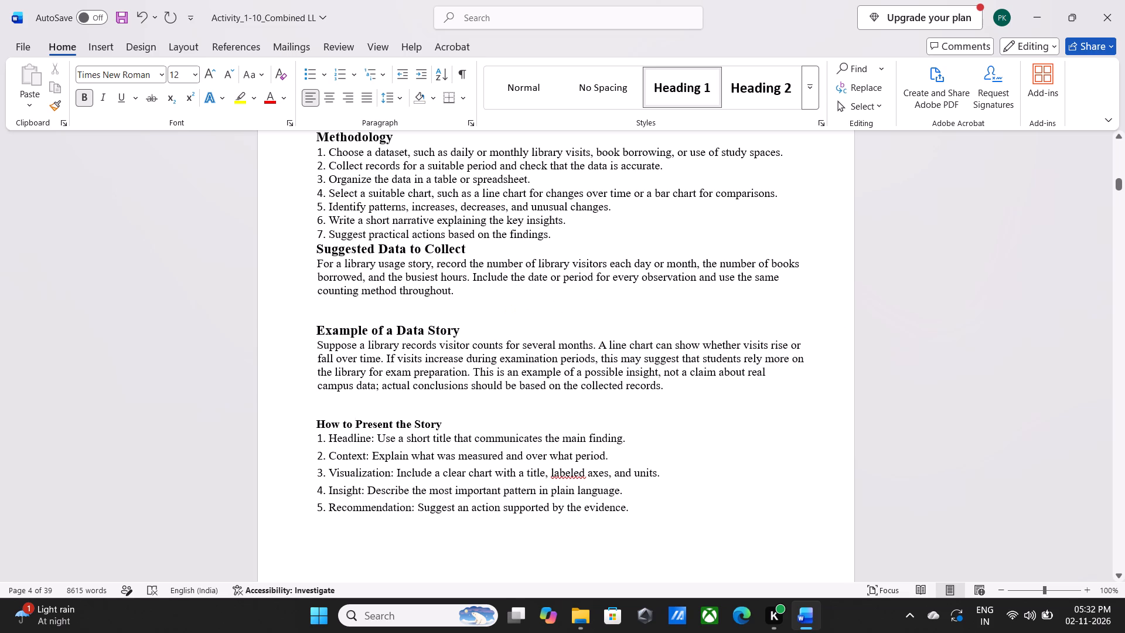
Join the "Example of a Data Story" heading to the paragraph above it and split it back onto its own line.
{"action": "left_click", "coordinate": [315, 336]}
{"action": "key", "text": "BackSpace"}
{"action": "key", "text": "BackSpace"}
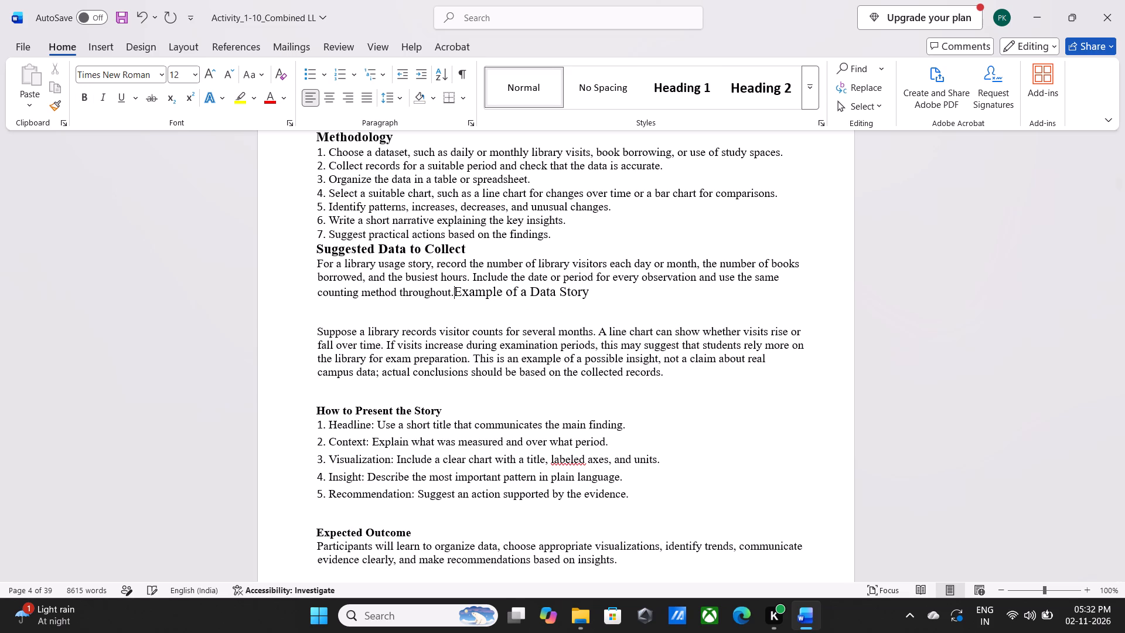
{"action": "key", "text": "Return"}
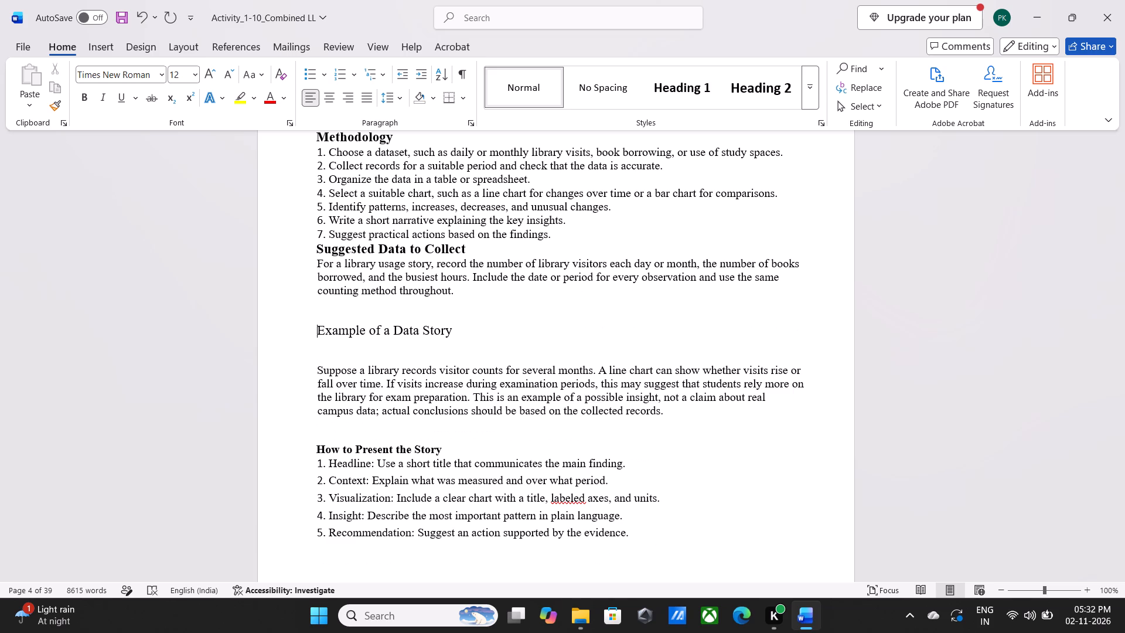
Make the "Example of a Data Story" heading bold.
{"action": "left_click_drag", "start_coordinate": [319, 331], "coordinate": [456, 338]}
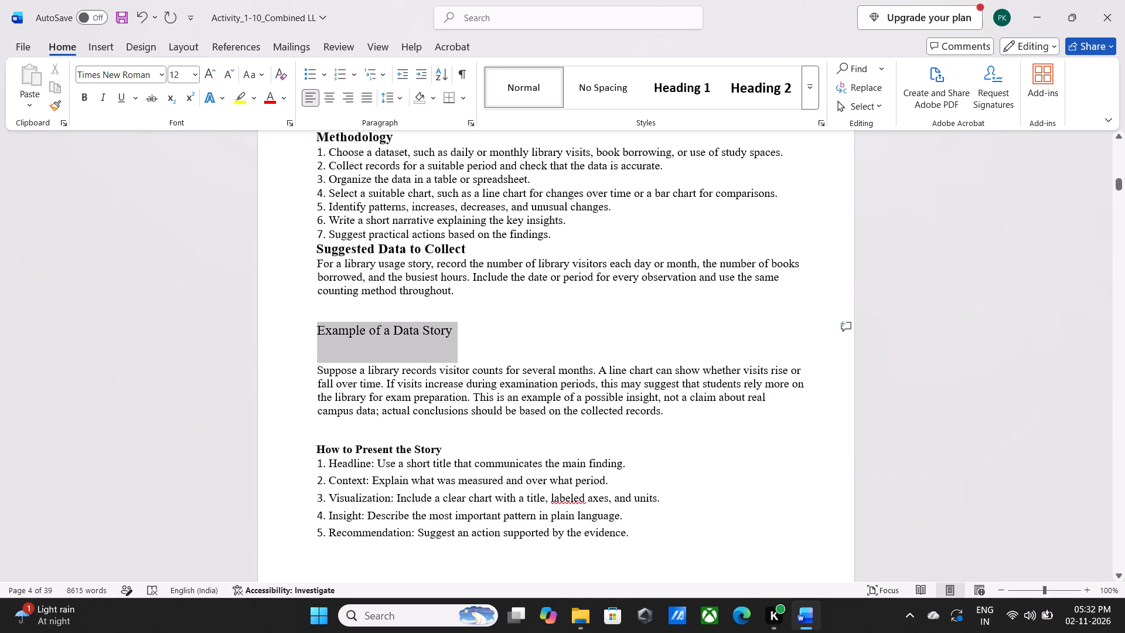
{"action": "left_click_drag", "start_coordinate": [456, 338], "coordinate": [459, 336]}
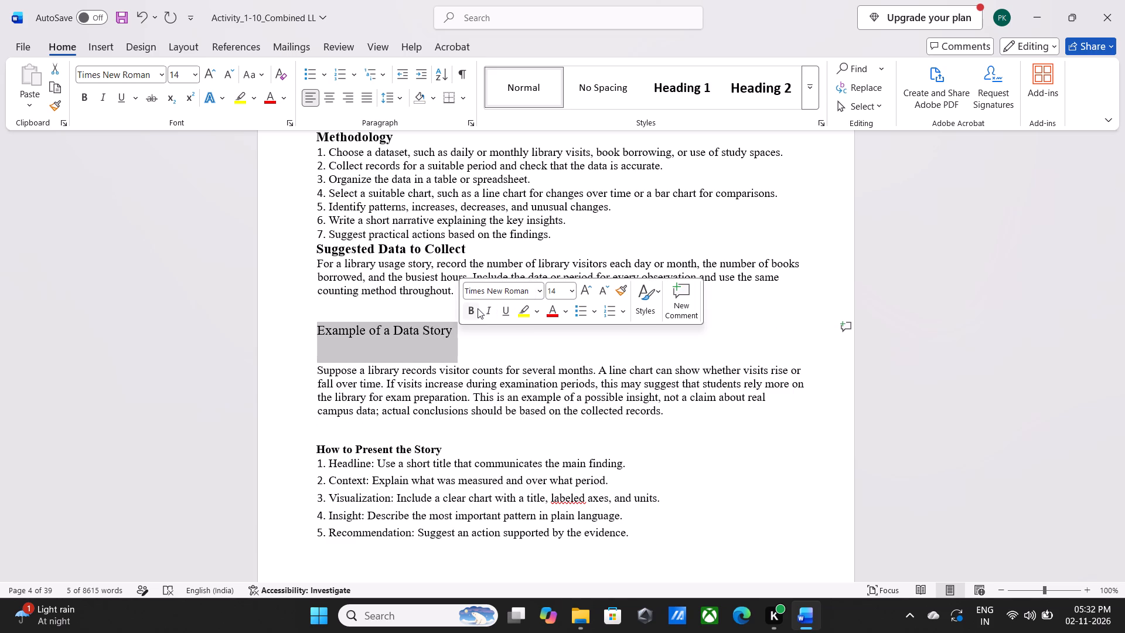
{"action": "left_click", "coordinate": [478, 308]}
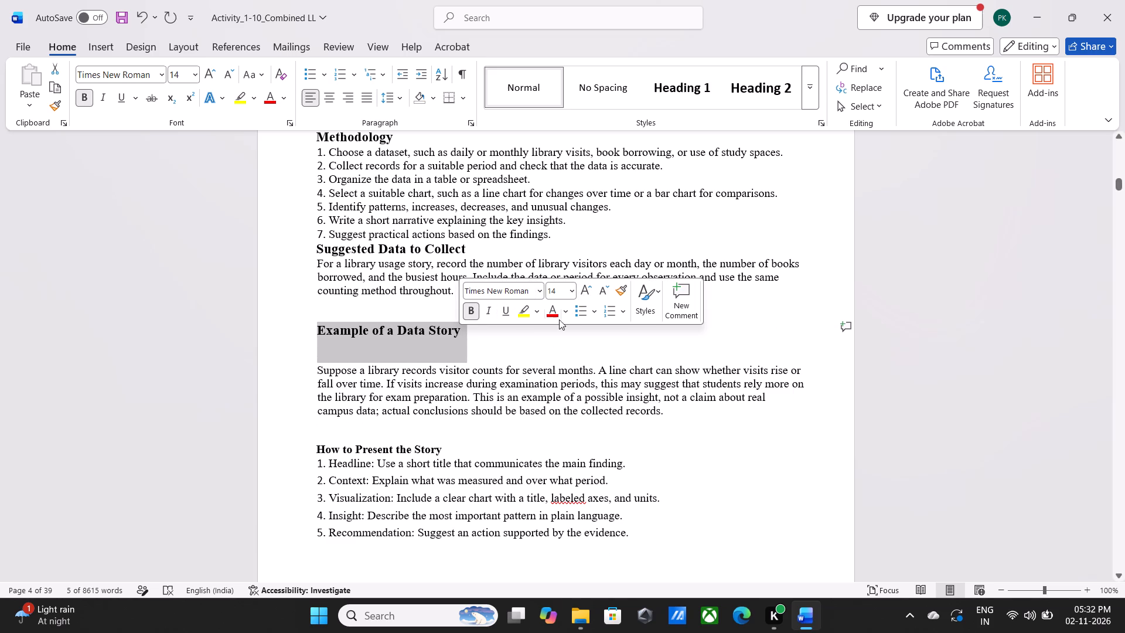
{"action": "left_click", "coordinate": [571, 334]}
Remove the space after paragraphs for the "Example of a Data Story" heading and the text paragraph below it.
{"action": "scroll", "coordinate": [571, 334], "scroll_direction": "down", "scroll_amount": 1}
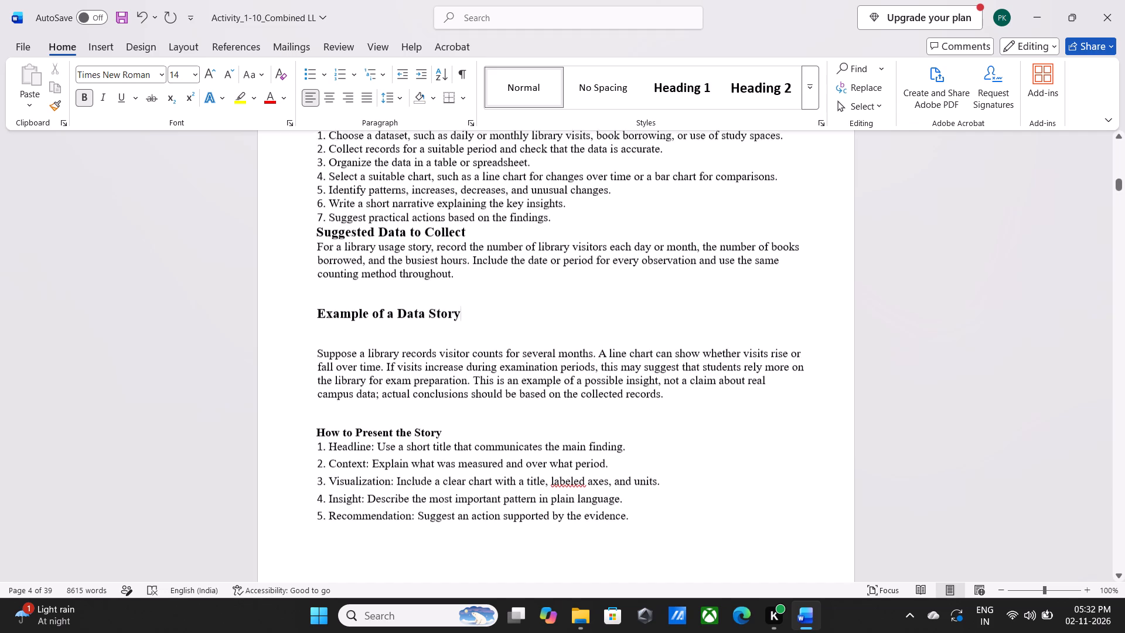
{"action": "scroll", "coordinate": [571, 334], "scroll_direction": "down", "scroll_amount": 2}
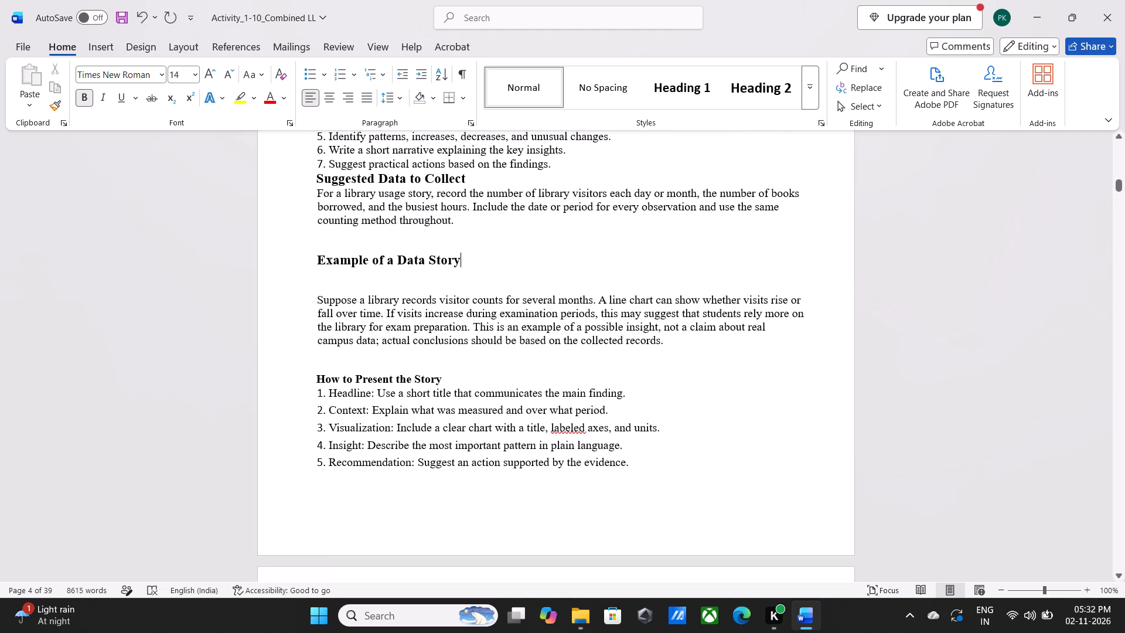
{"action": "left_click_drag", "start_coordinate": [317, 261], "coordinate": [565, 321]}
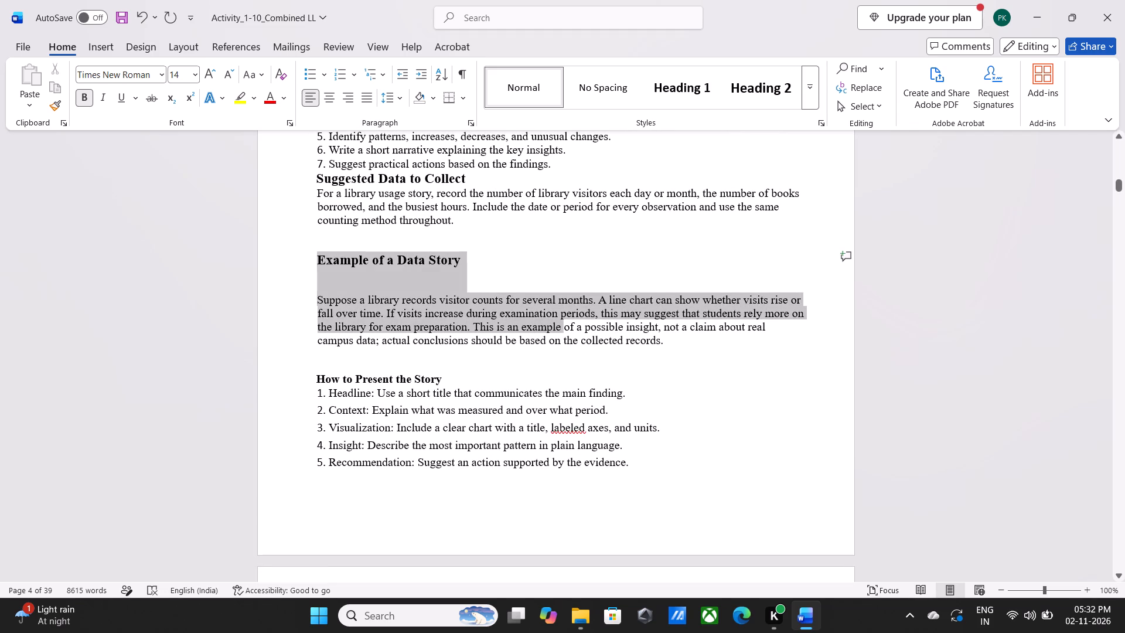
{"action": "left_click_drag", "start_coordinate": [565, 321], "coordinate": [651, 336]}
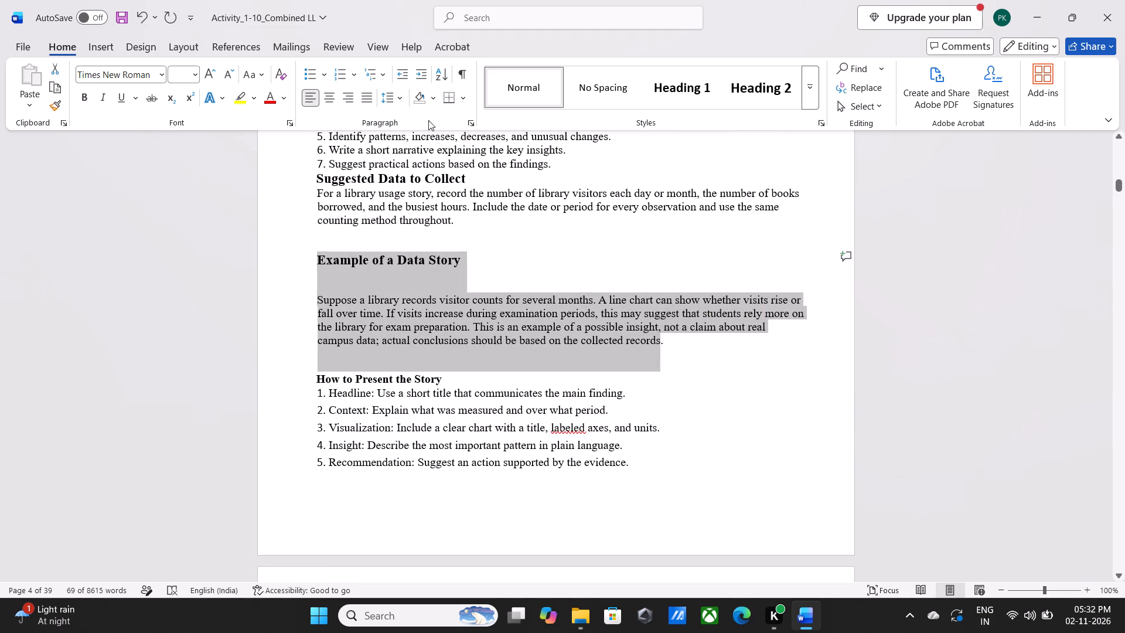
{"action": "left_click", "coordinate": [404, 97]}
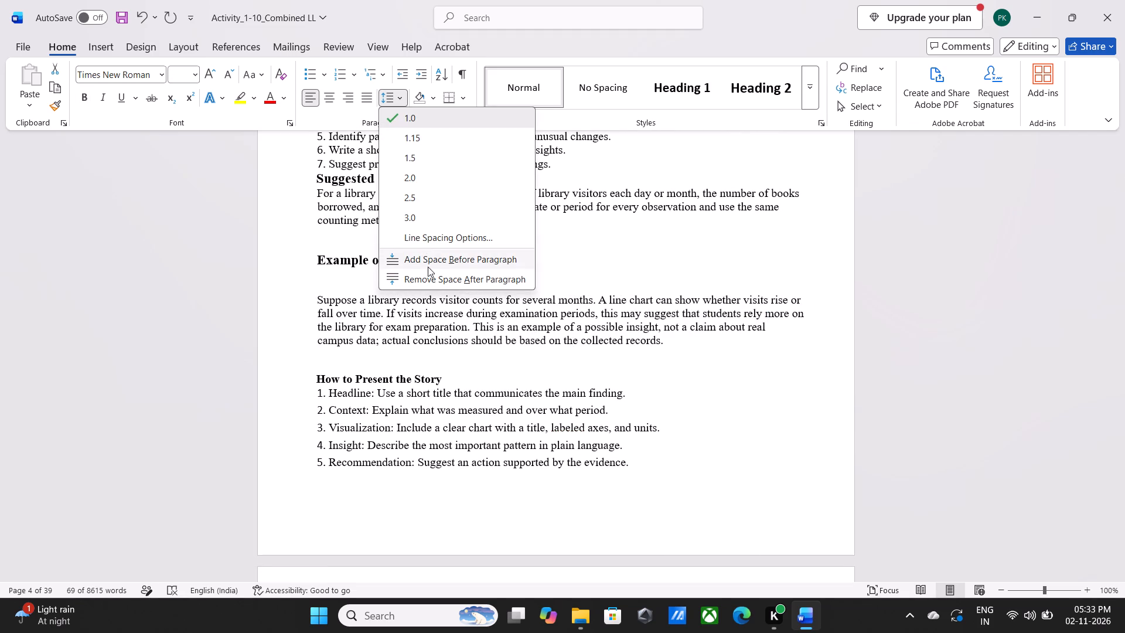
{"action": "left_click", "coordinate": [431, 277]}
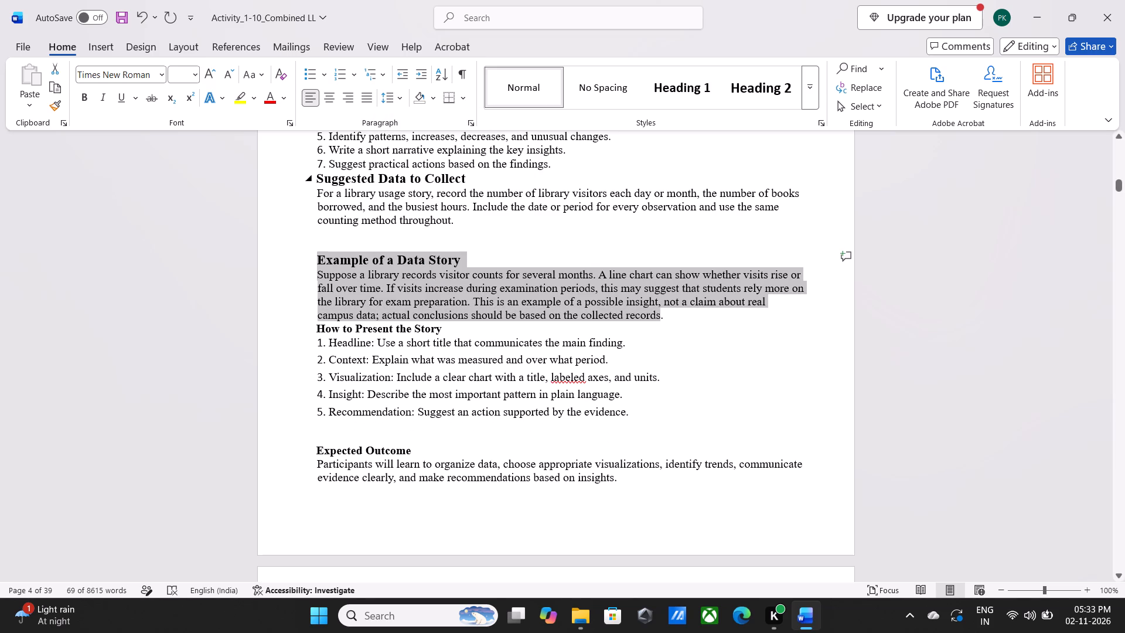
Remove the space after paragraphs for the "Suggested Data to Collect" heading and the text paragraph below it.
{"action": "left_click_drag", "start_coordinate": [319, 177], "coordinate": [567, 226]}
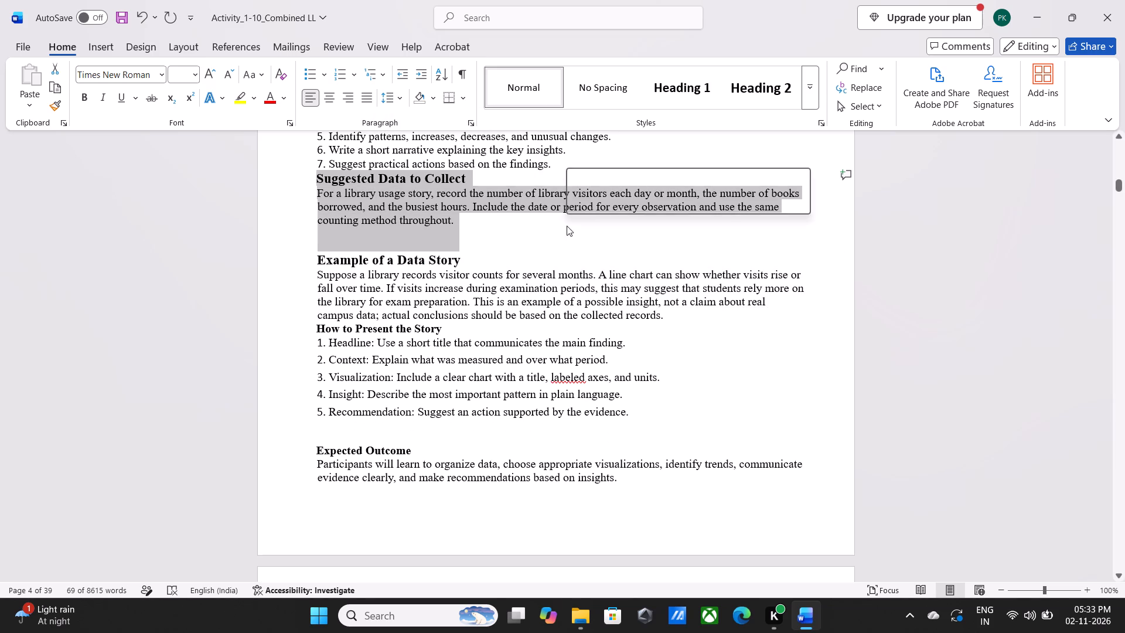
{"action": "left_click", "coordinate": [399, 93]}
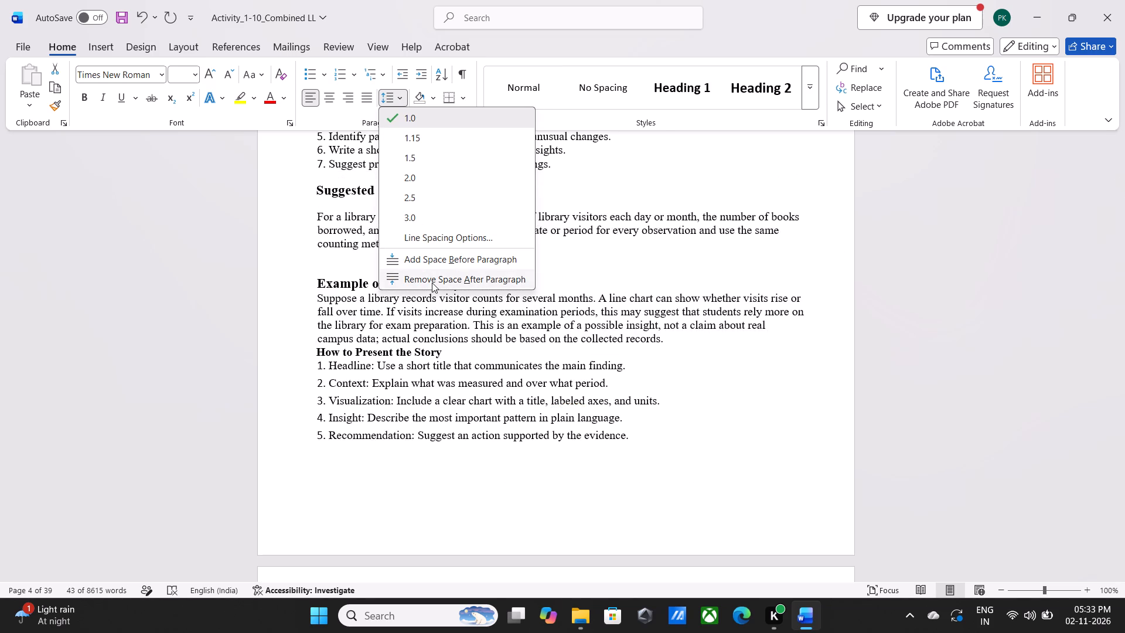
{"action": "left_click", "coordinate": [432, 283]}
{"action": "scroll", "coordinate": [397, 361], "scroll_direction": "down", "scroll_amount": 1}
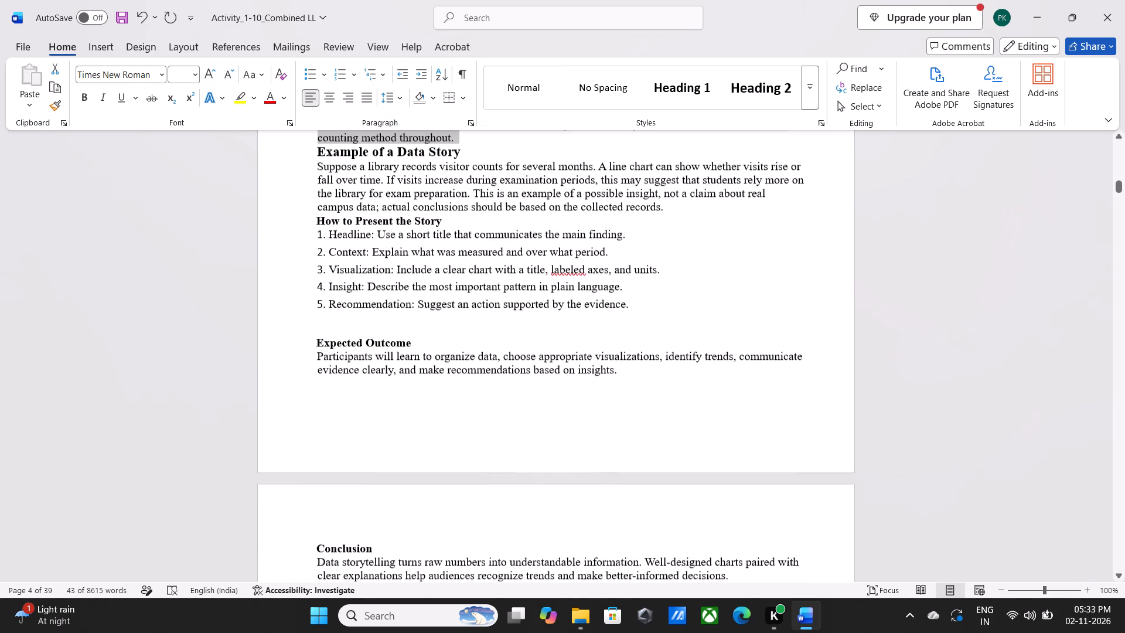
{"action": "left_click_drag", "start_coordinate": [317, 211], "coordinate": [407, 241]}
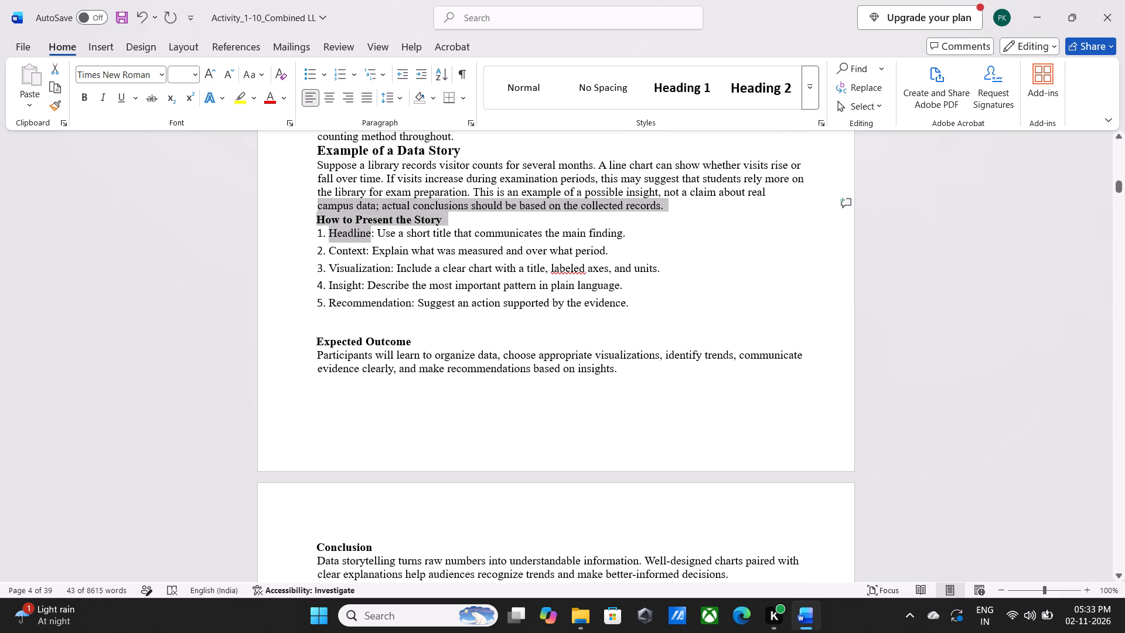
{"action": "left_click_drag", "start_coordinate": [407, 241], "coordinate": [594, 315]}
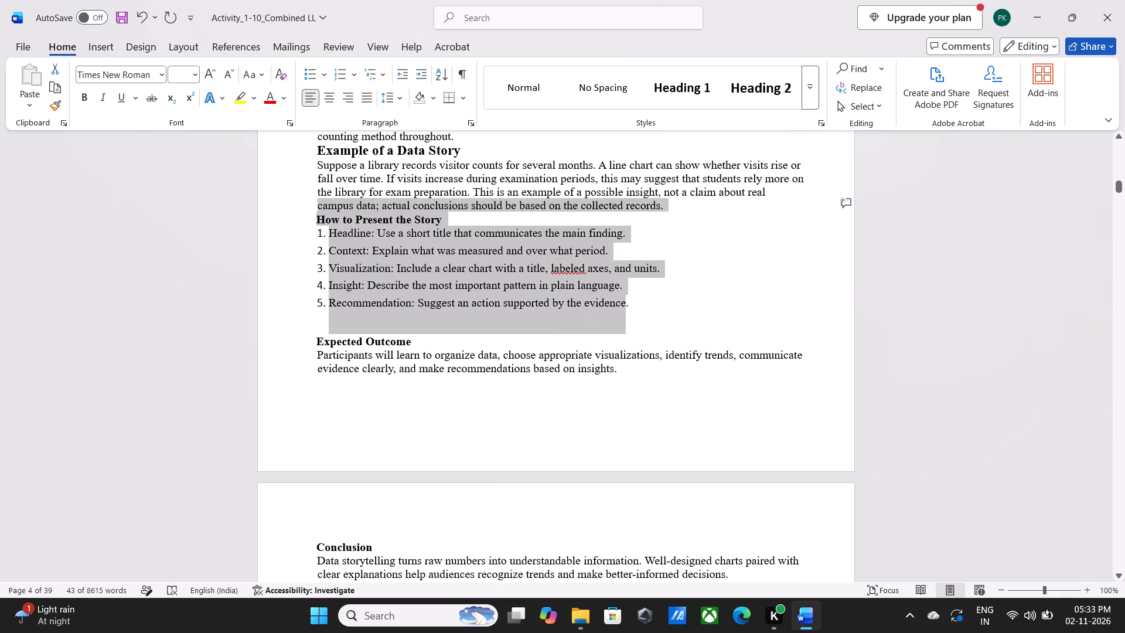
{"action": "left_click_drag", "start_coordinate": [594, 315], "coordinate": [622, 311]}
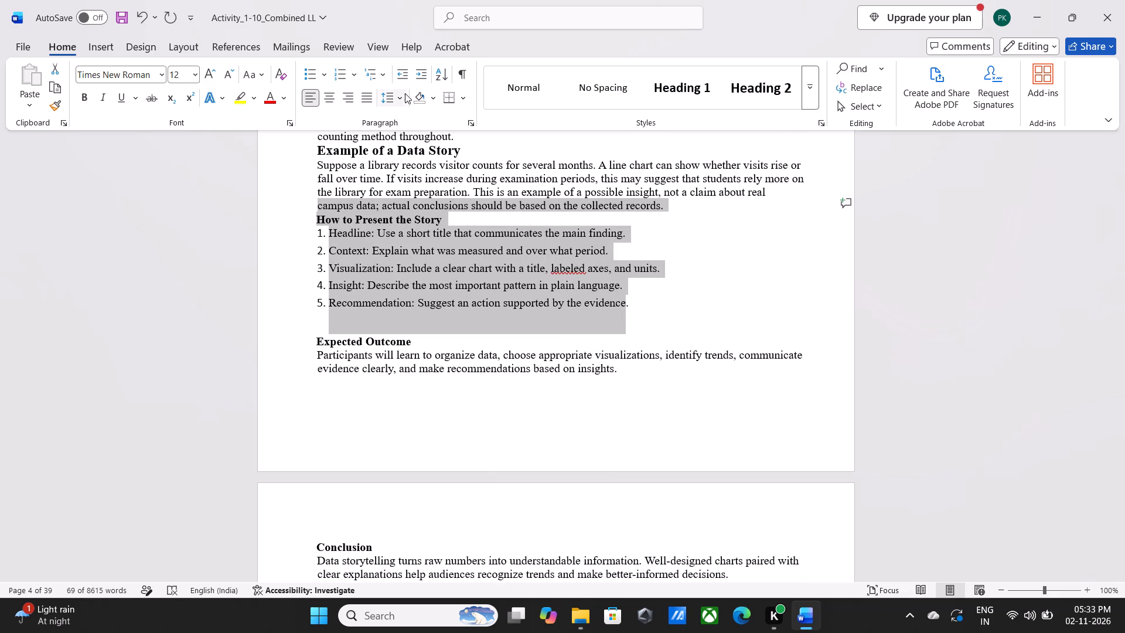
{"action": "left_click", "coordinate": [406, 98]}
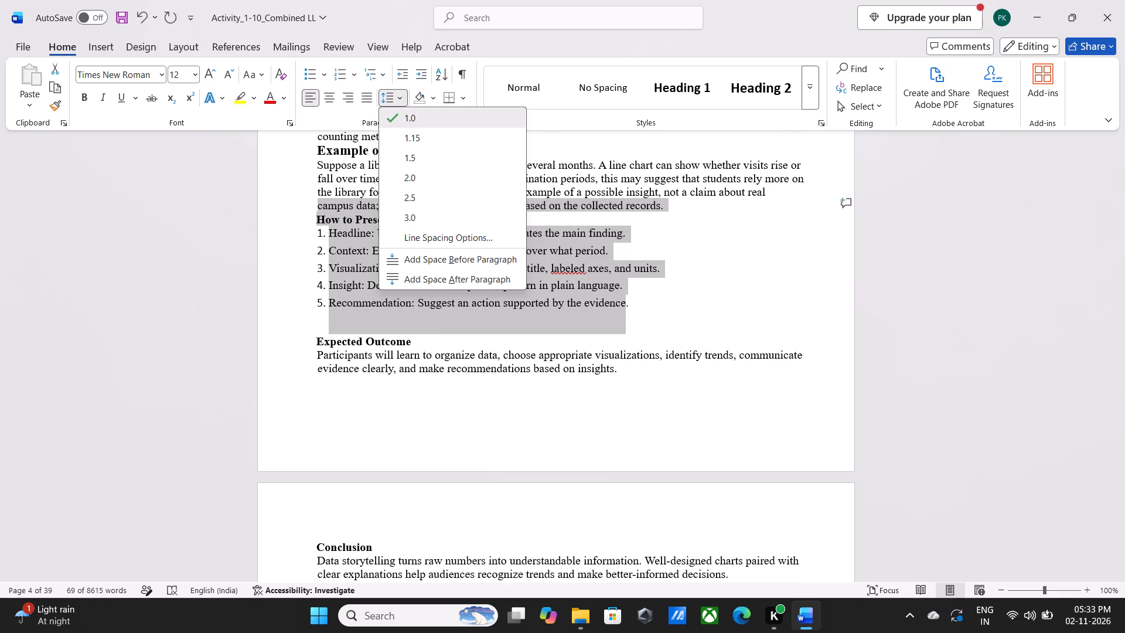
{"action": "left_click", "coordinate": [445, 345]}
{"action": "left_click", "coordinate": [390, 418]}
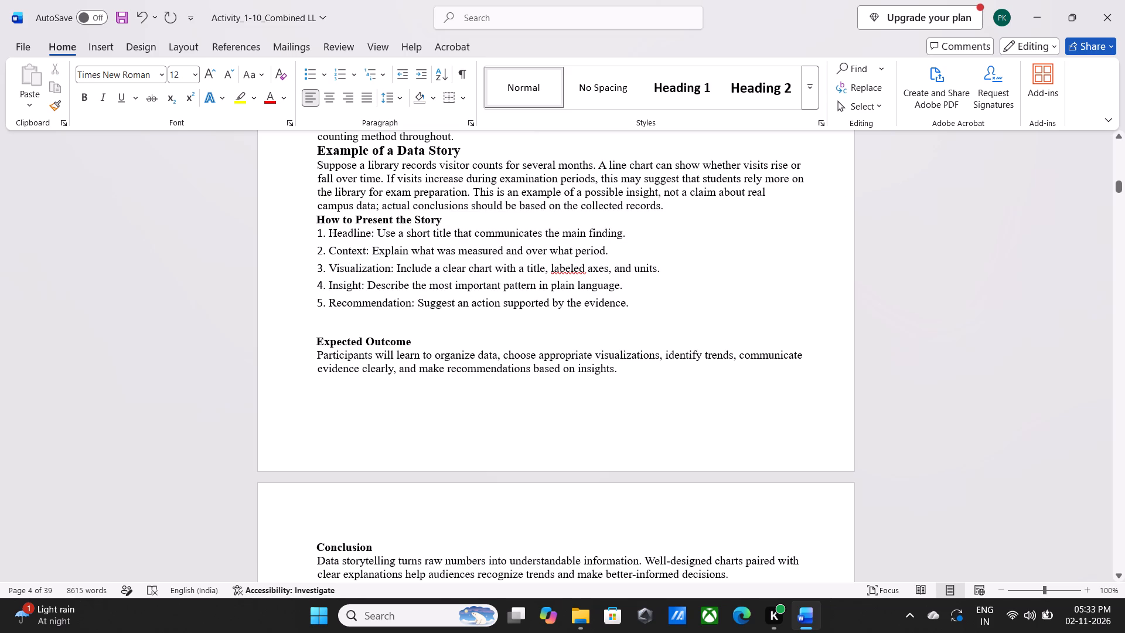
Set the "How to Present the Story" heading in Activity 2 to font size 14.
{"action": "left_click_drag", "start_coordinate": [315, 219], "coordinate": [438, 226]}
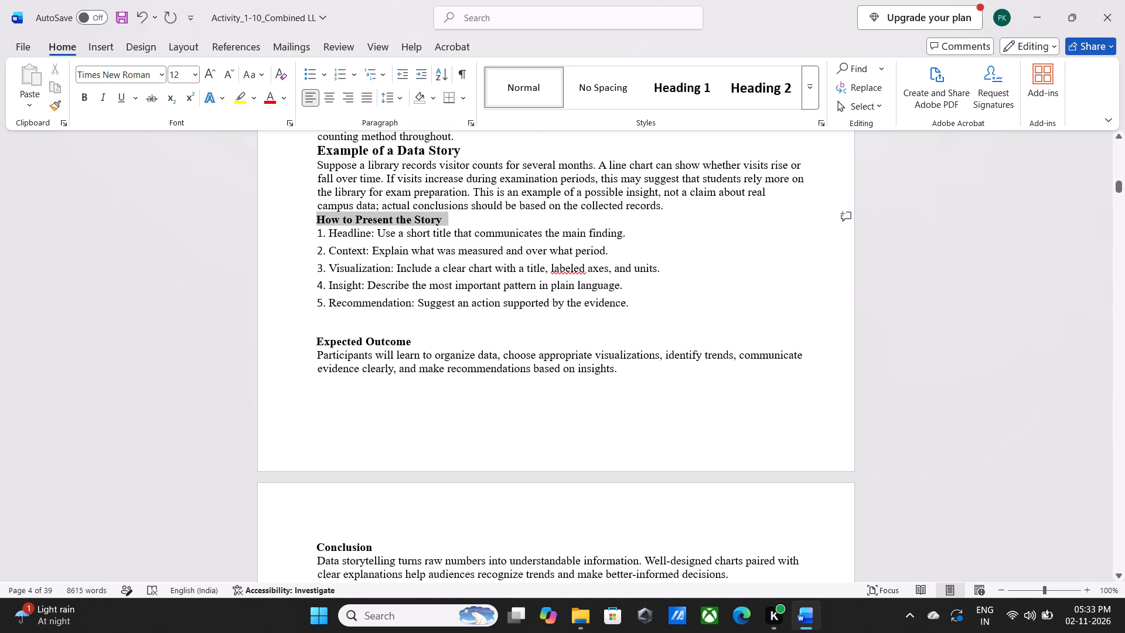
{"action": "left_click_drag", "start_coordinate": [438, 226], "coordinate": [445, 228]}
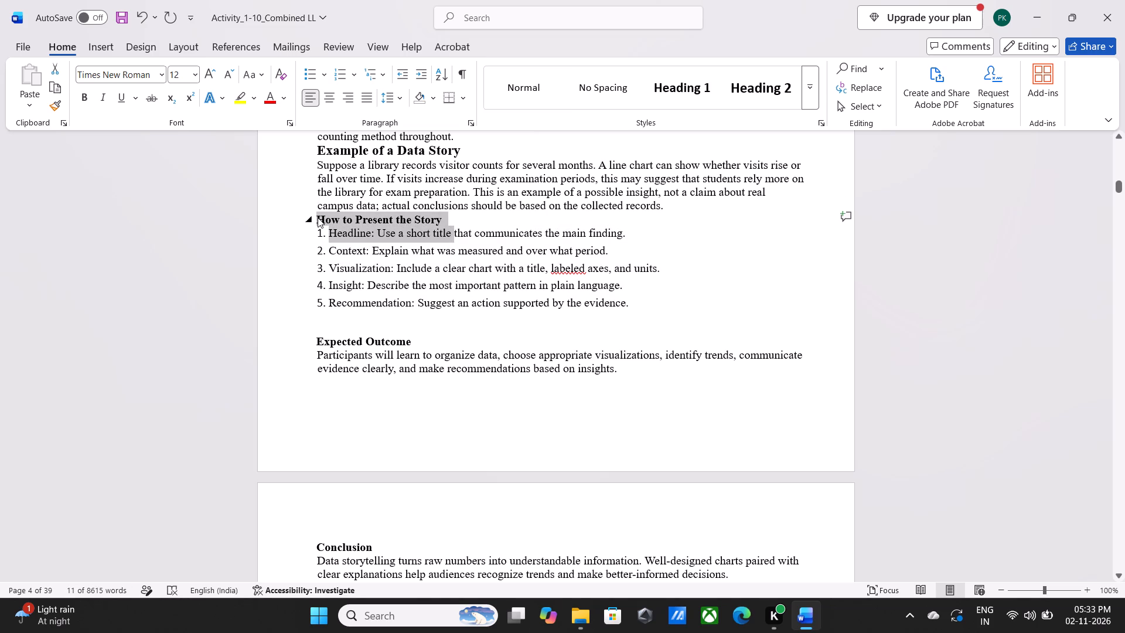
{"action": "left_click", "coordinate": [317, 216]}
{"action": "left_click_drag", "start_coordinate": [320, 215], "coordinate": [439, 222]}
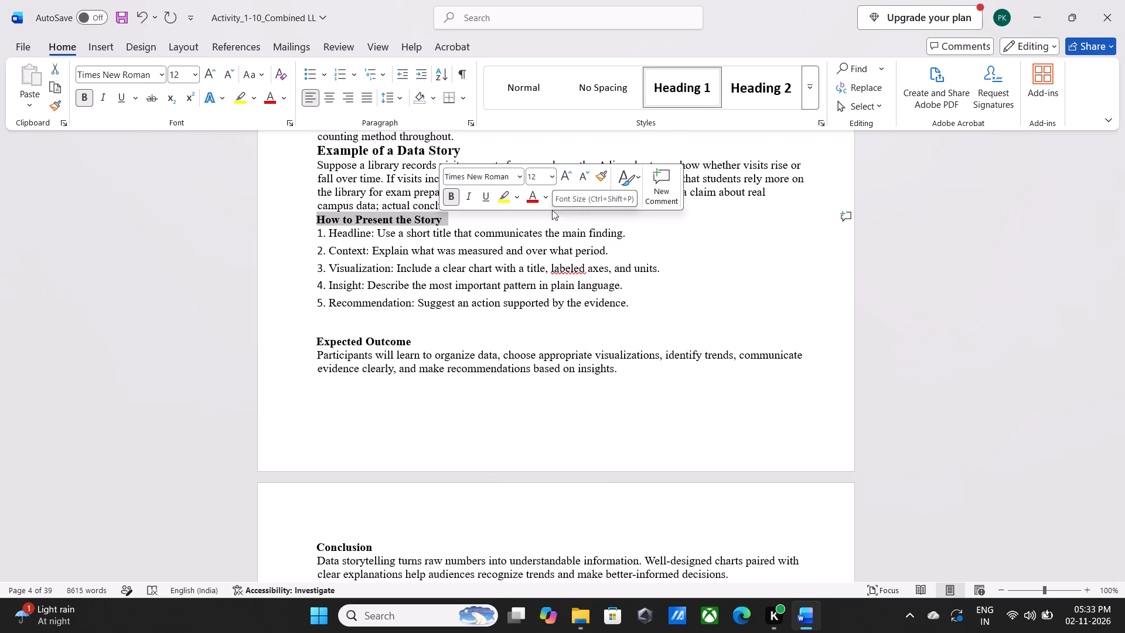
{"action": "left_click", "coordinate": [552, 174]}
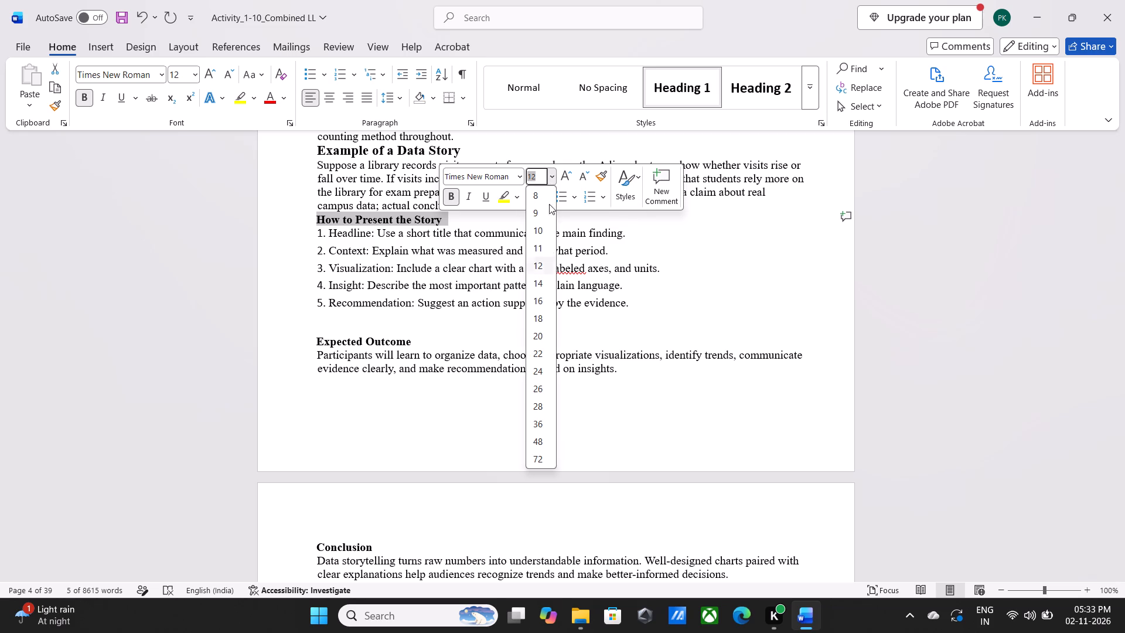
{"action": "left_click", "coordinate": [548, 286]}
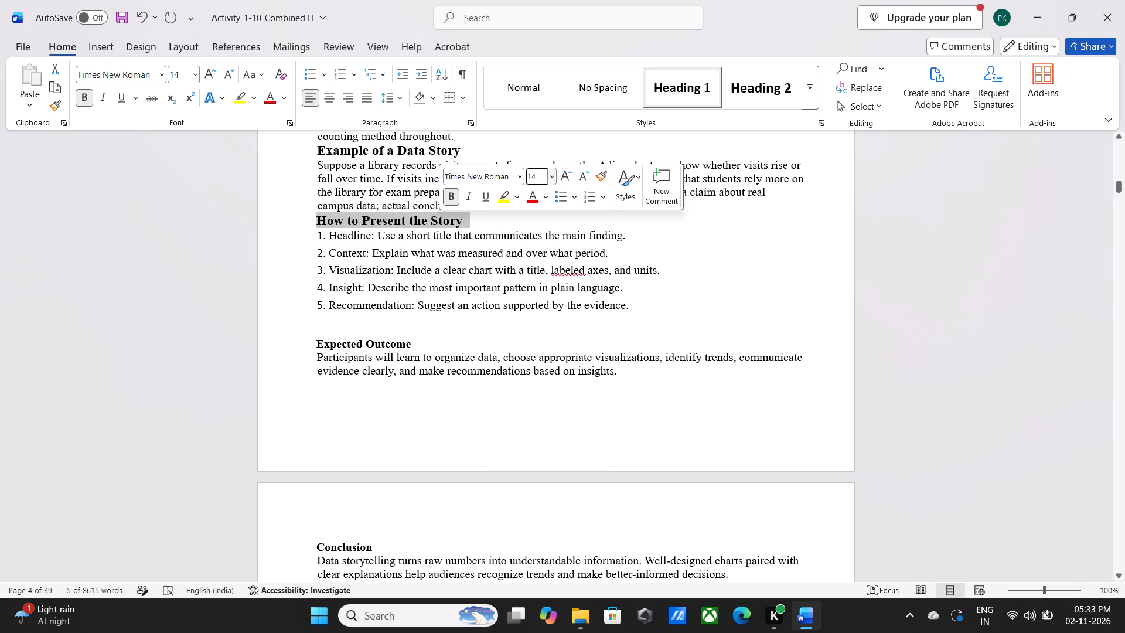
Remove the space after paragraphs for the "How to Present the Story" heading and its five-item numbered list.
{"action": "left_click", "coordinate": [320, 220]}
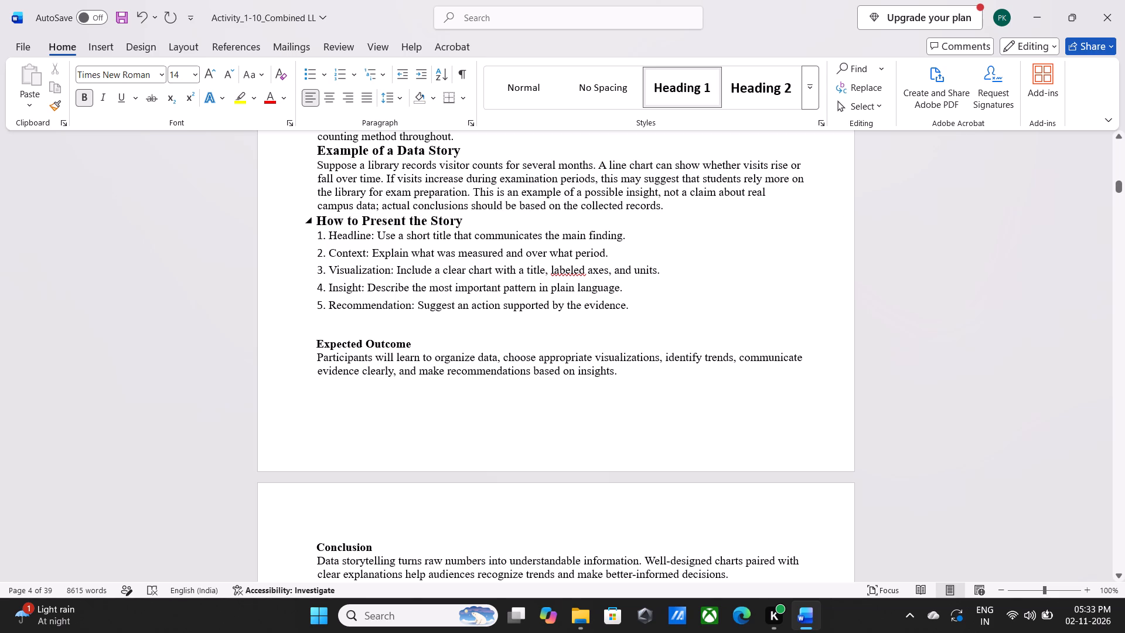
{"action": "left_click_drag", "start_coordinate": [320, 220], "coordinate": [608, 309]}
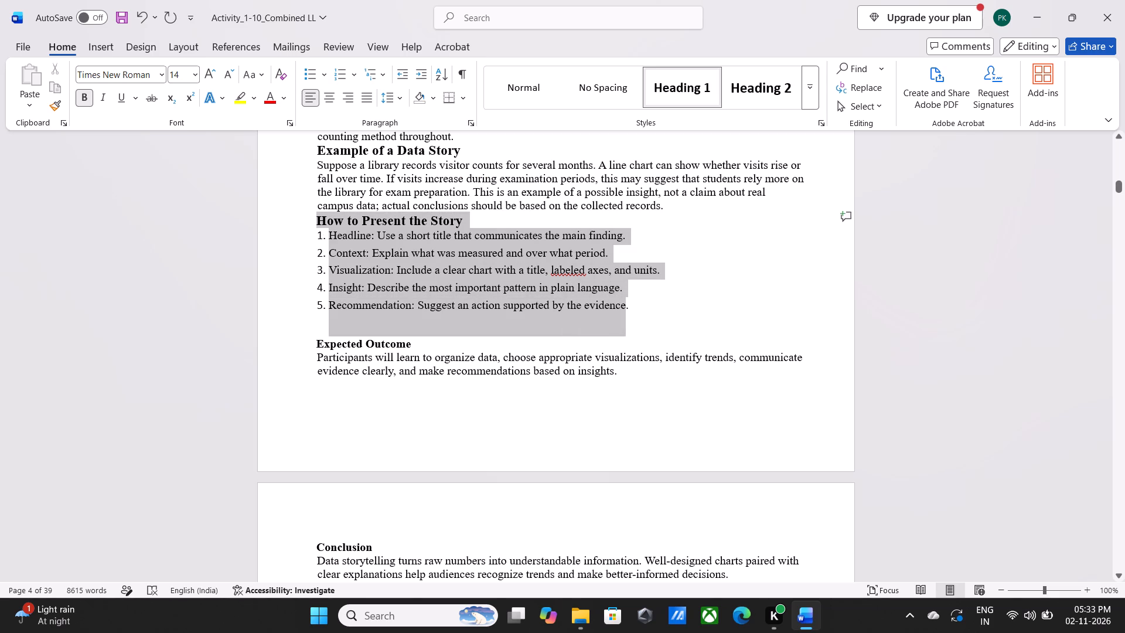
{"action": "left_click_drag", "start_coordinate": [608, 309], "coordinate": [628, 307]}
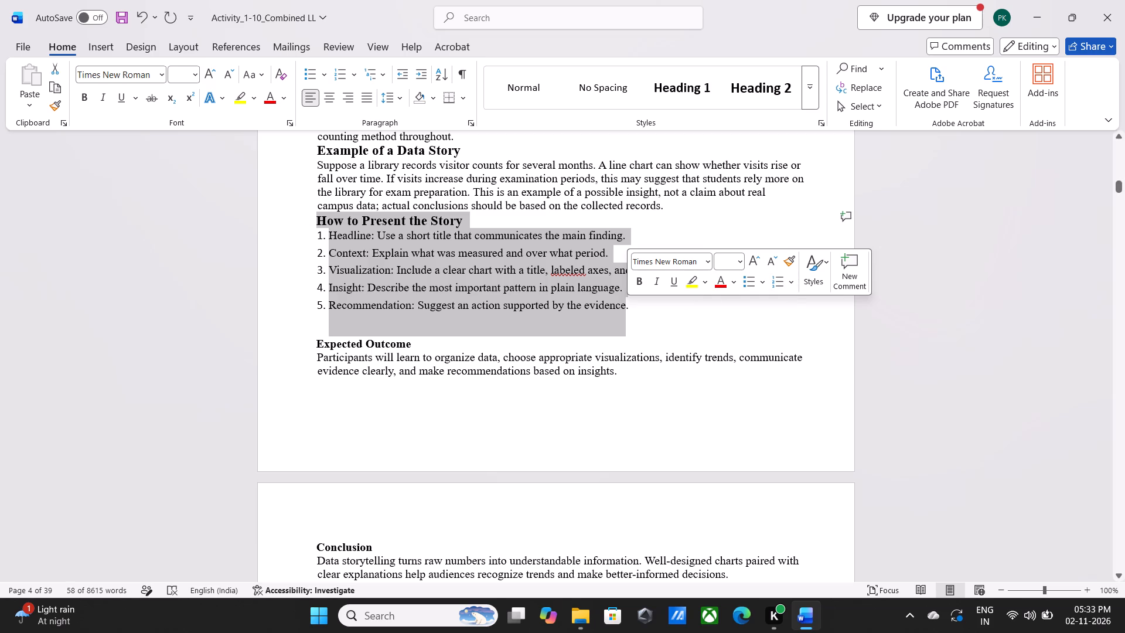
{"action": "left_click", "coordinate": [401, 98]}
{"action": "left_click", "coordinate": [437, 274]}
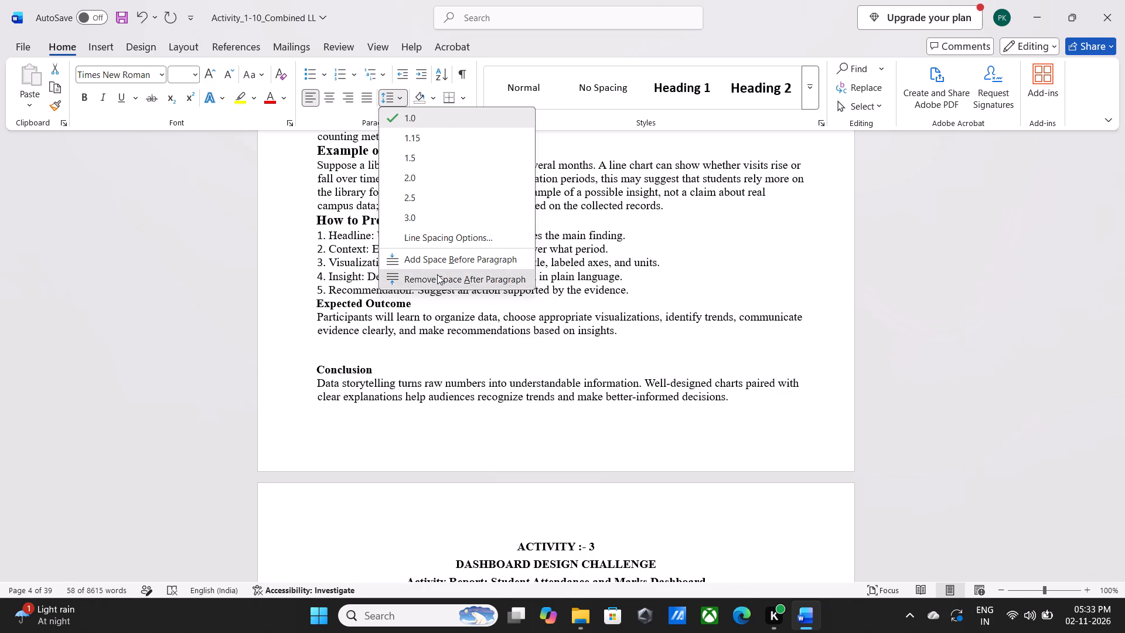
Set the "Expected Outcome" heading in Activity 2 to font size 14.
{"action": "scroll", "coordinate": [416, 326], "scroll_direction": "down", "scroll_amount": 1}
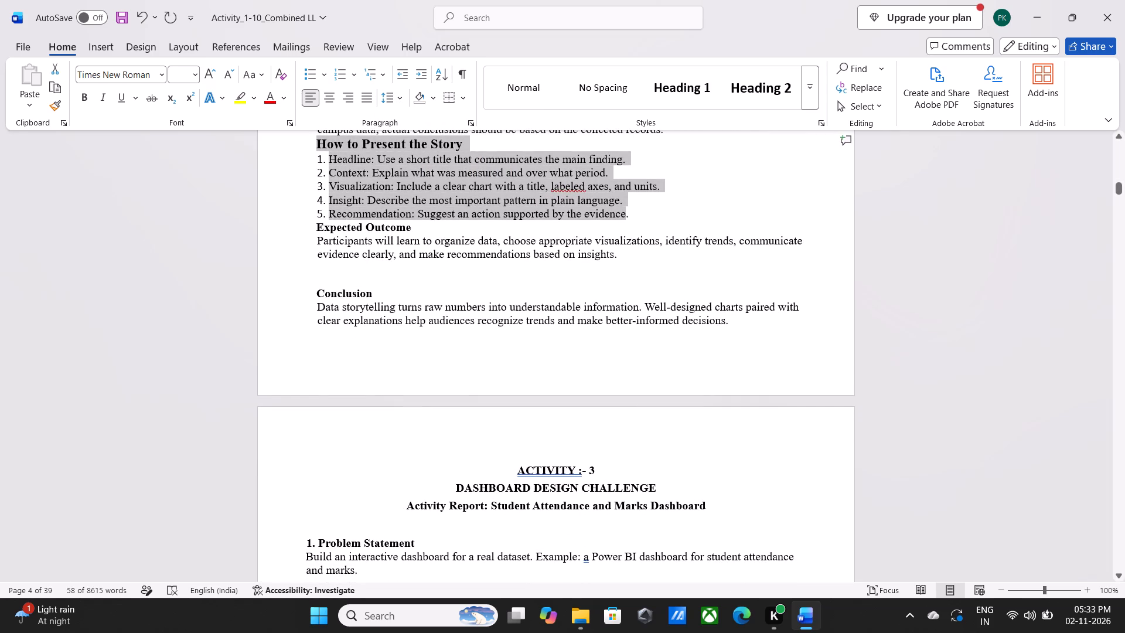
{"action": "left_click", "coordinate": [416, 302]}
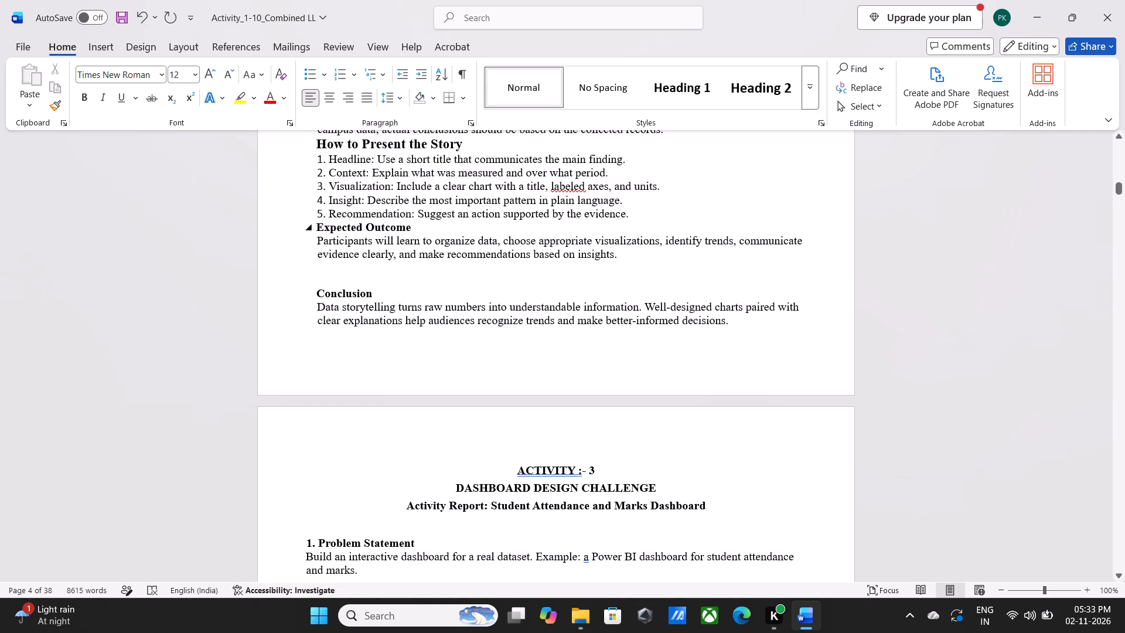
{"action": "left_click_drag", "start_coordinate": [318, 223], "coordinate": [416, 229]}
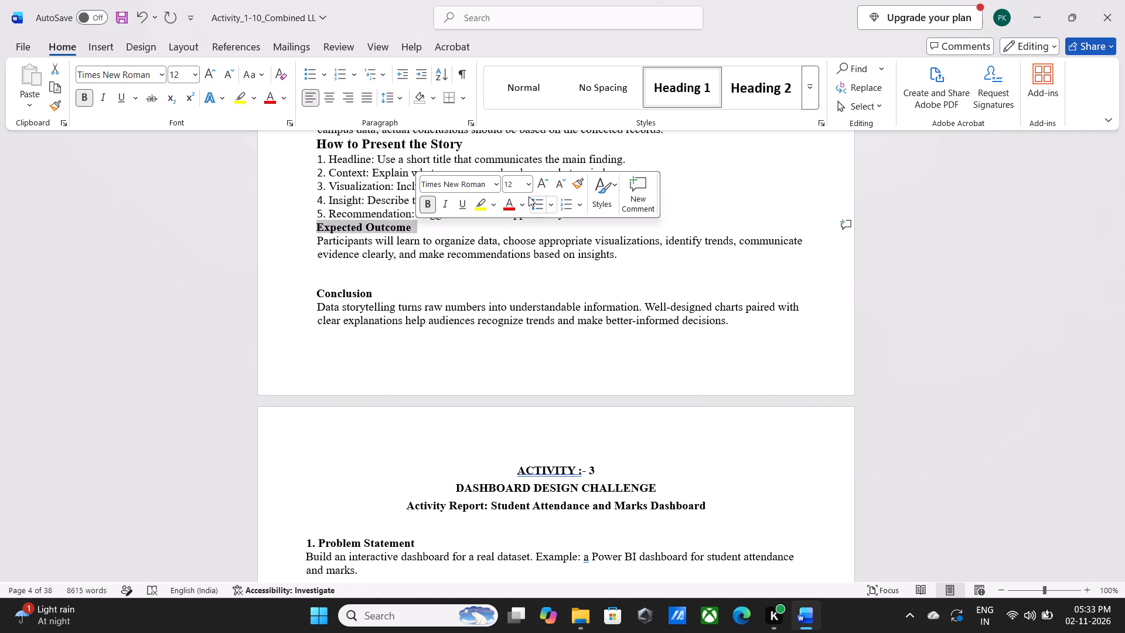
{"action": "left_click", "coordinate": [530, 185]}
{"action": "left_click", "coordinate": [521, 293]}
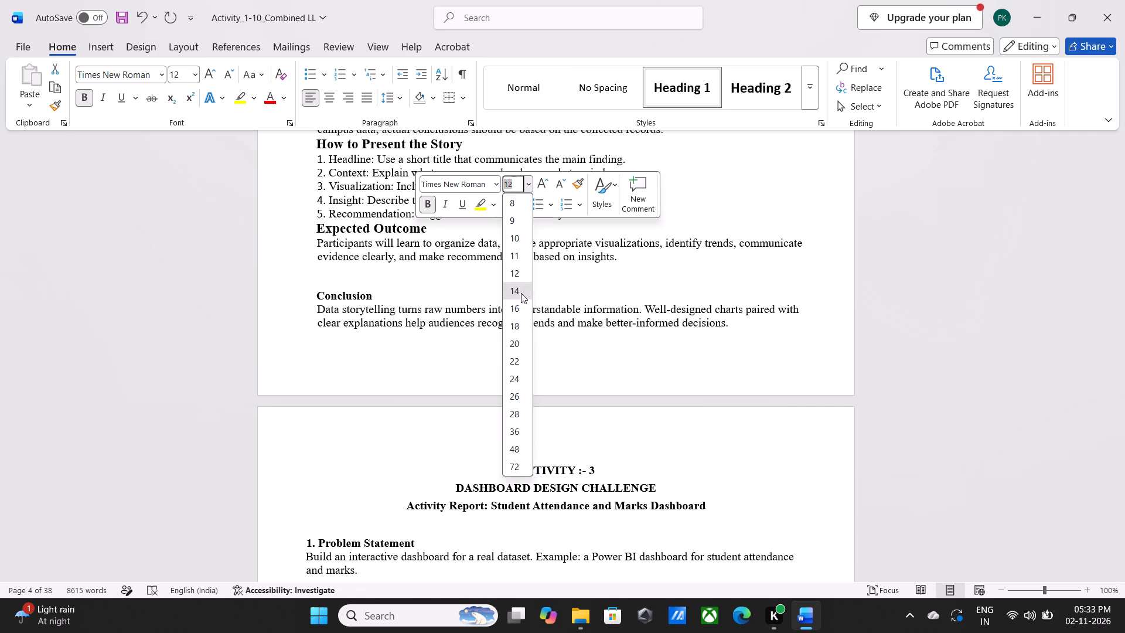
Remove the space after paragraphs for the "Expected Outcome" heading and the text paragraph below it.
{"action": "left_click", "coordinate": [317, 231]}
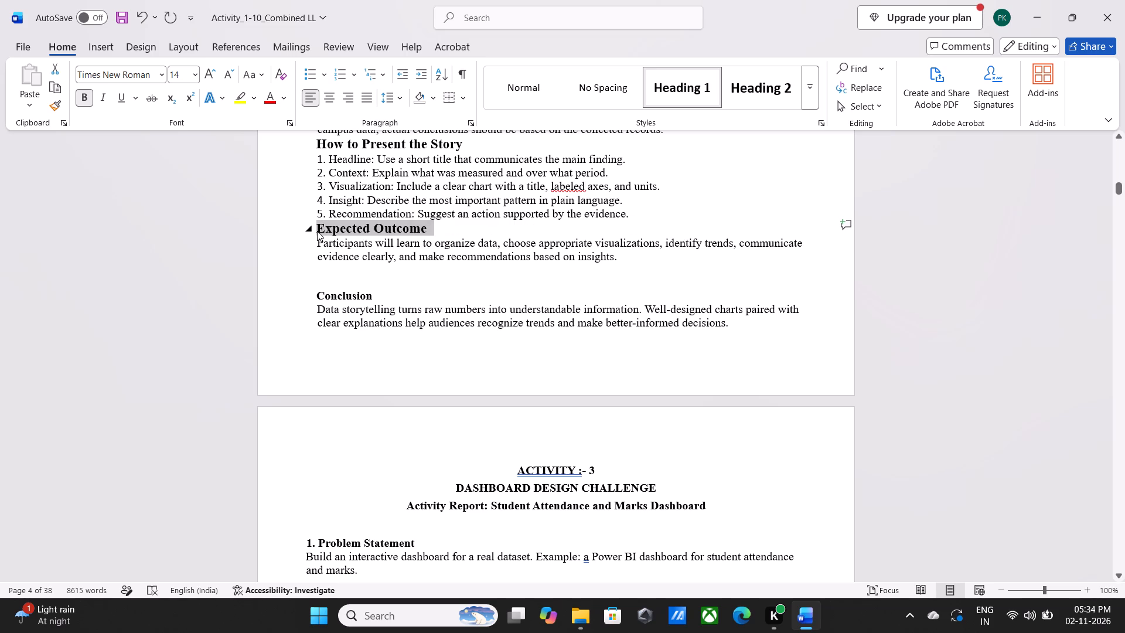
{"action": "left_click_drag", "start_coordinate": [318, 227], "coordinate": [707, 237]}
{"action": "left_click_drag", "start_coordinate": [707, 237], "coordinate": [797, 258]}
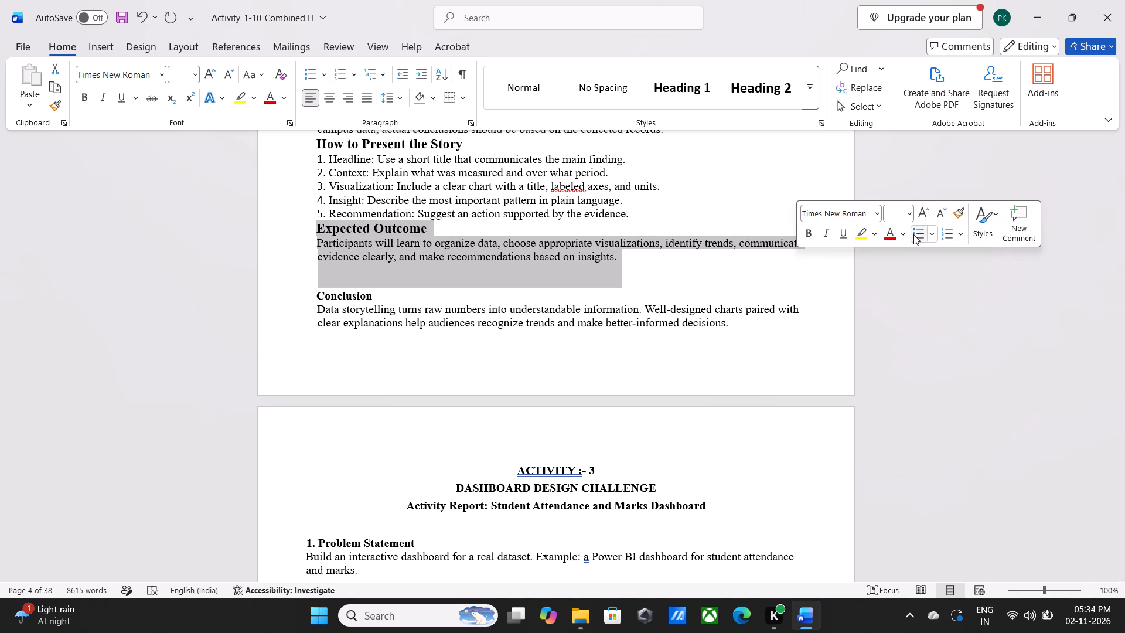
{"action": "left_click", "coordinate": [399, 93]}
{"action": "left_click", "coordinate": [435, 281]}
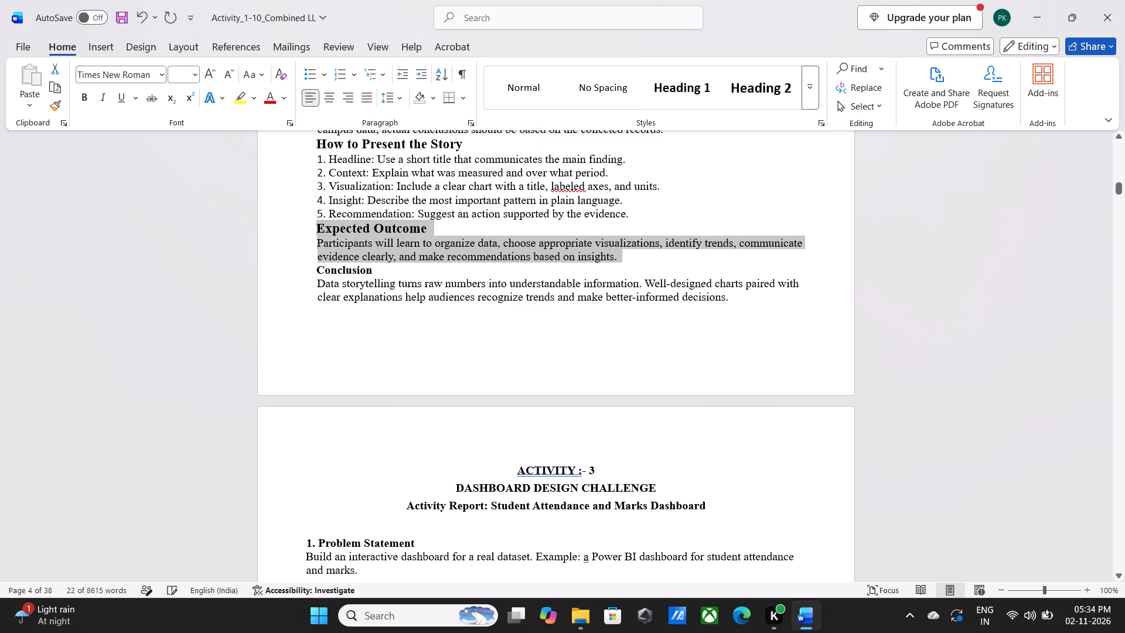
Set the "Conclusion" heading at the end of Activity 2 to font size 14.
{"action": "left_click_drag", "start_coordinate": [321, 266], "coordinate": [369, 267]}
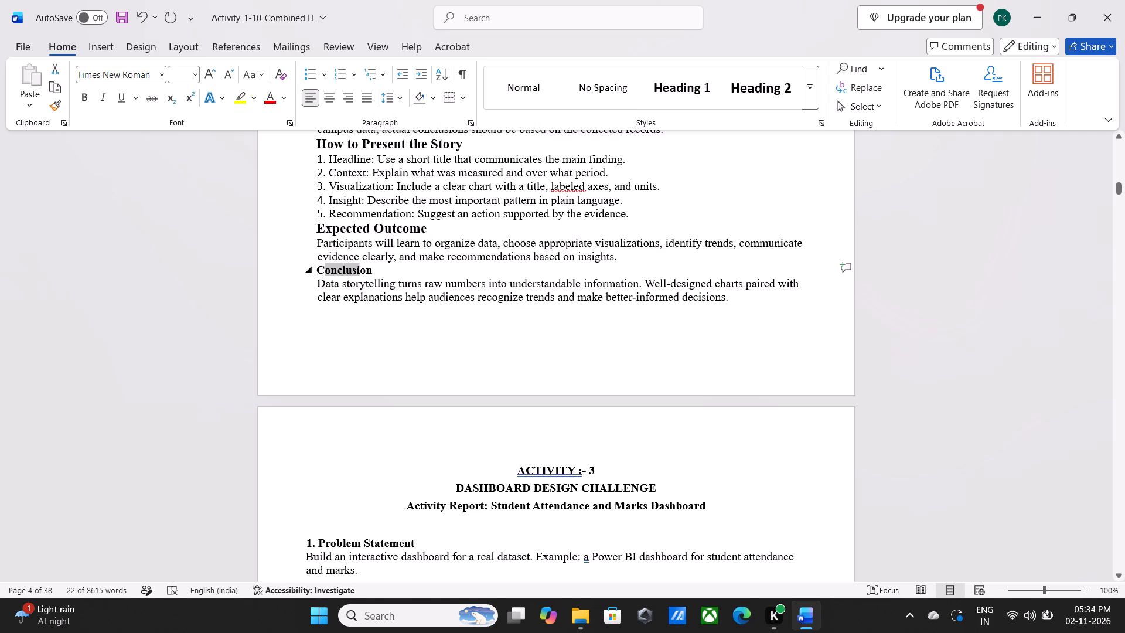
{"action": "left_click_drag", "start_coordinate": [369, 267], "coordinate": [390, 275]}
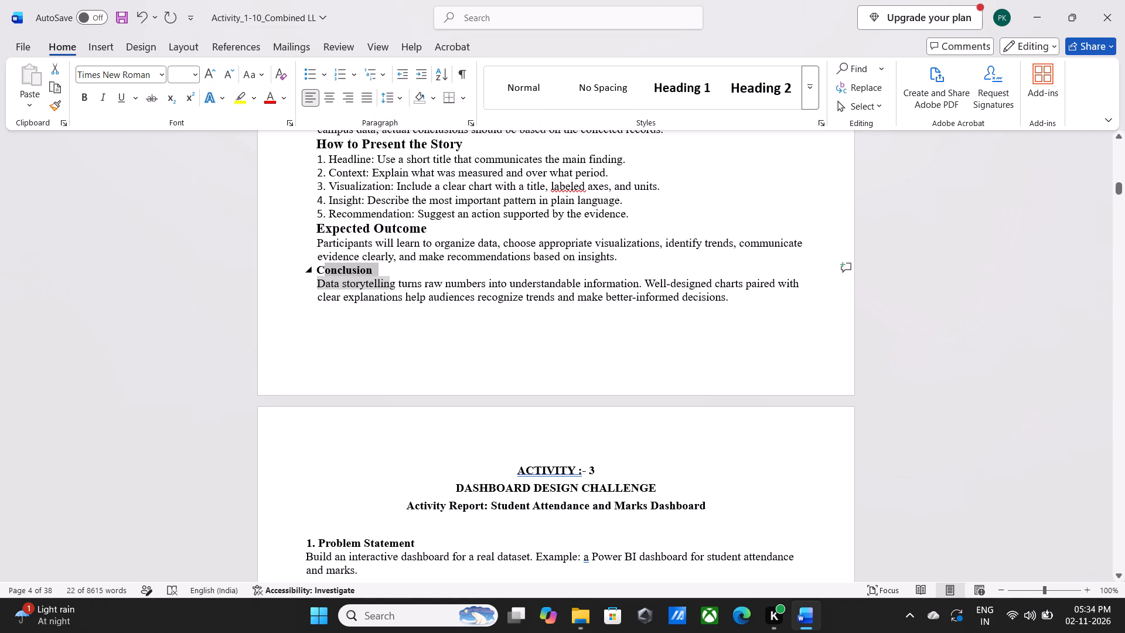
{"action": "left_click_drag", "start_coordinate": [390, 275], "coordinate": [313, 270]}
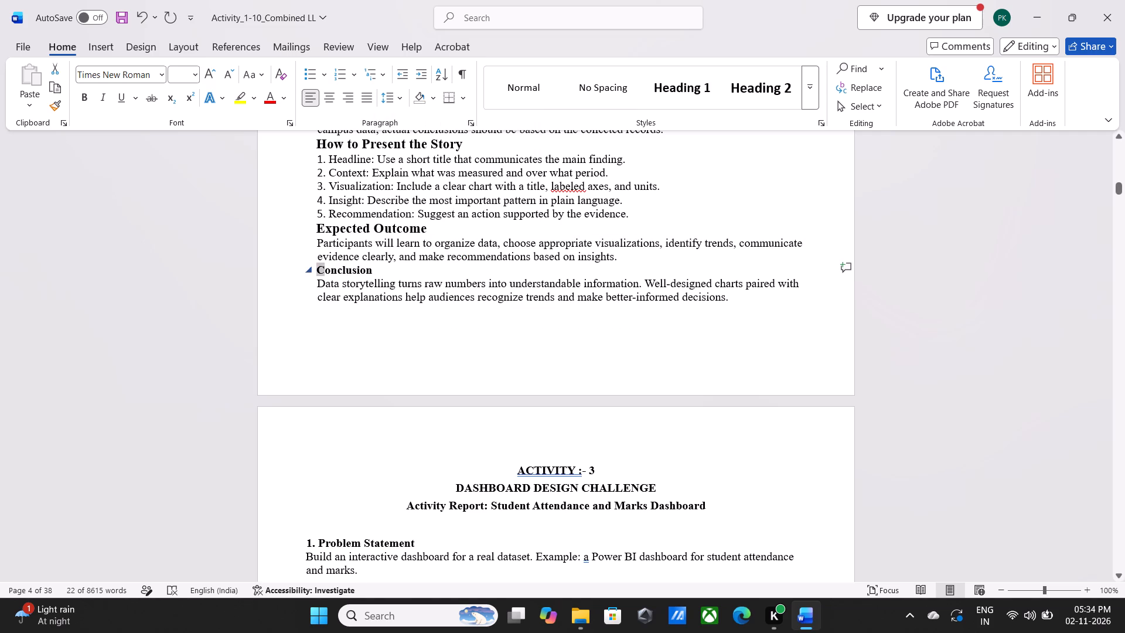
{"action": "left_click_drag", "start_coordinate": [313, 270], "coordinate": [417, 277]}
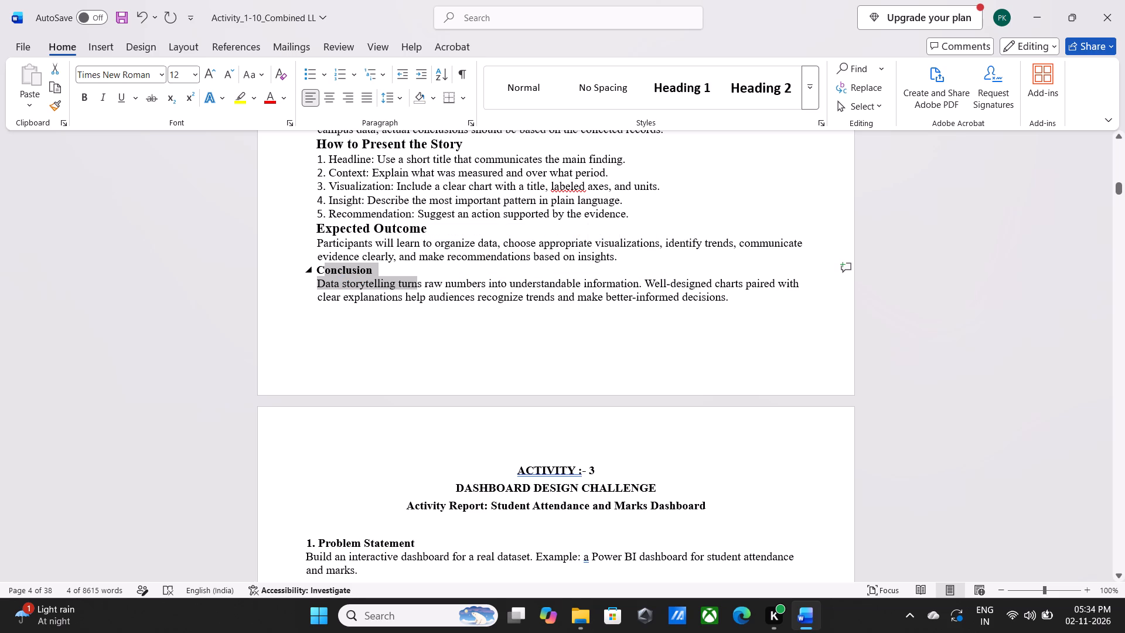
{"action": "left_click", "coordinate": [319, 264]}
{"action": "left_click_drag", "start_coordinate": [319, 264], "coordinate": [381, 270]}
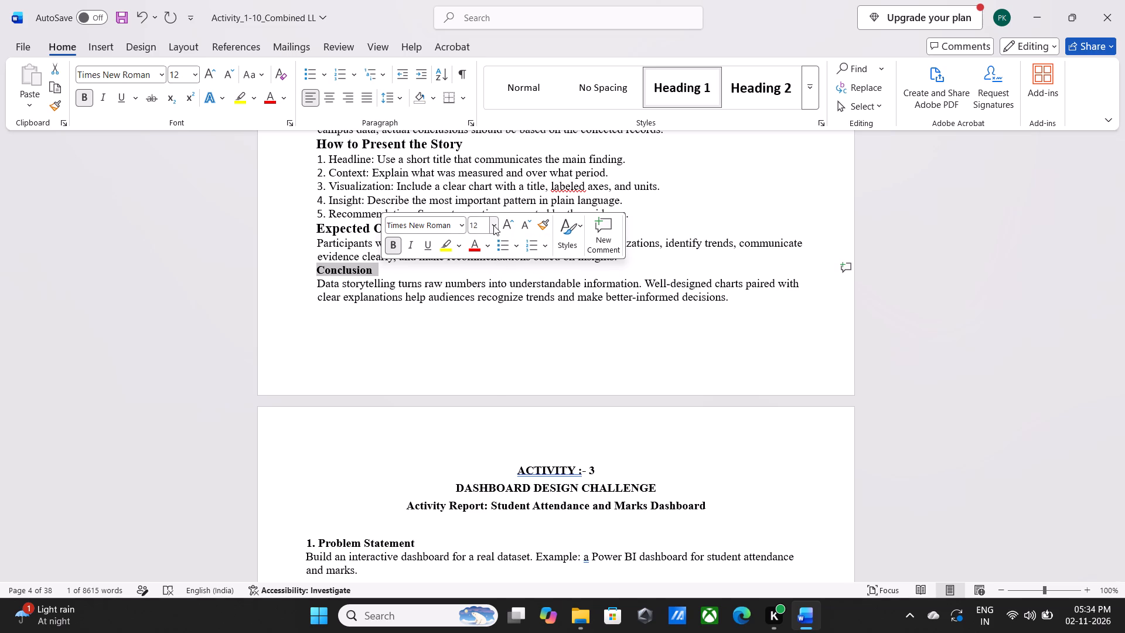
{"action": "left_click", "coordinate": [493, 222]}
{"action": "left_click", "coordinate": [486, 327]}
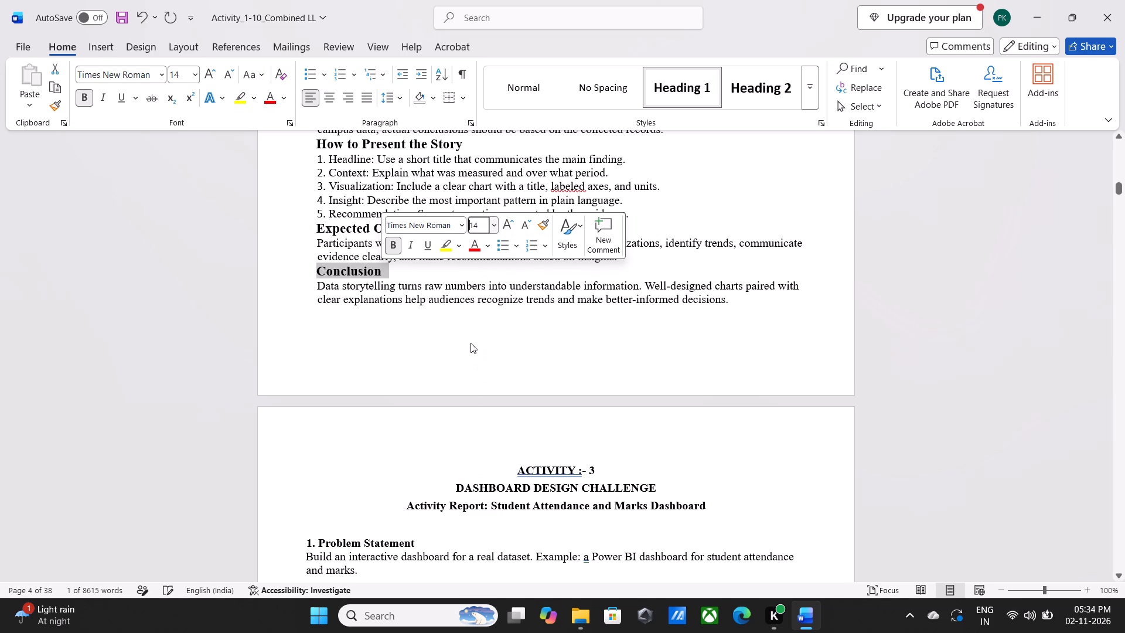
{"action": "left_click", "coordinate": [452, 362]}
Set the three Activity 3 title lines, from "ACTIVITY :- 3" to "Activity Report: Student Attendance and Marks Dashboard", to font size 16.
{"action": "scroll", "coordinate": [452, 362], "scroll_direction": "down", "scroll_amount": 3}
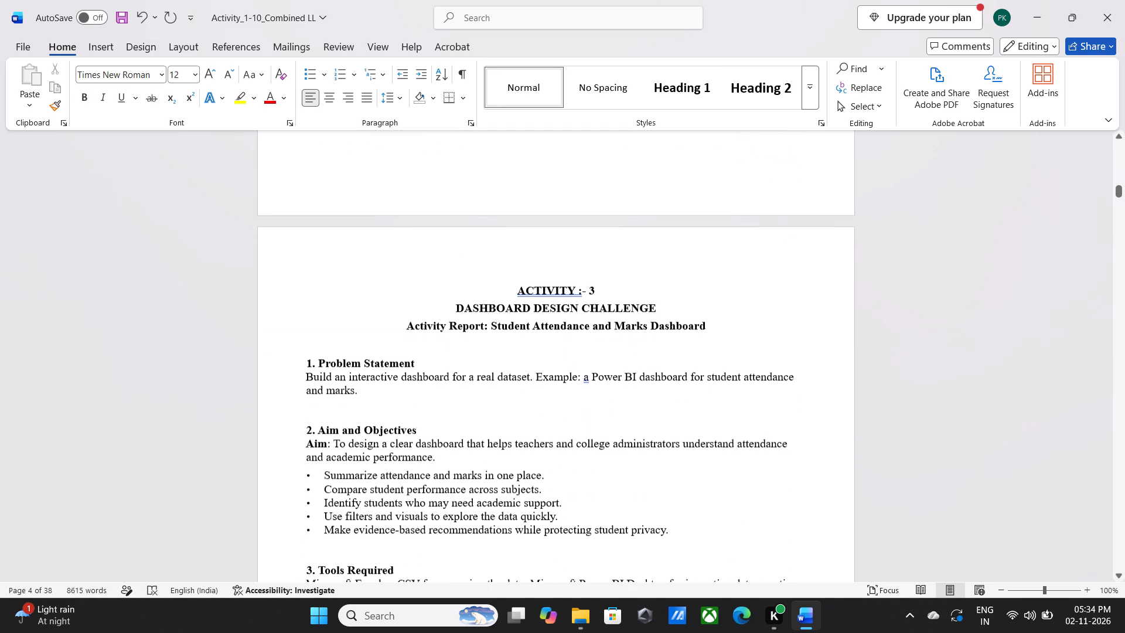
{"action": "left_click", "coordinate": [517, 281]}
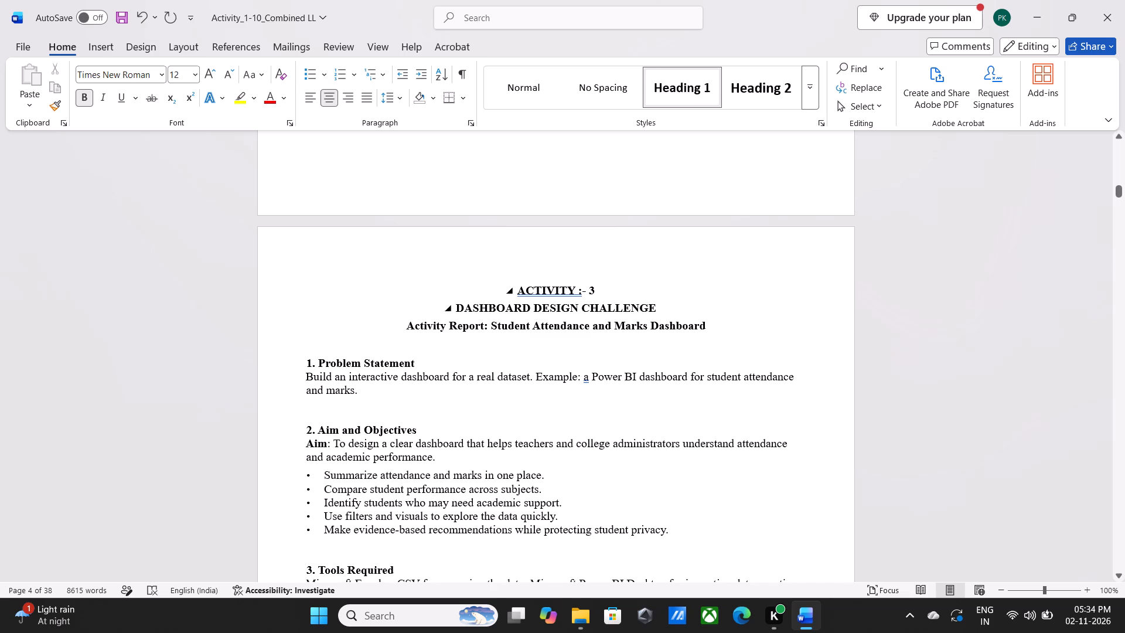
{"action": "left_click_drag", "start_coordinate": [517, 290], "coordinate": [766, 342]}
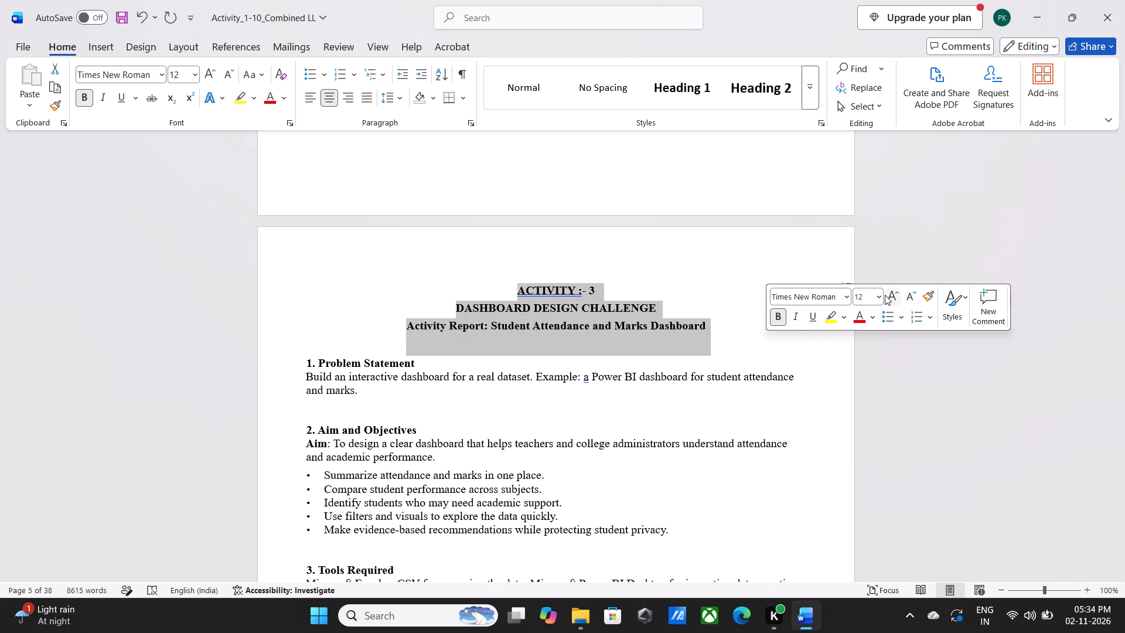
{"action": "left_click", "coordinate": [880, 295]}
{"action": "left_click", "coordinate": [874, 420]}
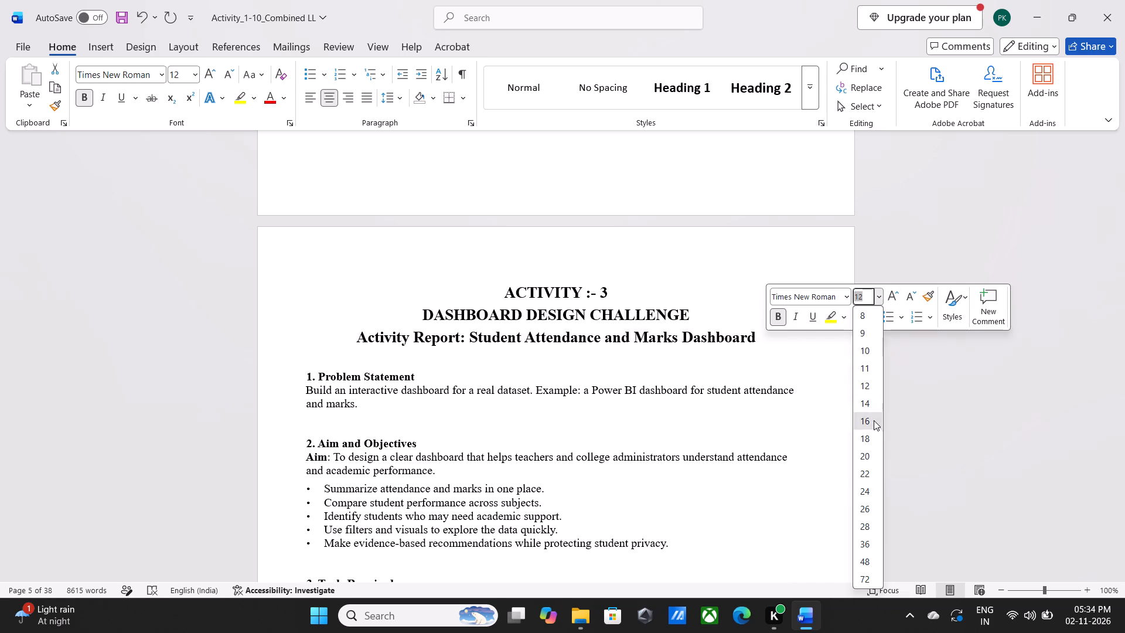
Set the "Problem Statement" heading text in Activity 3 to font size 14.
{"action": "left_click", "coordinate": [503, 389]}
{"action": "left_click_drag", "start_coordinate": [319, 377], "coordinate": [321, 376]}
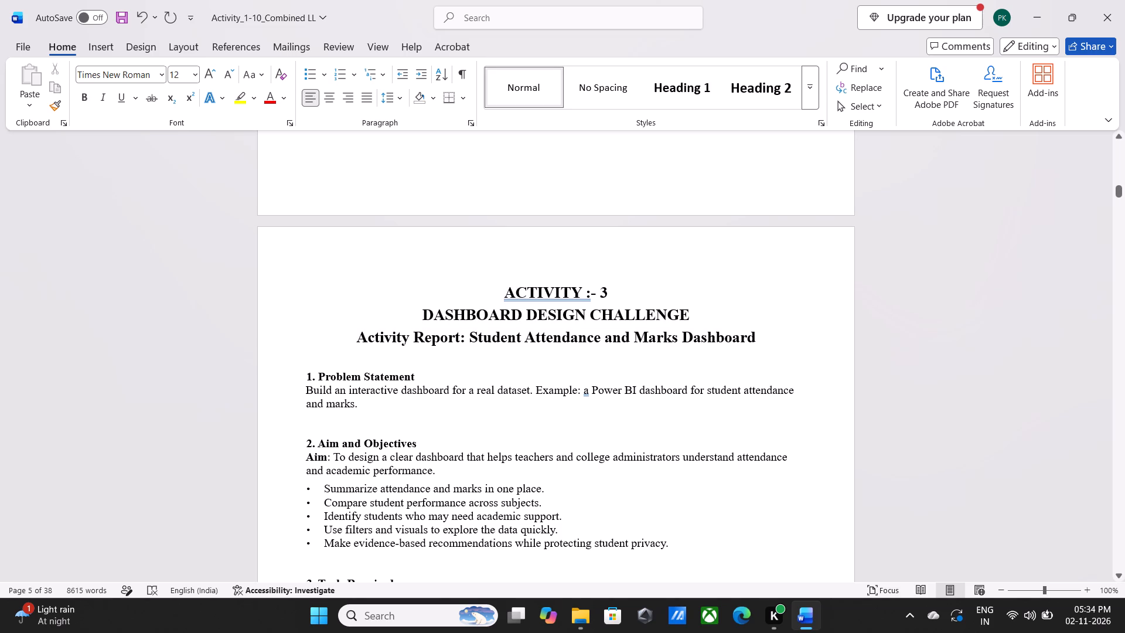
{"action": "left_click_drag", "start_coordinate": [321, 376], "coordinate": [415, 379]}
{"action": "left_click_drag", "start_coordinate": [529, 335], "coordinate": [527, 221]}
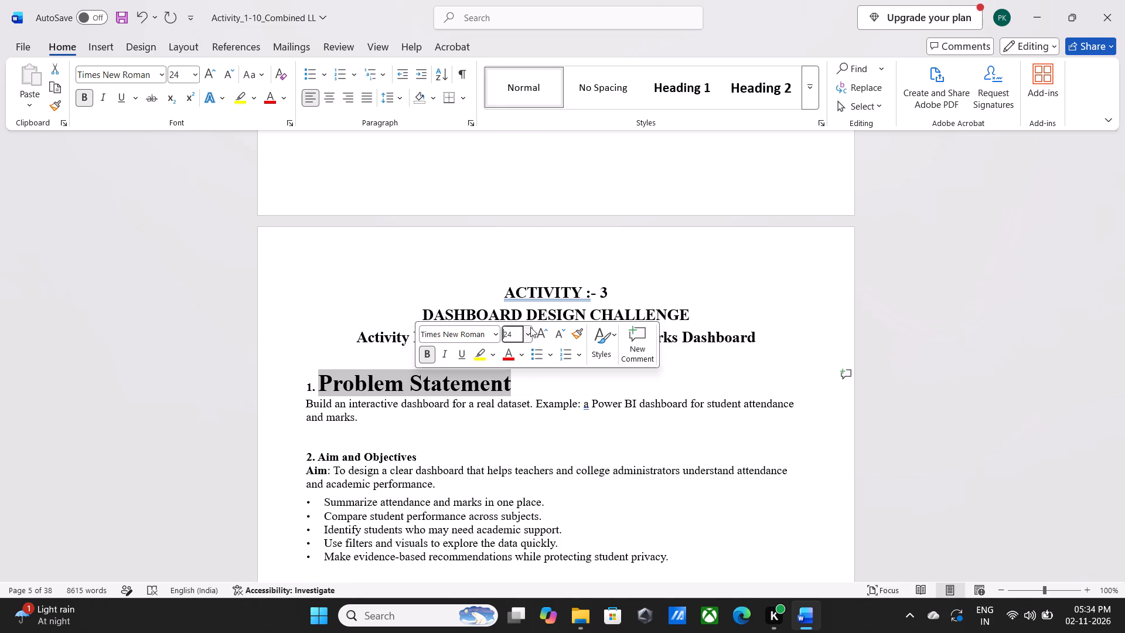
{"action": "left_click", "coordinate": [526, 333]}
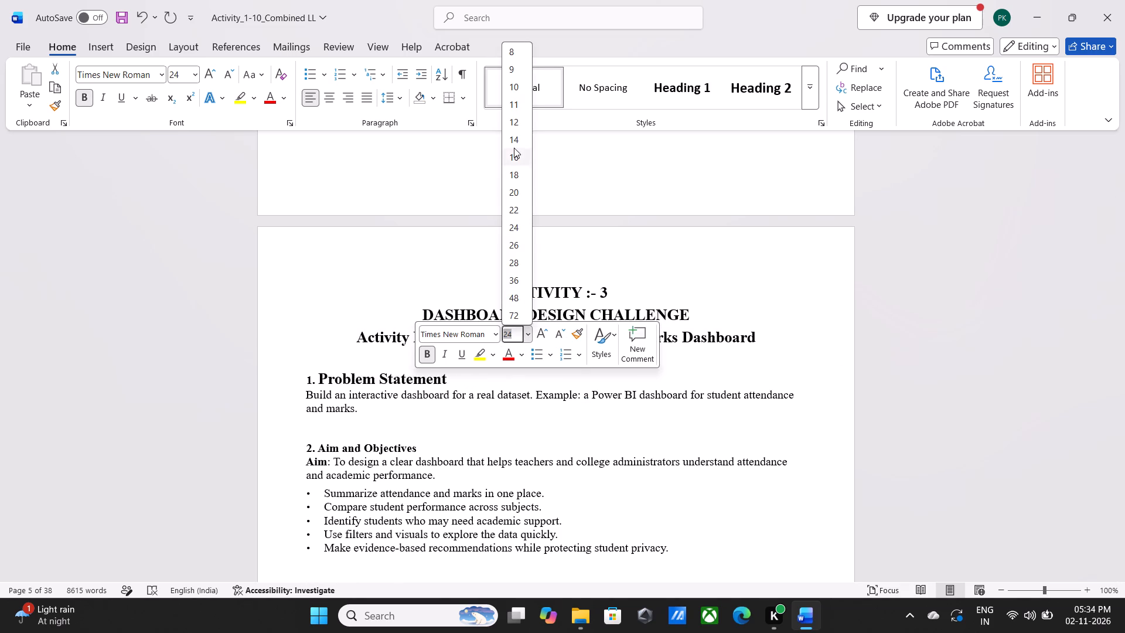
{"action": "left_click", "coordinate": [515, 138]}
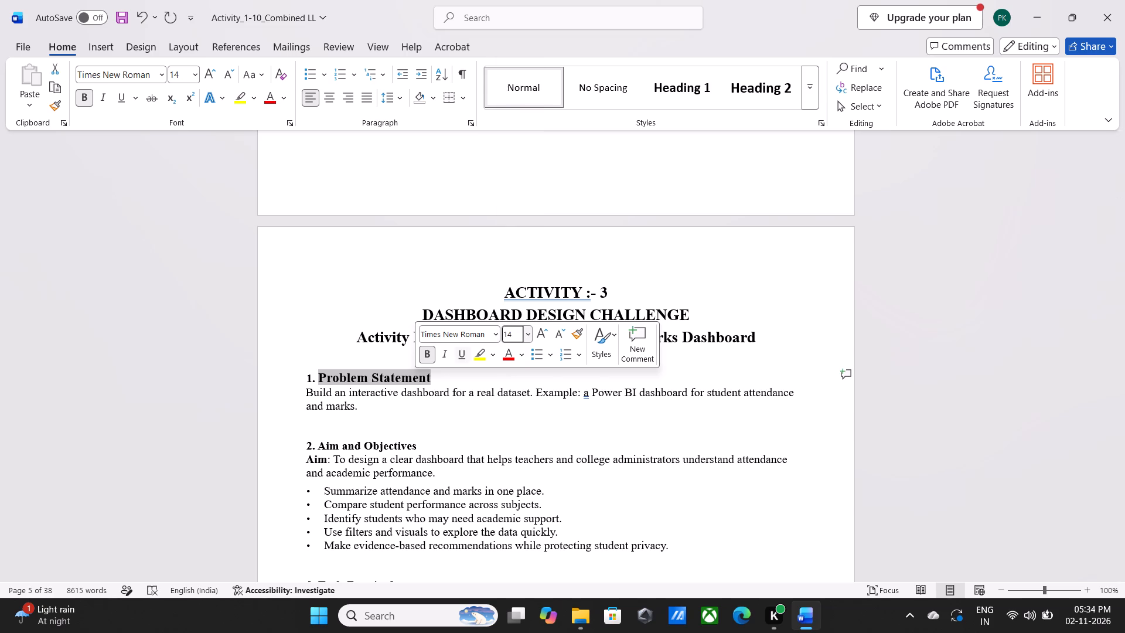
Set the "Aim and Objectives" heading in Activity 3 to font size 14.
{"action": "scroll", "coordinate": [453, 393], "scroll_direction": "down", "scroll_amount": 2}
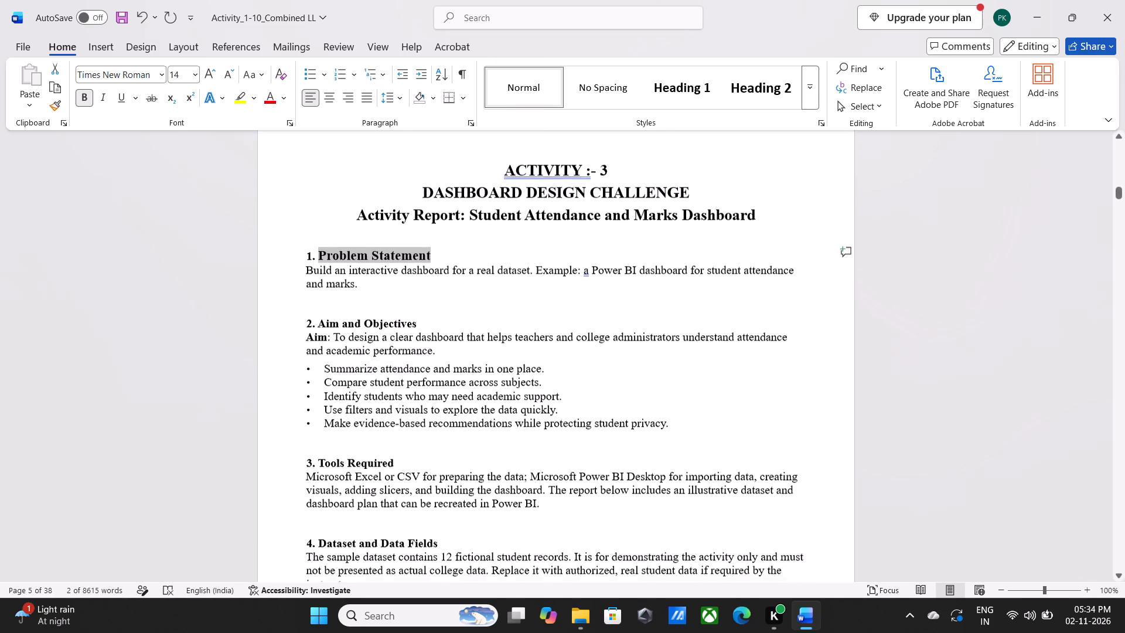
{"action": "scroll", "coordinate": [453, 393], "scroll_direction": "down", "scroll_amount": 1}
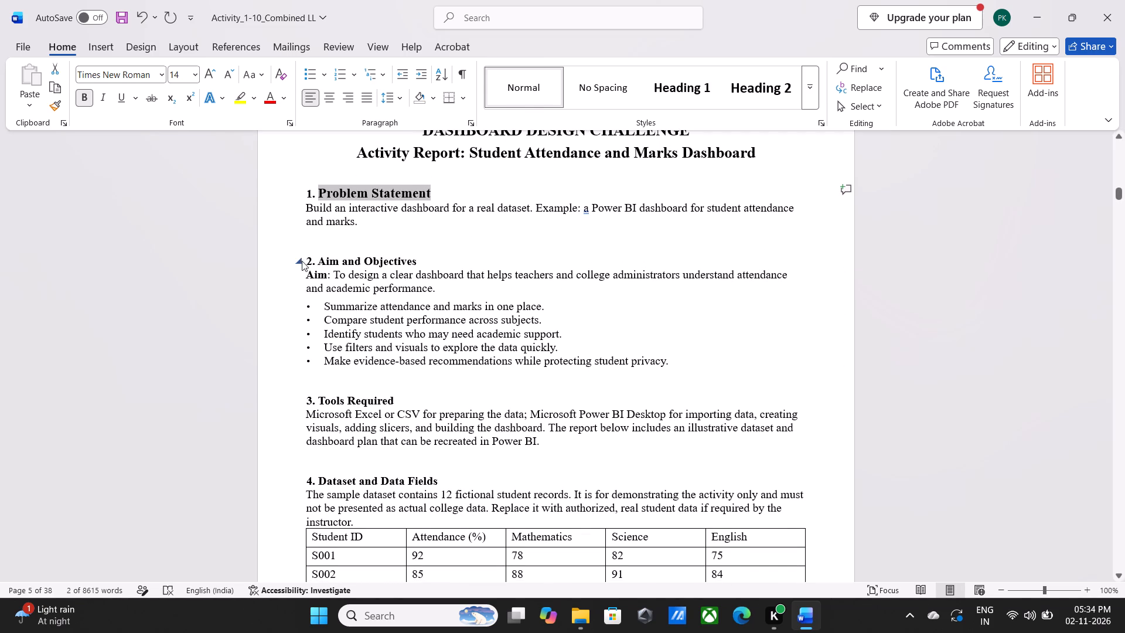
{"action": "left_click_drag", "start_coordinate": [315, 257], "coordinate": [400, 260]}
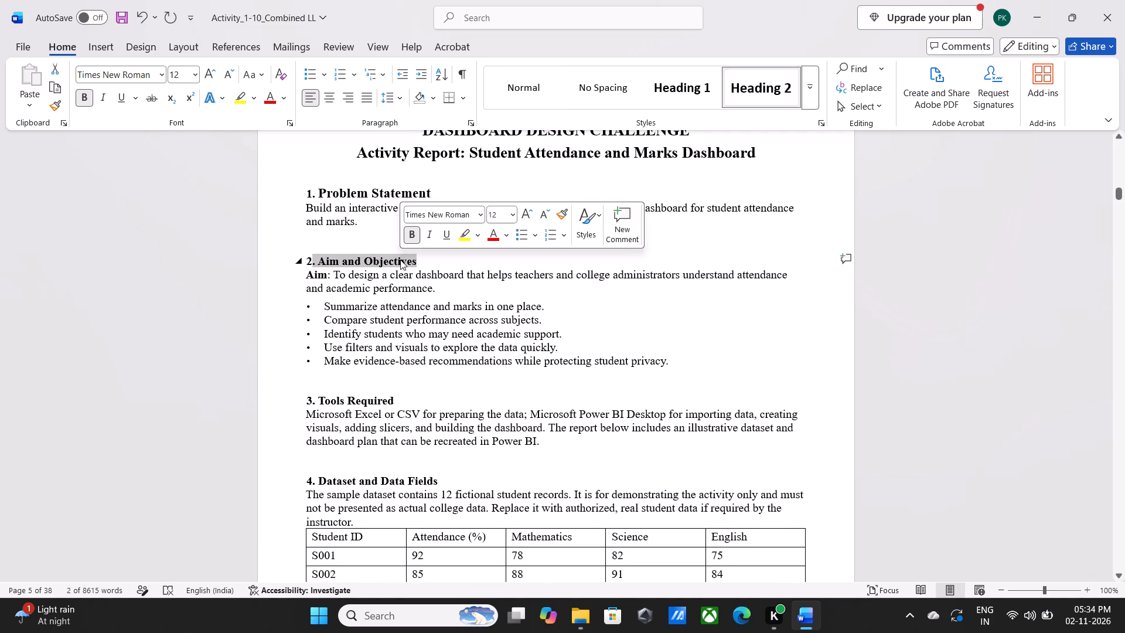
{"action": "left_click", "coordinate": [512, 215]}
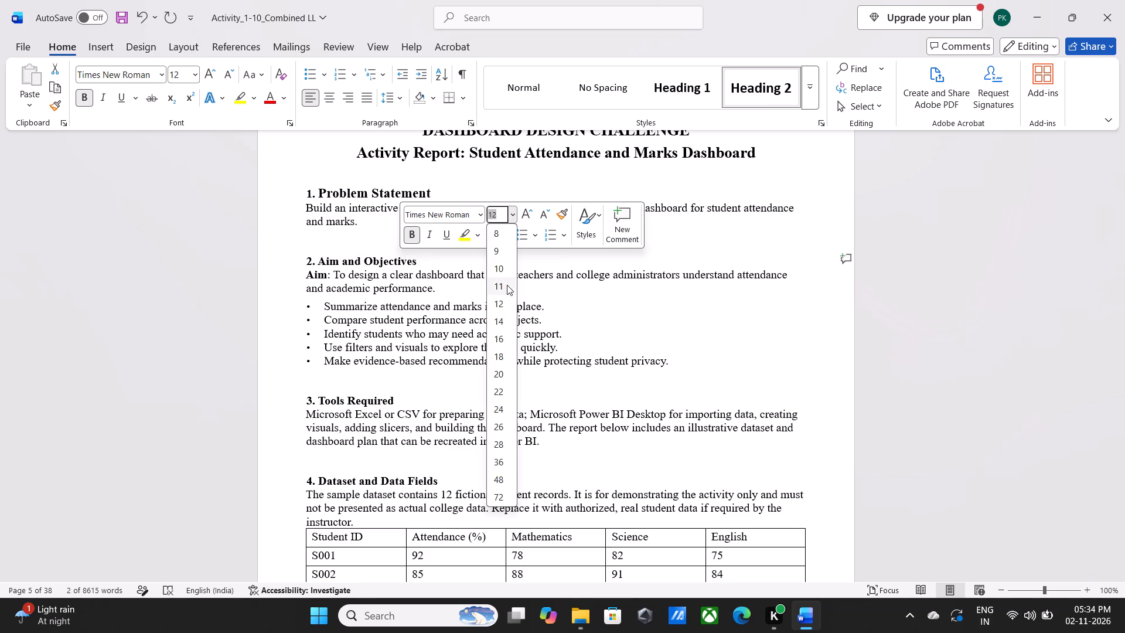
{"action": "left_click", "coordinate": [507, 326]}
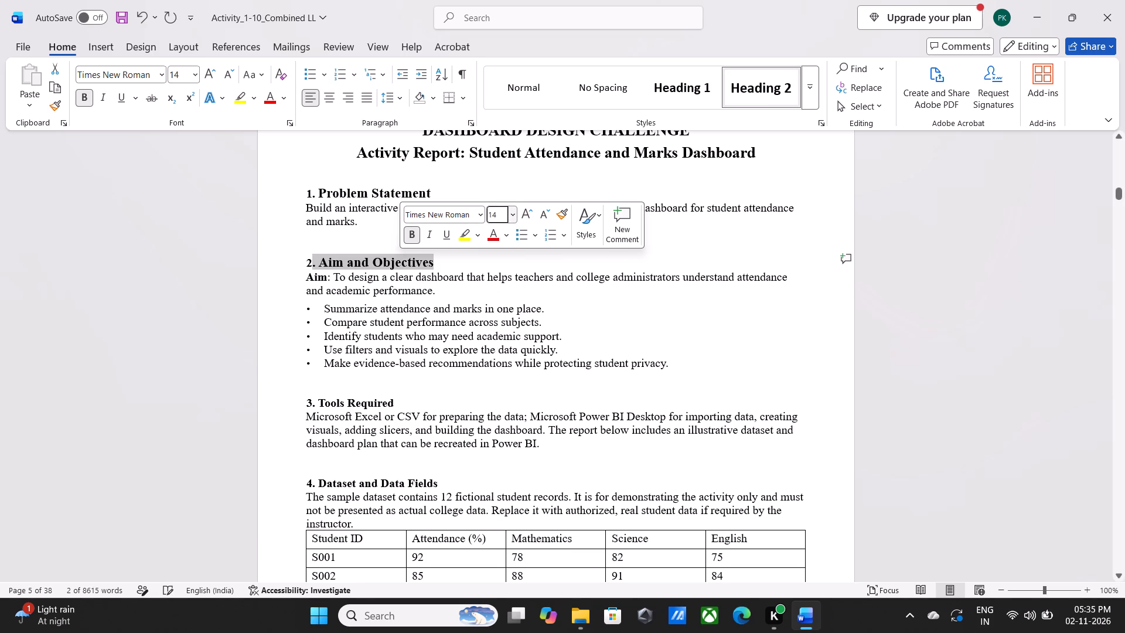
Set the "Tools Required" heading text in Activity 3 to font size 14.
{"action": "left_click", "coordinate": [318, 406]}
{"action": "left_click_drag", "start_coordinate": [318, 406], "coordinate": [360, 397]}
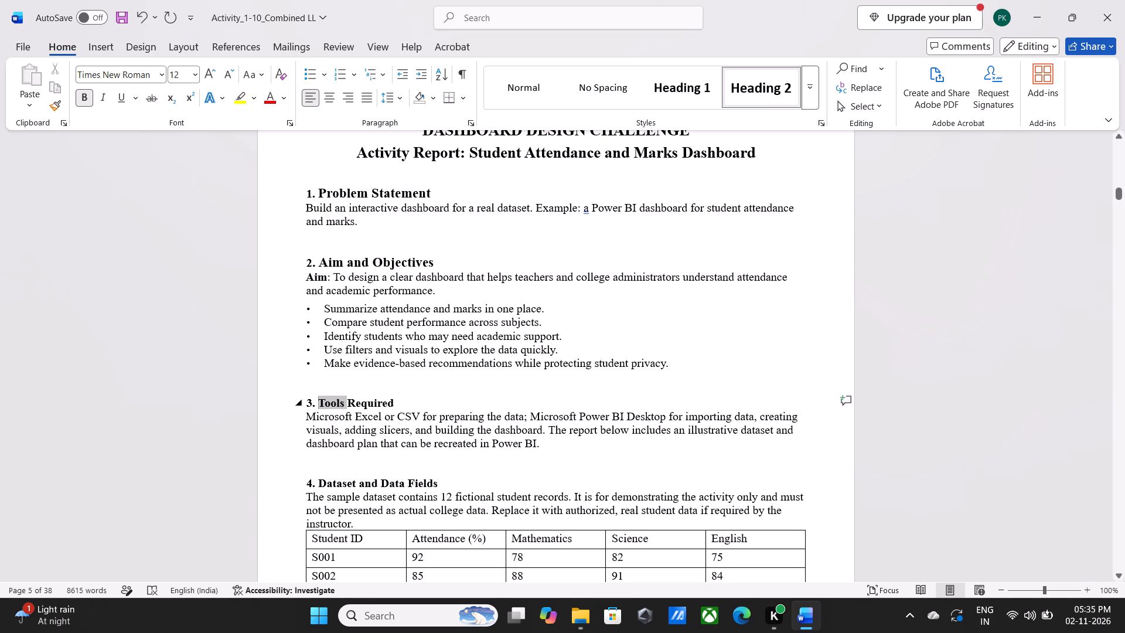
{"action": "left_click_drag", "start_coordinate": [360, 397], "coordinate": [405, 399]}
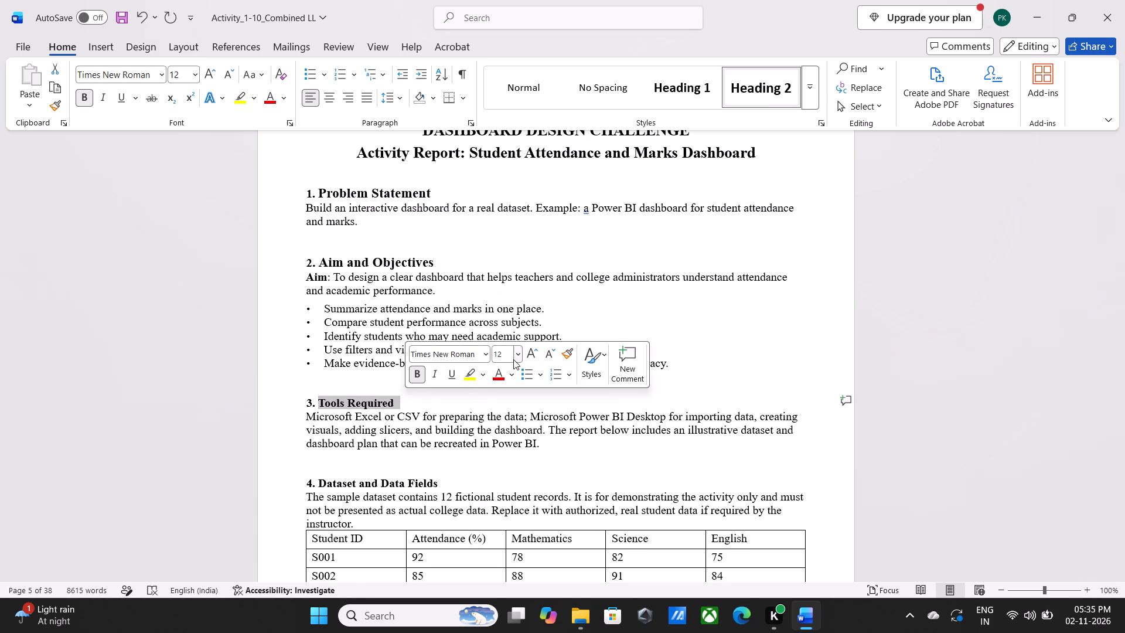
{"action": "left_click", "coordinate": [519, 354]}
{"action": "left_click", "coordinate": [510, 161]}
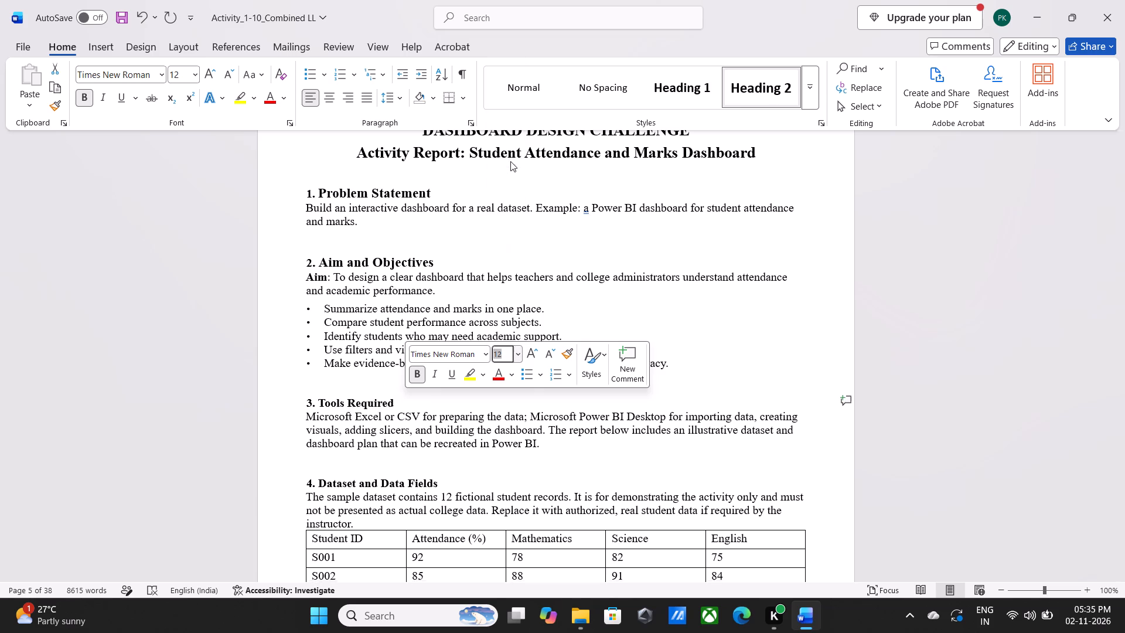
Set the "4. Dataset and Data Fields" heading above the student table to font size 14.
{"action": "scroll", "coordinate": [466, 359], "scroll_direction": "down", "scroll_amount": 4}
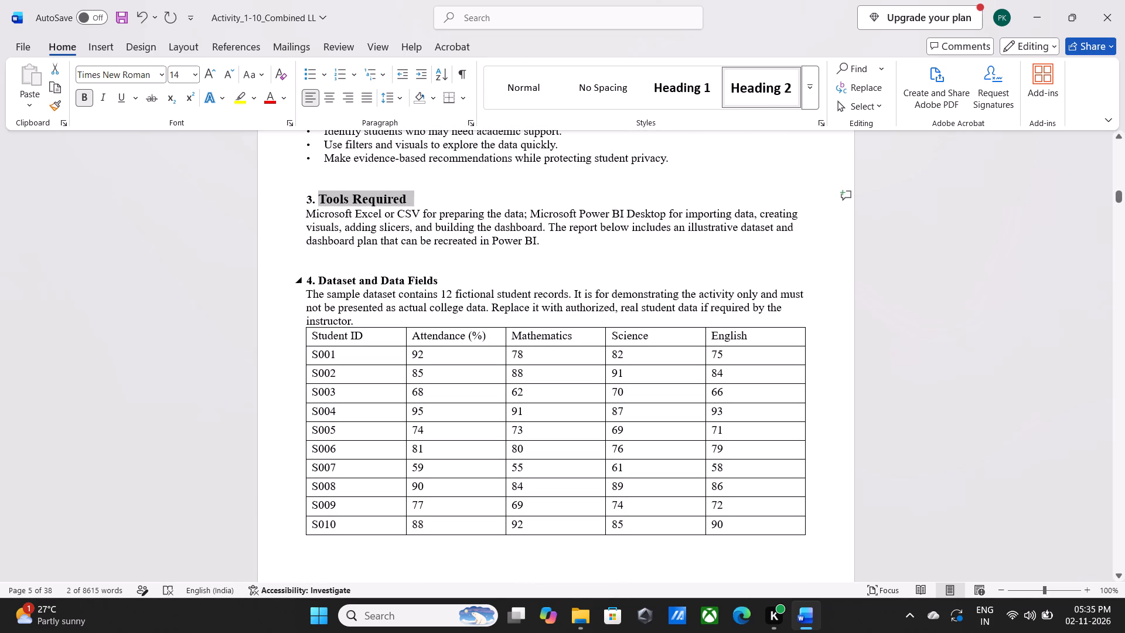
{"action": "left_click_drag", "start_coordinate": [305, 278], "coordinate": [398, 269]}
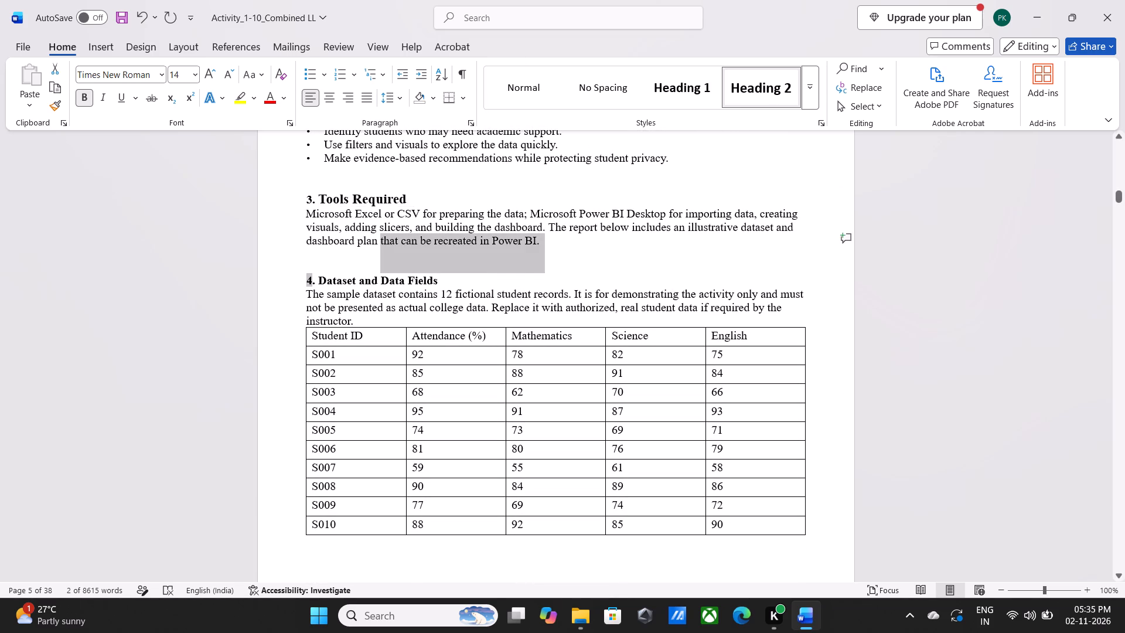
{"action": "left_click_drag", "start_coordinate": [398, 269], "coordinate": [447, 283]}
{"action": "left_click", "coordinate": [558, 234]}
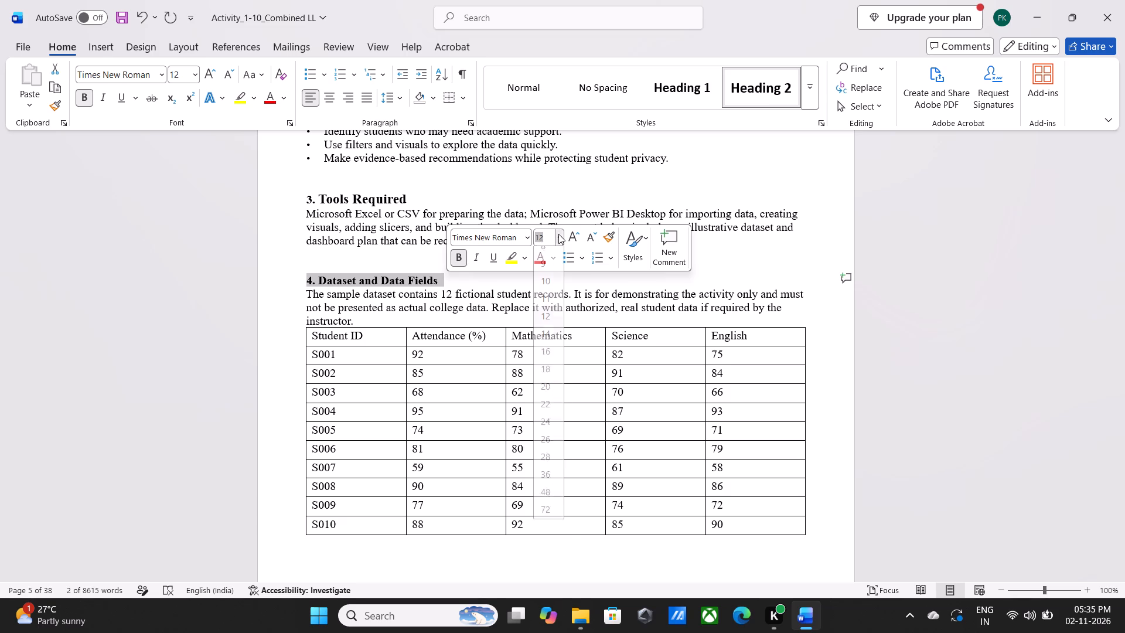
{"action": "left_click", "coordinate": [557, 345]}
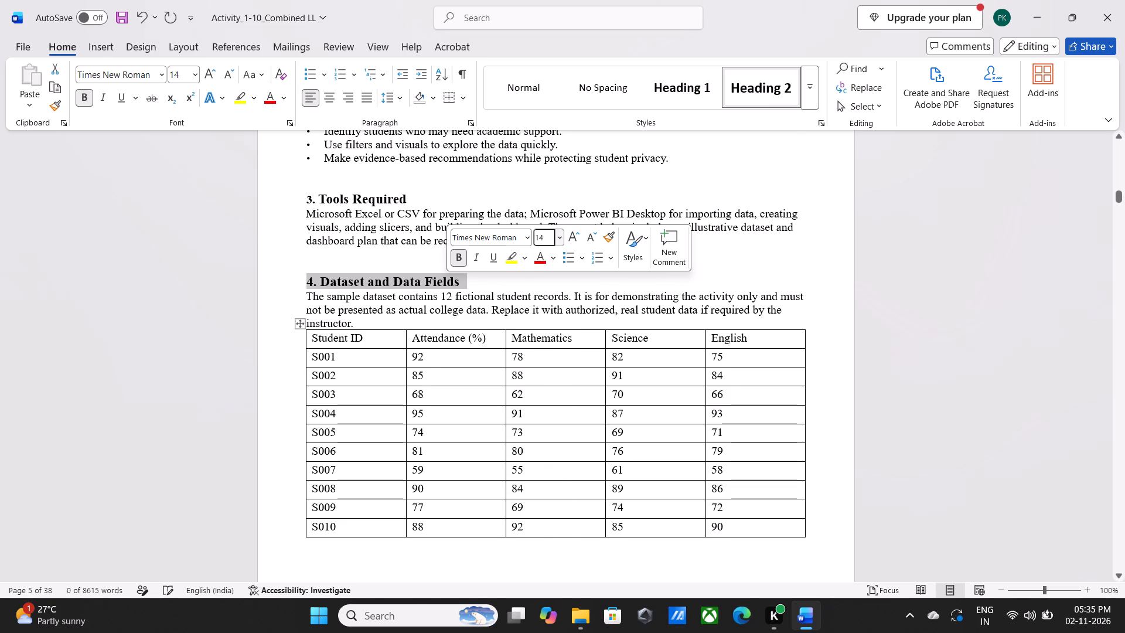
Set the "5. Dashboard Layout and Interactive Features" heading below the student table to font size 14.
{"action": "scroll", "coordinate": [431, 364], "scroll_direction": "down", "scroll_amount": 6}
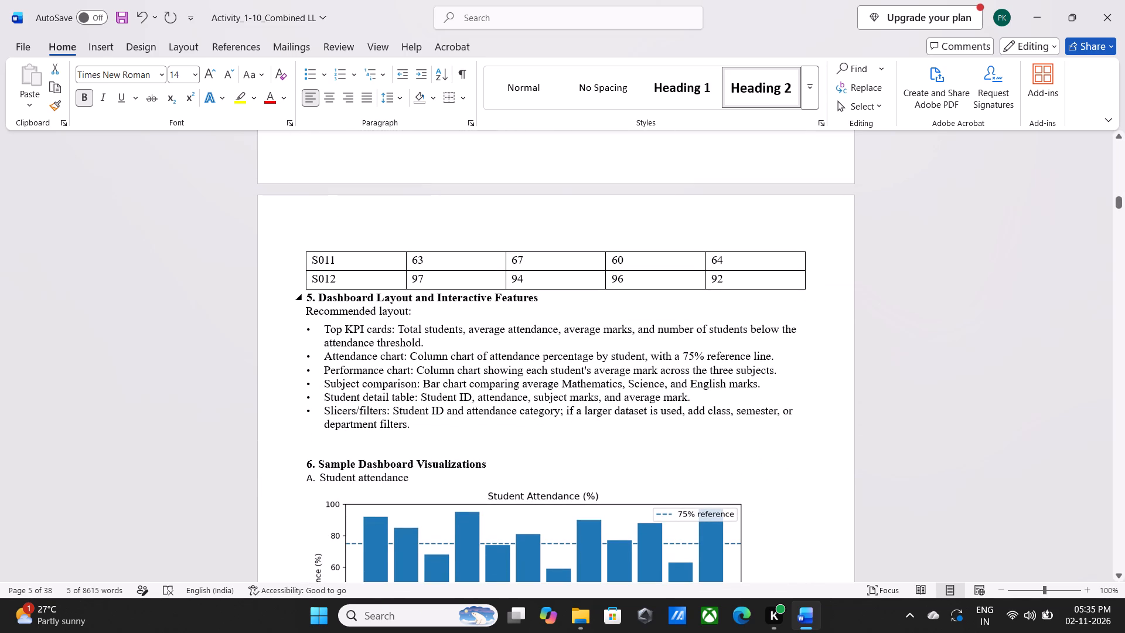
{"action": "left_click_drag", "start_coordinate": [308, 298], "coordinate": [521, 300]}
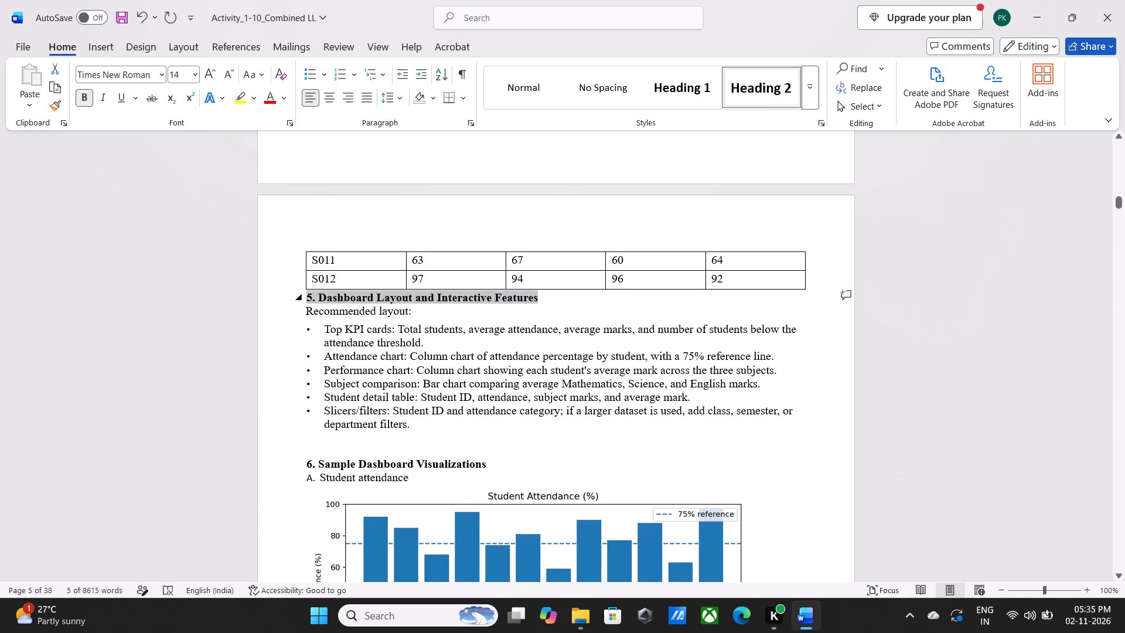
{"action": "left_click_drag", "start_coordinate": [521, 300], "coordinate": [572, 290]}
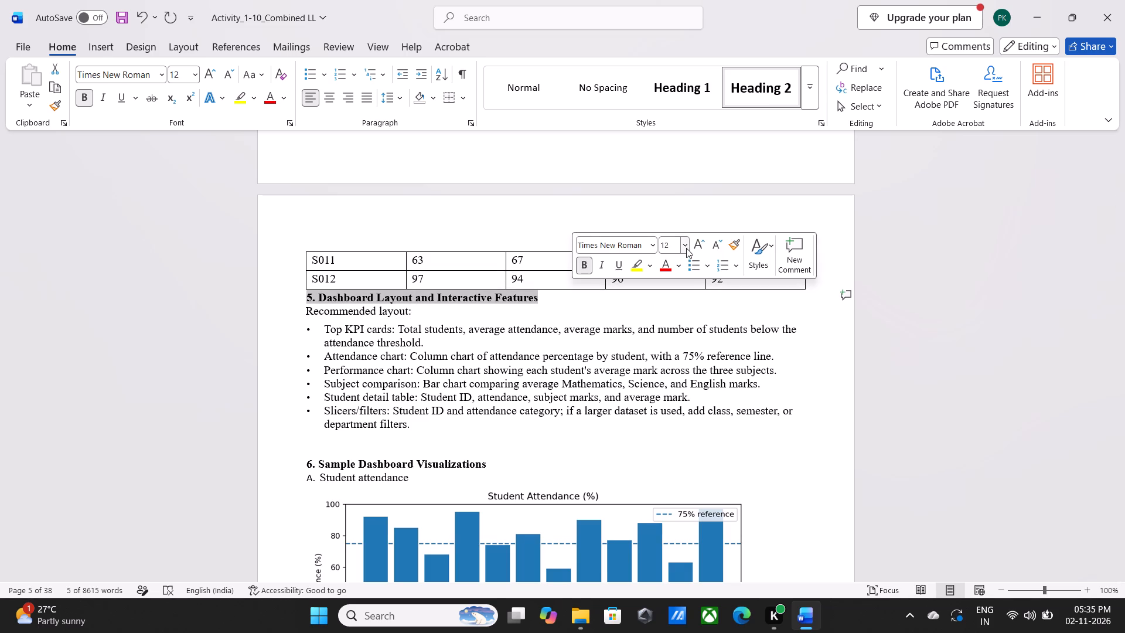
{"action": "left_click_drag", "start_coordinate": [687, 247], "coordinate": [683, 353]}
{"action": "left_click", "coordinate": [683, 353]}
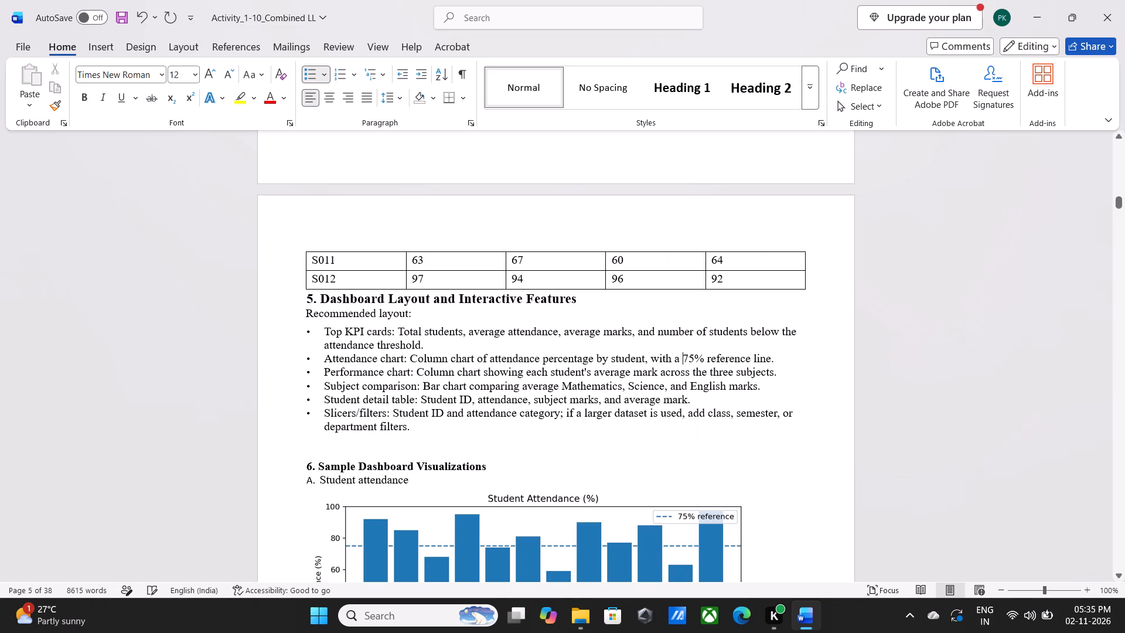
Set the "6. Sample Dashboard Visualizations" heading above the student attendance chart to font size 14.
{"action": "scroll", "coordinate": [533, 342], "scroll_direction": "down", "scroll_amount": 2}
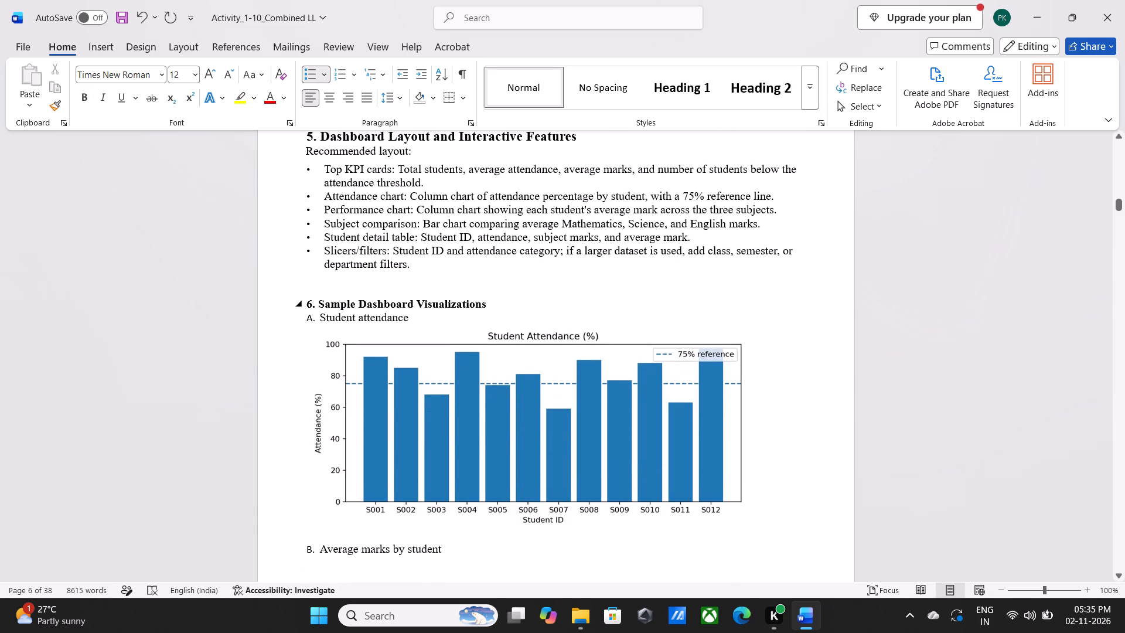
{"action": "left_click_drag", "start_coordinate": [304, 304], "coordinate": [463, 304]}
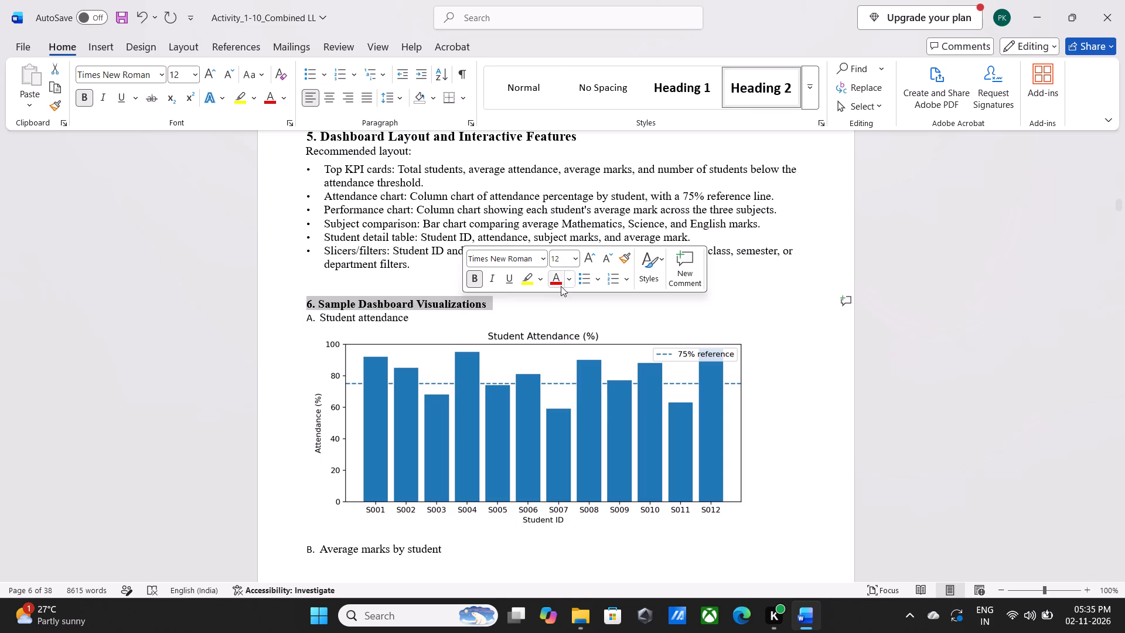
{"action": "left_click", "coordinate": [578, 253]}
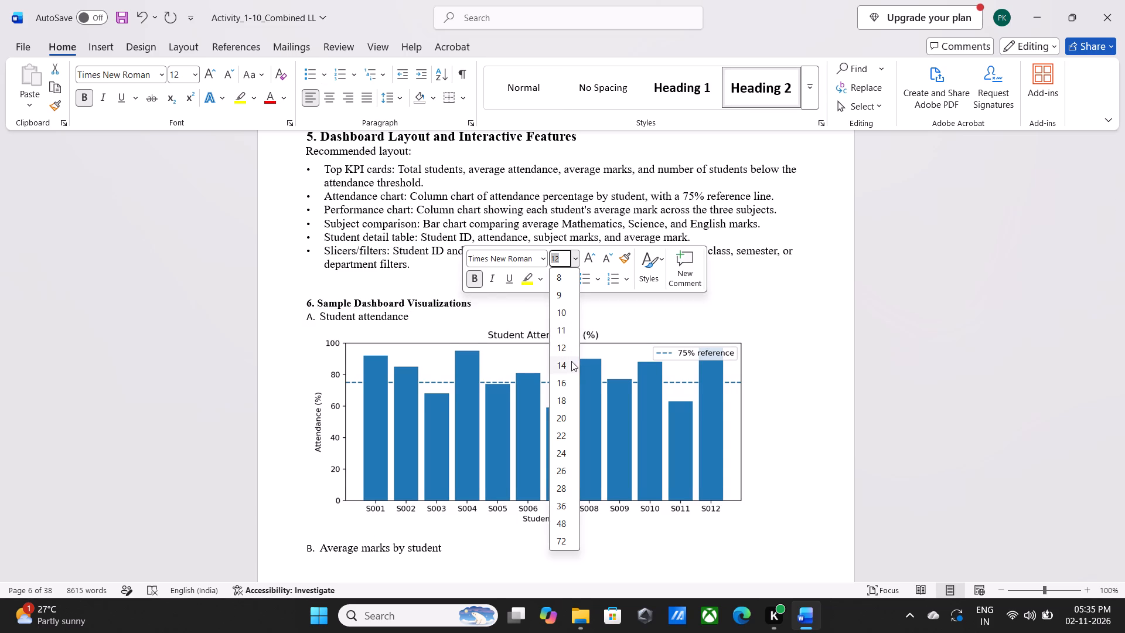
{"action": "left_click", "coordinate": [571, 362]}
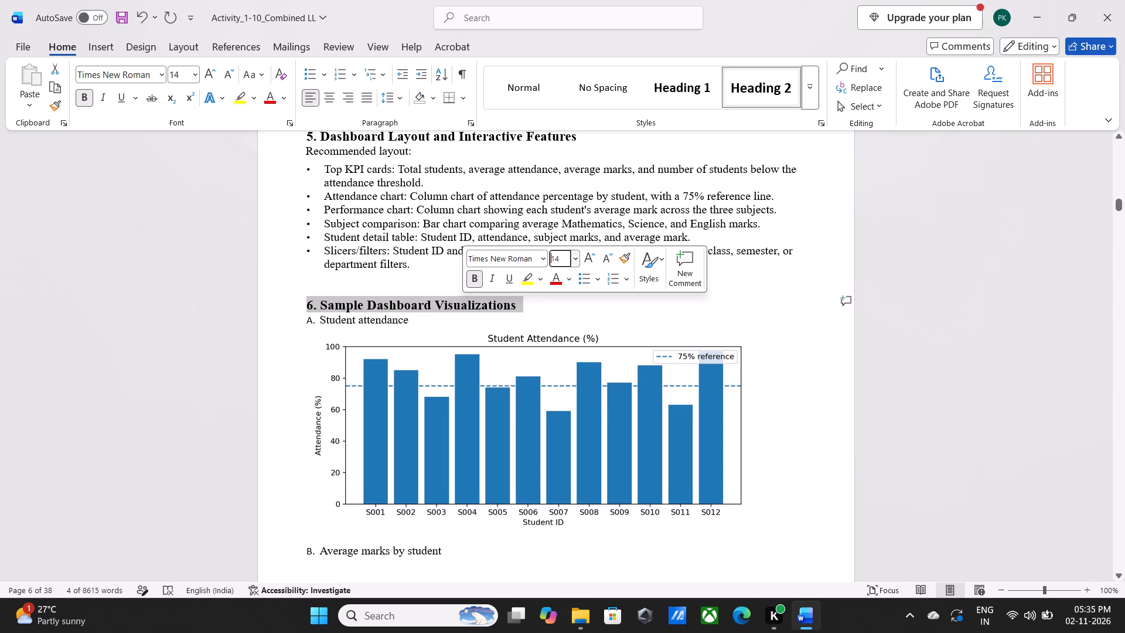
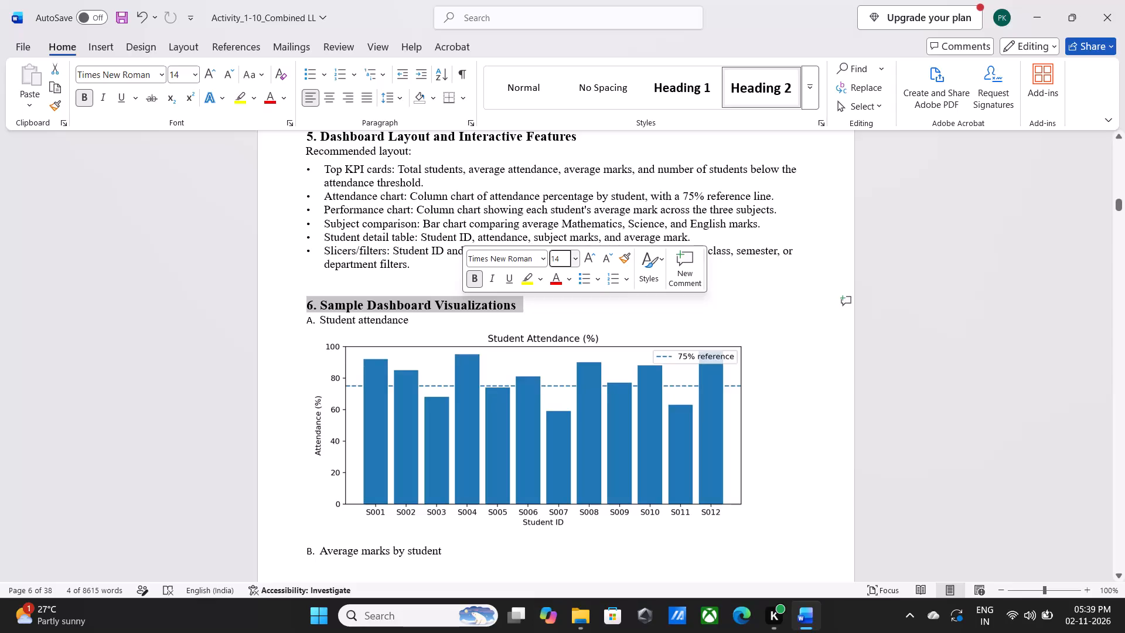
Set the "7. Sample Analysis and Insights" heading in Activity 3 to font size 14.
{"action": "left_click", "coordinate": [575, 318]}
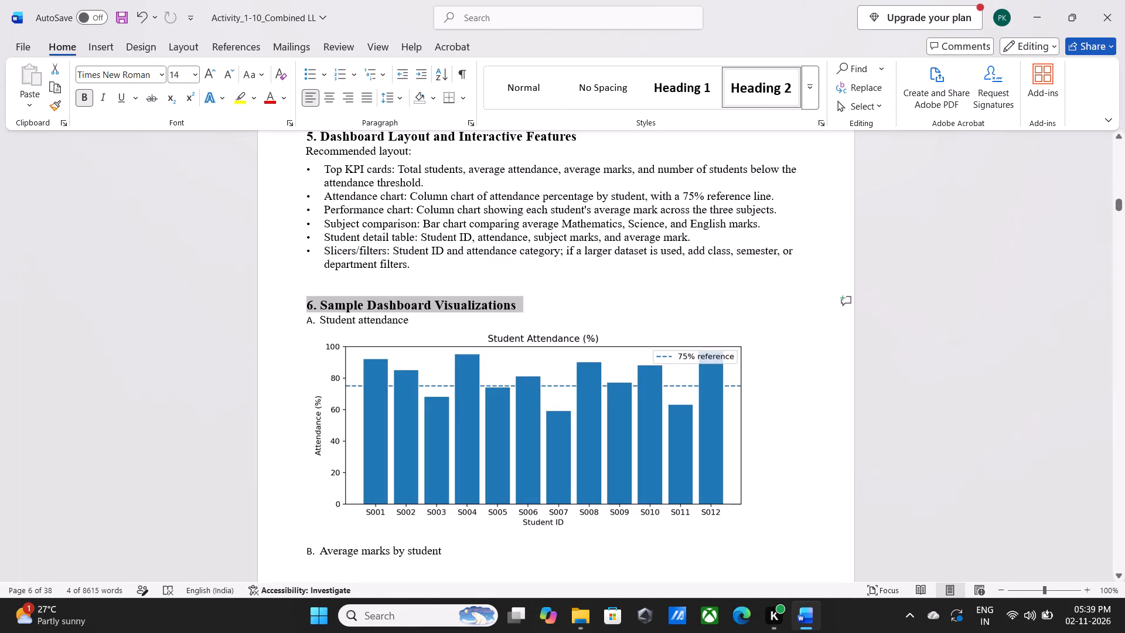
{"action": "scroll", "coordinate": [575, 318], "scroll_direction": "down", "scroll_amount": 7}
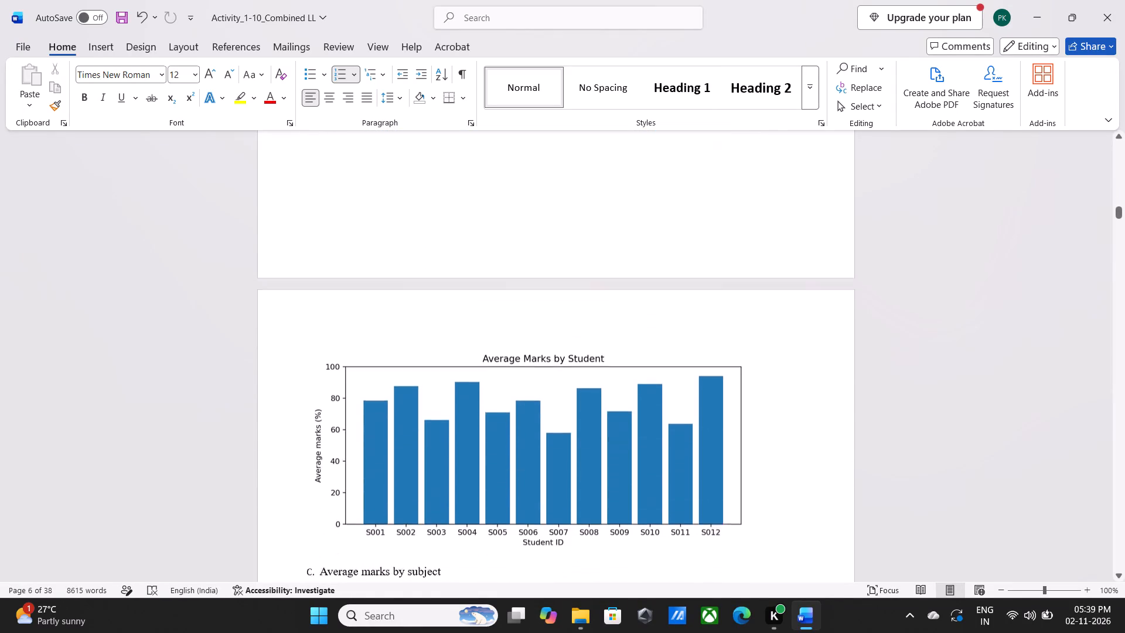
{"action": "scroll", "coordinate": [575, 318], "scroll_direction": "down", "scroll_amount": 5}
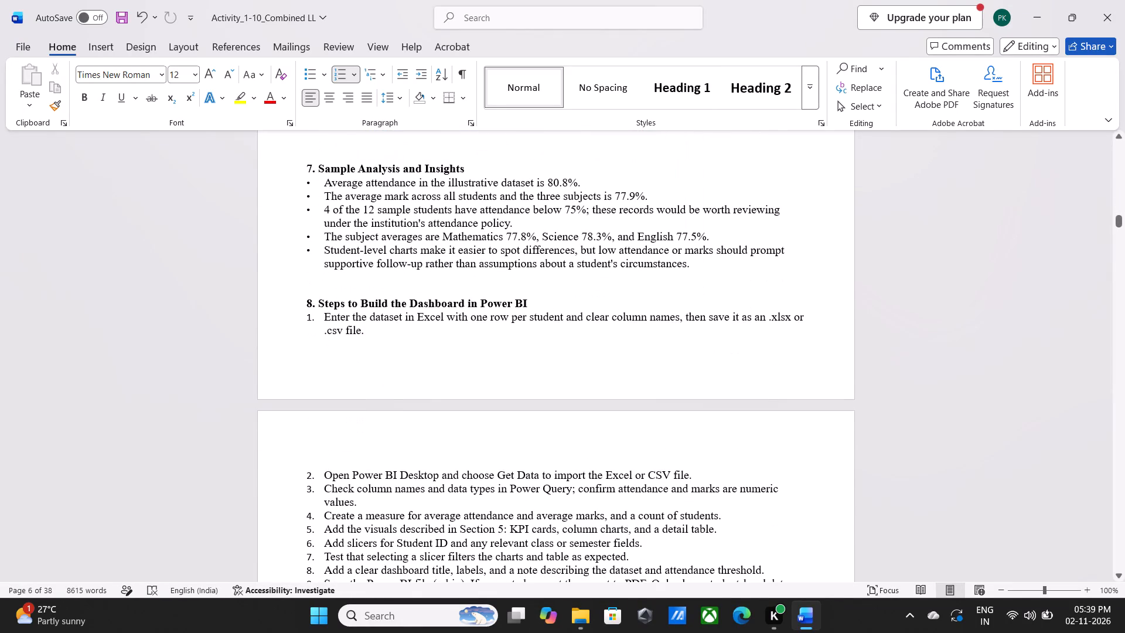
{"action": "left_click", "coordinate": [306, 167]}
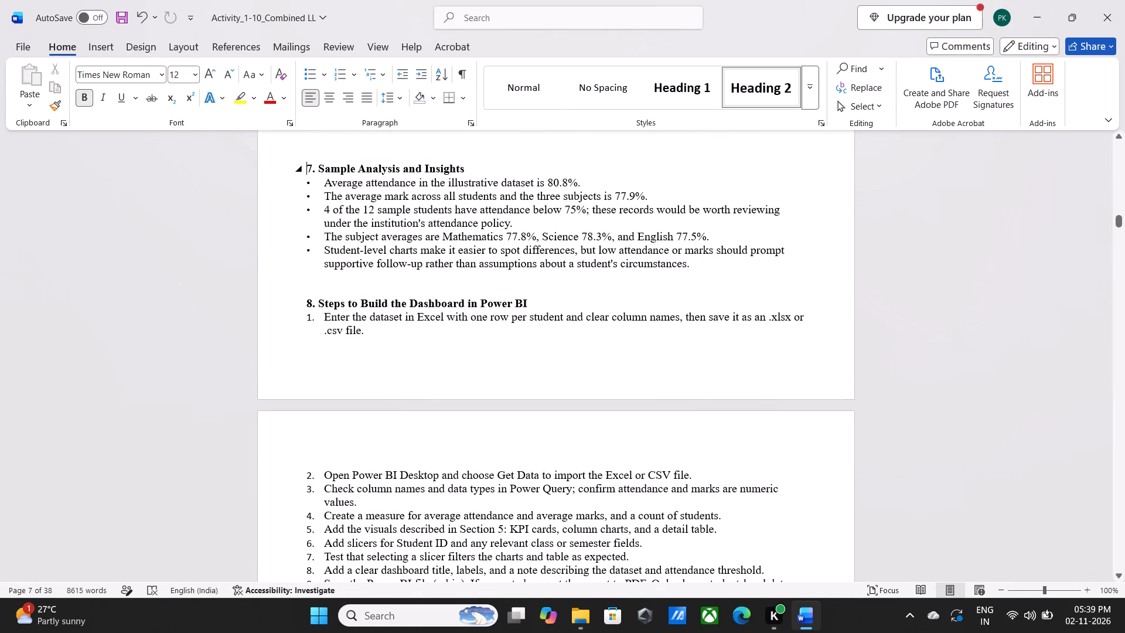
{"action": "left_click_drag", "start_coordinate": [306, 167], "coordinate": [465, 160]}
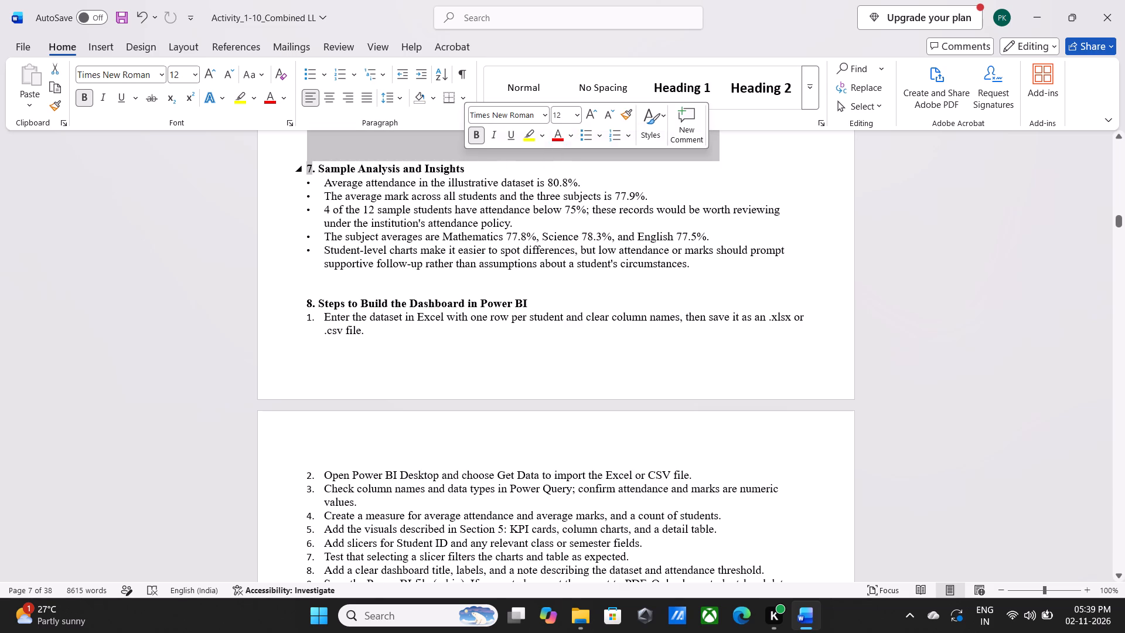
{"action": "left_click", "coordinate": [571, 173]}
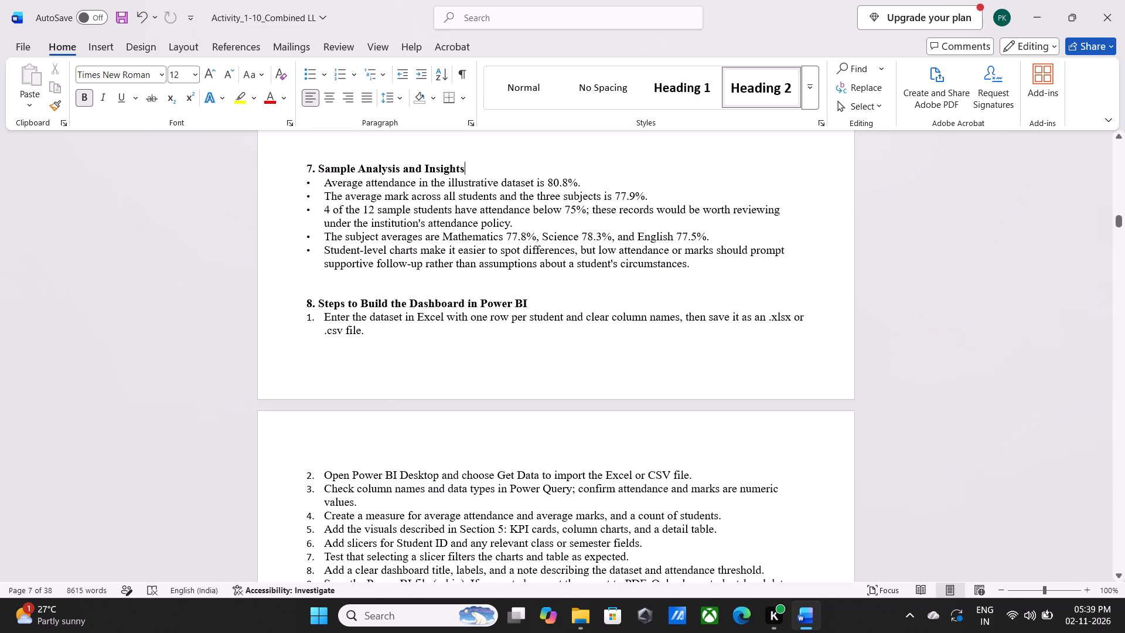
{"action": "left_click", "coordinate": [307, 166]}
{"action": "left_click_drag", "start_coordinate": [307, 166], "coordinate": [454, 162]}
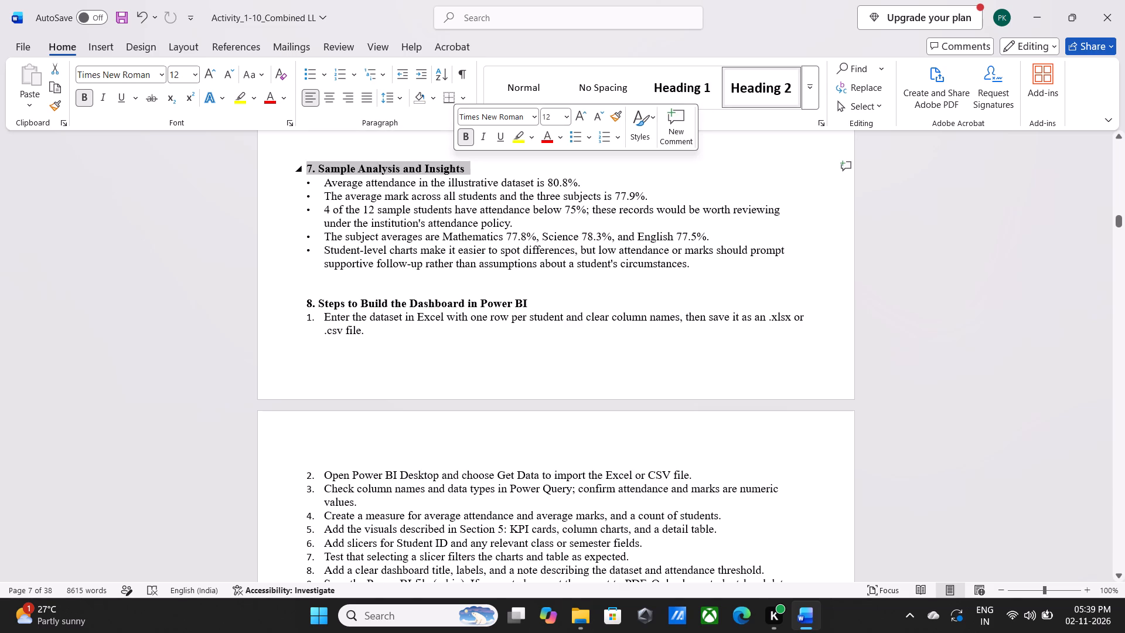
{"action": "left_click", "coordinate": [569, 115]}
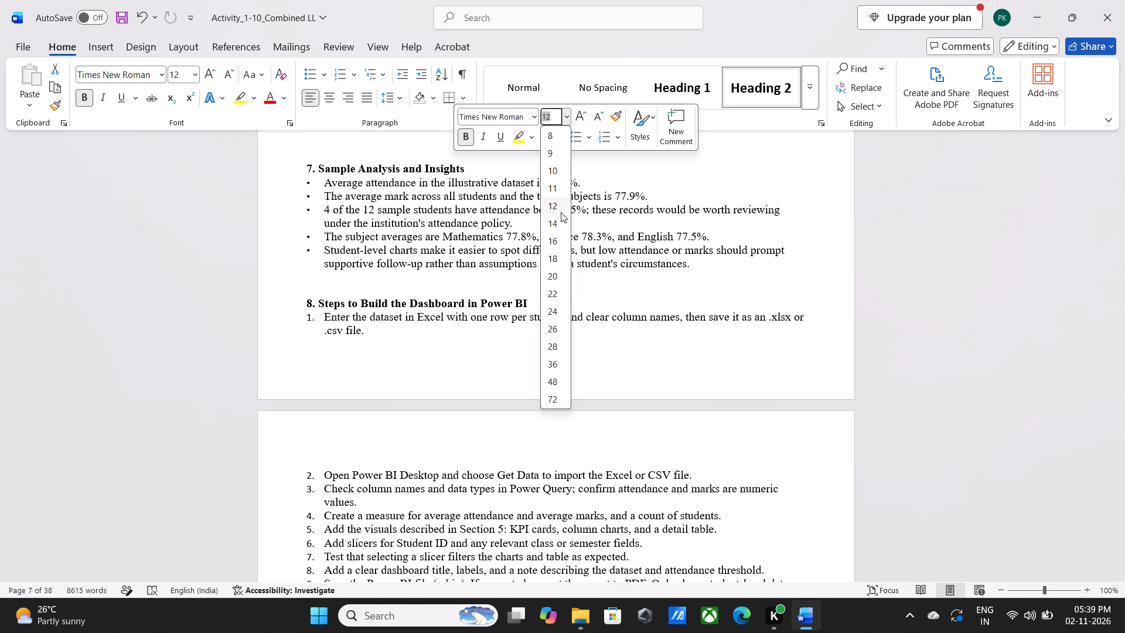
{"action": "left_click", "coordinate": [559, 219]}
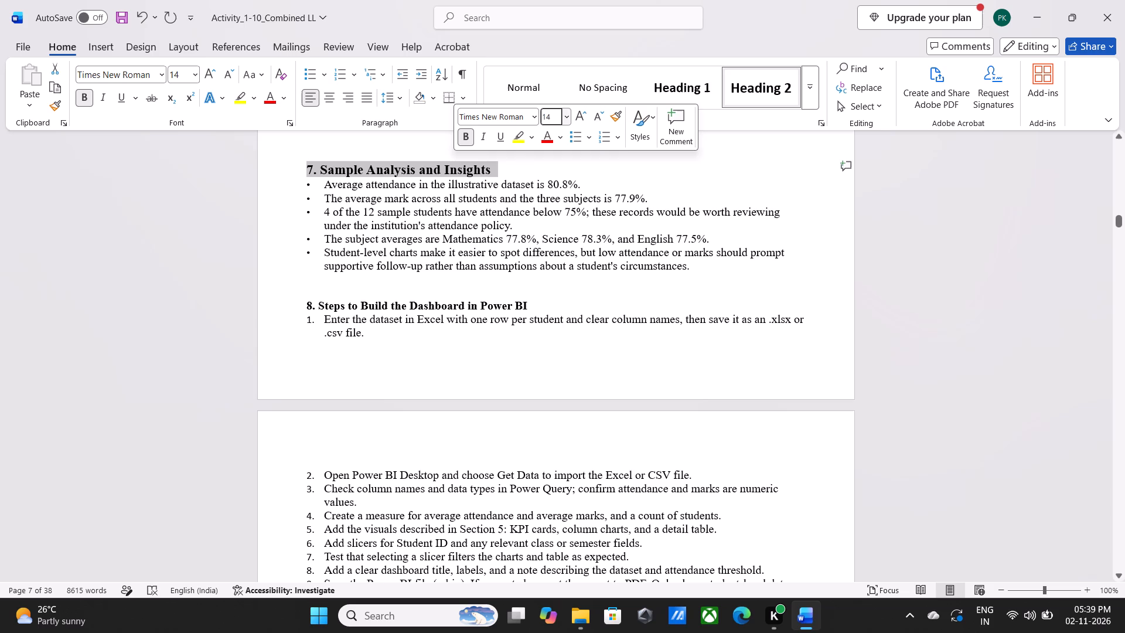
Set the "8. Steps to Build the Dashboard in Power BI" heading to font size 14.
{"action": "left_click", "coordinate": [305, 309]}
{"action": "left_click_drag", "start_coordinate": [305, 309], "coordinate": [529, 298]}
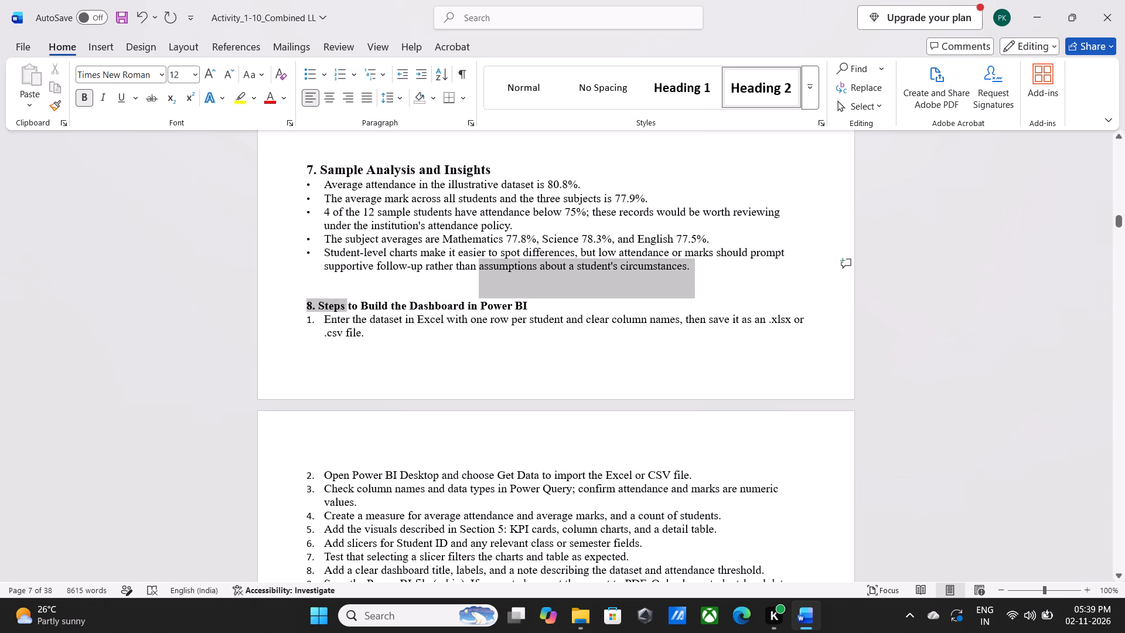
{"action": "left_click_drag", "start_coordinate": [529, 298], "coordinate": [529, 308]}
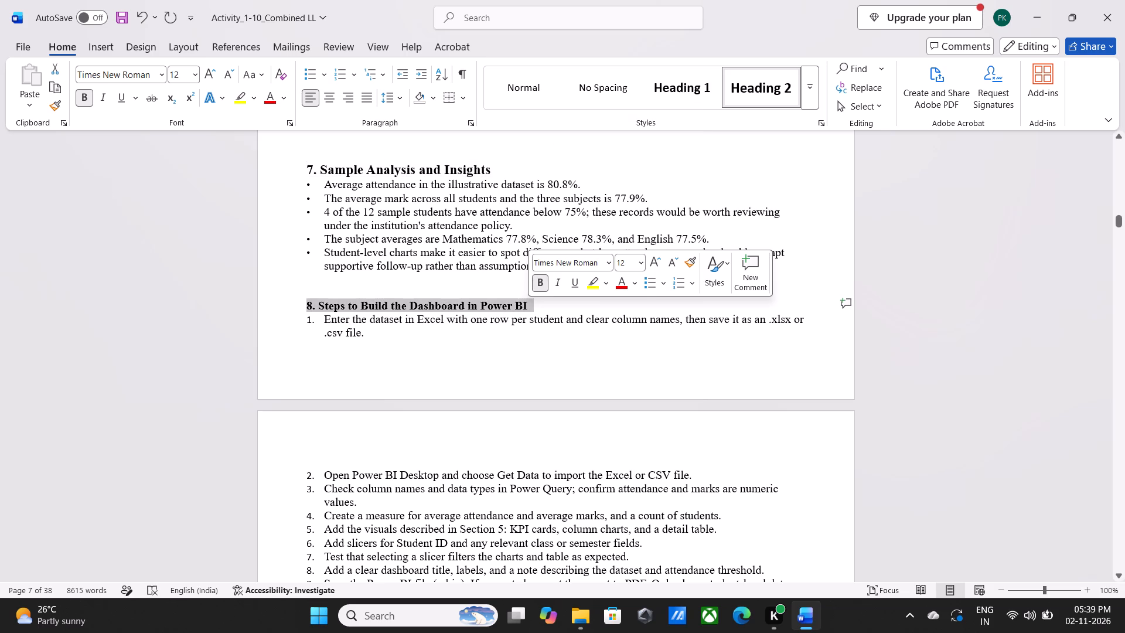
{"action": "left_click", "coordinate": [642, 267]}
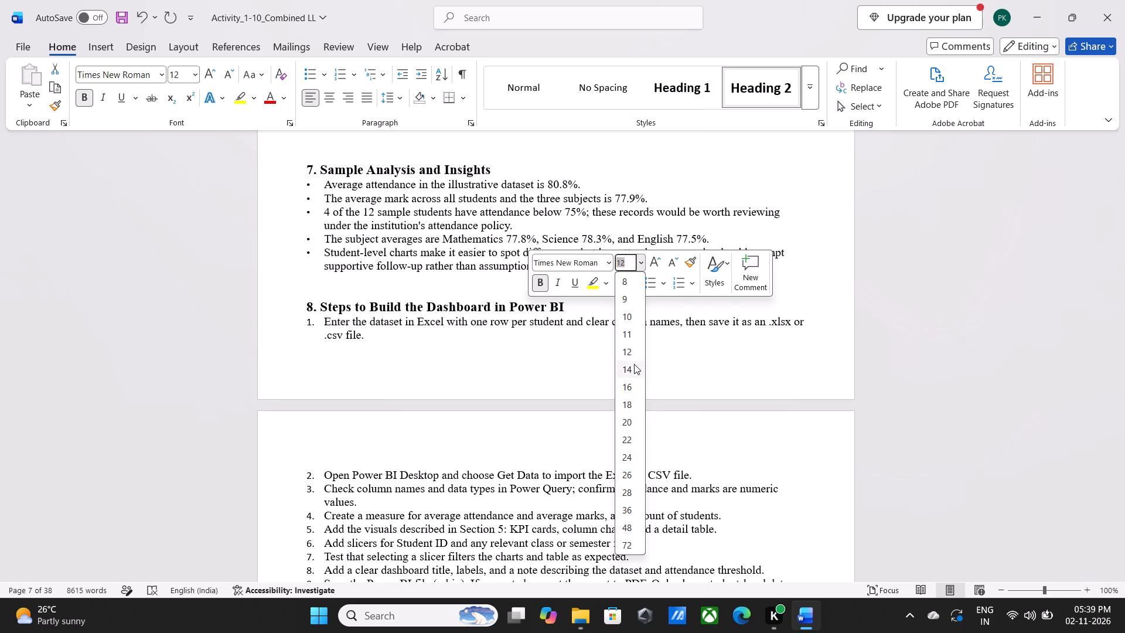
{"action": "left_click", "coordinate": [634, 364]}
Set the "9. Suggested KPIs and Definitions" heading above the KPI table to font size 14.
{"action": "scroll", "coordinate": [565, 378], "scroll_direction": "down", "scroll_amount": 2}
{"action": "scroll", "coordinate": [565, 378], "scroll_direction": "up", "scroll_amount": 1}
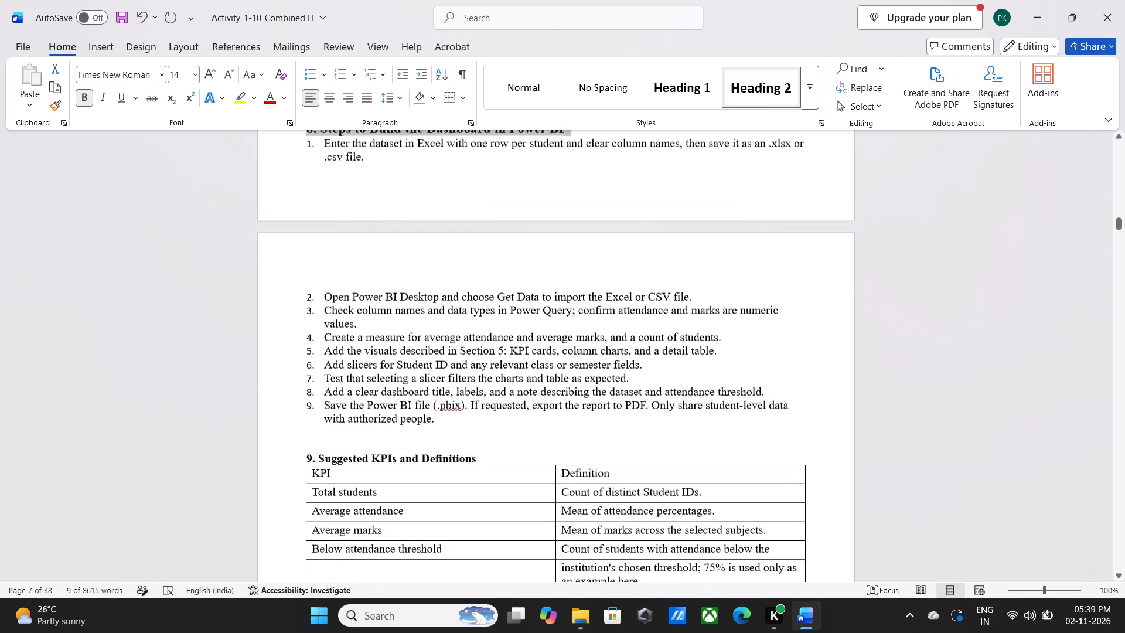
{"action": "scroll", "coordinate": [565, 378], "scroll_direction": "up", "scroll_amount": 1}
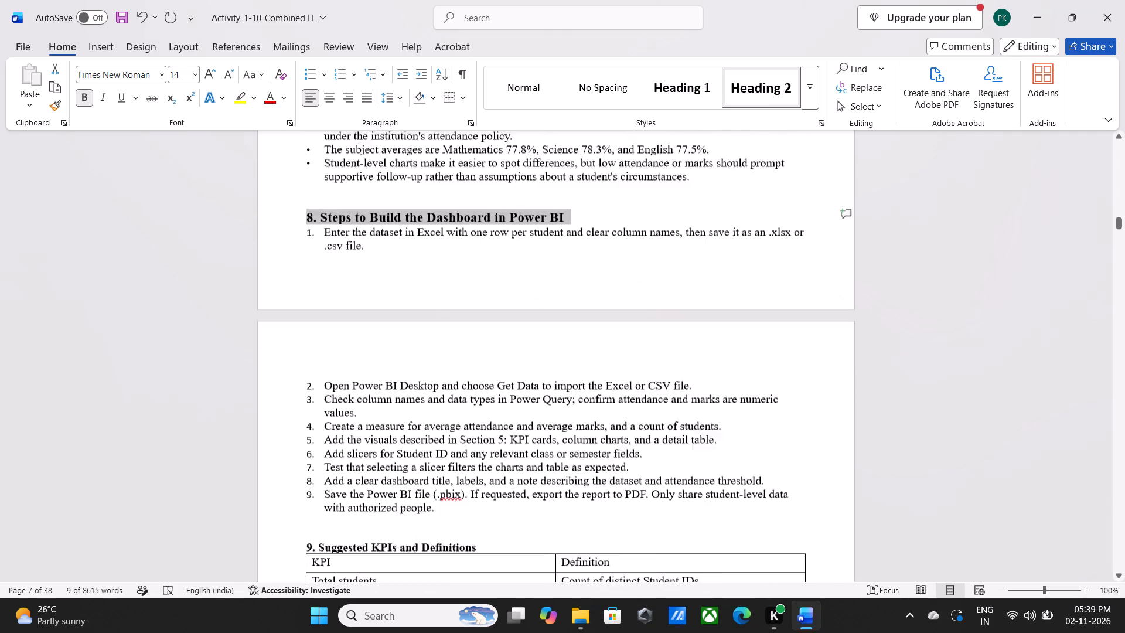
{"action": "scroll", "coordinate": [565, 378], "scroll_direction": "down", "scroll_amount": 3}
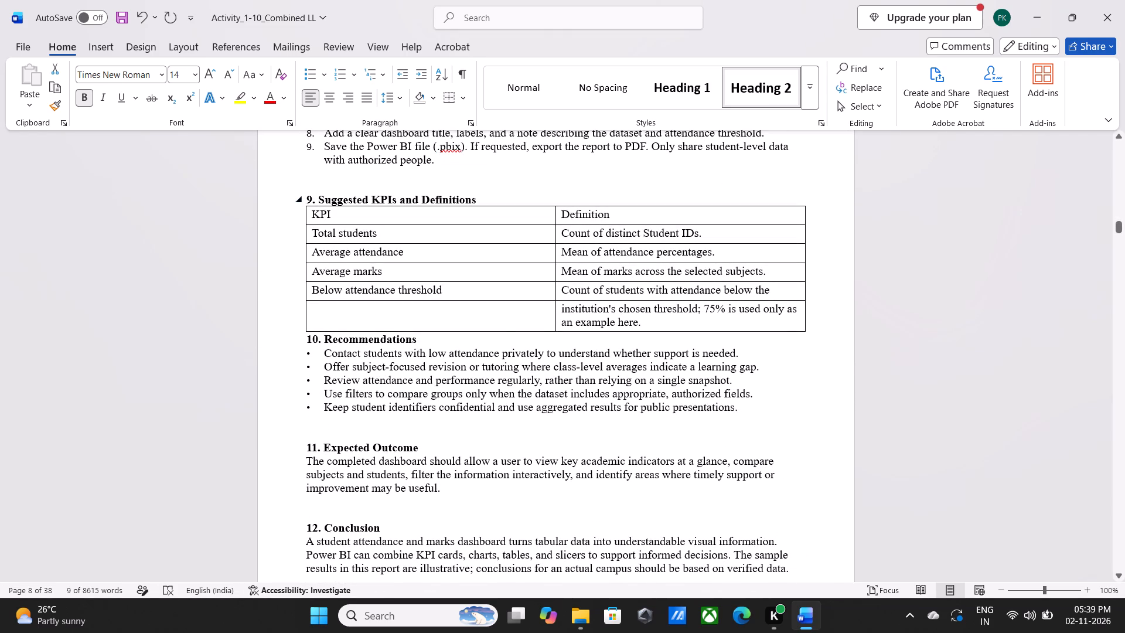
{"action": "left_click_drag", "start_coordinate": [309, 198], "coordinate": [468, 198]}
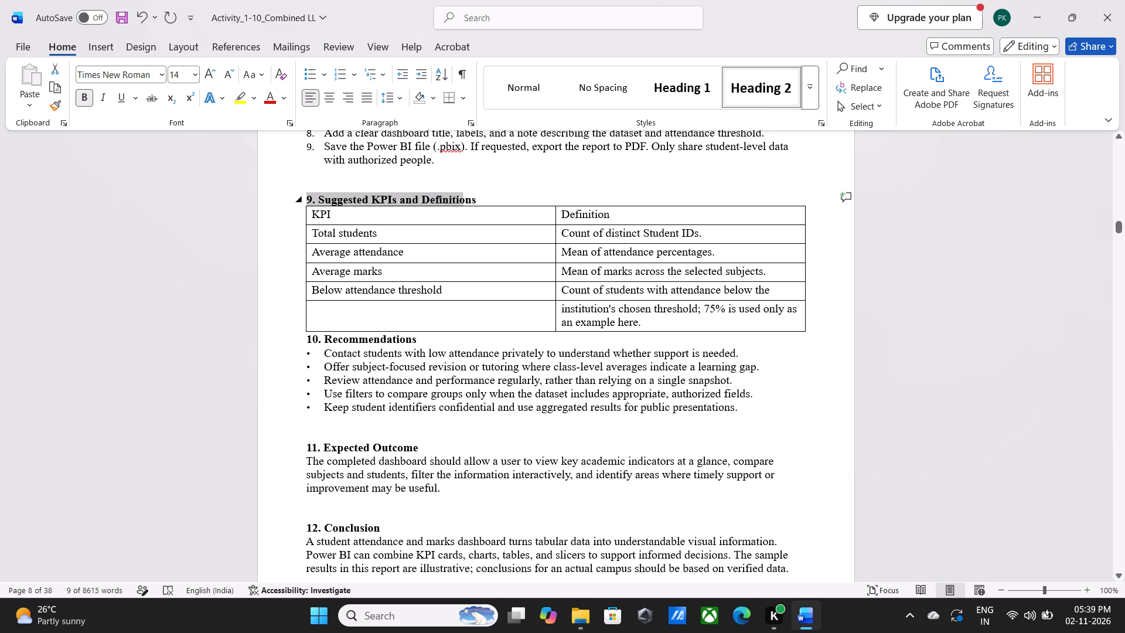
{"action": "left_click_drag", "start_coordinate": [468, 198], "coordinate": [482, 202]}
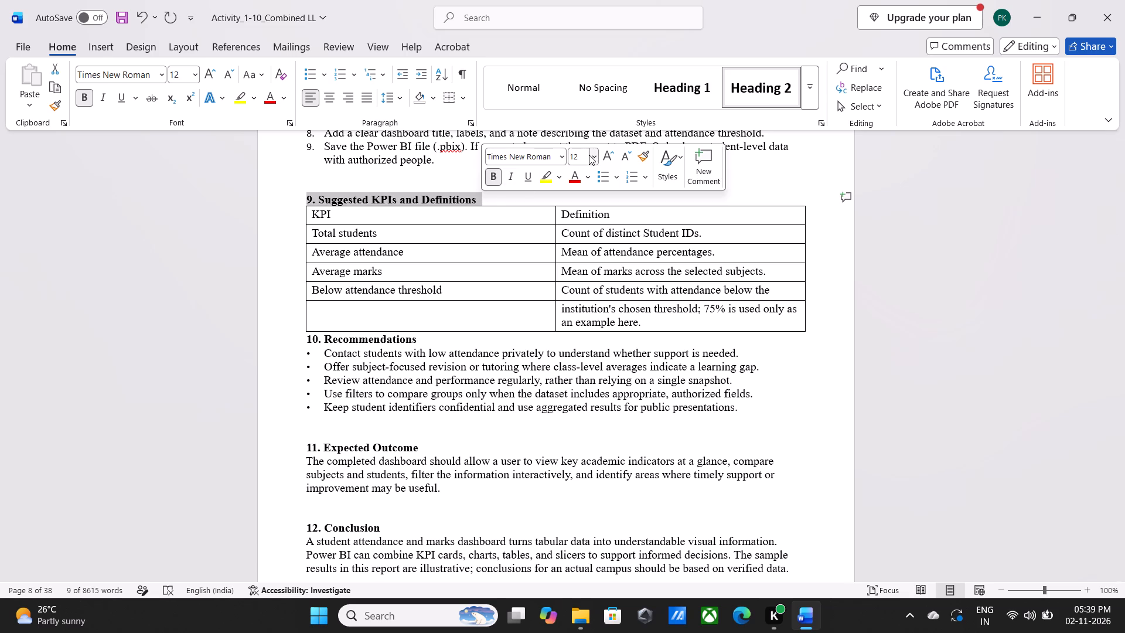
{"action": "left_click", "coordinate": [596, 154]}
{"action": "left_click", "coordinate": [584, 264]}
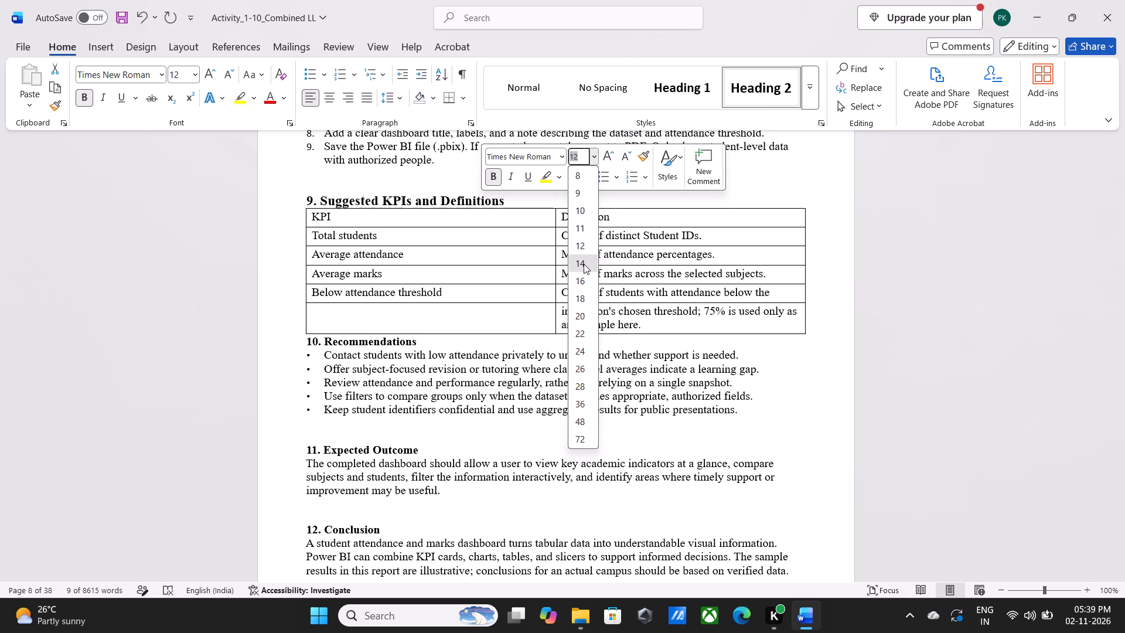
Set the "10. Recommendations" heading below the KPI table to font size 14.
{"action": "left_click", "coordinate": [308, 342]}
{"action": "left_click_drag", "start_coordinate": [309, 342], "coordinate": [405, 338]}
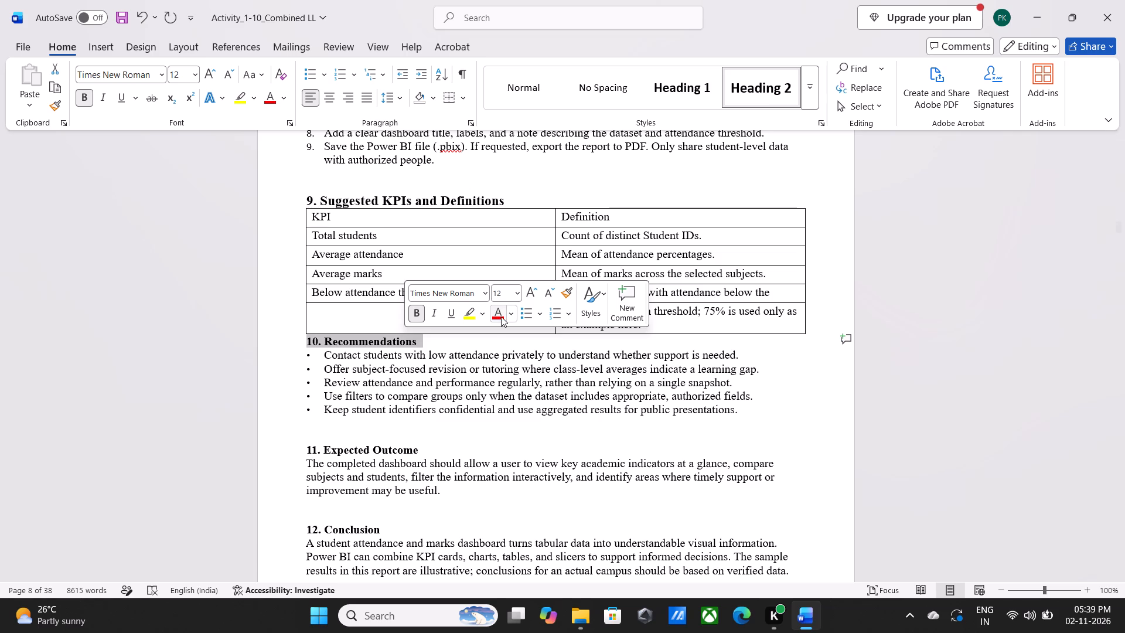
{"action": "left_click", "coordinate": [517, 297]}
{"action": "left_click", "coordinate": [499, 397]}
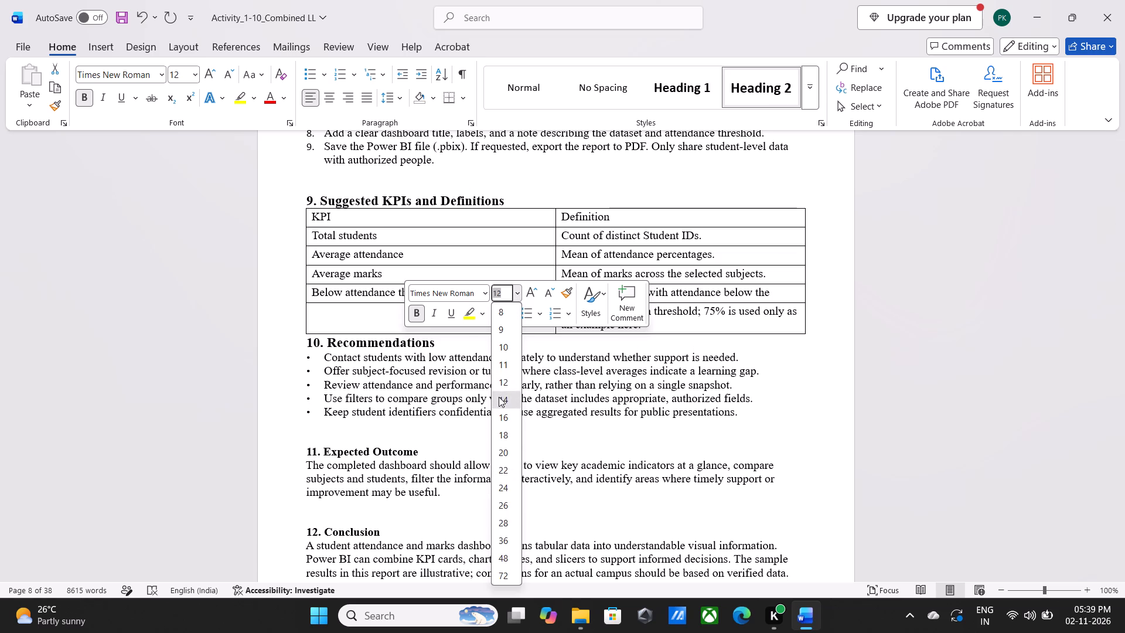
Set the "11. Expected Outcome" heading in Activity 3 to font size 14.
{"action": "left_click", "coordinate": [306, 452]}
{"action": "left_click_drag", "start_coordinate": [306, 452], "coordinate": [439, 445]}
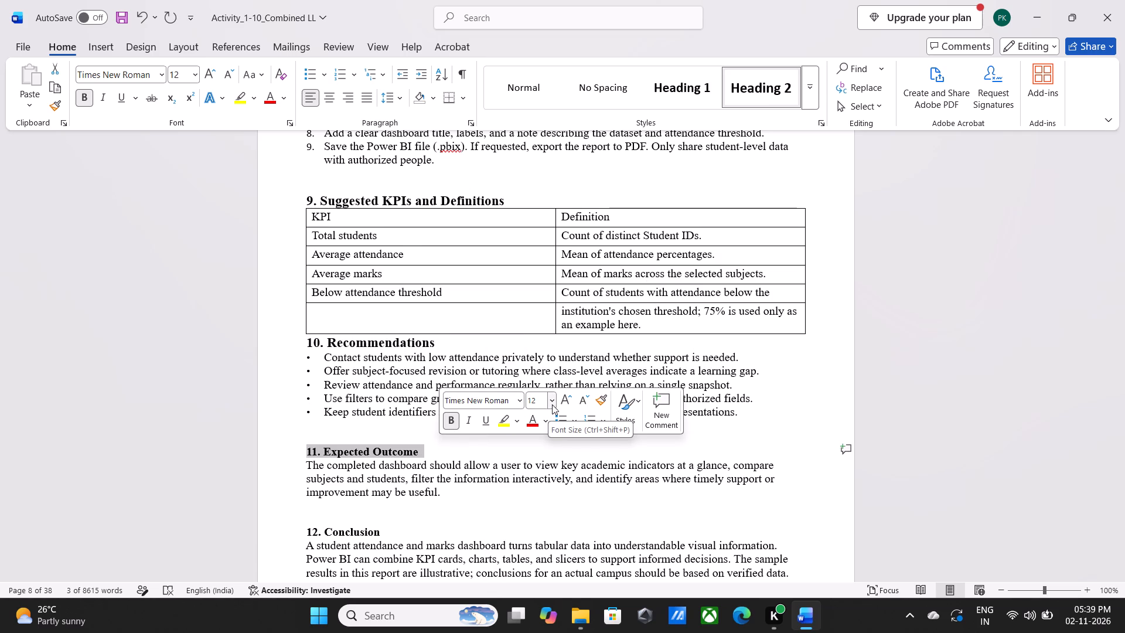
{"action": "left_click", "coordinate": [553, 408]}
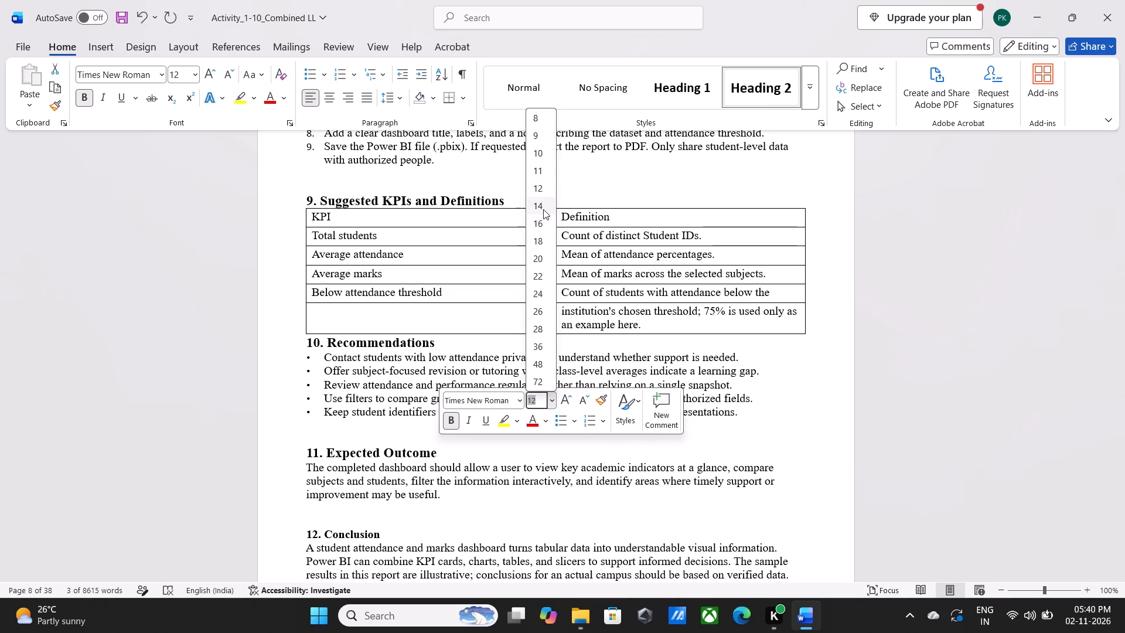
{"action": "left_click", "coordinate": [543, 208]}
Set the "12. Conclusion" heading at the end of Activity 3 to font size 14.
{"action": "scroll", "coordinate": [444, 466], "scroll_direction": "down", "scroll_amount": 1}
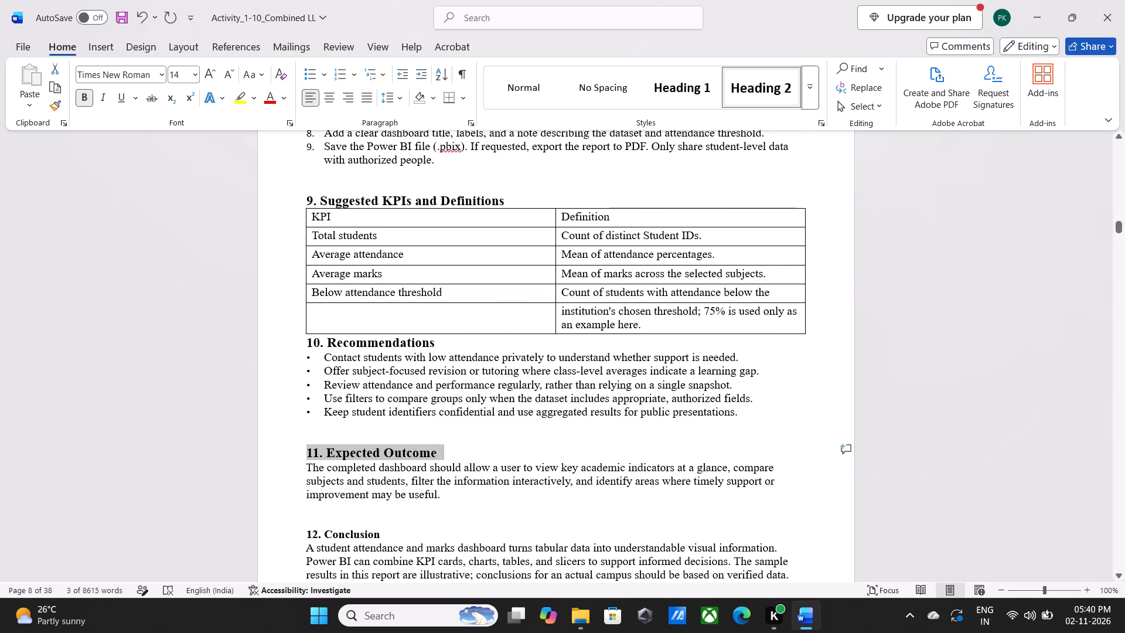
{"action": "scroll", "coordinate": [444, 466], "scroll_direction": "down", "scroll_amount": 1}
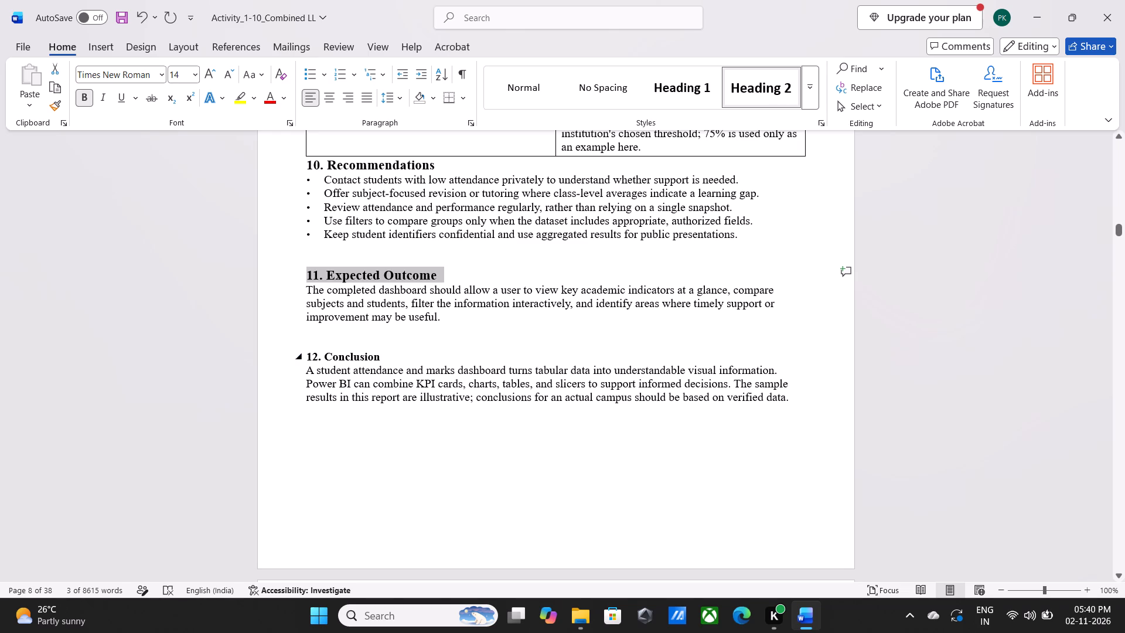
{"action": "left_click_drag", "start_coordinate": [305, 355], "coordinate": [368, 359]}
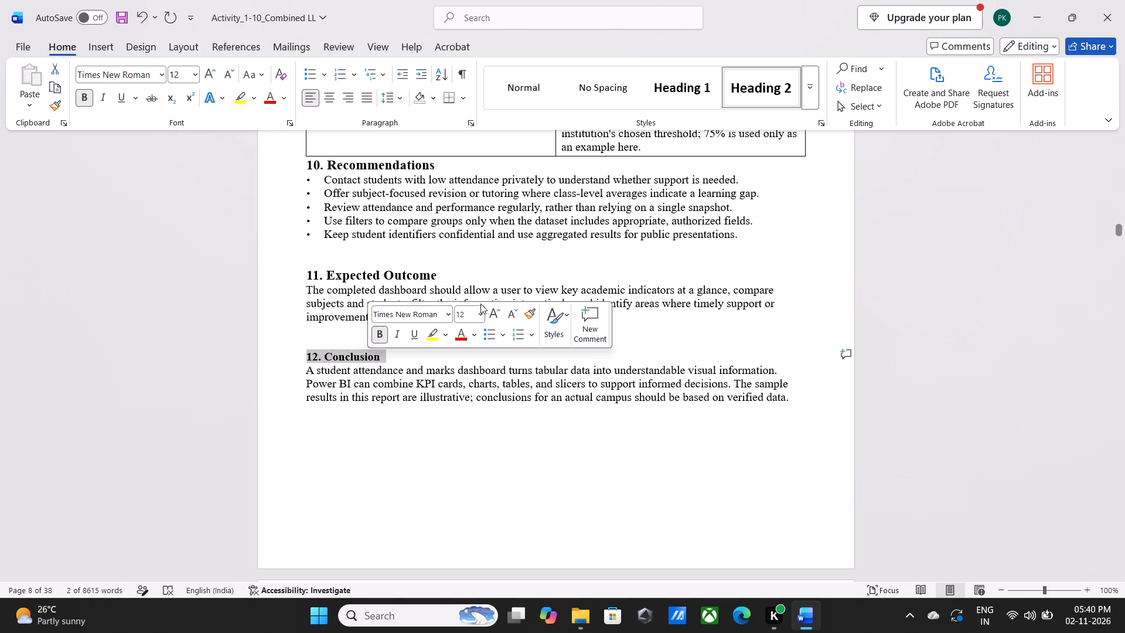
{"action": "left_click", "coordinate": [484, 307]}
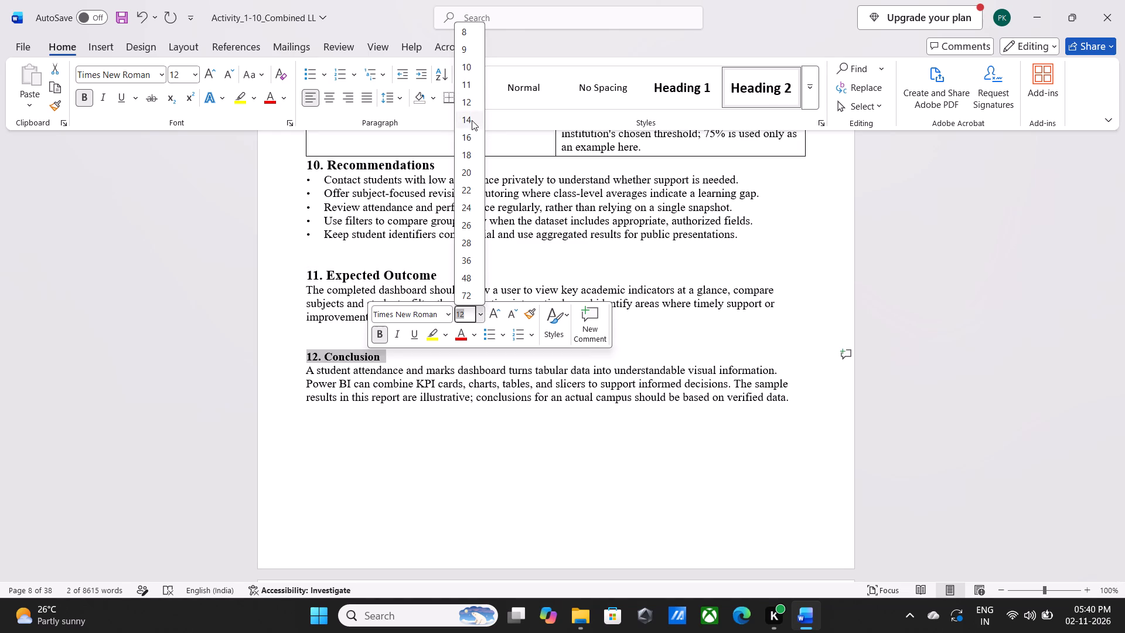
{"action": "left_click", "coordinate": [472, 119]}
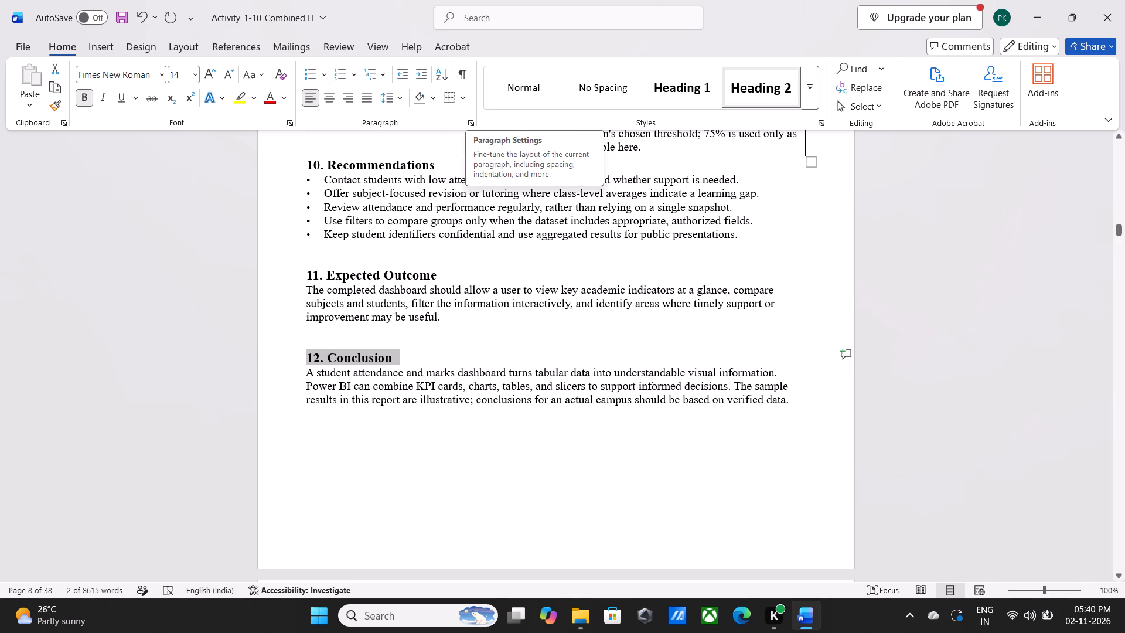
Remove the space after paragraphs in Activity 3, from "1. Problem Statement" through the dataset description above the student table.
{"action": "scroll", "coordinate": [463, 199], "scroll_direction": "up", "scroll_amount": 14}
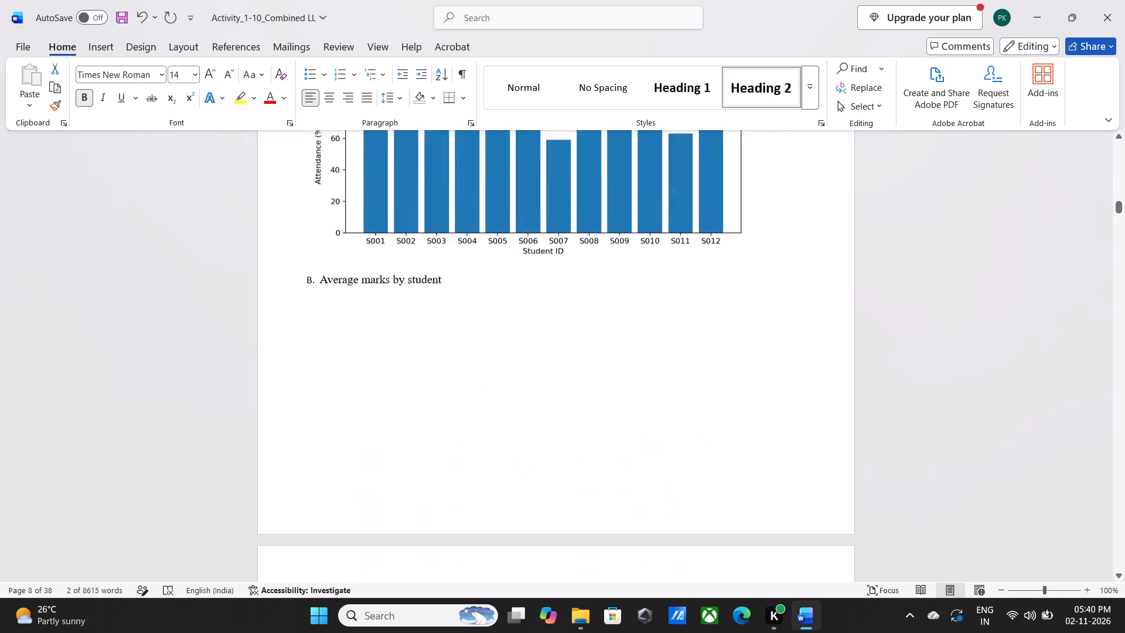
{"action": "scroll", "coordinate": [463, 199], "scroll_direction": "up", "scroll_amount": 12}
{"action": "scroll", "coordinate": [463, 199], "scroll_direction": "down", "scroll_amount": 2}
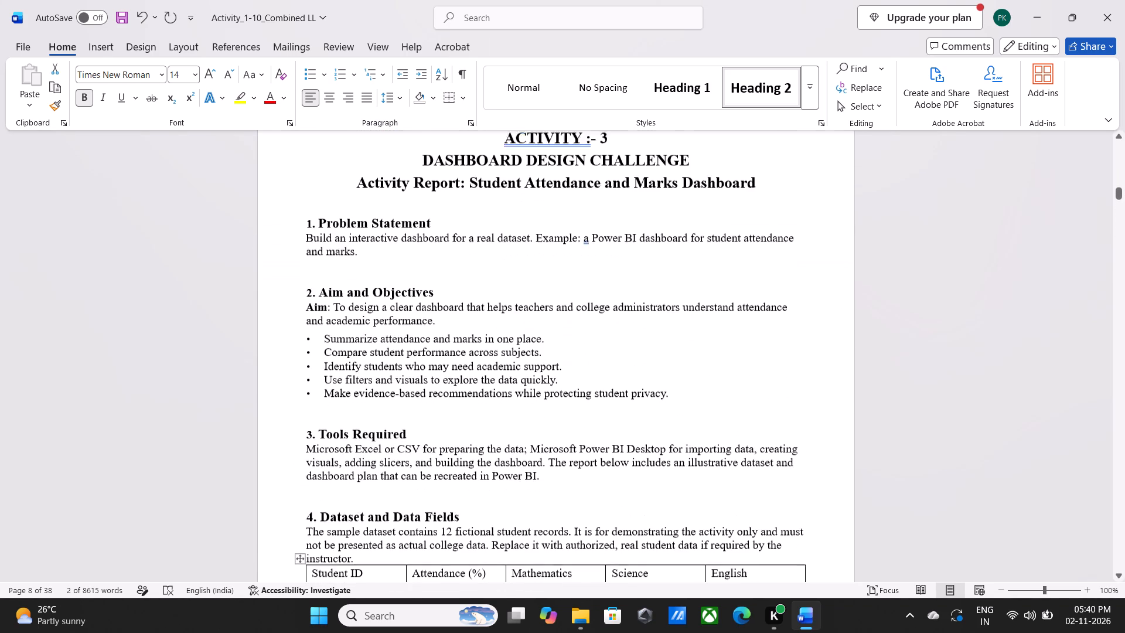
{"action": "scroll", "coordinate": [463, 199], "scroll_direction": "down", "scroll_amount": 1}
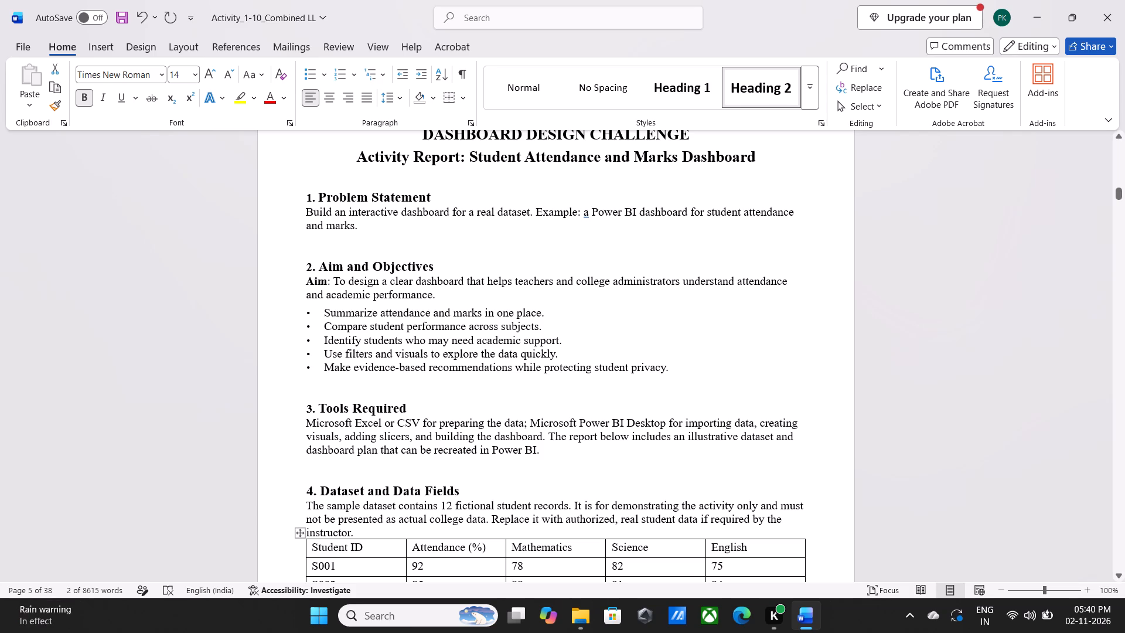
{"action": "left_click", "coordinate": [305, 196]}
{"action": "left_click_drag", "start_coordinate": [305, 196], "coordinate": [844, 513]}
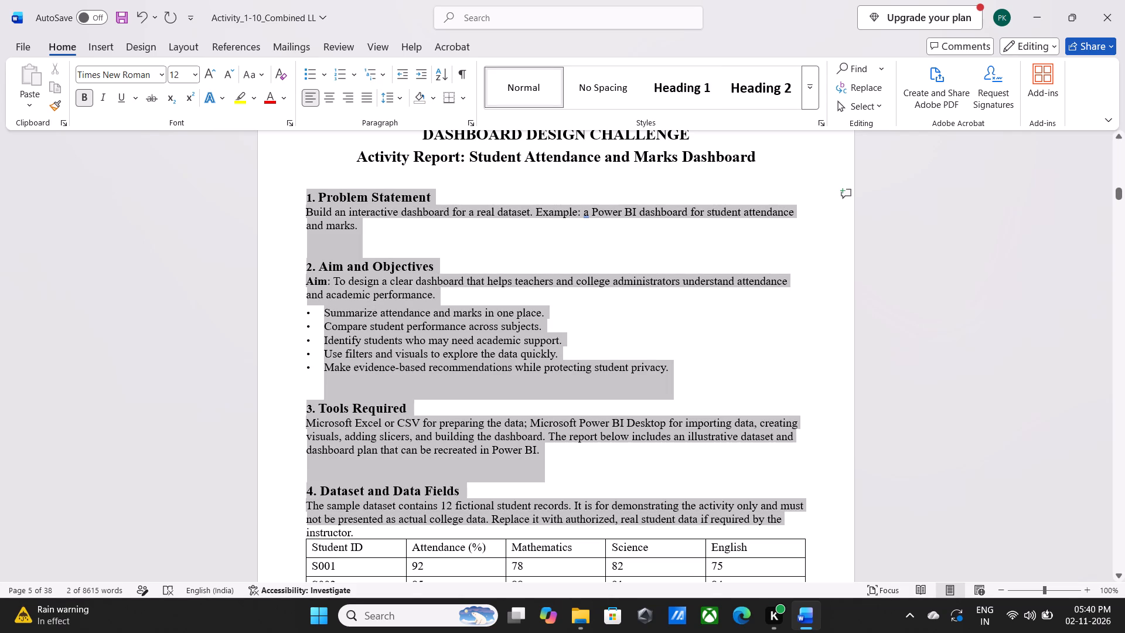
{"action": "left_click_drag", "start_coordinate": [844, 513], "coordinate": [846, 513]}
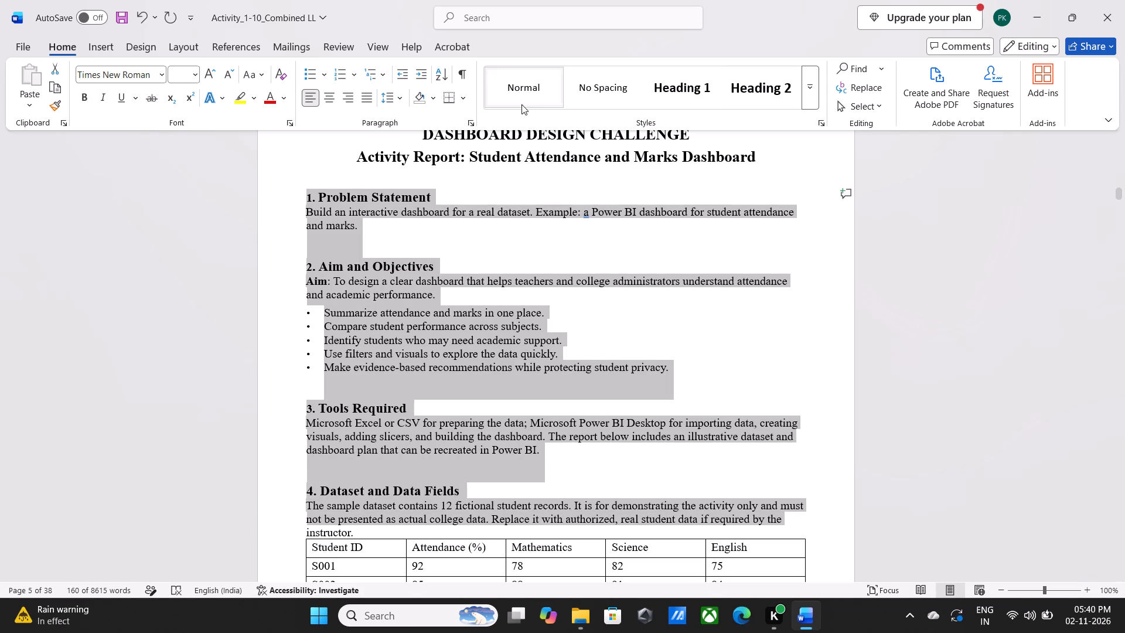
{"action": "left_click", "coordinate": [400, 100]}
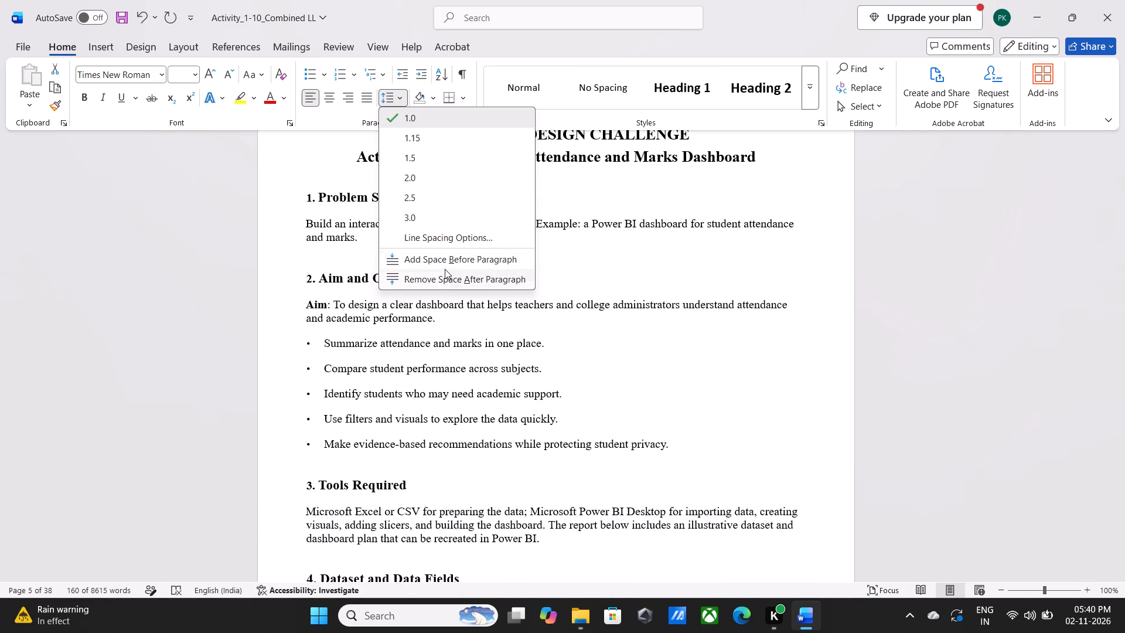
{"action": "left_click", "coordinate": [447, 273]}
{"action": "scroll", "coordinate": [448, 298], "scroll_direction": "down", "scroll_amount": 2}
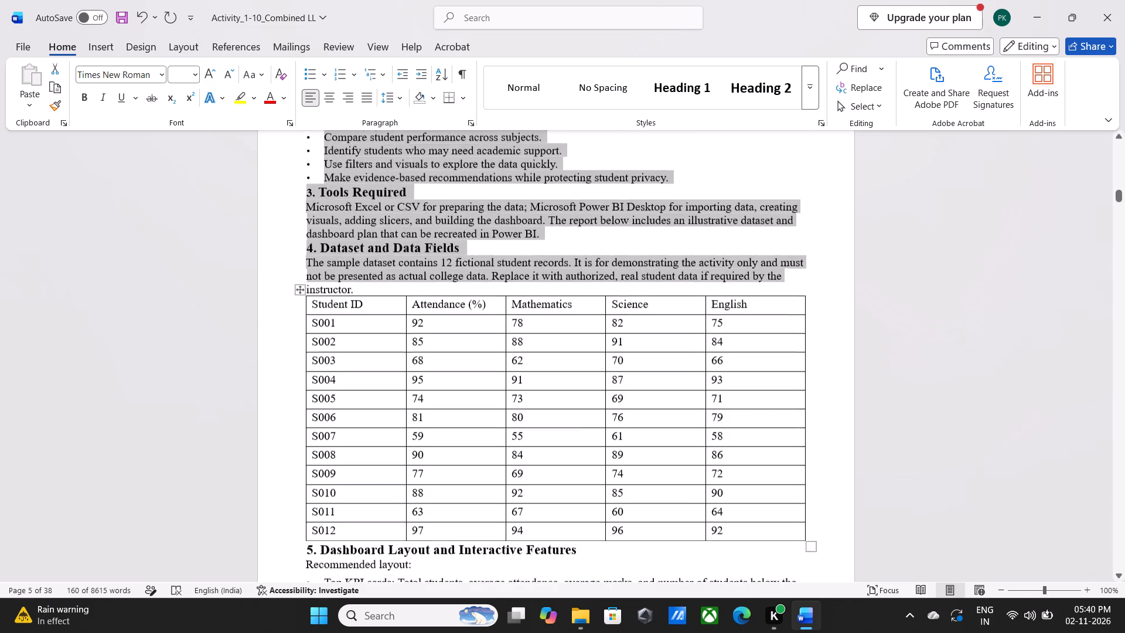
{"action": "scroll", "coordinate": [448, 298], "scroll_direction": "down", "scroll_amount": 3}
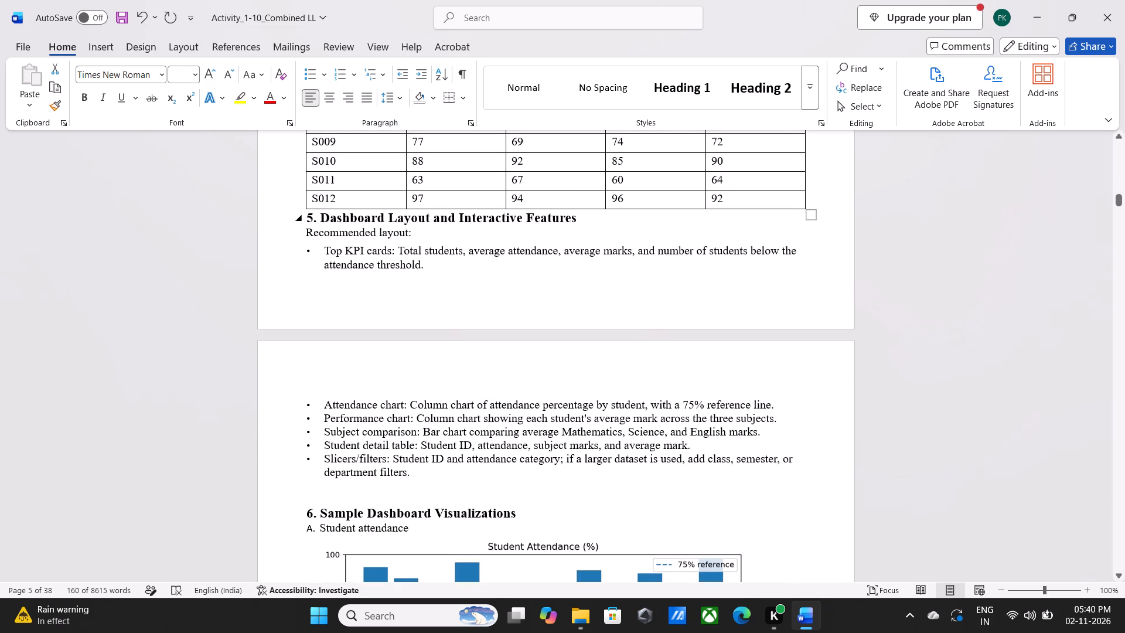
Remove the space after paragraphs in Activity 3, from "5. Dashboard Layout and Interactive Features" through the "Student attendance" line under section 6.
{"action": "left_click", "coordinate": [307, 218]}
{"action": "left_click_drag", "start_coordinate": [307, 218], "coordinate": [769, 485]}
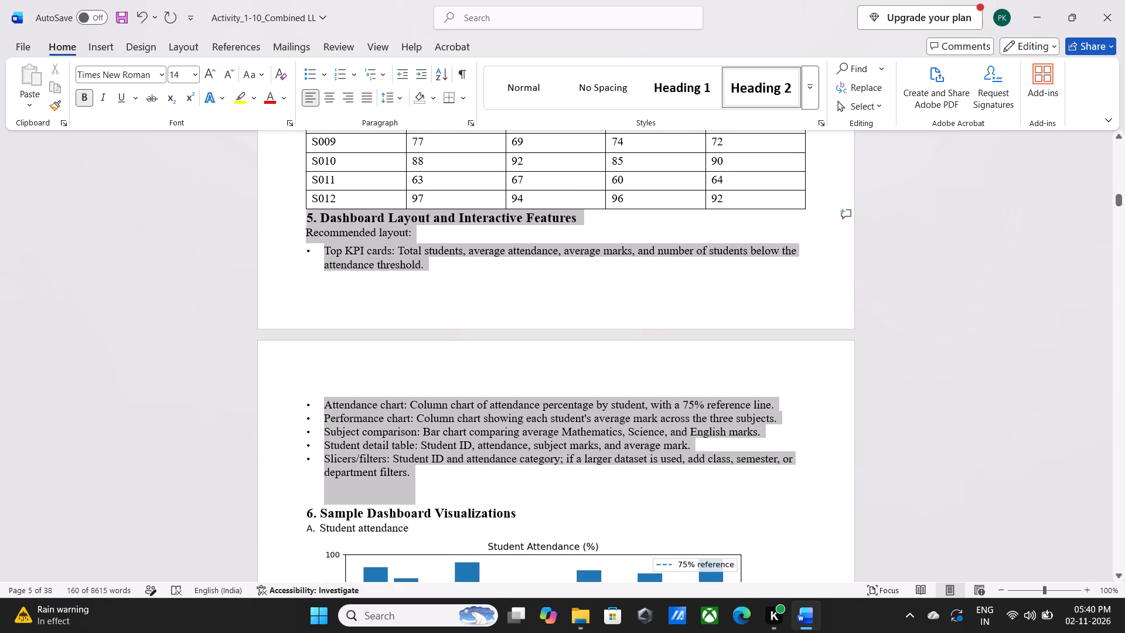
{"action": "left_click_drag", "start_coordinate": [769, 485], "coordinate": [800, 522]}
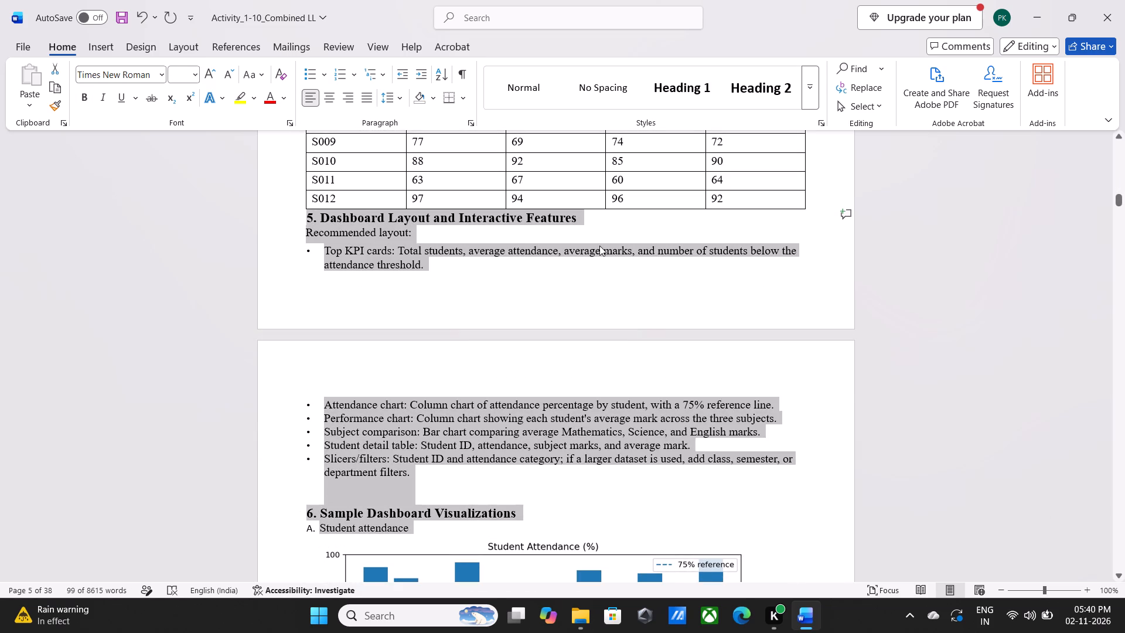
{"action": "left_click", "coordinate": [404, 94]}
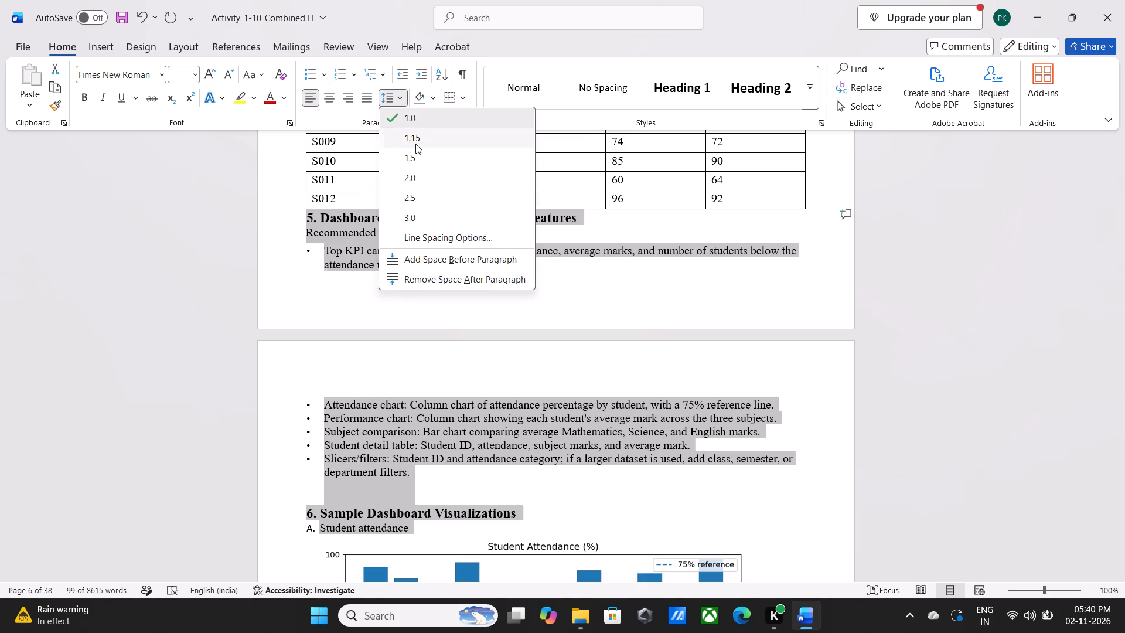
{"action": "left_click", "coordinate": [459, 281]}
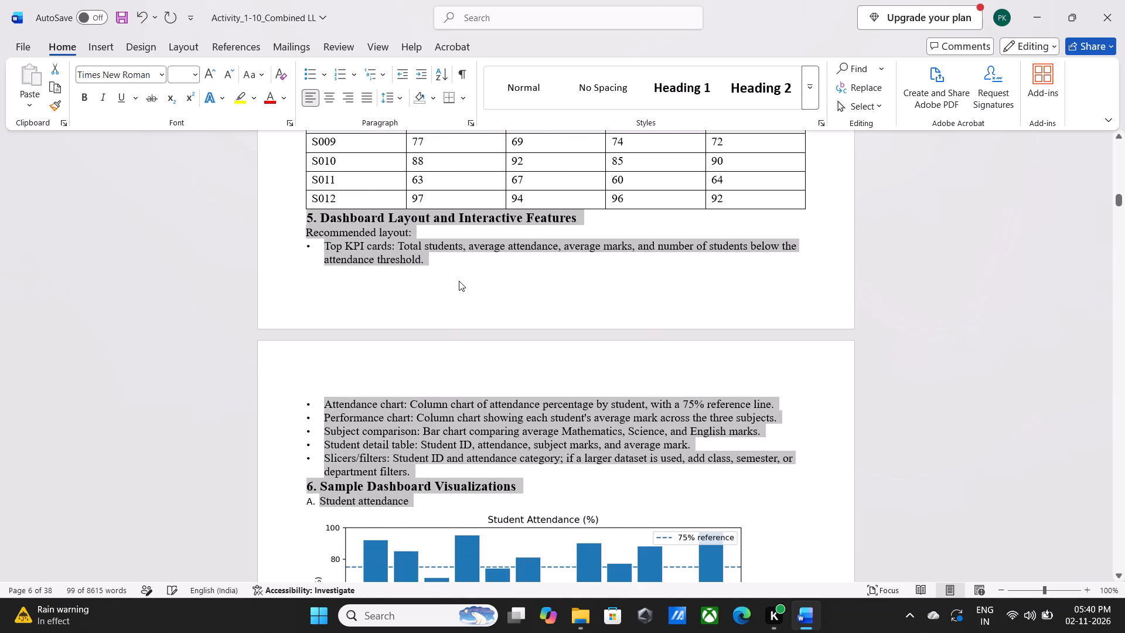
Remove the space after paragraphs in Activity 3, from "7. Sample Analysis and Insights" through the "9. Suggested KPIs and Definitions" heading.
{"action": "scroll", "coordinate": [459, 322], "scroll_direction": "down", "scroll_amount": 10}
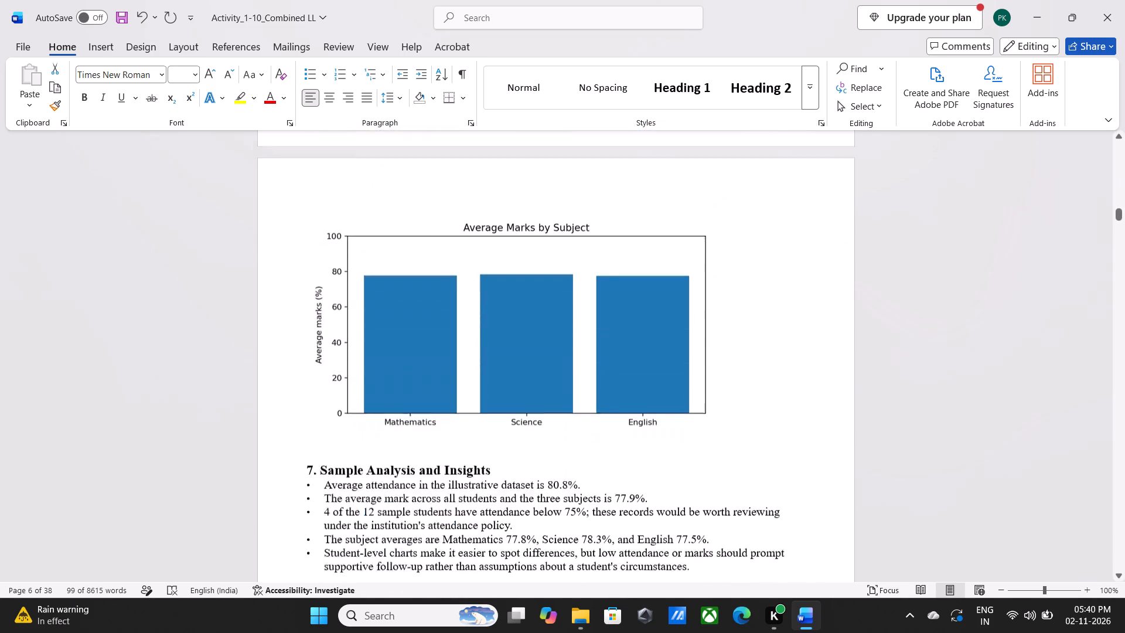
{"action": "scroll", "coordinate": [459, 322], "scroll_direction": "down", "scroll_amount": 5}
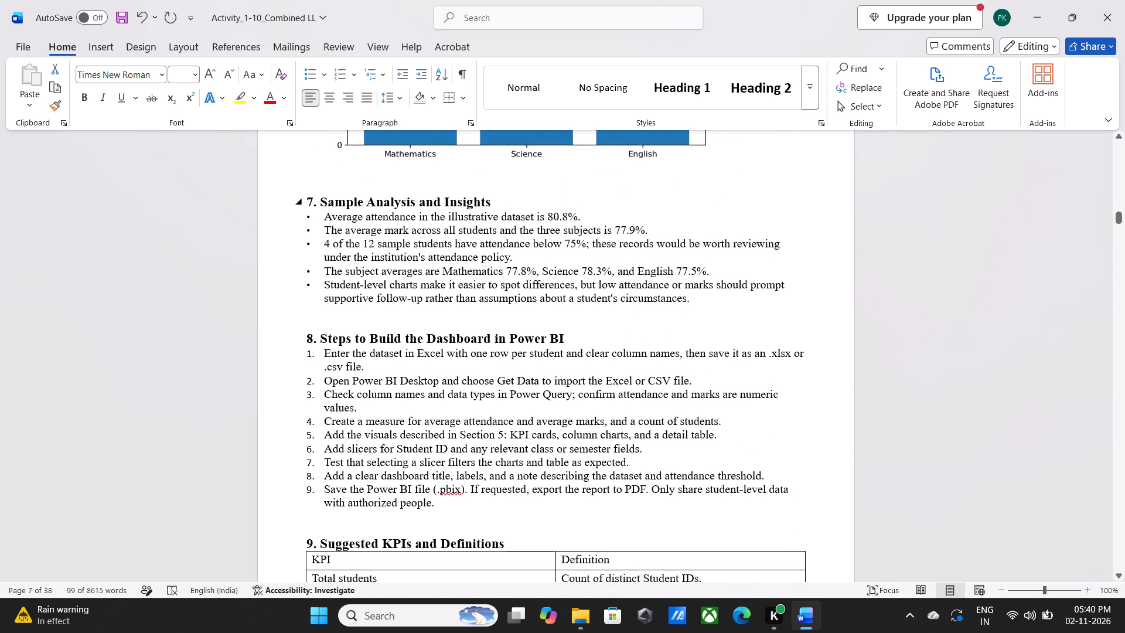
{"action": "left_click", "coordinate": [306, 202]}
{"action": "left_click_drag", "start_coordinate": [306, 202], "coordinate": [776, 494]}
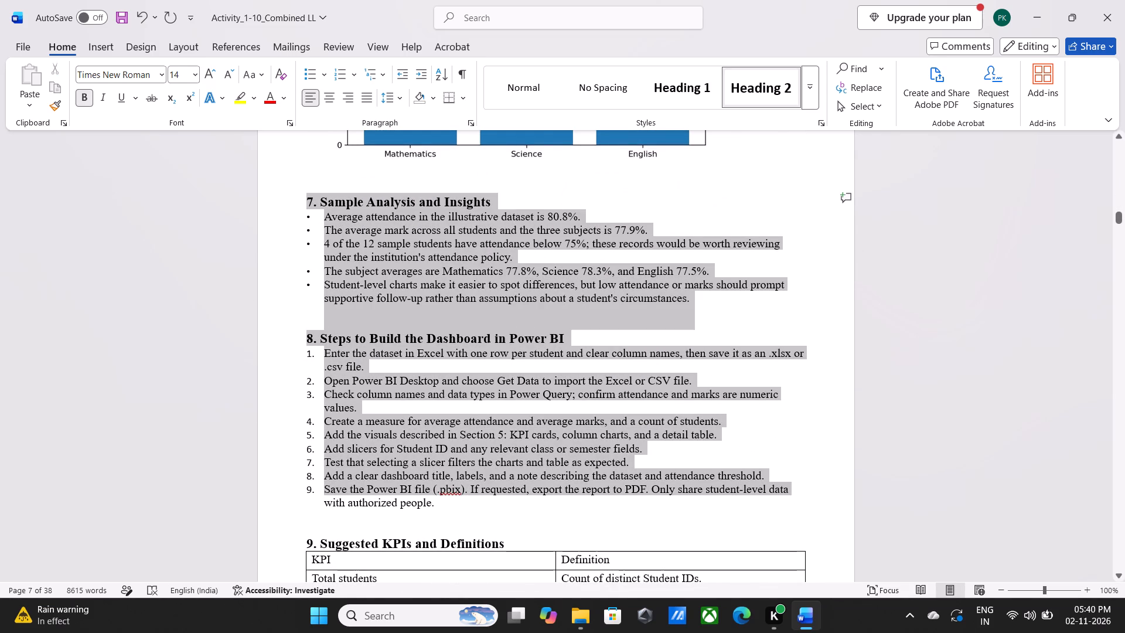
{"action": "left_click_drag", "start_coordinate": [776, 494], "coordinate": [800, 544]}
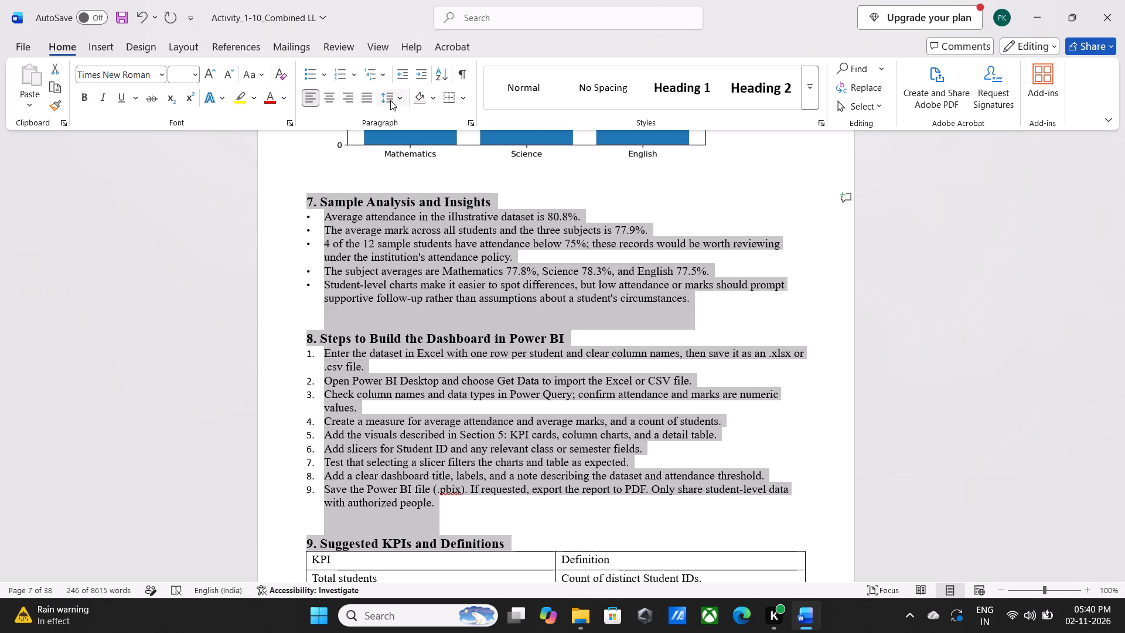
{"action": "left_click", "coordinate": [394, 101]}
{"action": "left_click", "coordinate": [428, 282]}
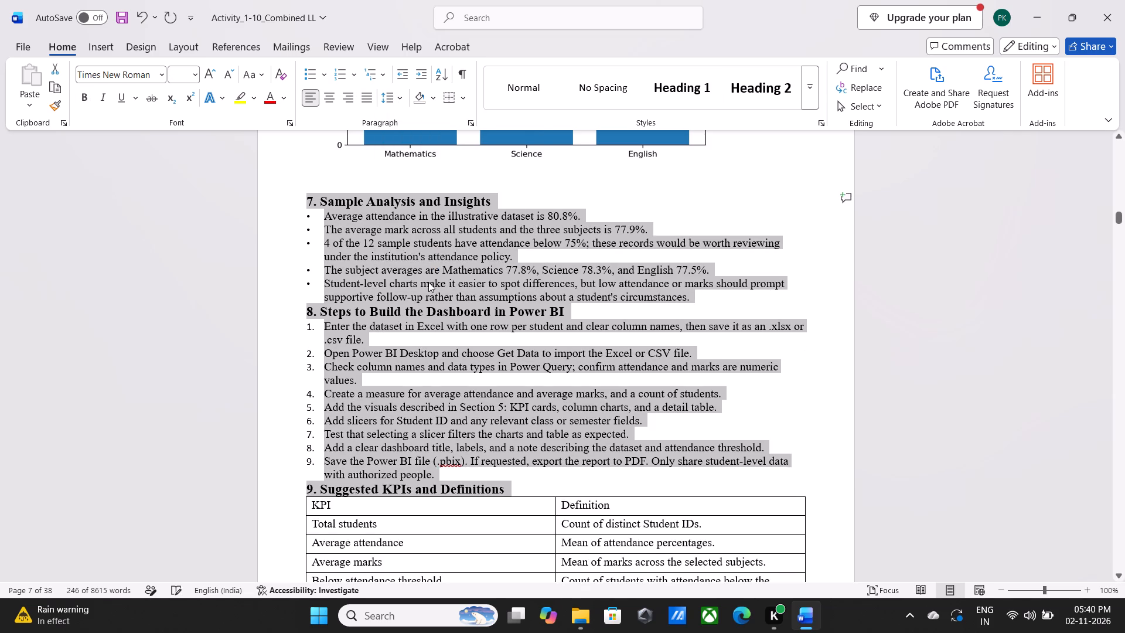
Select the Activity 3 text from "10. Recommendations" through the end of "12. Conclusion" and open the line spacing options.
{"action": "scroll", "coordinate": [423, 139], "scroll_direction": "down", "scroll_amount": 6}
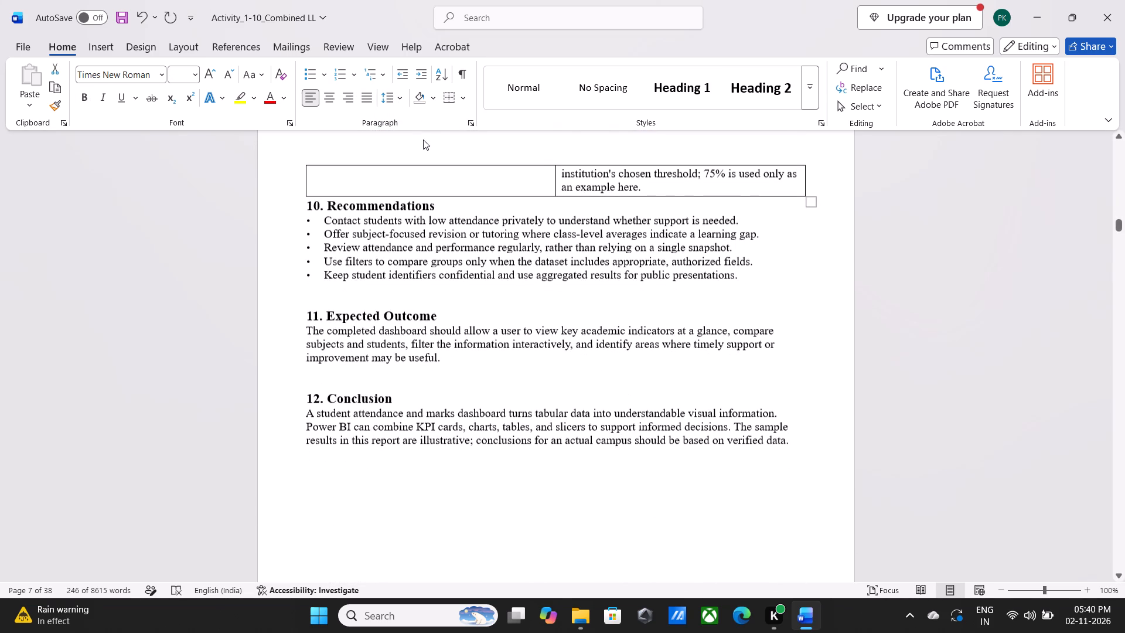
{"action": "left_click", "coordinate": [307, 204]}
{"action": "left_click_drag", "start_coordinate": [307, 204], "coordinate": [342, 214]}
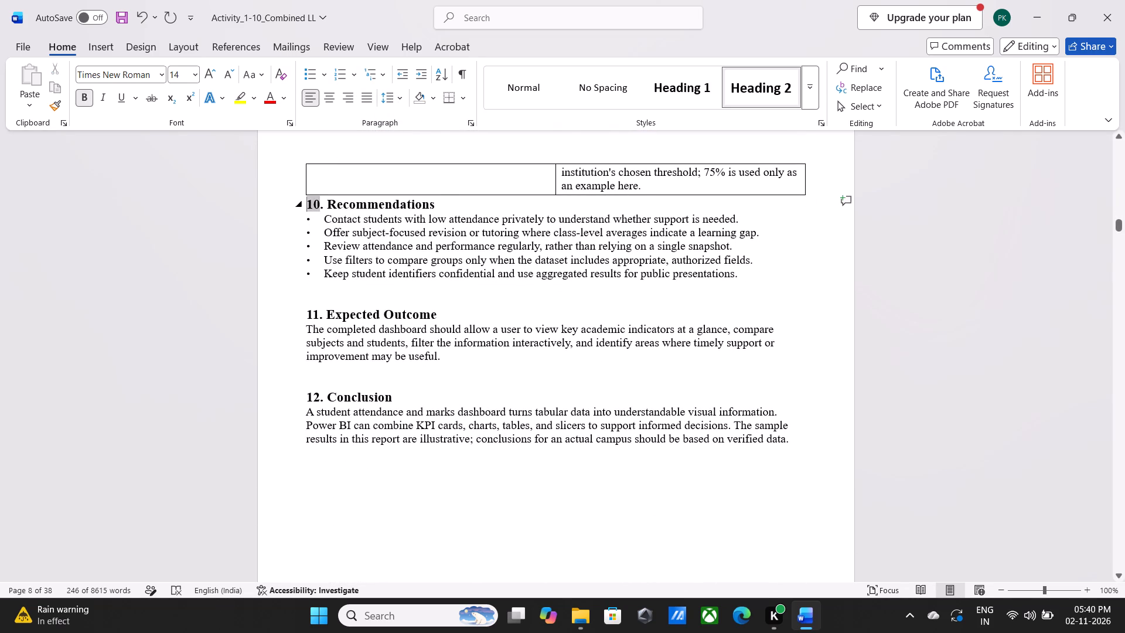
{"action": "left_click_drag", "start_coordinate": [342, 214], "coordinate": [779, 472]}
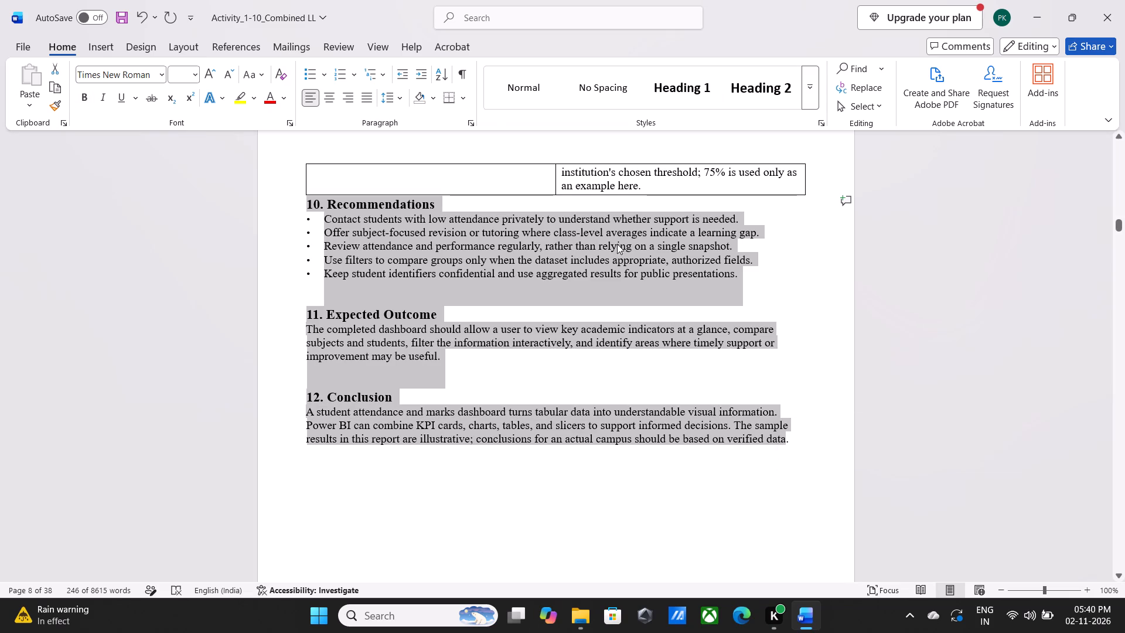
{"action": "left_click", "coordinate": [403, 96]}
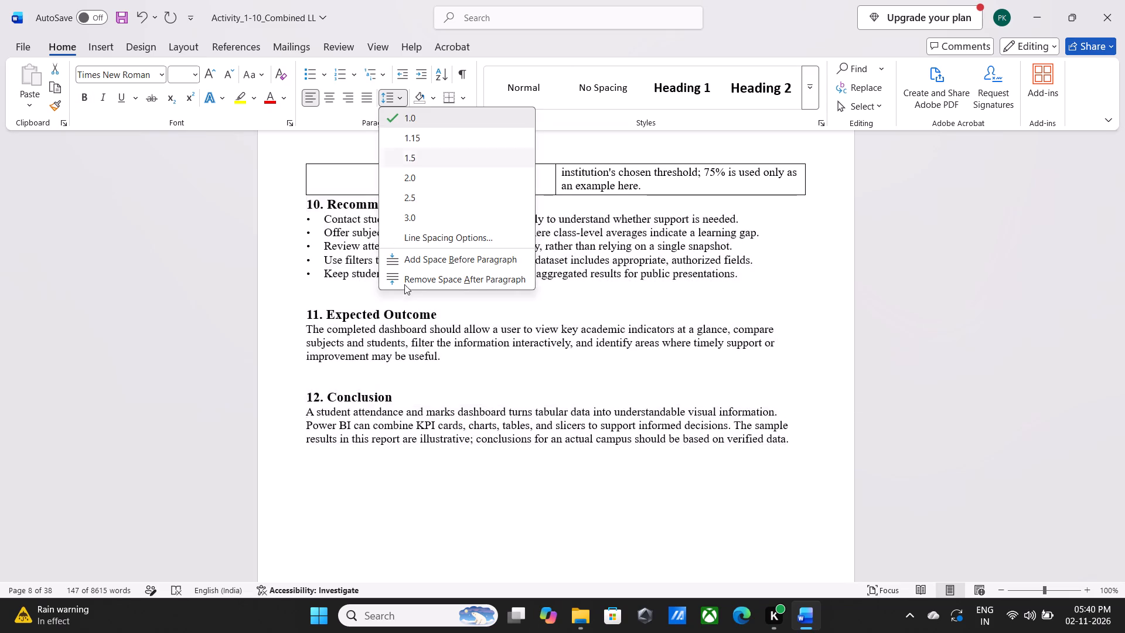
Remove the space after paragraphs in the selected Activity 3 text, from "10. Recommendations" through "12. Conclusion".
{"action": "left_click", "coordinate": [435, 283]}
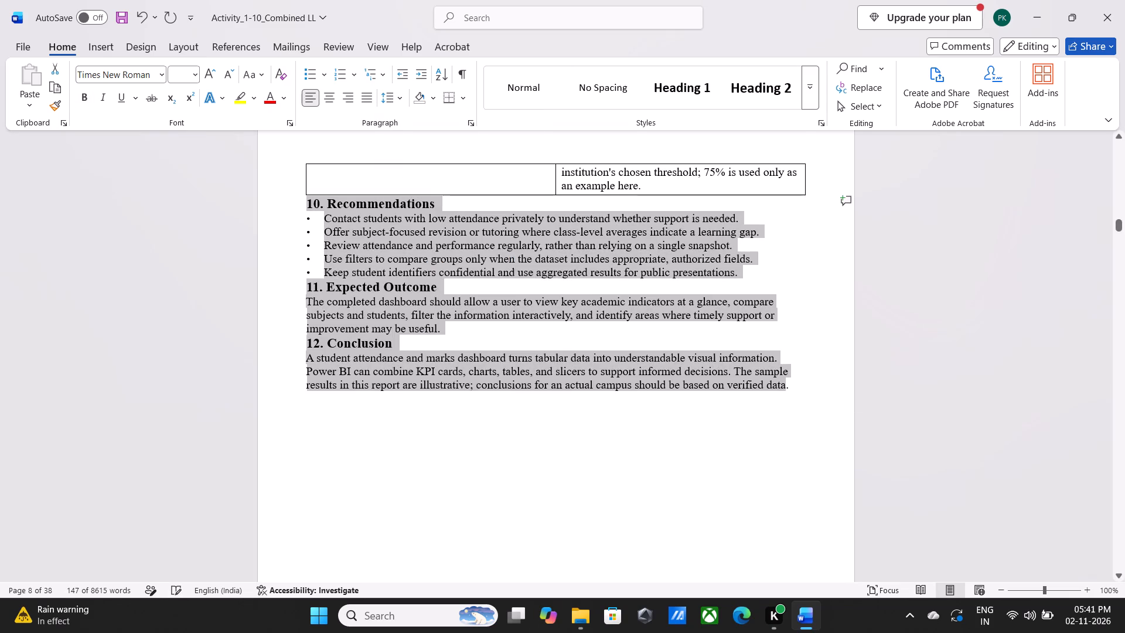
Set the font size of the three Activity 4 title lines, from "ACTIVITY :- 4" through the "Activity Report" line, to 16.
{"action": "scroll", "coordinate": [412, 481], "scroll_direction": "down", "scroll_amount": 5}
{"action": "scroll", "coordinate": [412, 481], "scroll_direction": "up", "scroll_amount": 6}
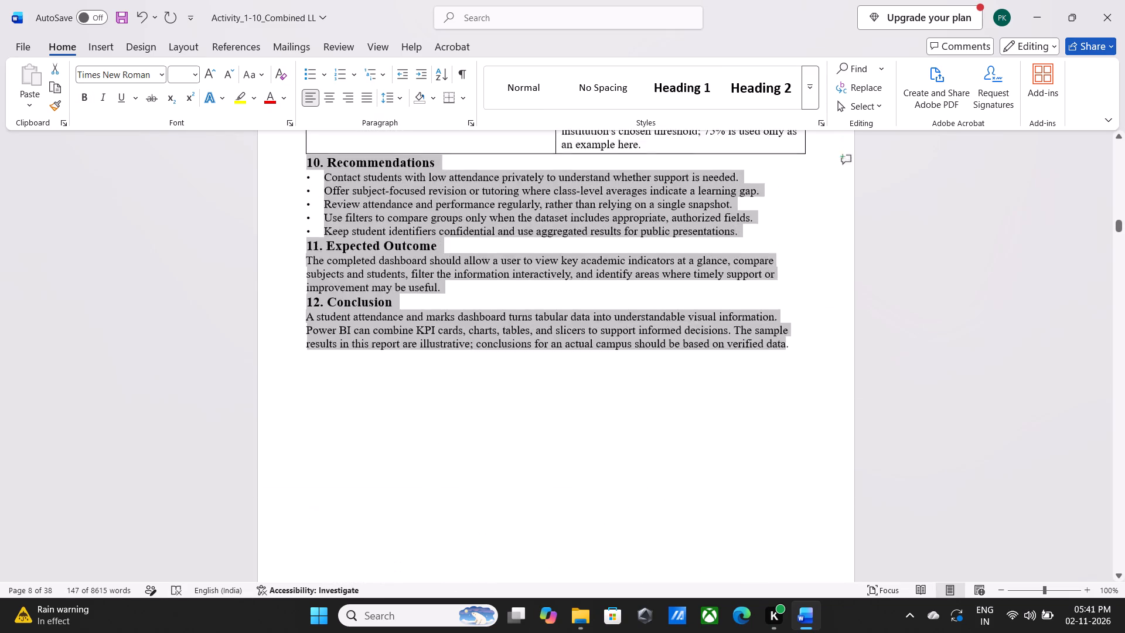
{"action": "scroll", "coordinate": [412, 481], "scroll_direction": "up", "scroll_amount": 18}
{"action": "scroll", "coordinate": [412, 481], "scroll_direction": "up", "scroll_amount": 6}
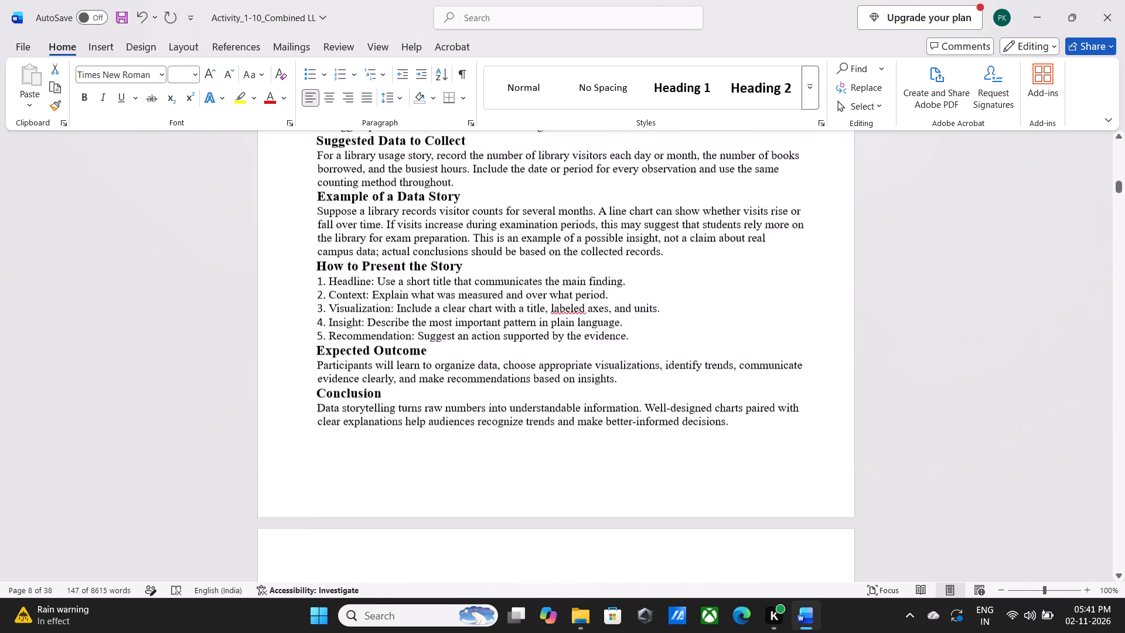
{"action": "scroll", "coordinate": [412, 481], "scroll_direction": "down", "scroll_amount": 18}
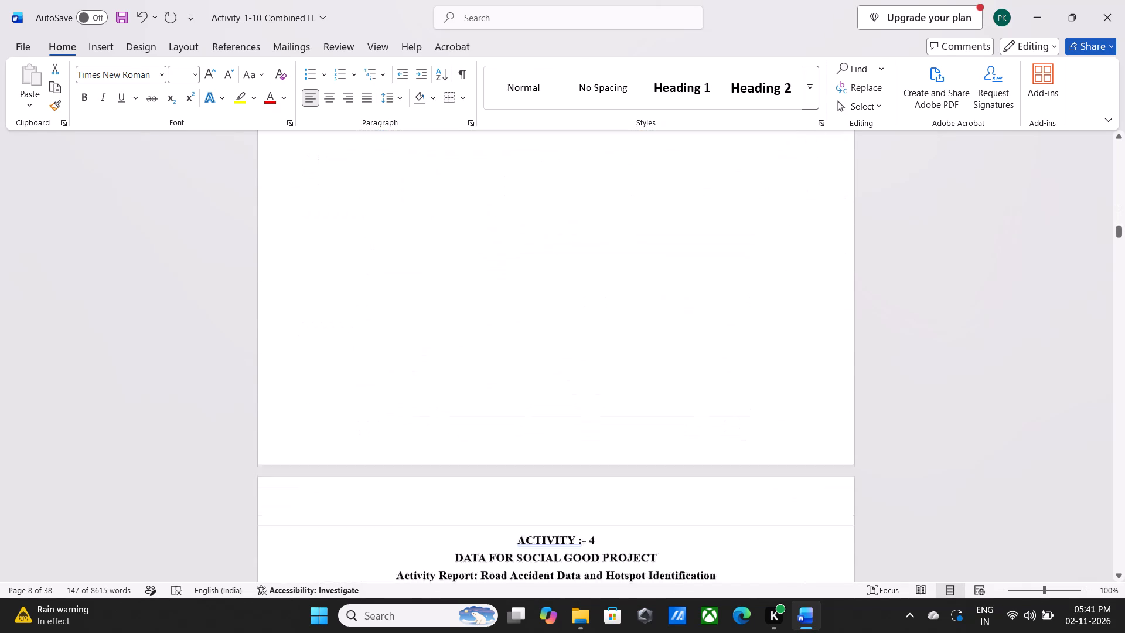
{"action": "scroll", "coordinate": [412, 481], "scroll_direction": "down", "scroll_amount": 9}
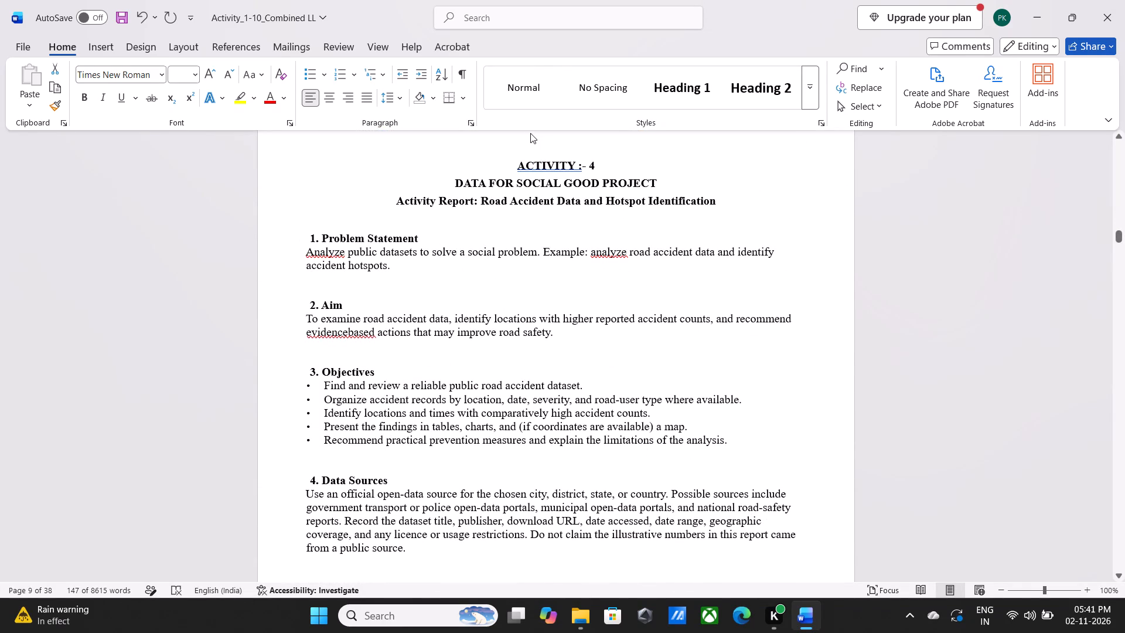
{"action": "left_click", "coordinate": [518, 166]}
{"action": "left_click_drag", "start_coordinate": [518, 166], "coordinate": [674, 212]}
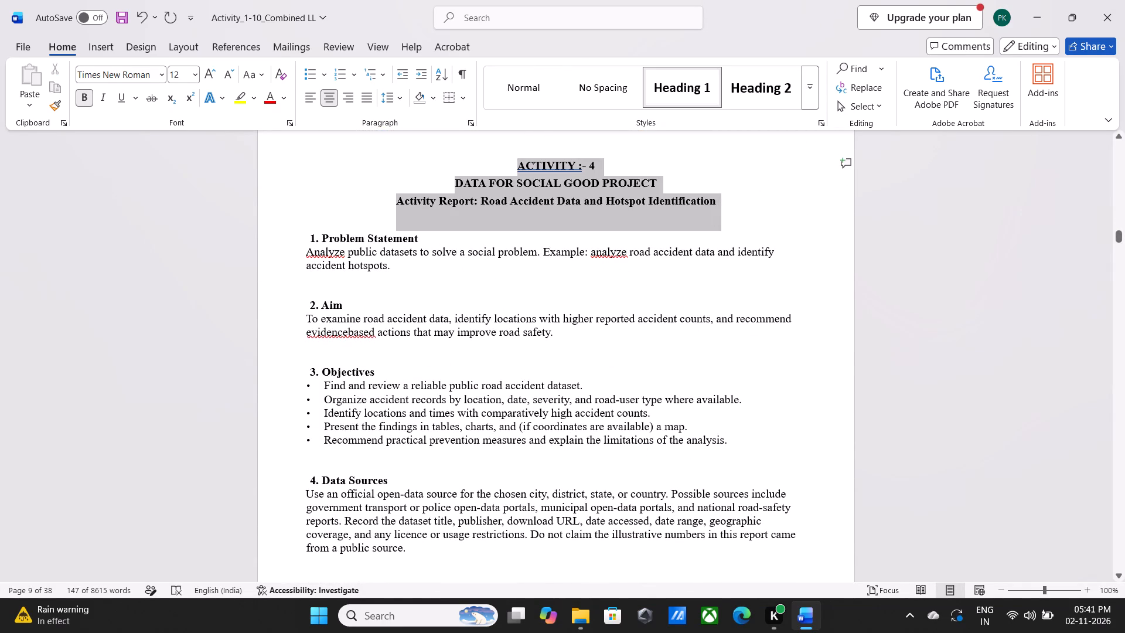
{"action": "left_click_drag", "start_coordinate": [674, 212], "coordinate": [676, 210]}
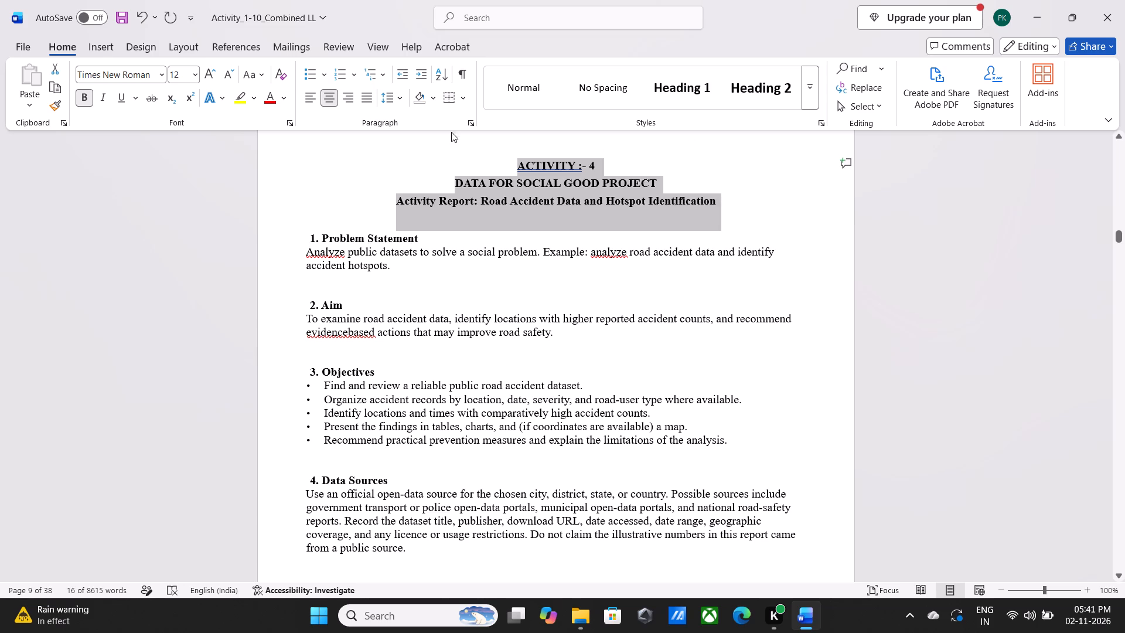
{"action": "left_click", "coordinate": [192, 72]}
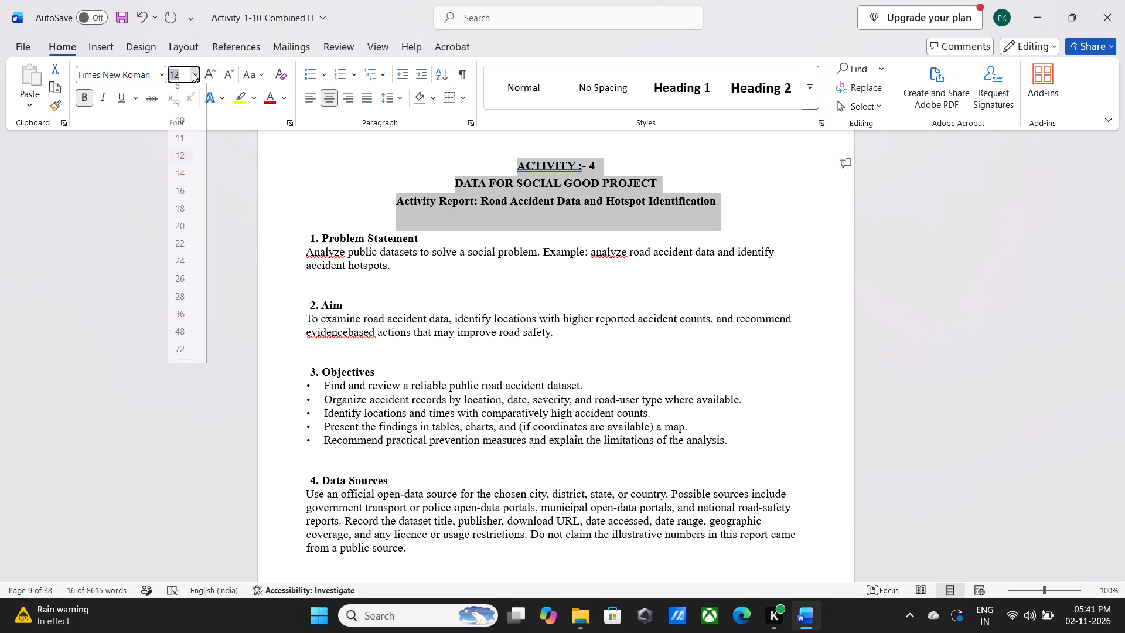
{"action": "left_click", "coordinate": [189, 197]}
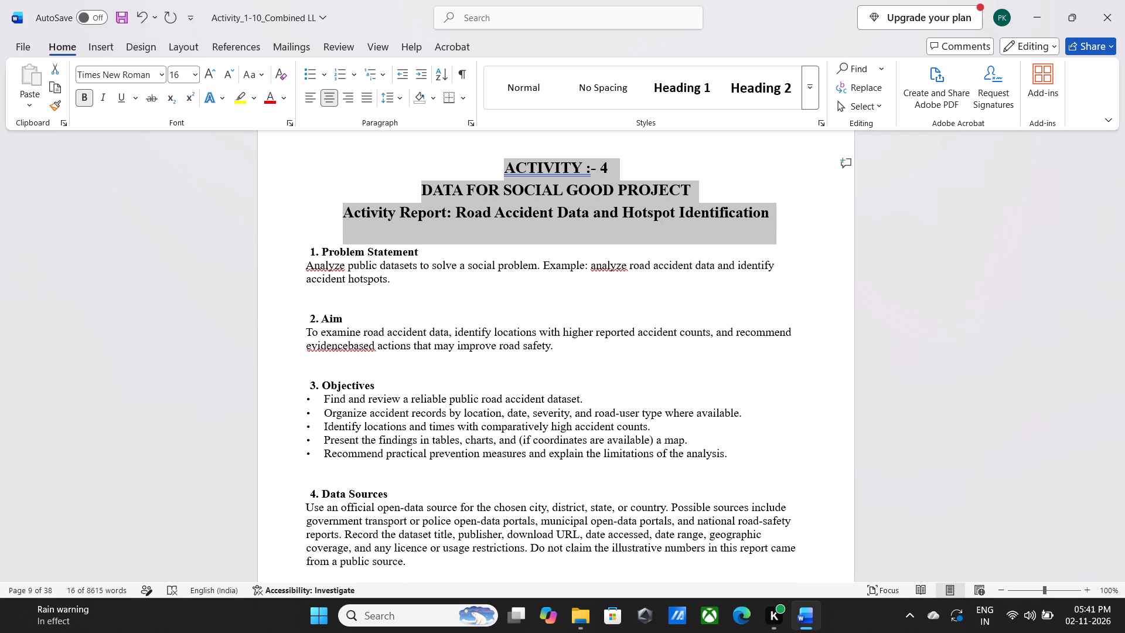
Select the Activity 4 body text from "1. Problem Statement" through the end of its closing paragraph and open the line spacing options.
{"action": "left_click", "coordinate": [308, 253]}
{"action": "left_click_drag", "start_coordinate": [308, 253], "coordinate": [760, 458]}
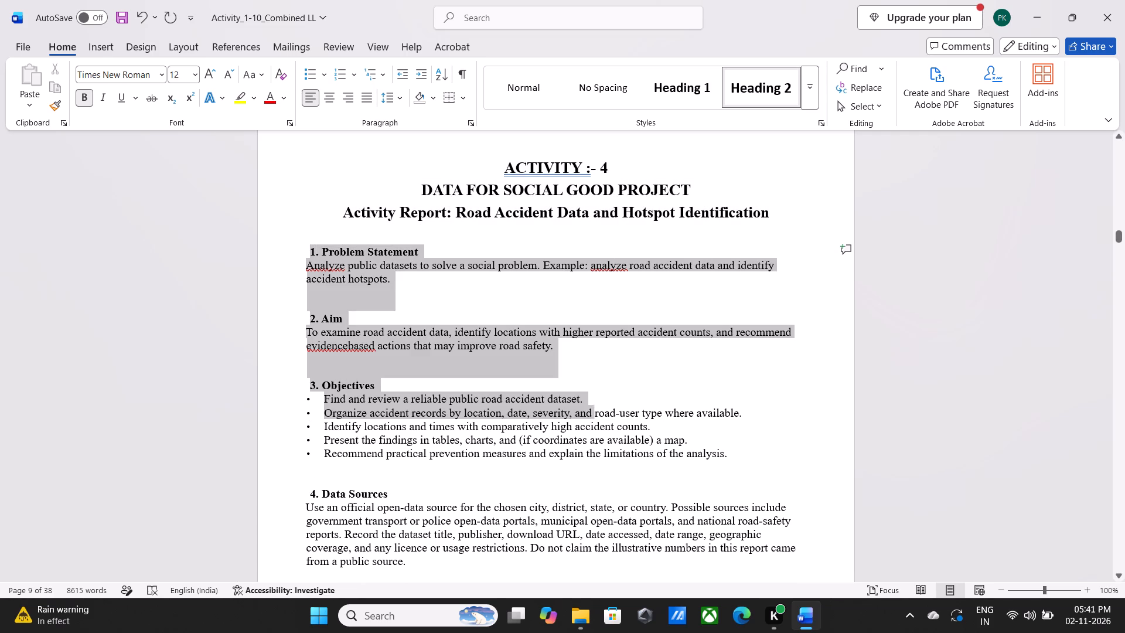
{"action": "left_click_drag", "start_coordinate": [760, 458], "coordinate": [1008, 624]}
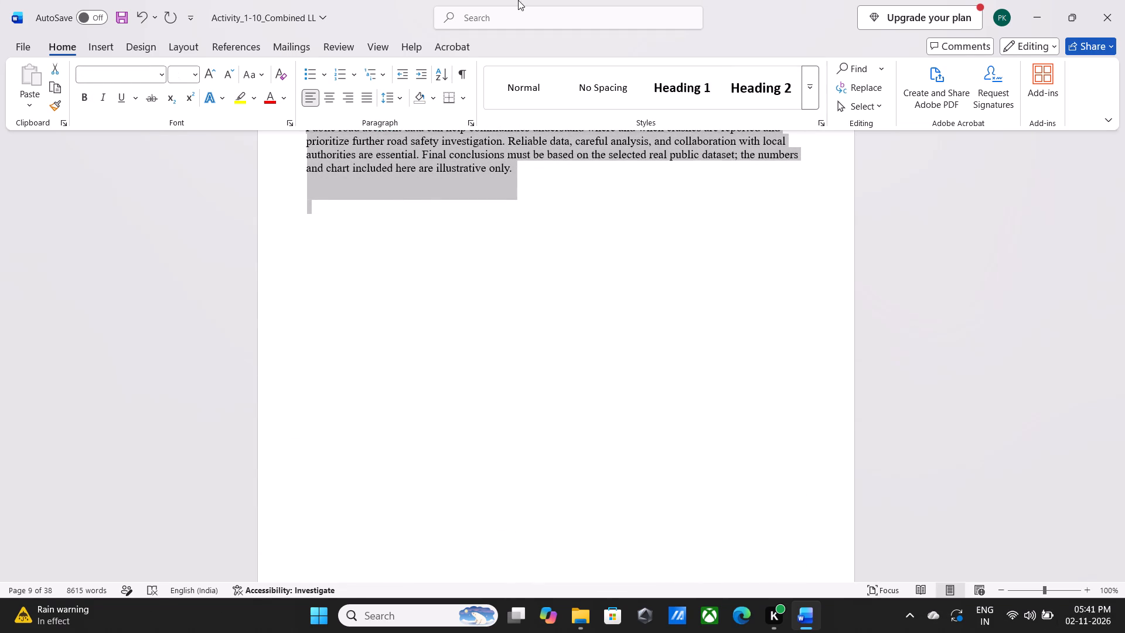
{"action": "left_click", "coordinate": [400, 94]}
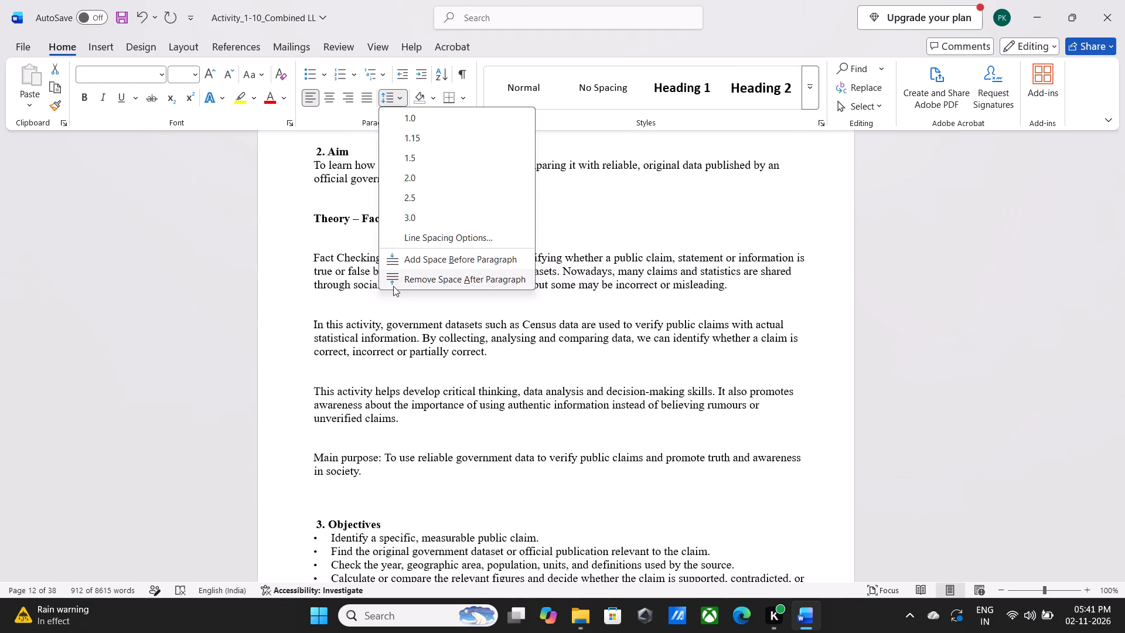
Remove the space after paragraphs in the selected Activity 4 report text, from "1. Problem Statement" onward.
{"action": "left_click", "coordinate": [396, 283]}
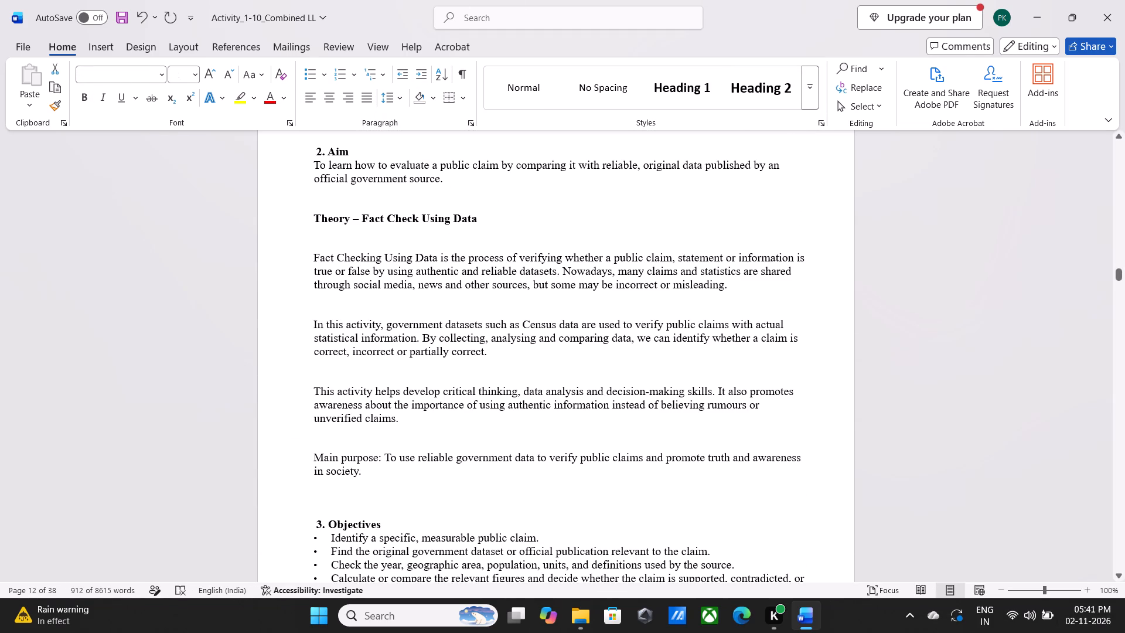
{"action": "left_click", "coordinate": [403, 98]}
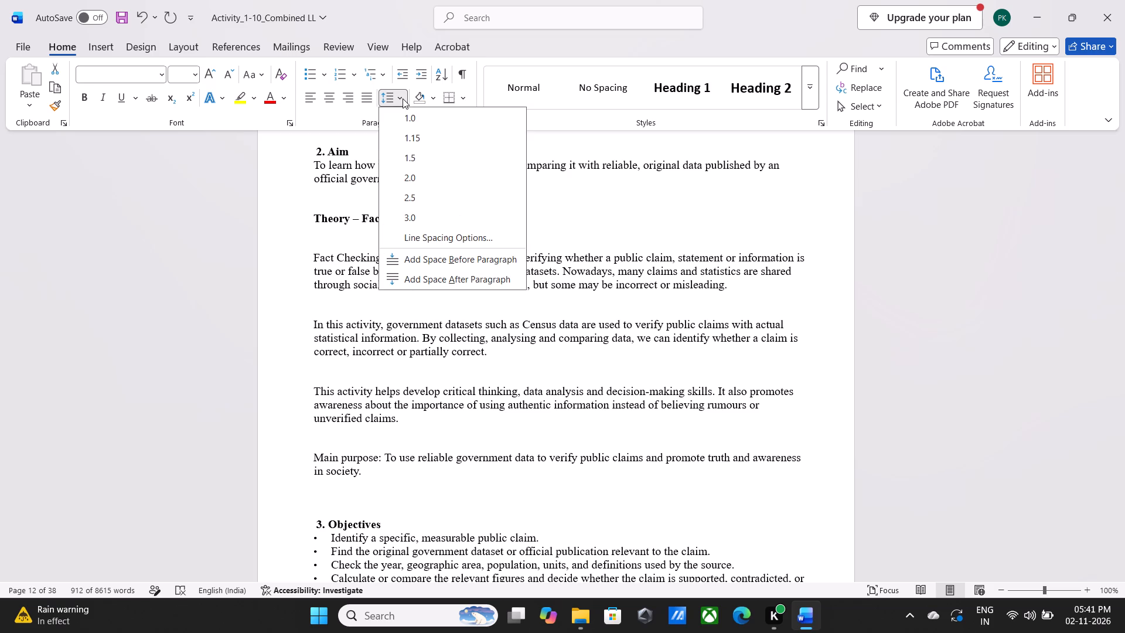
{"action": "left_click", "coordinate": [417, 395]}
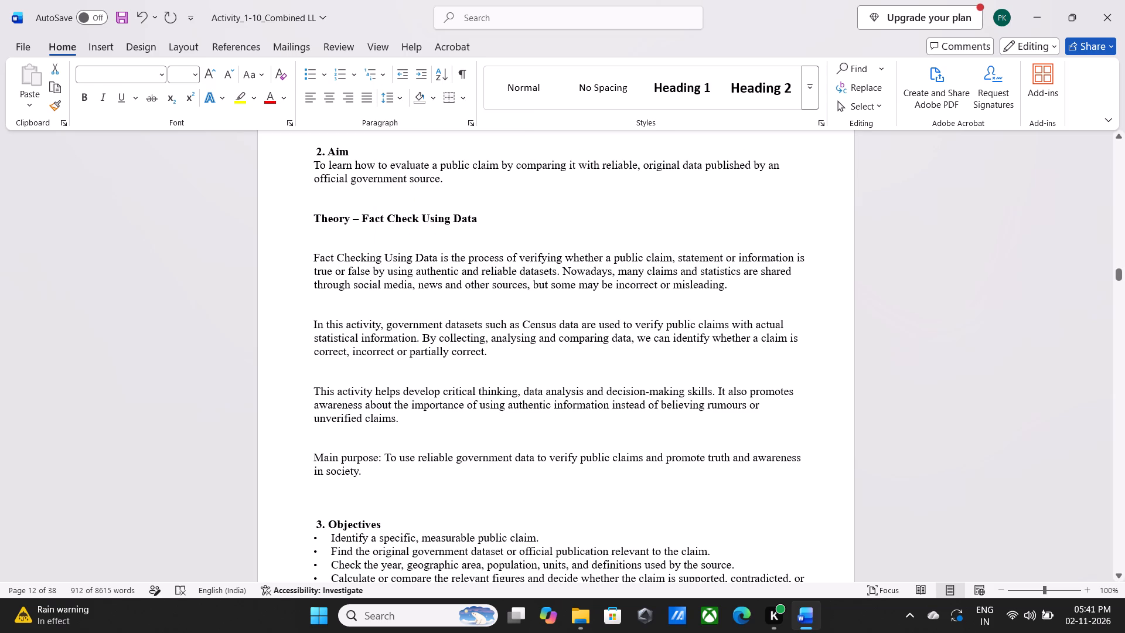
Set the "1. Problem Statement" heading in Activity 4 to font size 14.
{"action": "scroll", "coordinate": [417, 395], "scroll_direction": "up", "scroll_amount": 17}
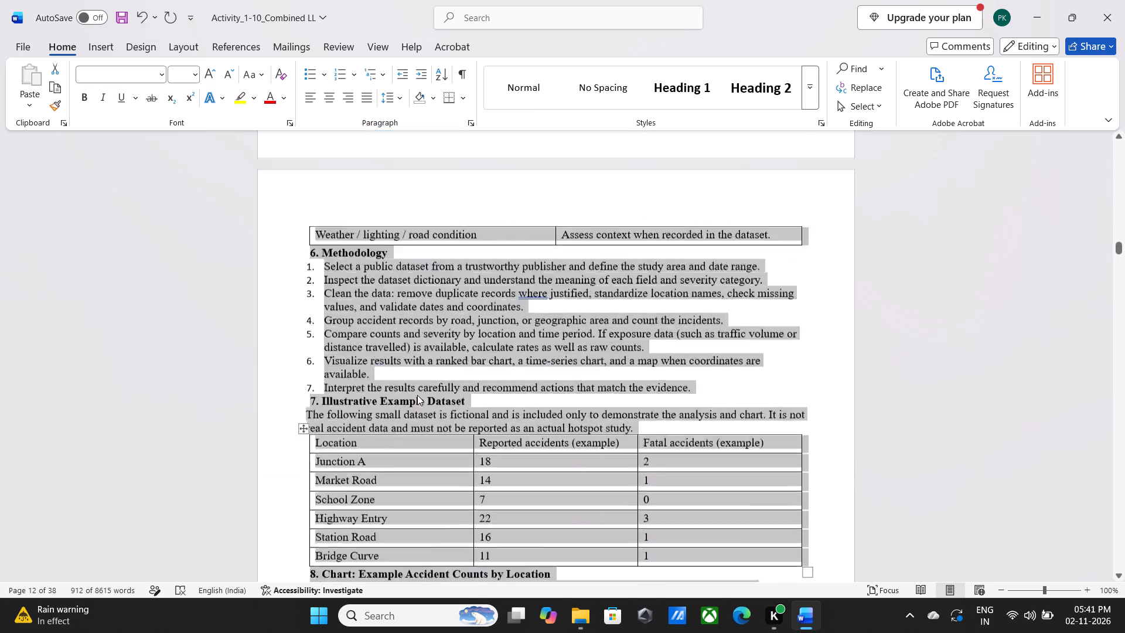
{"action": "scroll", "coordinate": [417, 395], "scroll_direction": "up", "scroll_amount": 13}
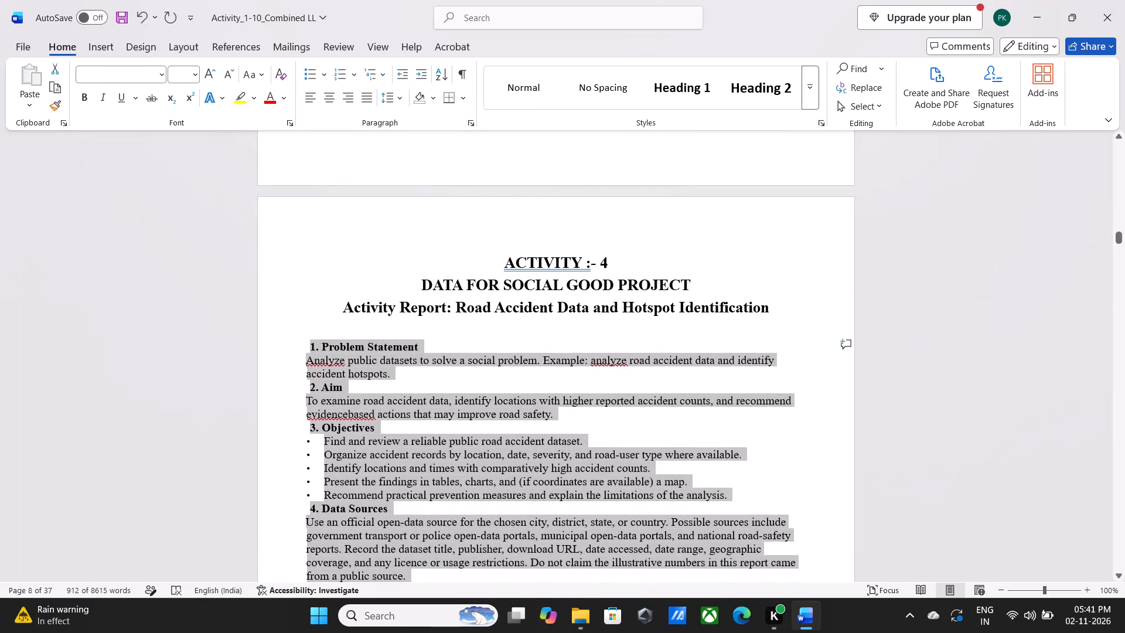
{"action": "left_click", "coordinate": [339, 234]}
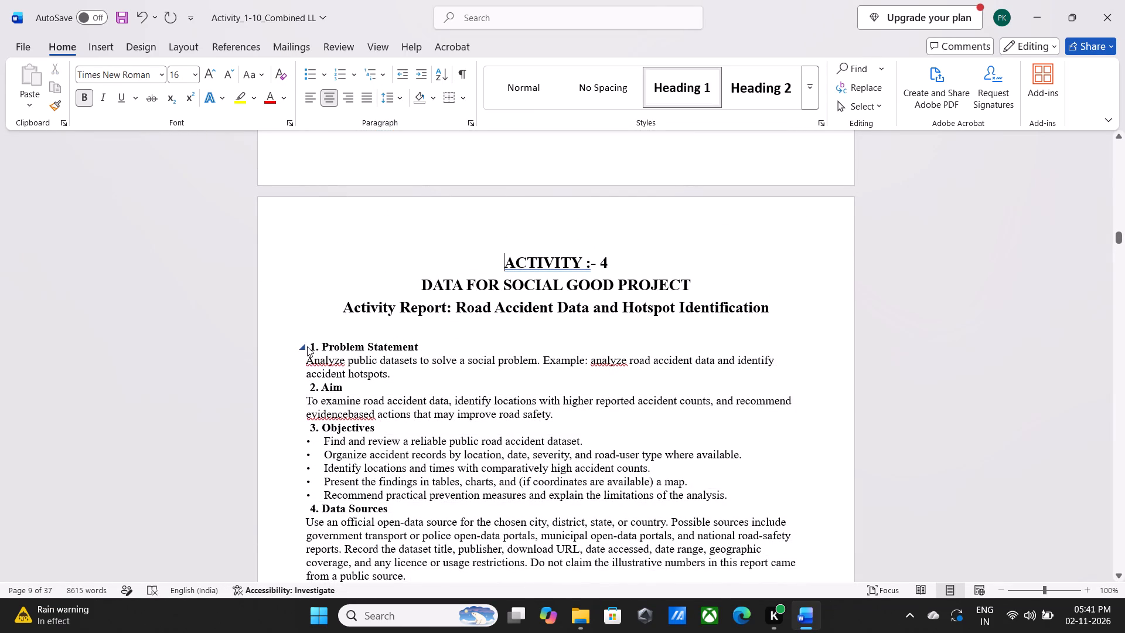
{"action": "left_click", "coordinate": [311, 346]}
{"action": "left_click_drag", "start_coordinate": [311, 346], "coordinate": [330, 347]}
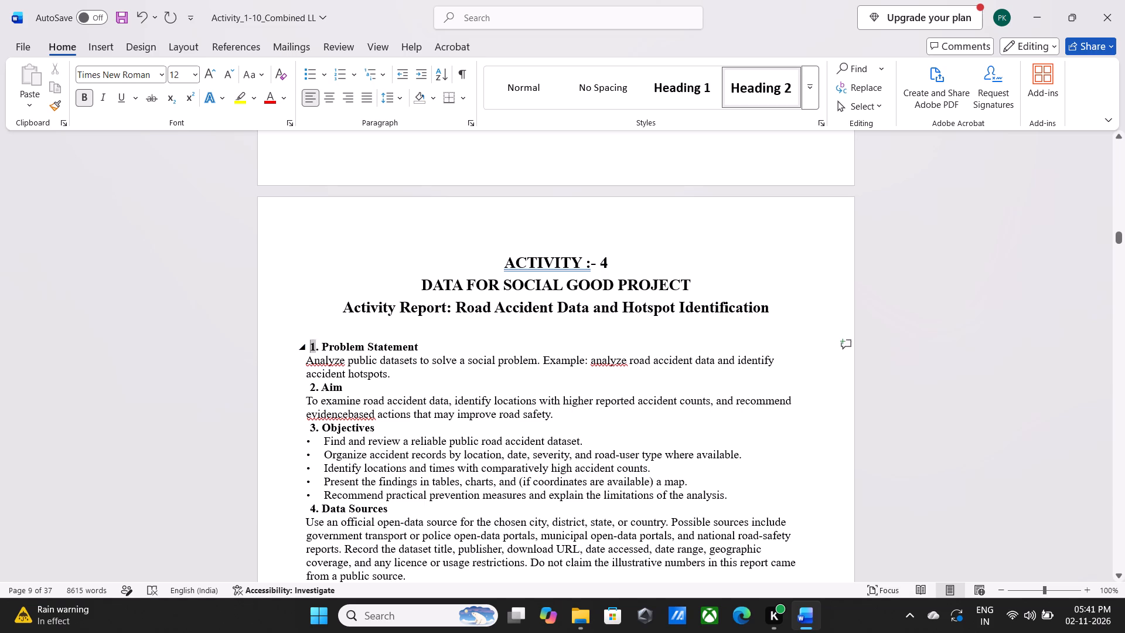
{"action": "left_click_drag", "start_coordinate": [330, 347], "coordinate": [424, 354]}
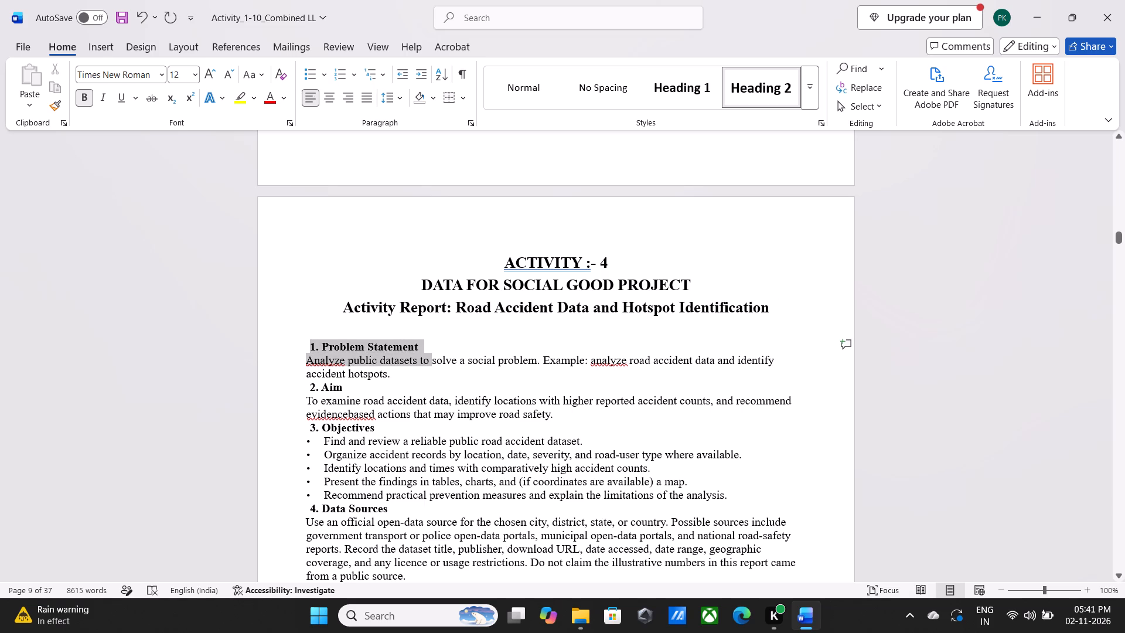
{"action": "left_click_drag", "start_coordinate": [424, 354], "coordinate": [425, 348]}
{"action": "left_click", "coordinate": [537, 299]}
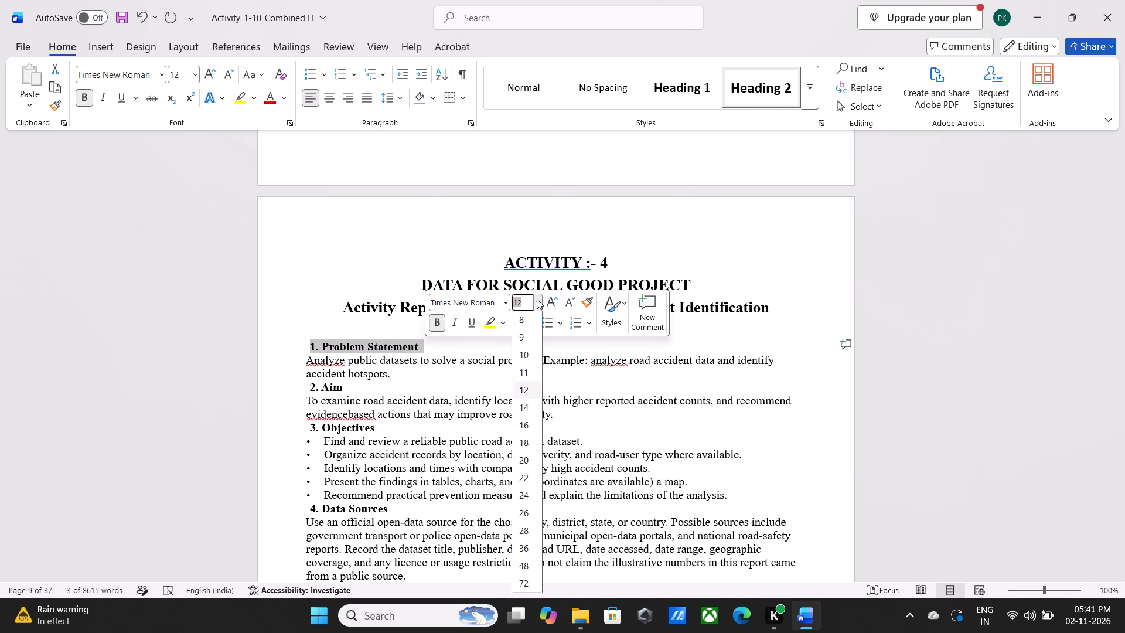
{"action": "left_click", "coordinate": [529, 405]}
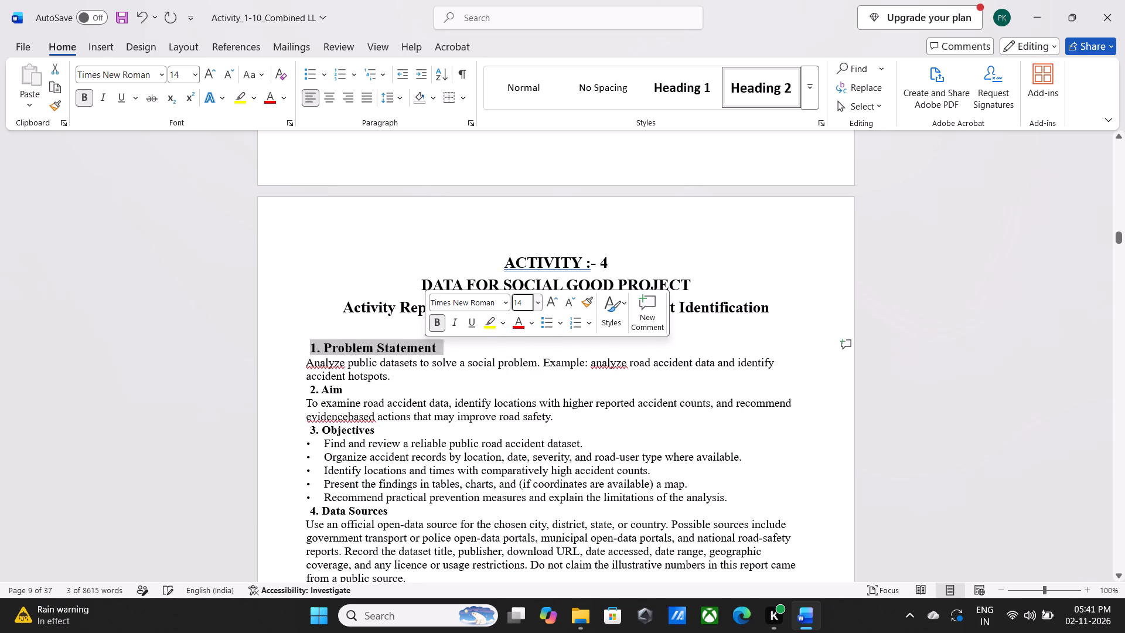
Set the "2. Aim" heading in Activity 4 to font size 14.
{"action": "left_click", "coordinate": [311, 390]}
{"action": "left_click_drag", "start_coordinate": [311, 390], "coordinate": [345, 391]}
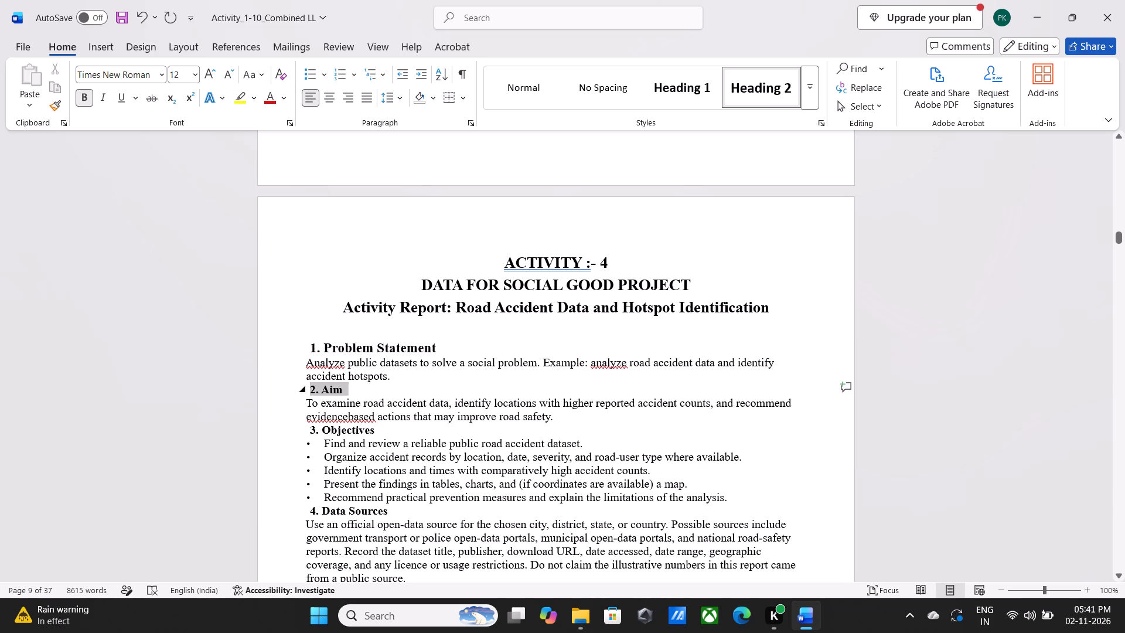
{"action": "left_click_drag", "start_coordinate": [345, 391], "coordinate": [348, 391]}
{"action": "left_click_drag", "start_coordinate": [458, 345], "coordinate": [445, 189]}
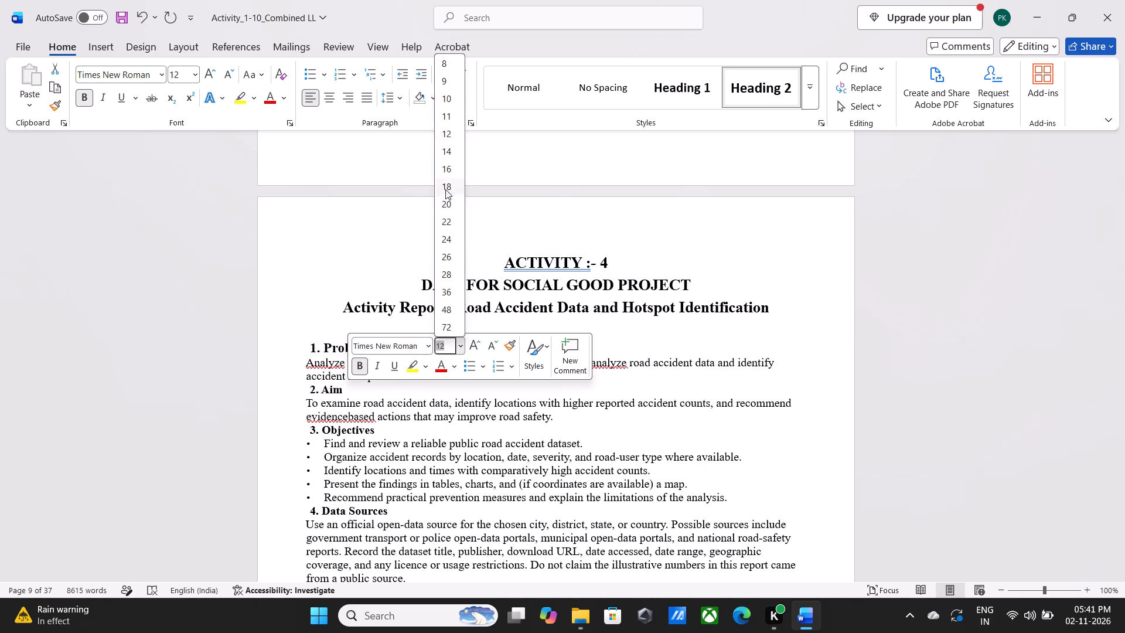
{"action": "left_click", "coordinate": [459, 345]}
{"action": "left_click", "coordinate": [454, 155]}
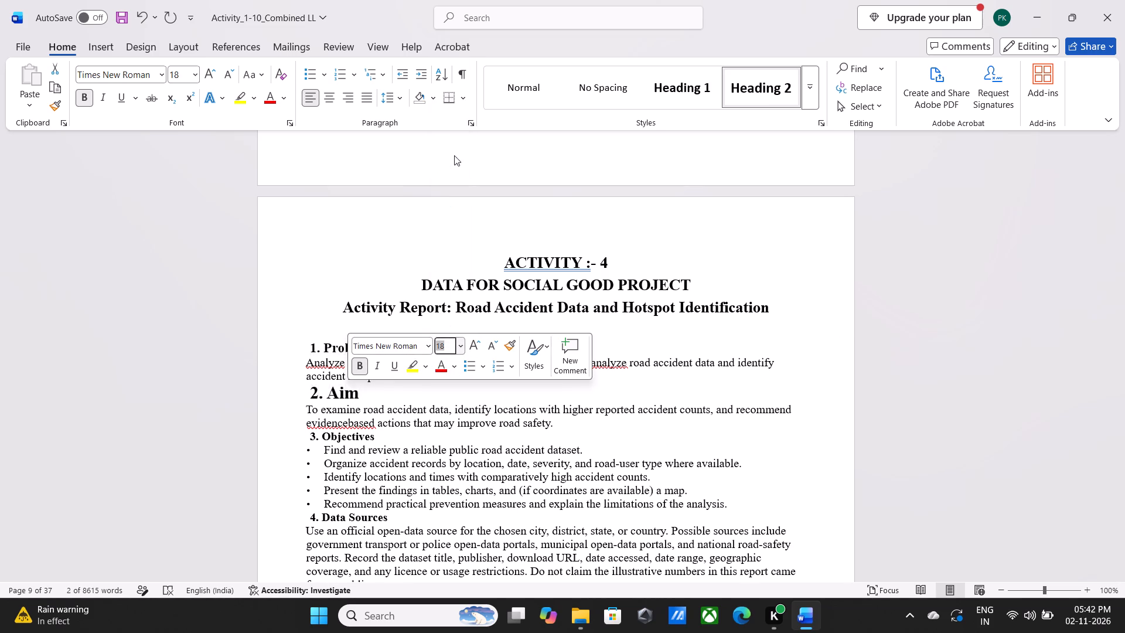
Set the "3. Objectives" heading in Activity 4 to font size 14.
{"action": "scroll", "coordinate": [375, 220], "scroll_direction": "down", "scroll_amount": 2}
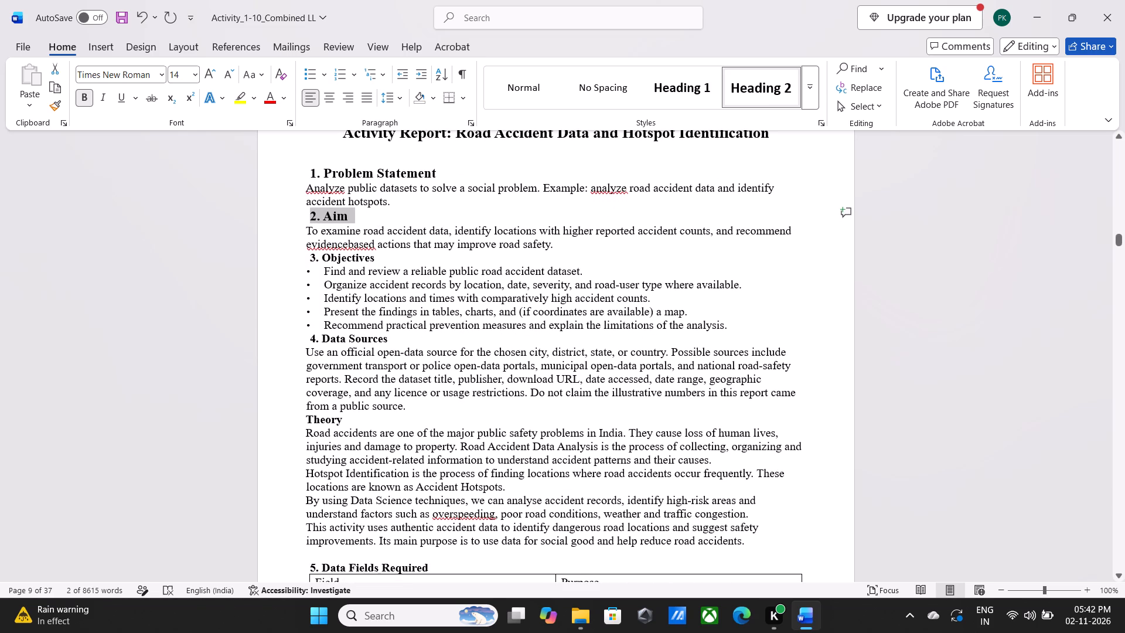
{"action": "left_click", "coordinate": [308, 257]}
{"action": "left_click_drag", "start_coordinate": [308, 257], "coordinate": [373, 255]}
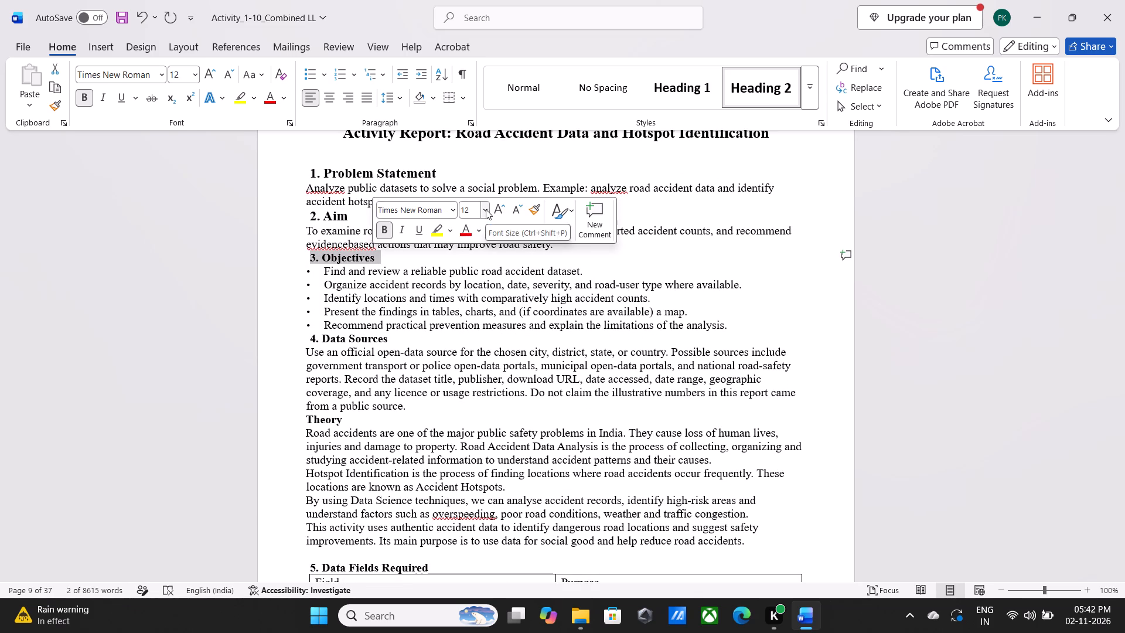
{"action": "left_click", "coordinate": [486, 209]}
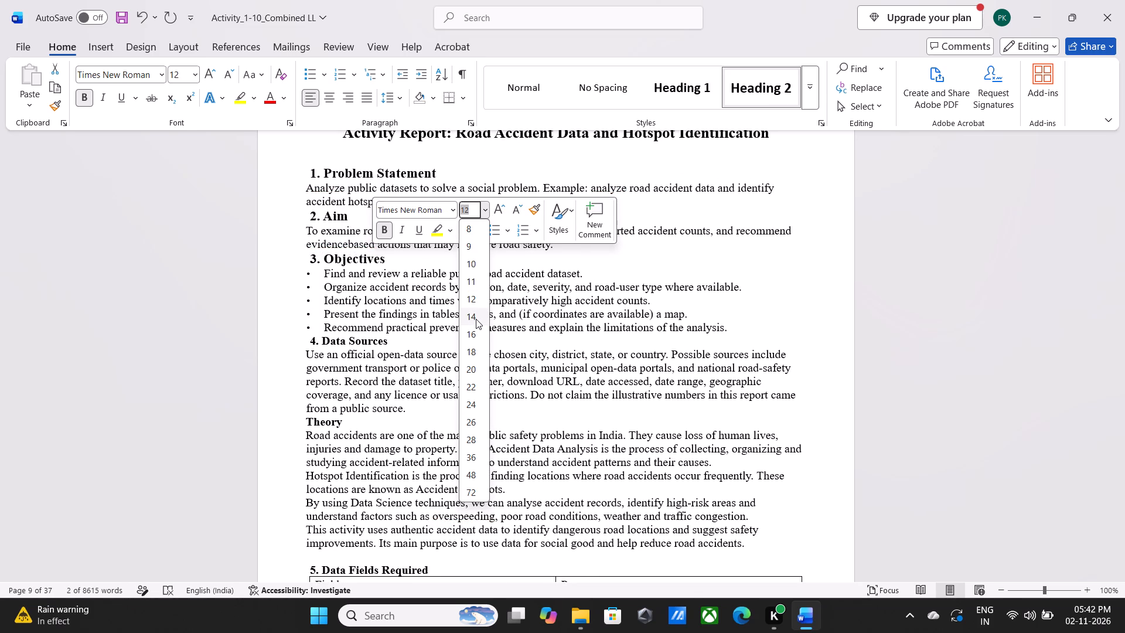
{"action": "left_click", "coordinate": [476, 319]}
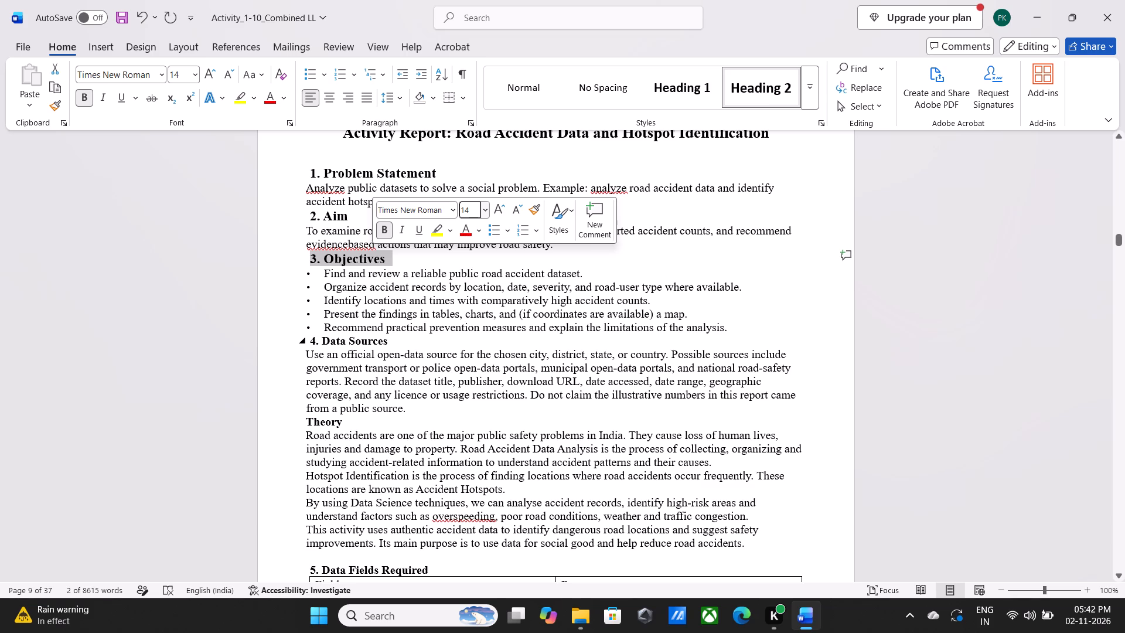
Set the "4. Data Sources" heading in Activity 4 to font size 14.
{"action": "left_click", "coordinate": [310, 341]}
{"action": "left_click_drag", "start_coordinate": [310, 341], "coordinate": [396, 337]}
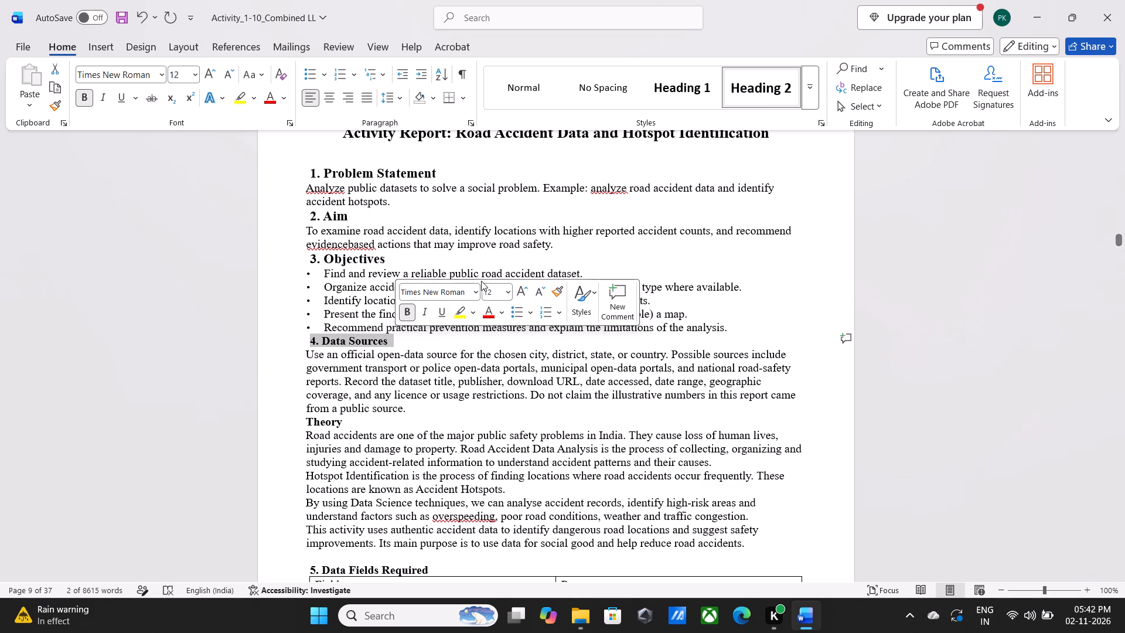
{"action": "left_click", "coordinate": [508, 295]}
{"action": "left_click", "coordinate": [500, 394]}
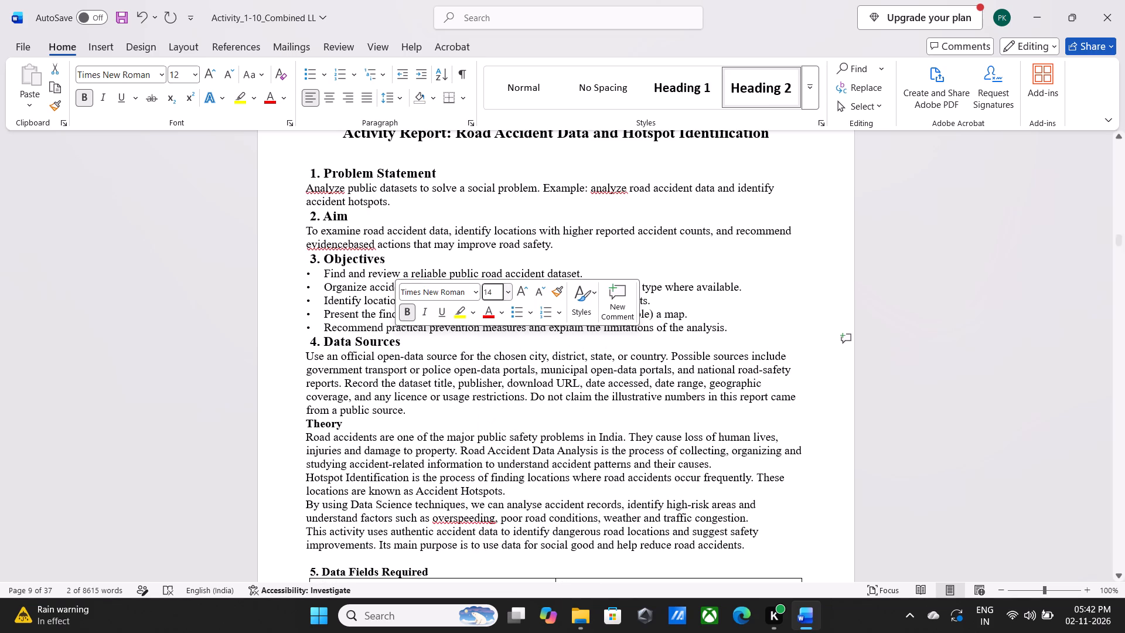
Set the "Theory" heading below the data sources text in Activity 4 to font size 14.
{"action": "scroll", "coordinate": [364, 423], "scroll_direction": "down", "scroll_amount": 1}
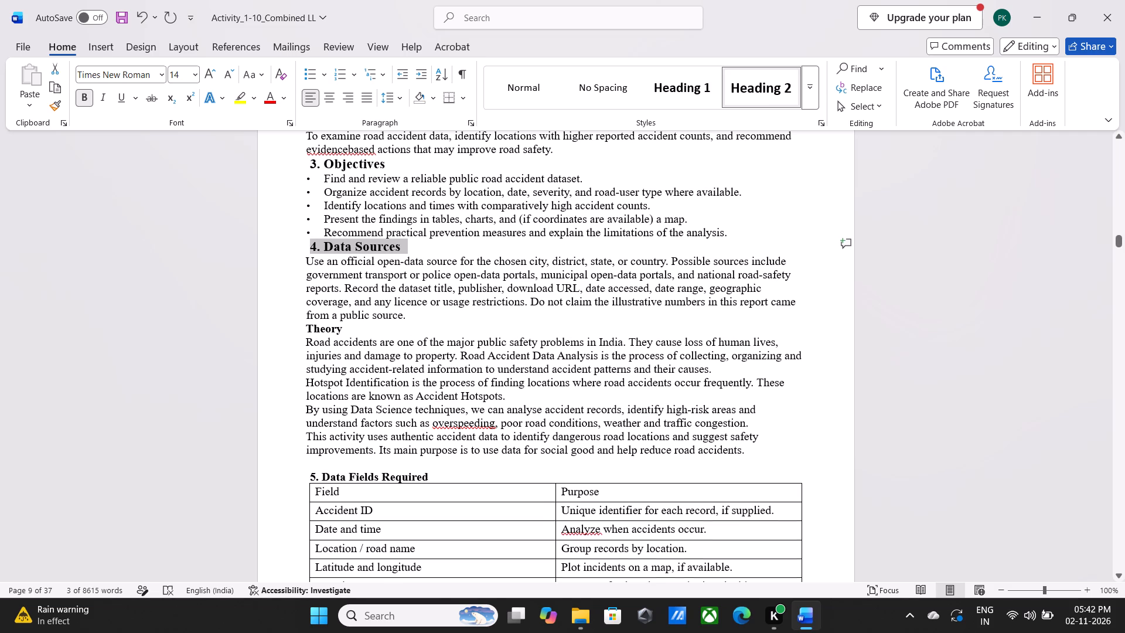
{"action": "left_click", "coordinate": [306, 328]}
{"action": "left_click_drag", "start_coordinate": [306, 328], "coordinate": [337, 330]}
{"action": "left_click", "coordinate": [452, 281]}
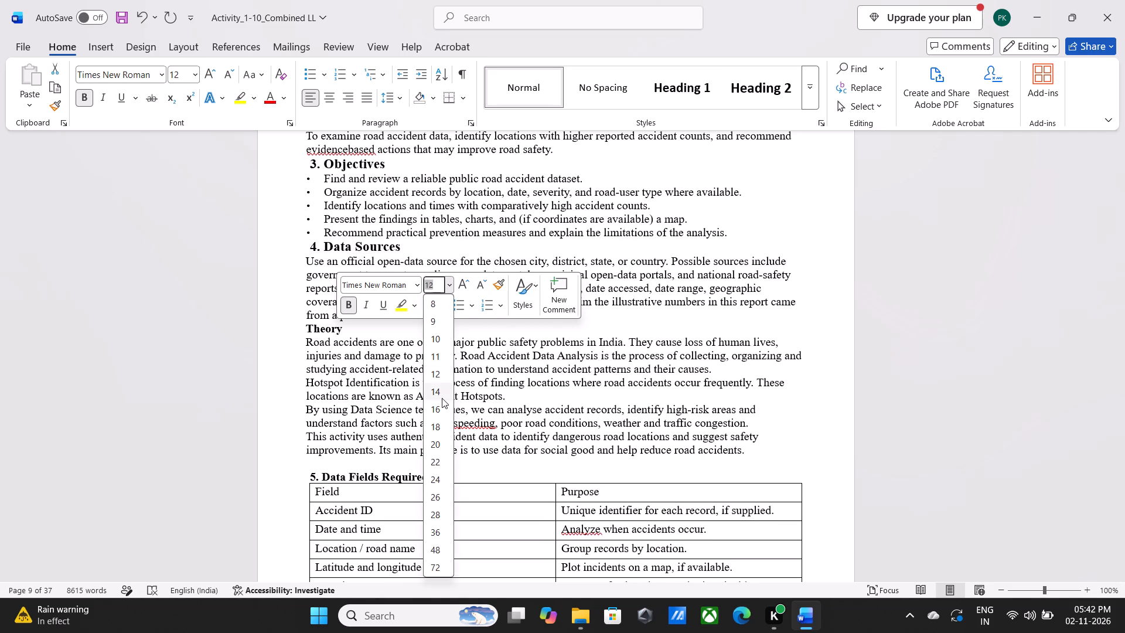
{"action": "left_click", "coordinate": [443, 396]}
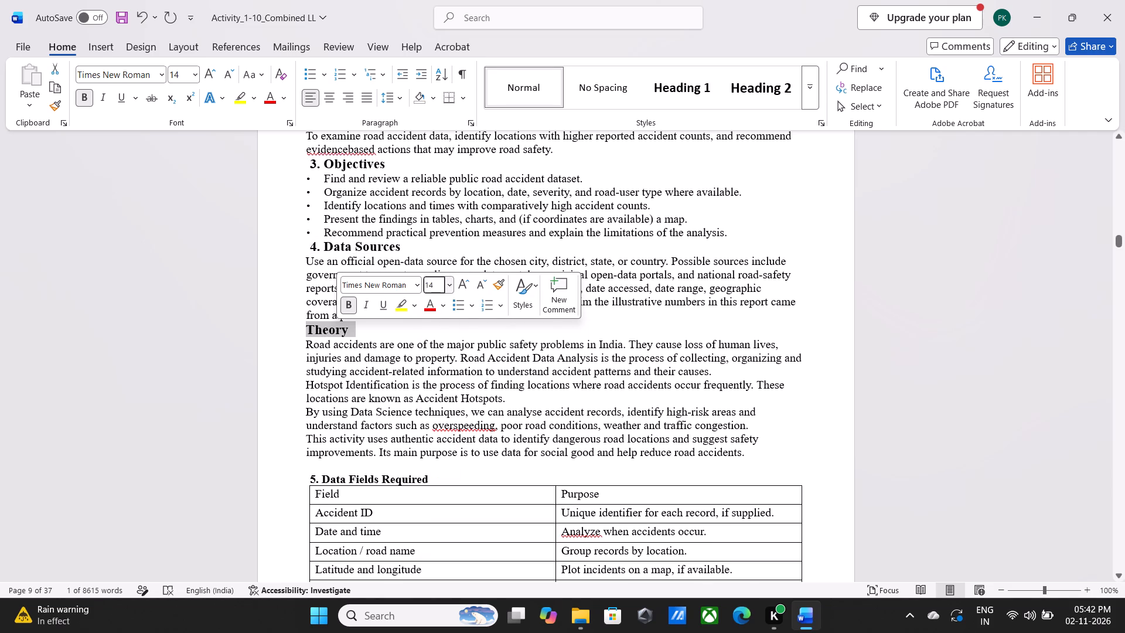
Set the "5. Data Fields Required" heading in Activity 4 to font size 14.
{"action": "scroll", "coordinate": [435, 386], "scroll_direction": "down", "scroll_amount": 2}
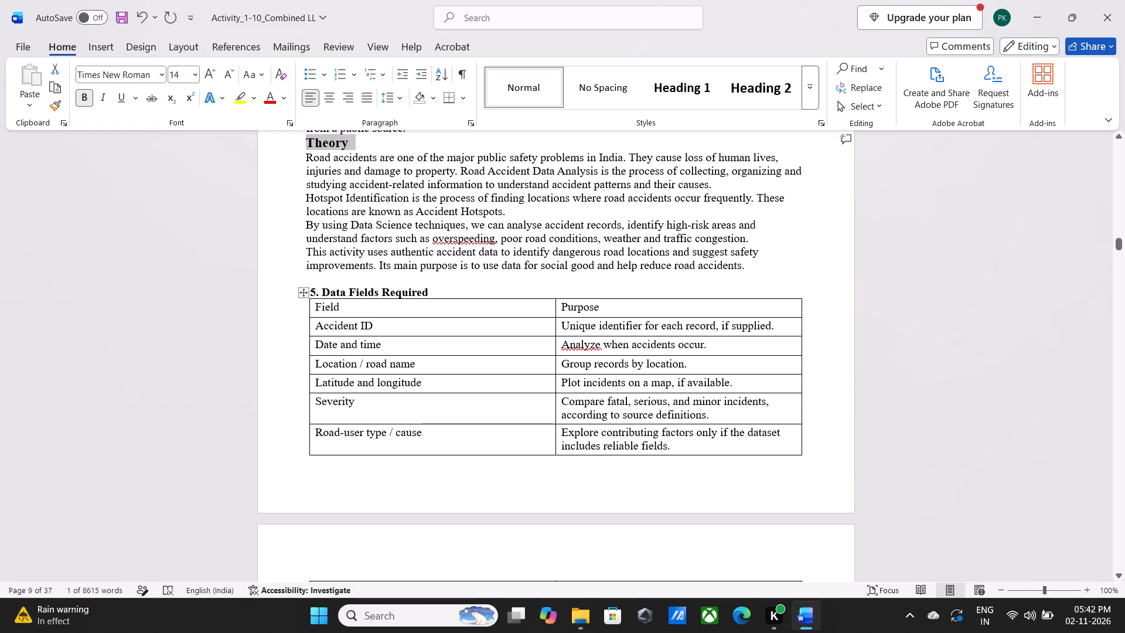
{"action": "left_click_drag", "start_coordinate": [311, 291], "coordinate": [412, 290]}
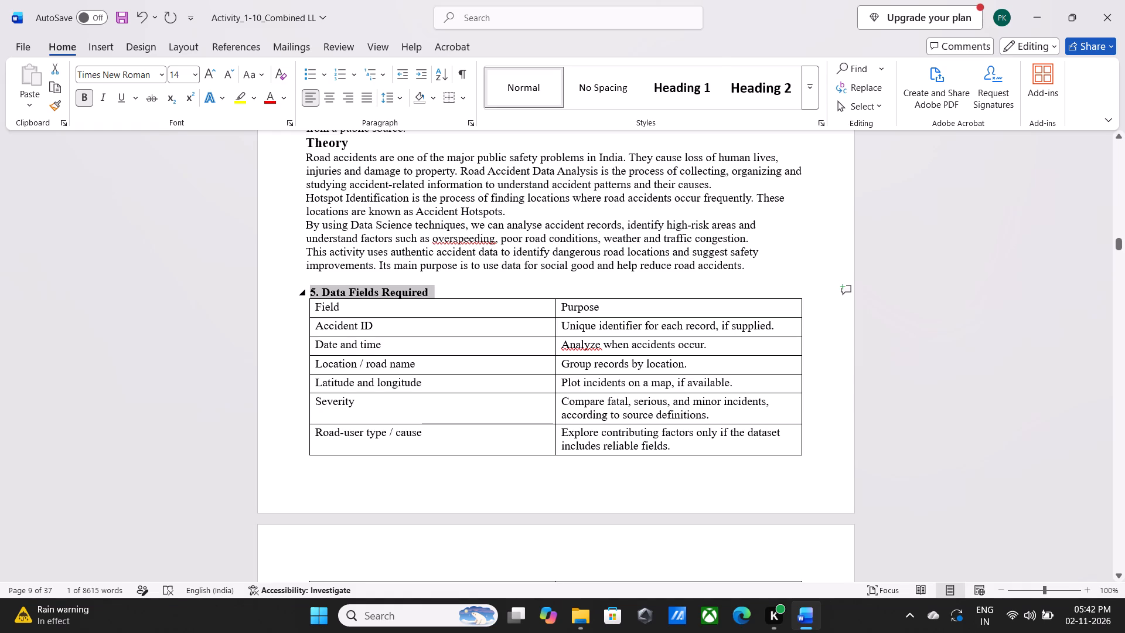
{"action": "left_click_drag", "start_coordinate": [412, 290], "coordinate": [424, 290]}
{"action": "left_click", "coordinate": [542, 241]}
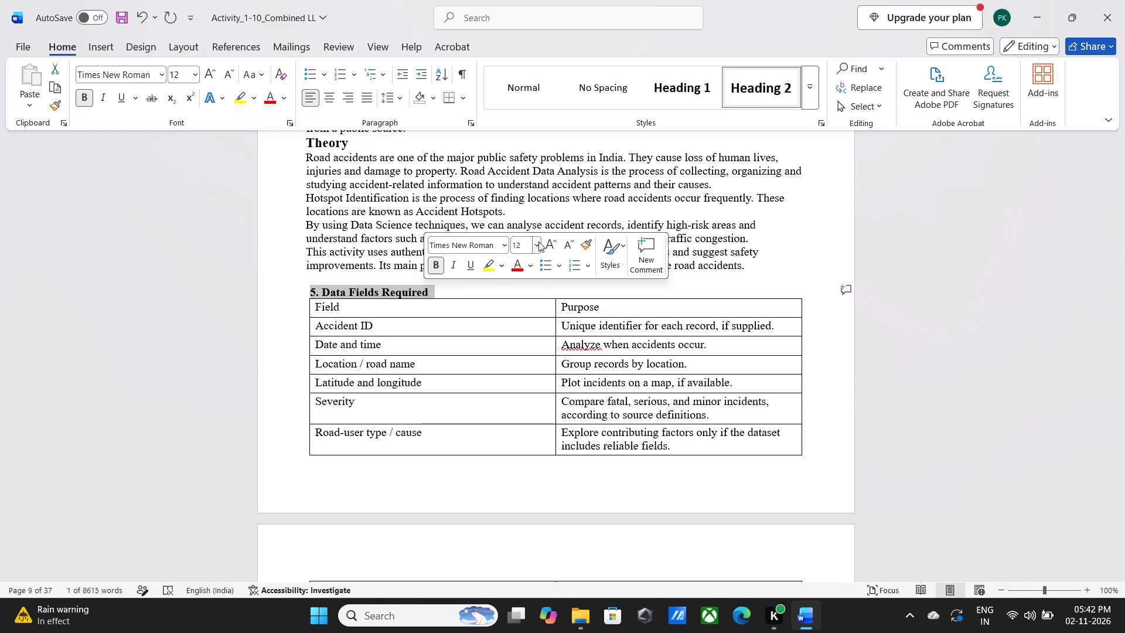
{"action": "left_click", "coordinate": [535, 242]}
{"action": "left_click", "coordinate": [520, 350]}
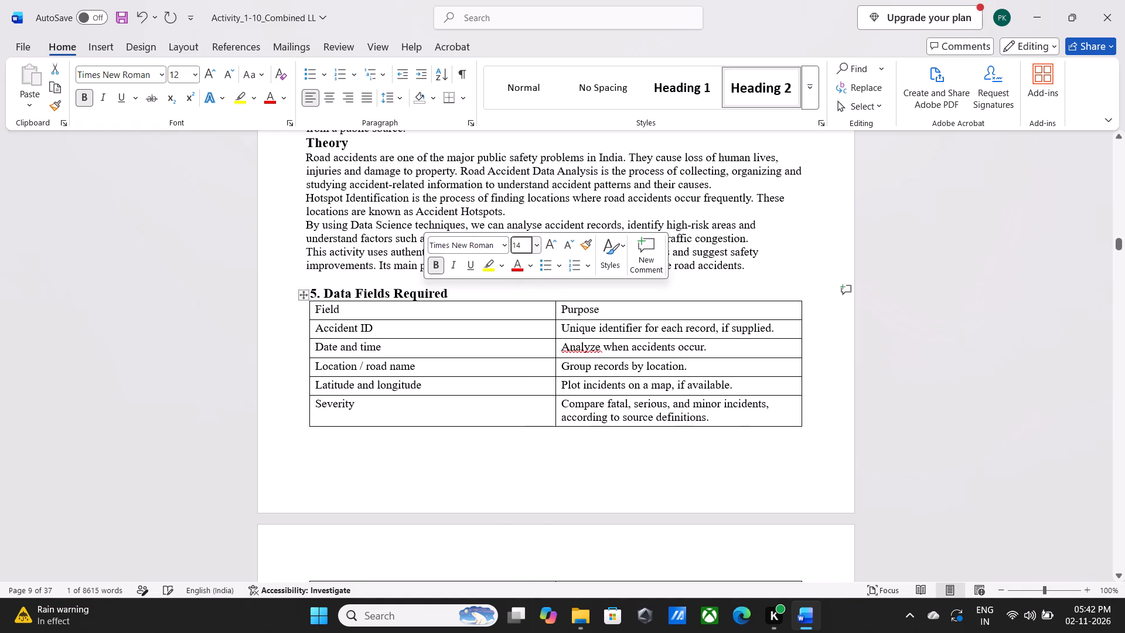
Set the "6. Methodology" heading in Activity 4 to font size 14.
{"action": "scroll", "coordinate": [435, 384], "scroll_direction": "down", "scroll_amount": 4}
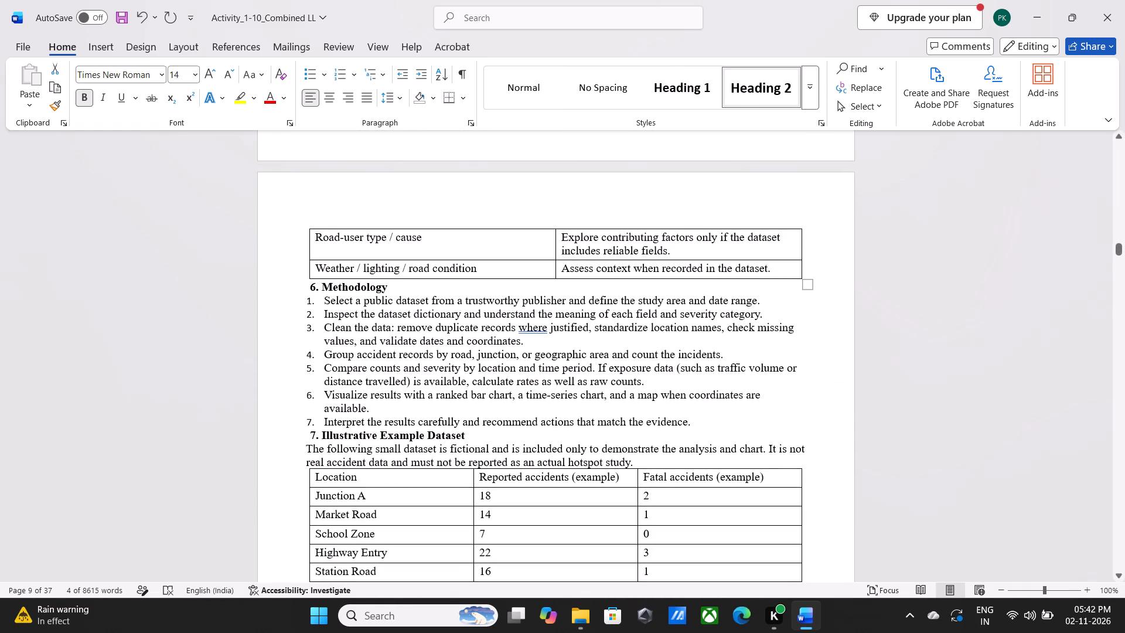
{"action": "left_click", "coordinate": [308, 290]}
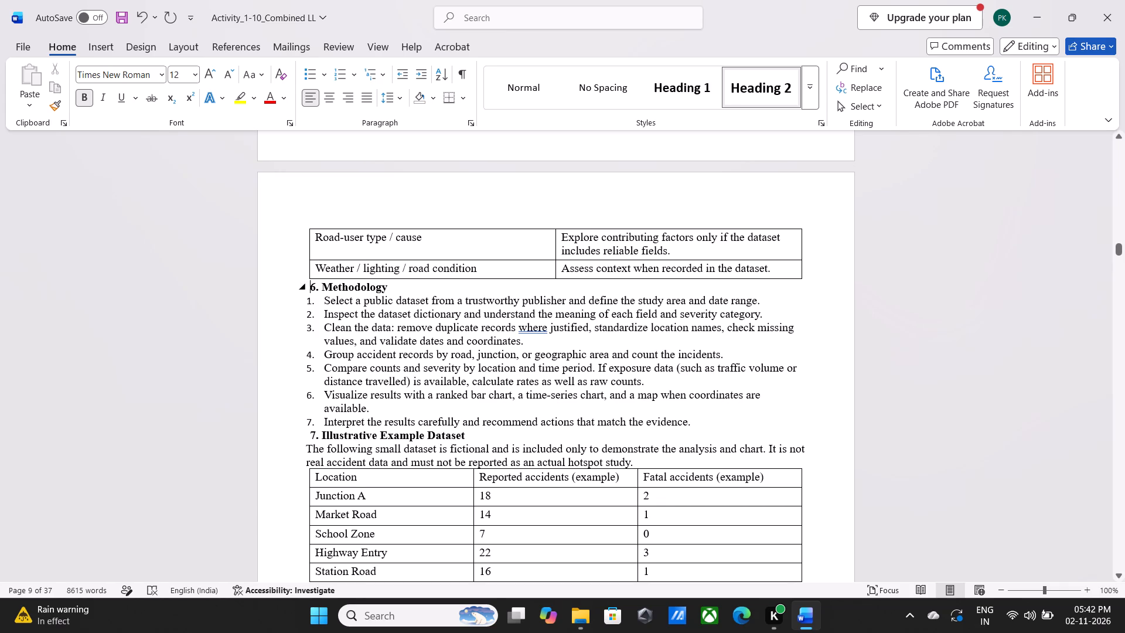
{"action": "left_click_drag", "start_coordinate": [309, 290], "coordinate": [367, 291]}
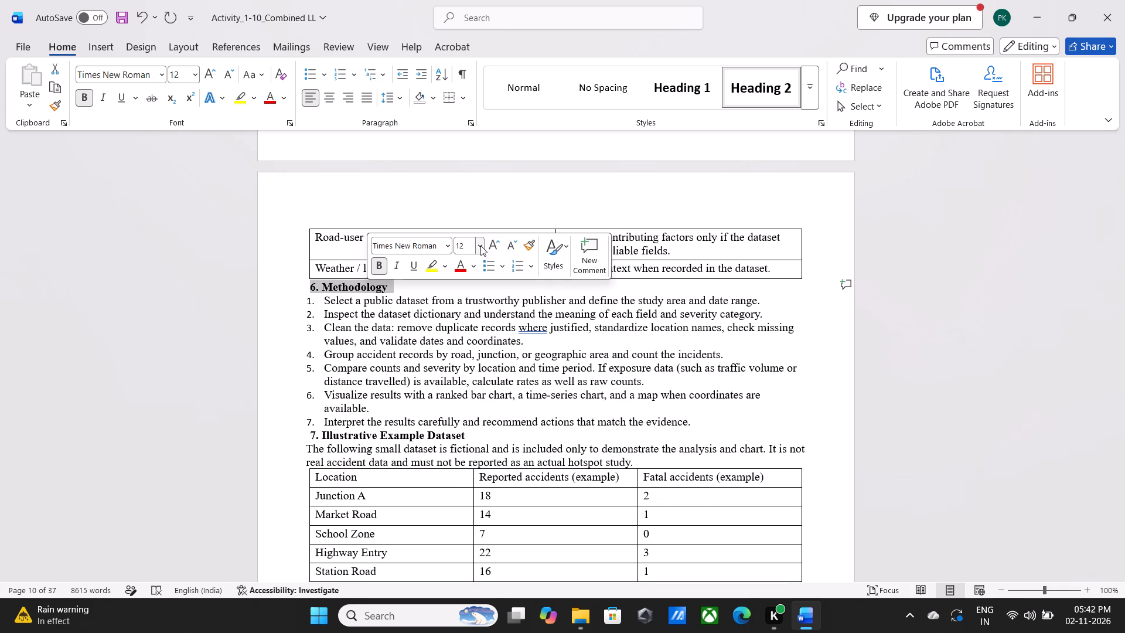
{"action": "left_click_drag", "start_coordinate": [480, 244], "coordinate": [473, 346]}
{"action": "left_click", "coordinate": [473, 346]}
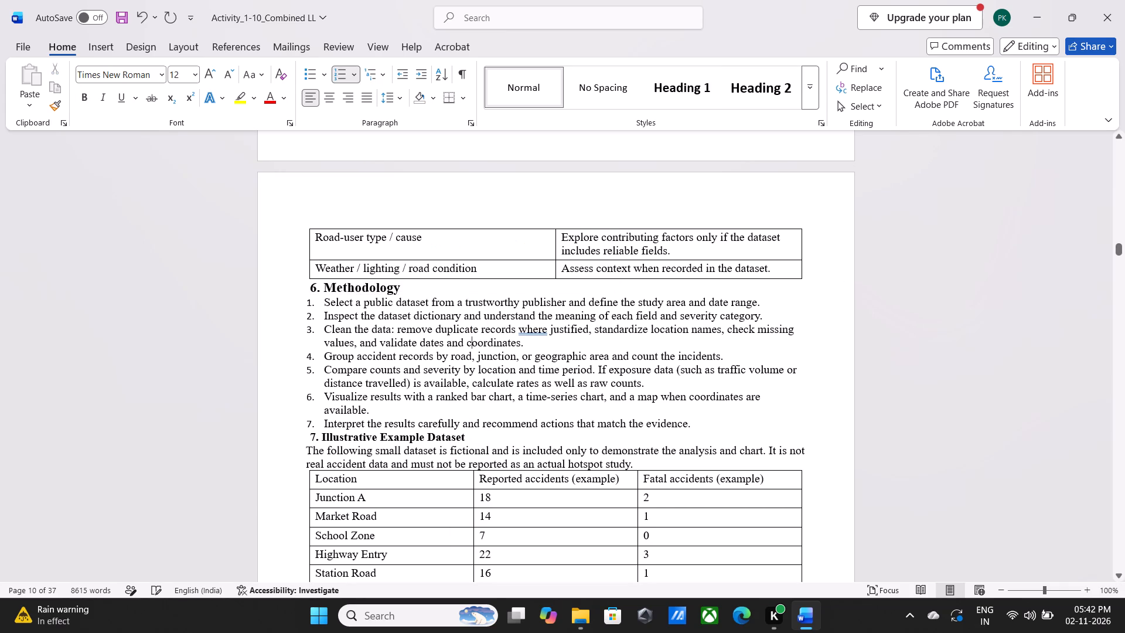
Set the "7. Illustrative Example Dataset" heading in Activity 4 to font size 14.
{"action": "scroll", "coordinate": [479, 238], "scroll_direction": "down", "scroll_amount": 3}
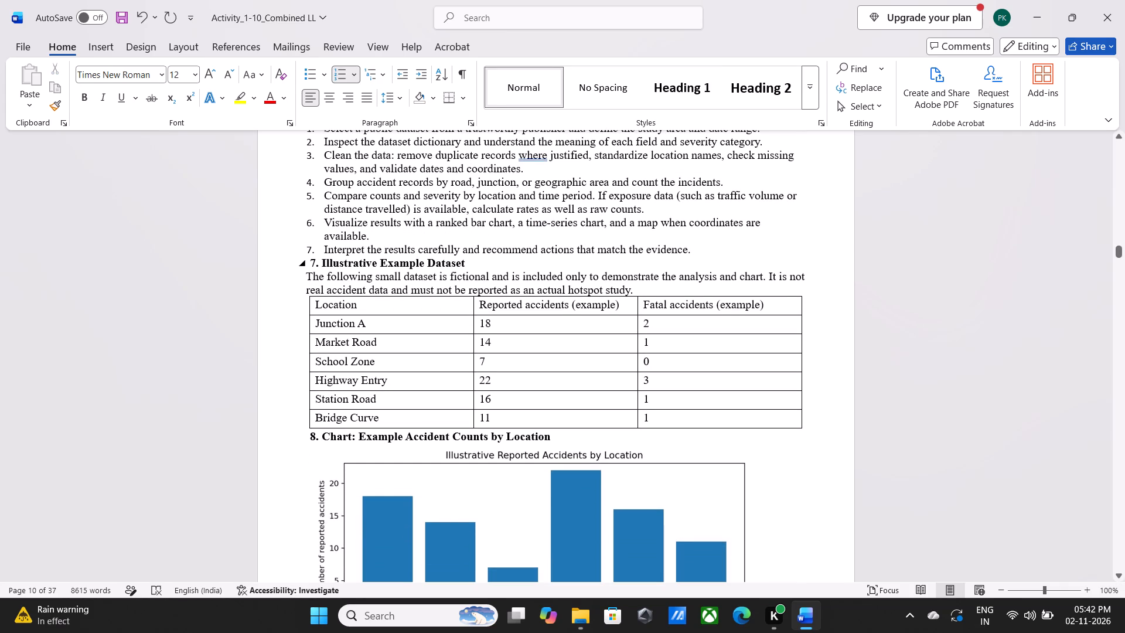
{"action": "left_click", "coordinate": [308, 262]}
{"action": "left_click_drag", "start_coordinate": [308, 262], "coordinate": [447, 267]}
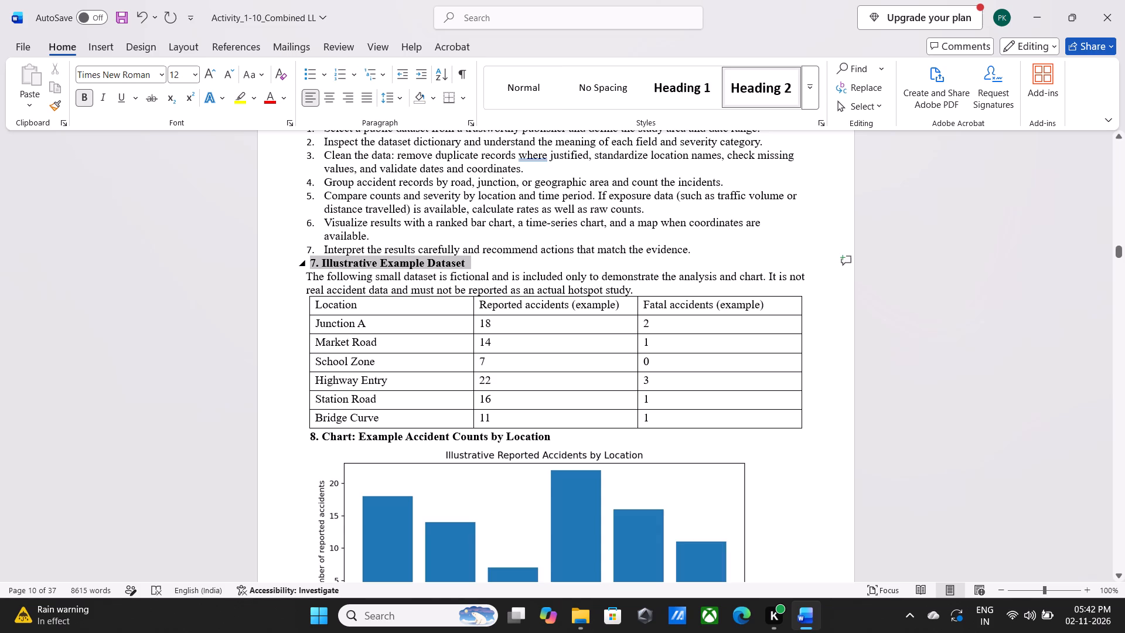
{"action": "left_click_drag", "start_coordinate": [447, 267], "coordinate": [453, 269]}
{"action": "left_click_drag", "start_coordinate": [421, 365], "coordinate": [345, 275]}
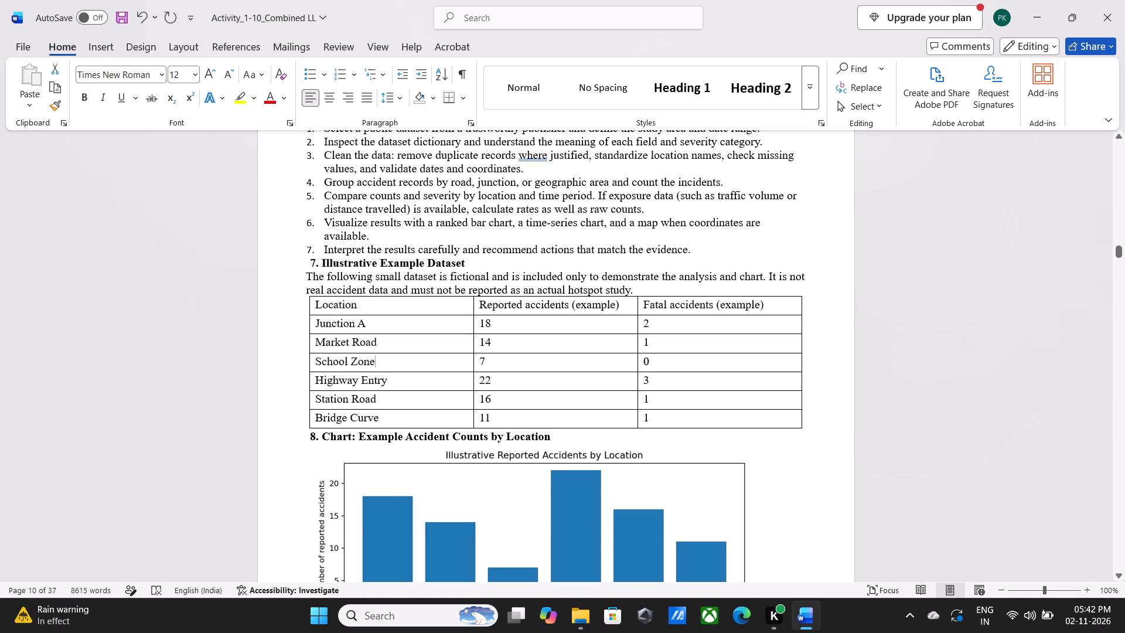
{"action": "left_click_drag", "start_coordinate": [345, 275], "coordinate": [328, 268]}
{"action": "left_click", "coordinate": [287, 297]}
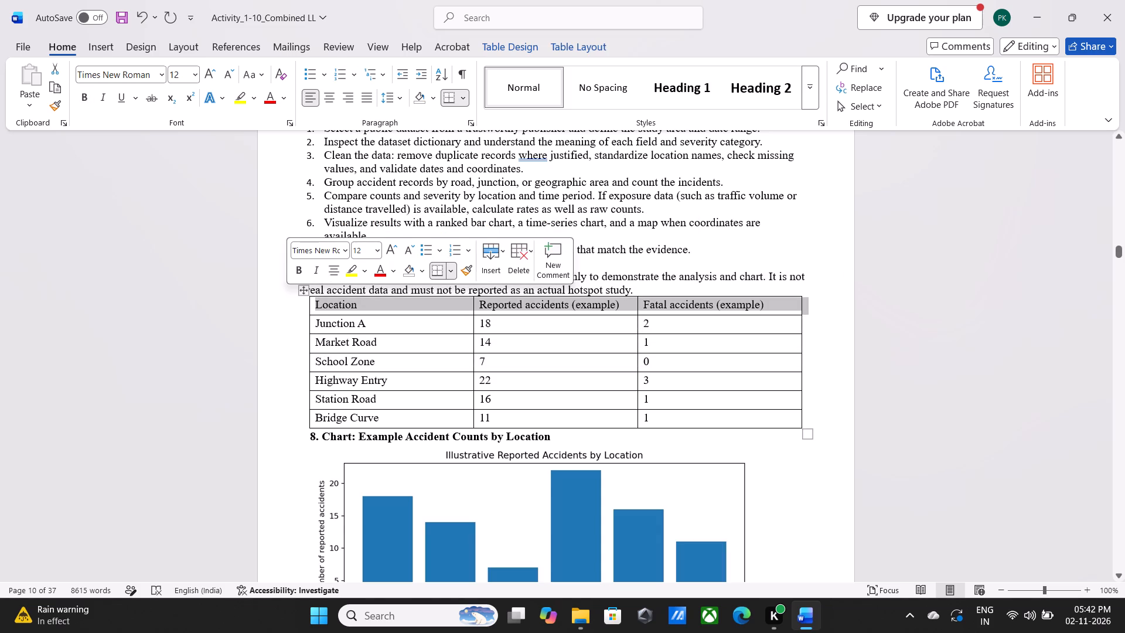
{"action": "left_click", "coordinate": [289, 386]}
{"action": "left_click", "coordinate": [238, 497]}
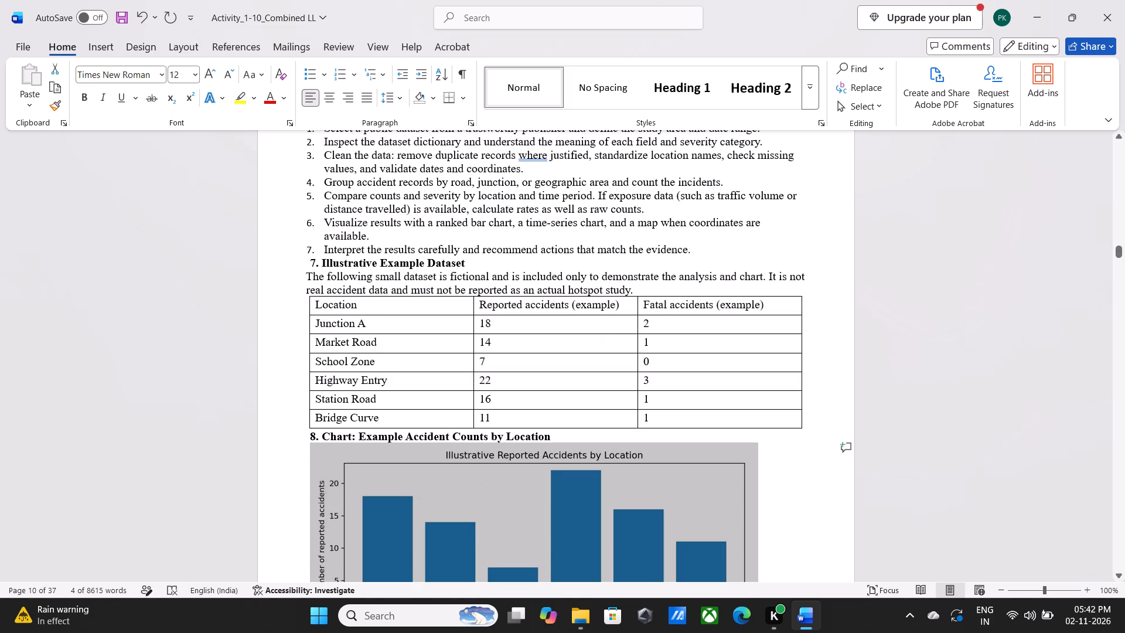
{"action": "left_click", "coordinate": [311, 262]}
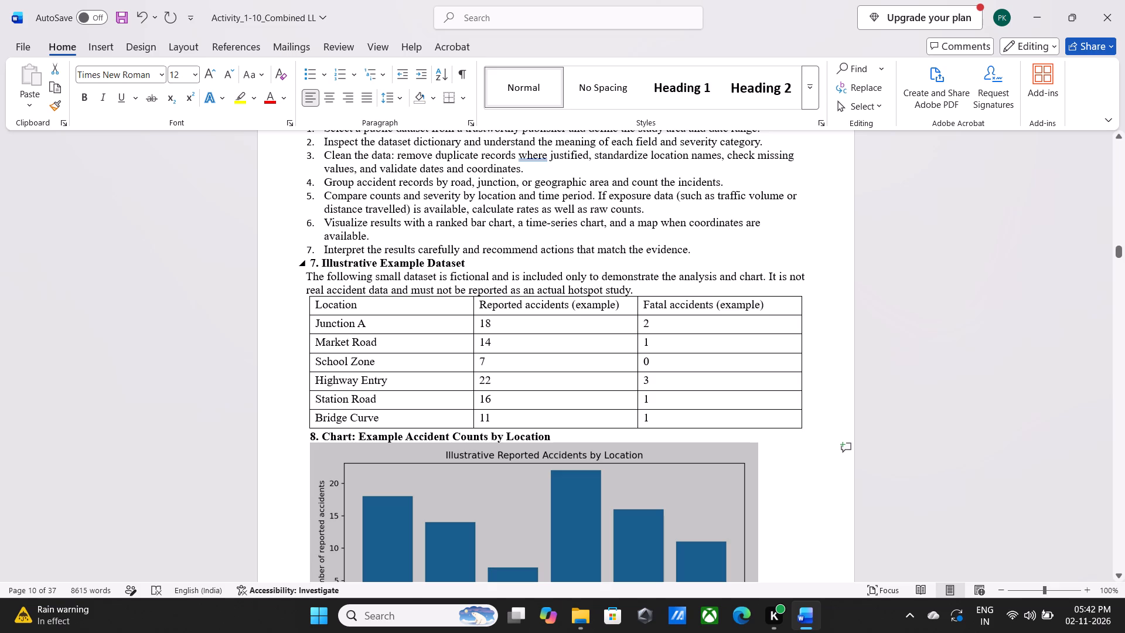
{"action": "left_click_drag", "start_coordinate": [311, 262], "coordinate": [460, 260]}
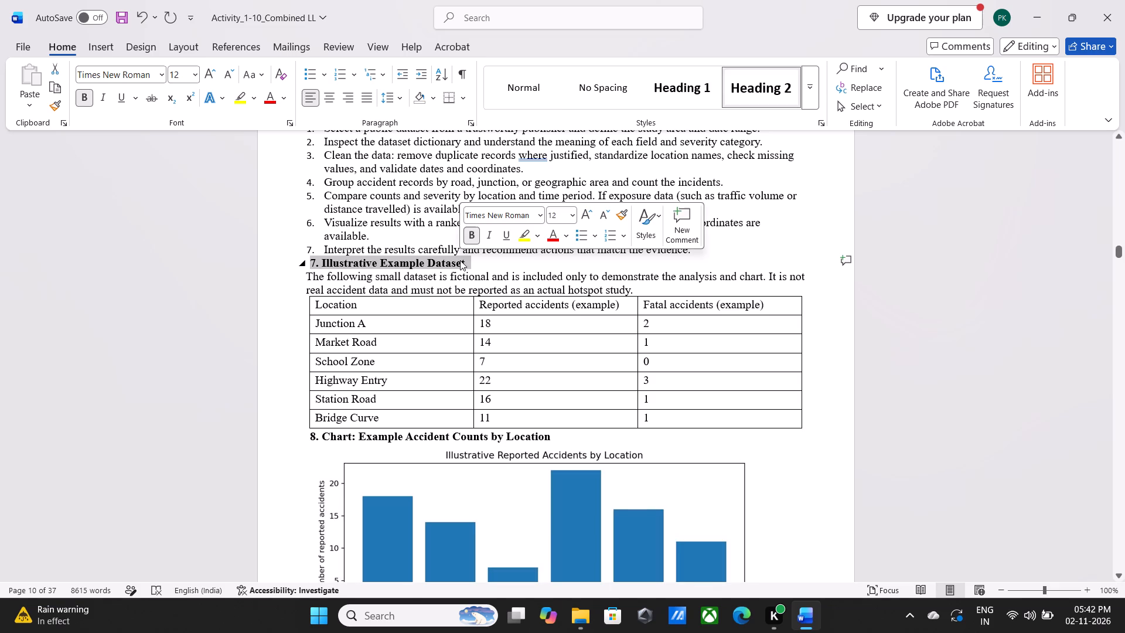
{"action": "left_click", "coordinate": [574, 219]}
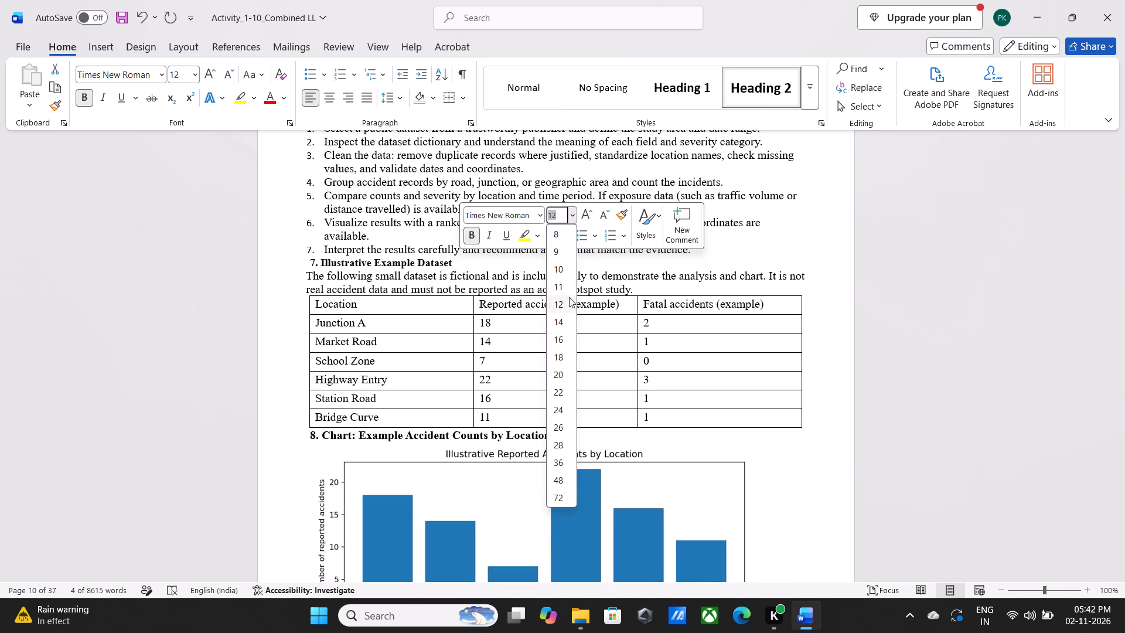
{"action": "left_click", "coordinate": [565, 319]}
Set the "8. Chart: Example Accident Counts by Location" heading in Activity 4 to font size 14.
{"action": "scroll", "coordinate": [475, 348], "scroll_direction": "down", "scroll_amount": 1}
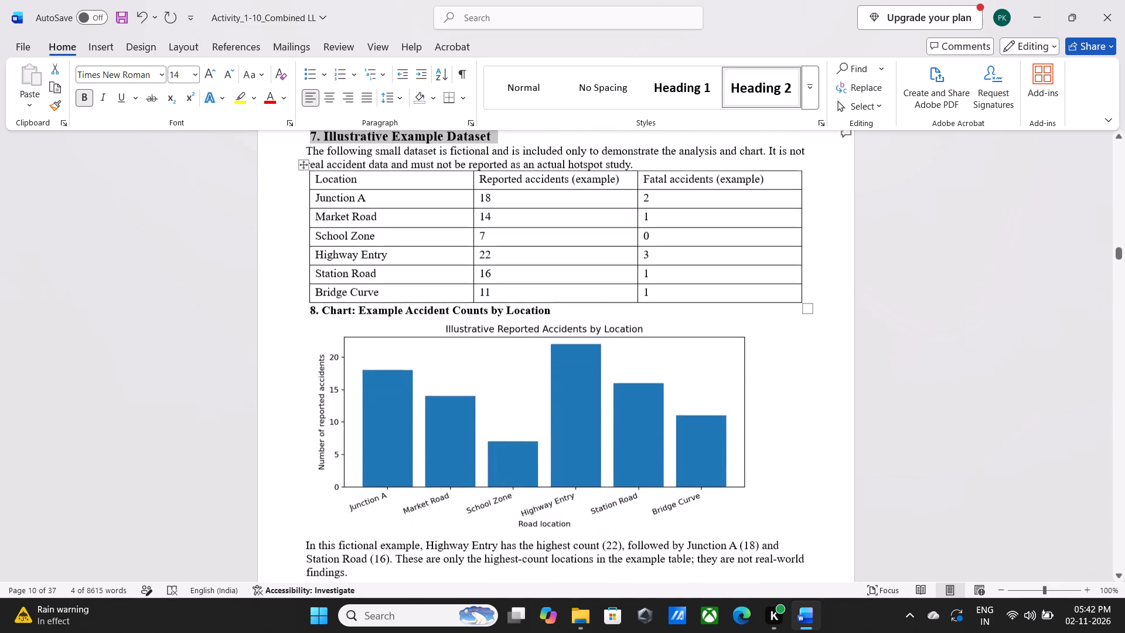
{"action": "scroll", "coordinate": [475, 348], "scroll_direction": "down", "scroll_amount": 1}
{"action": "left_click", "coordinate": [311, 296]}
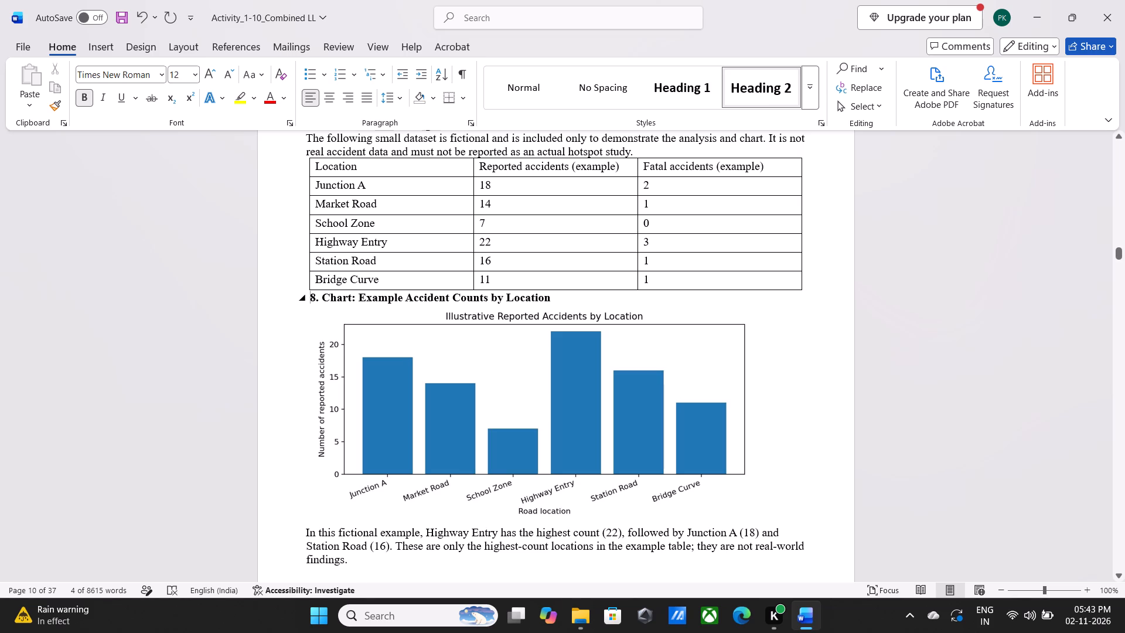
{"action": "left_click_drag", "start_coordinate": [311, 296], "coordinate": [512, 308]}
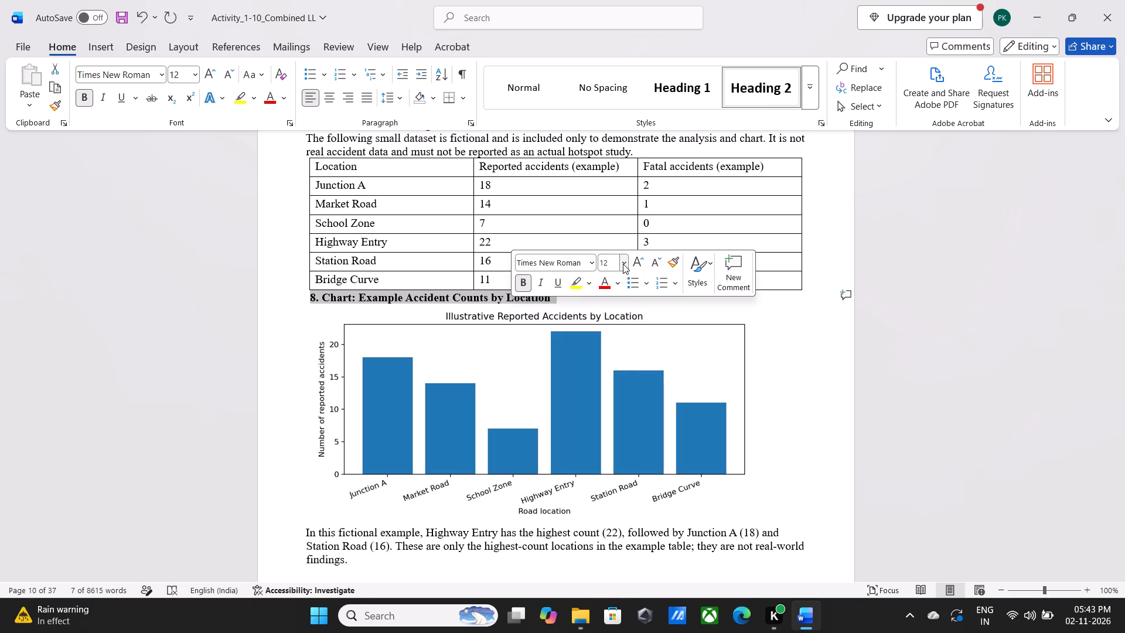
{"action": "left_click", "coordinate": [623, 264]}
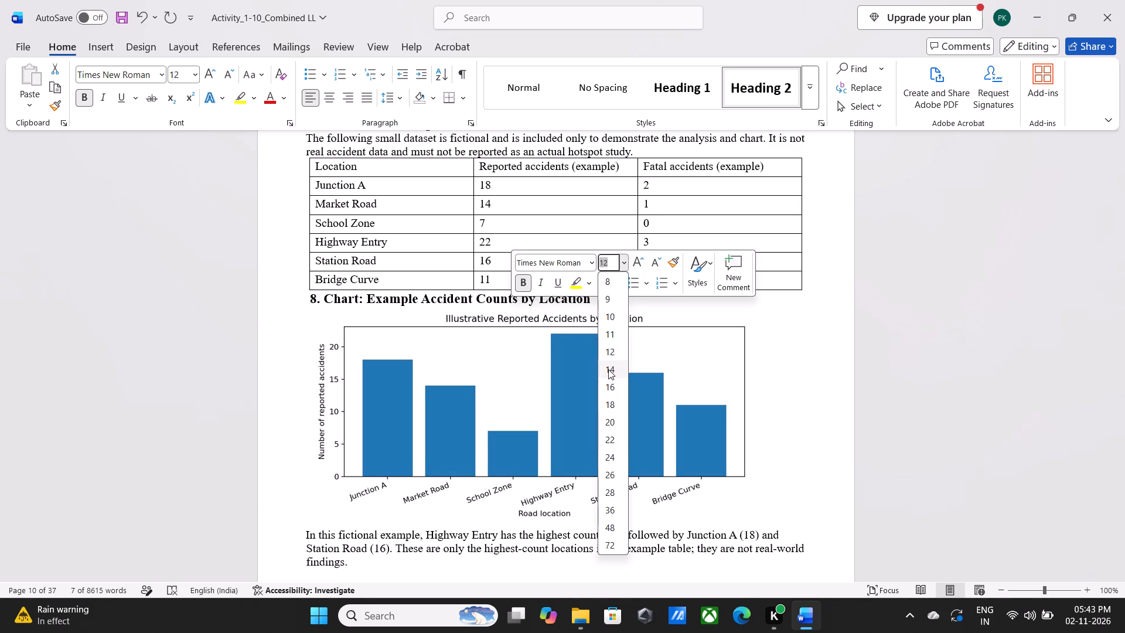
{"action": "left_click", "coordinate": [608, 369]}
Set the "9. Analysis and Interpretation" heading in Activity 4 to font size 14.
{"action": "scroll", "coordinate": [476, 361], "scroll_direction": "down", "scroll_amount": 5}
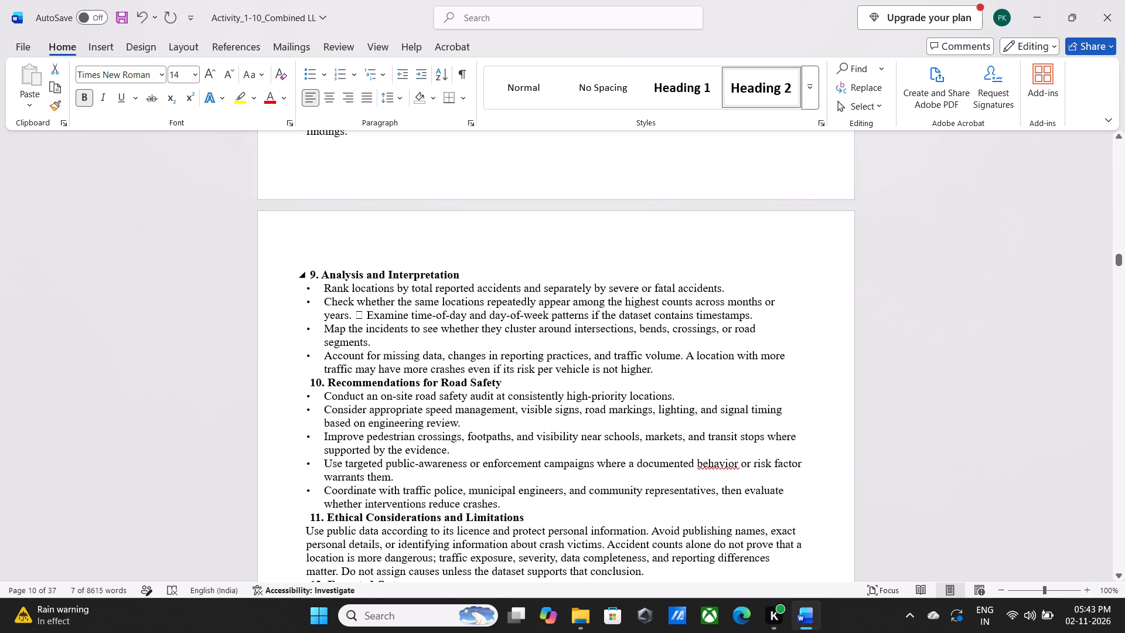
{"action": "left_click_drag", "start_coordinate": [309, 272], "coordinate": [451, 258]}
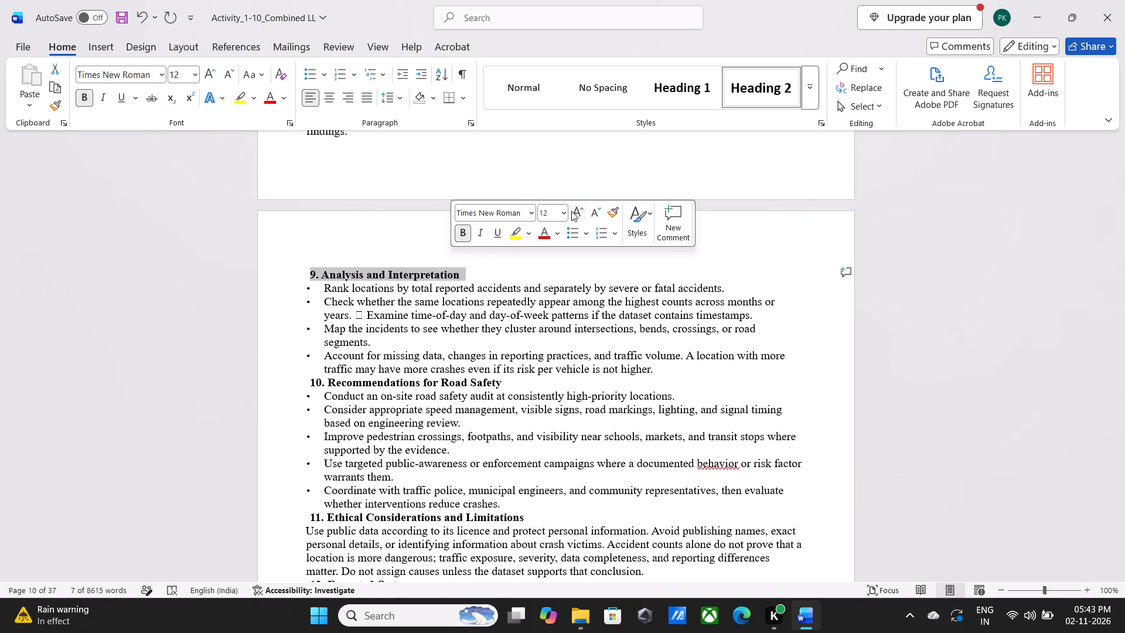
{"action": "left_click", "coordinate": [568, 210]}
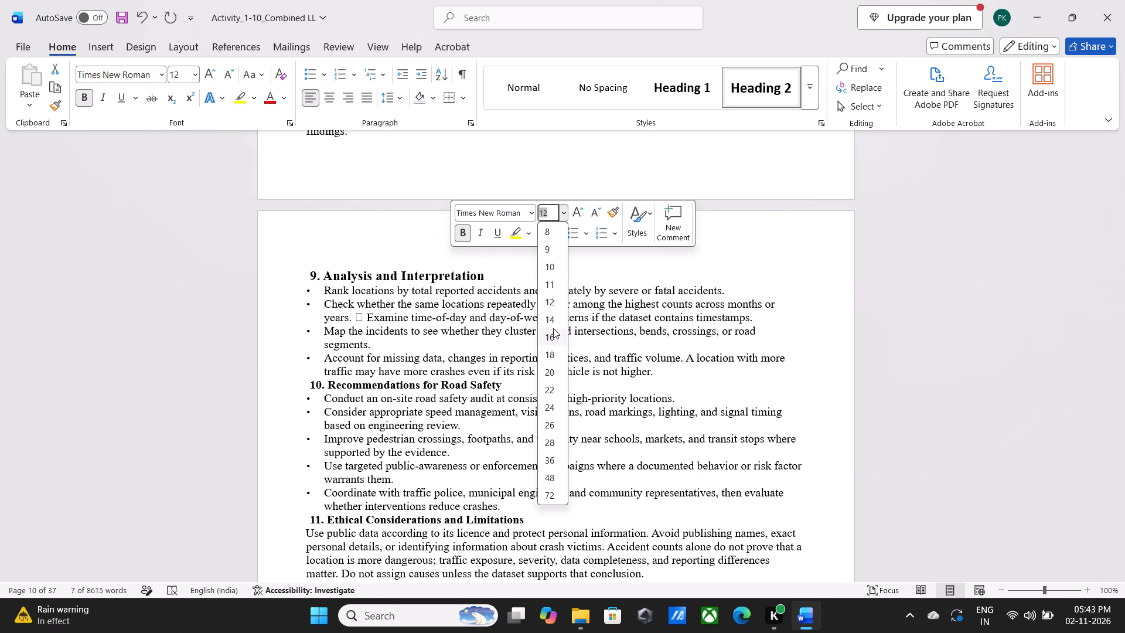
{"action": "left_click", "coordinate": [554, 321]}
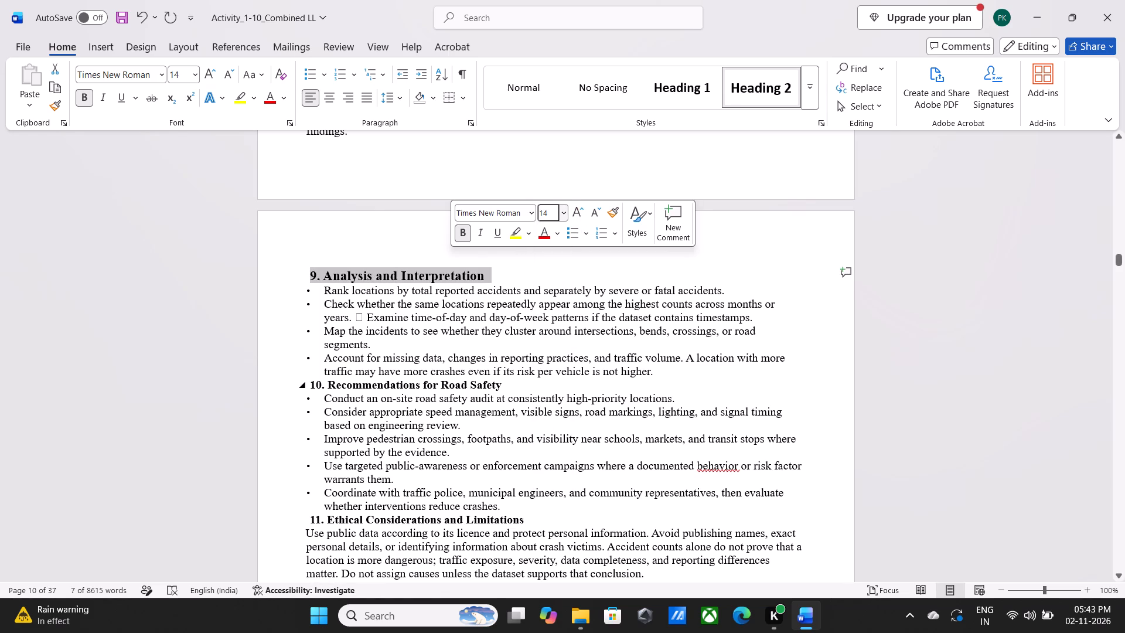
Set the "10. Recommendations for Road Safety" heading in Activity 4 to font size 14.
{"action": "left_click", "coordinate": [308, 384]}
{"action": "left_click_drag", "start_coordinate": [308, 384], "coordinate": [322, 384]}
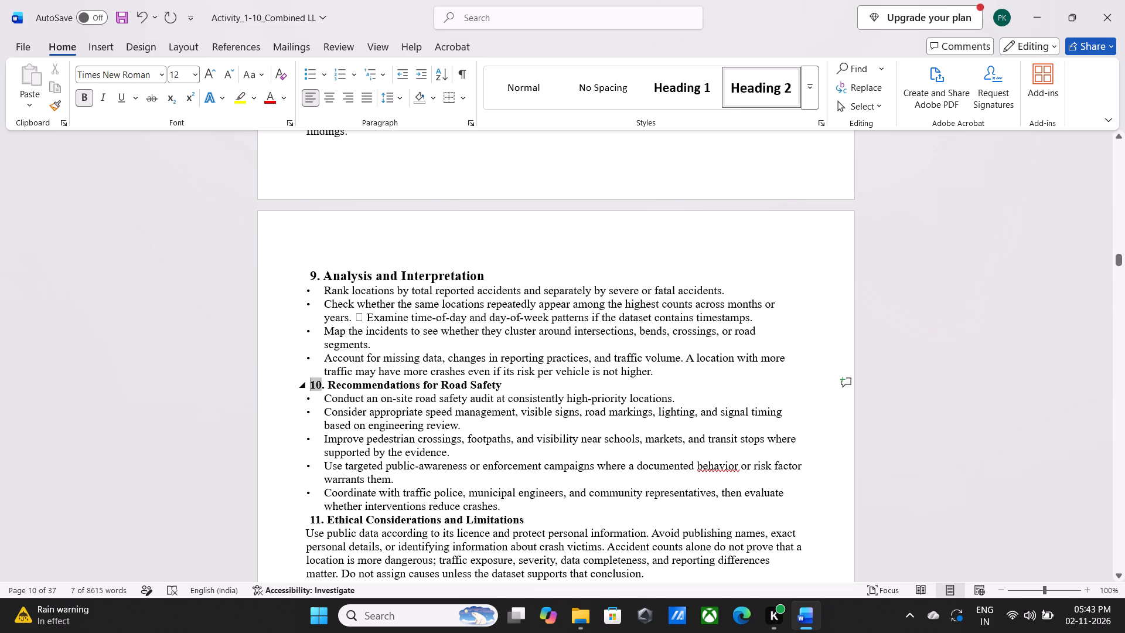
{"action": "left_click_drag", "start_coordinate": [322, 384], "coordinate": [505, 388]}
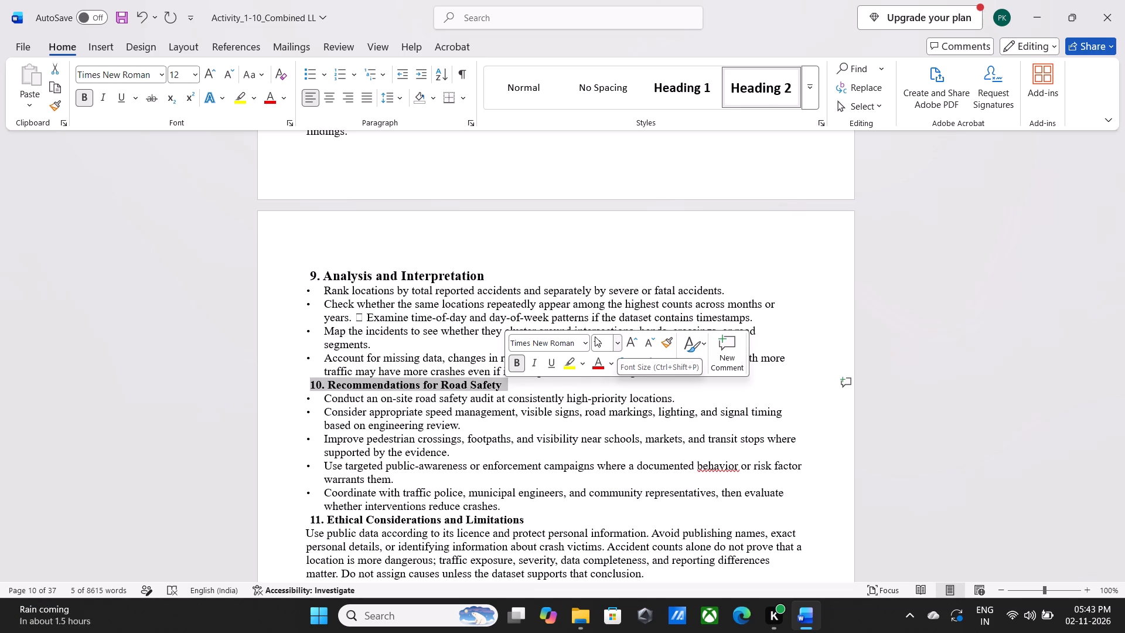
{"action": "left_click", "coordinate": [601, 349]}
{"action": "left_click", "coordinate": [616, 340]}
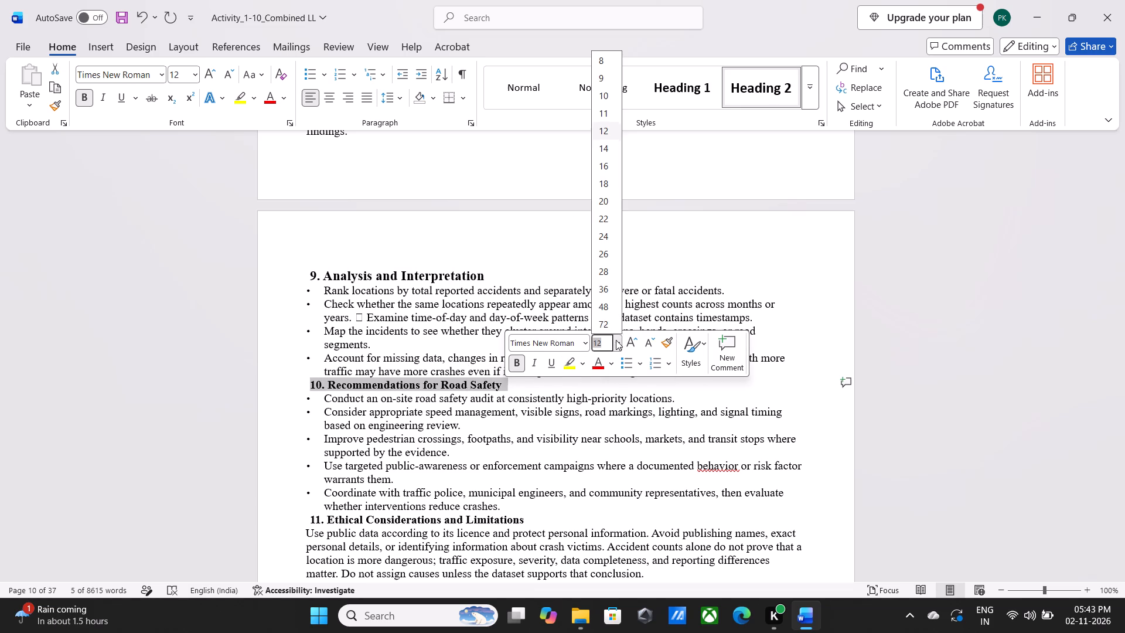
{"action": "left_click", "coordinate": [613, 148]}
Set the "11. Ethical Considerations and Limitations" heading in Activity 4 to font size 14.
{"action": "scroll", "coordinate": [481, 273], "scroll_direction": "down", "scroll_amount": 2}
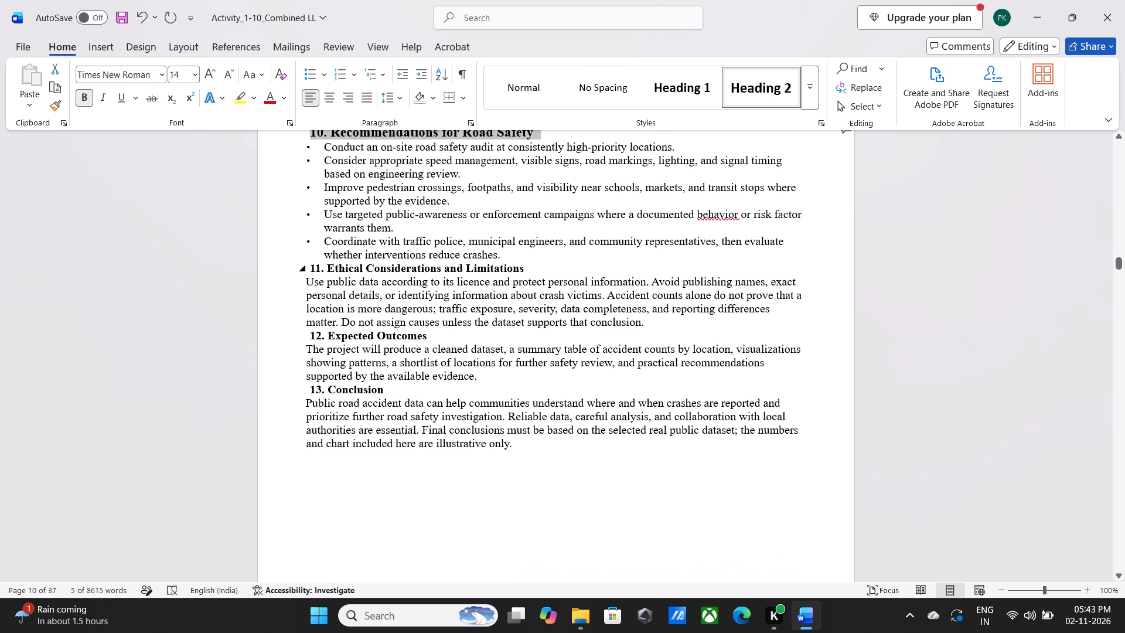
{"action": "scroll", "coordinate": [481, 273], "scroll_direction": "down", "scroll_amount": 1}
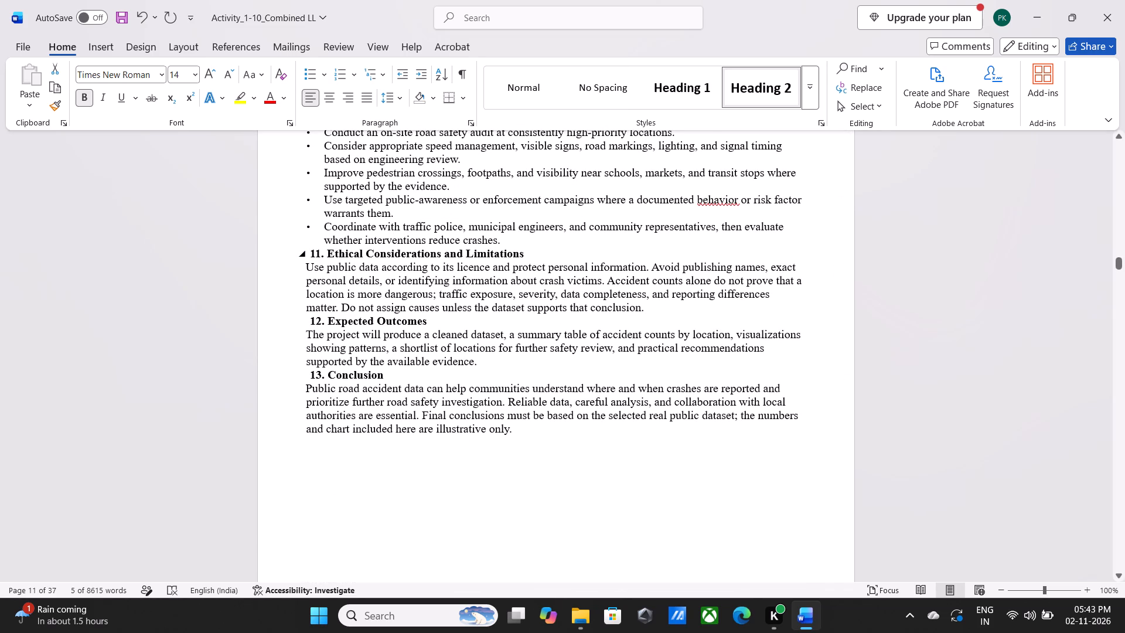
{"action": "left_click", "coordinate": [311, 253]}
{"action": "left_click_drag", "start_coordinate": [339, 261], "coordinate": [399, 265]}
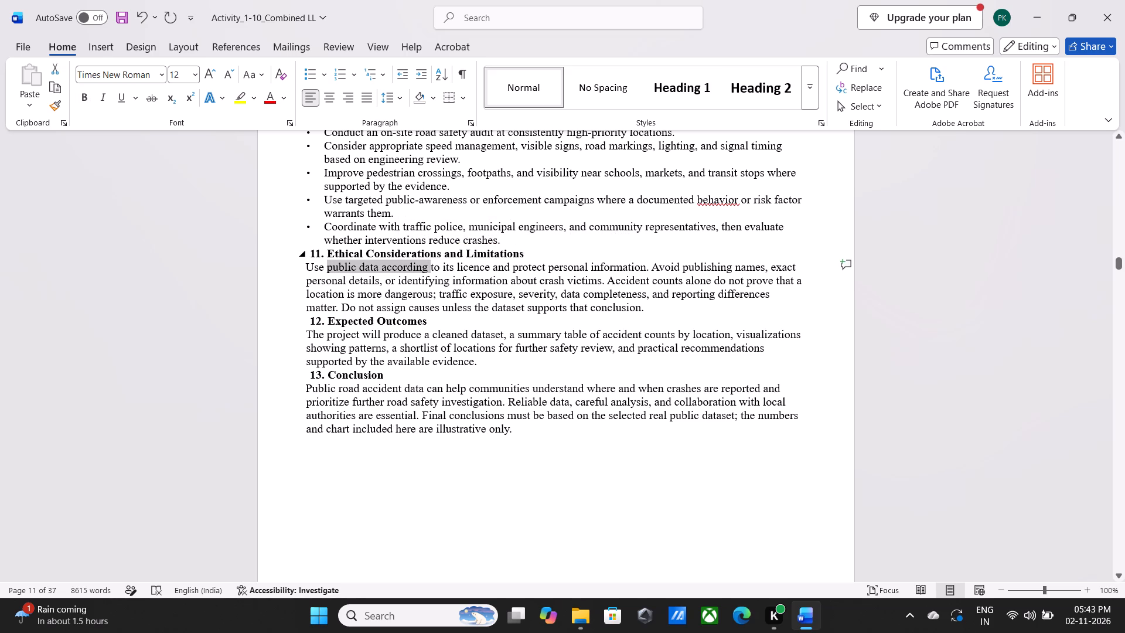
{"action": "left_click", "coordinate": [313, 252]}
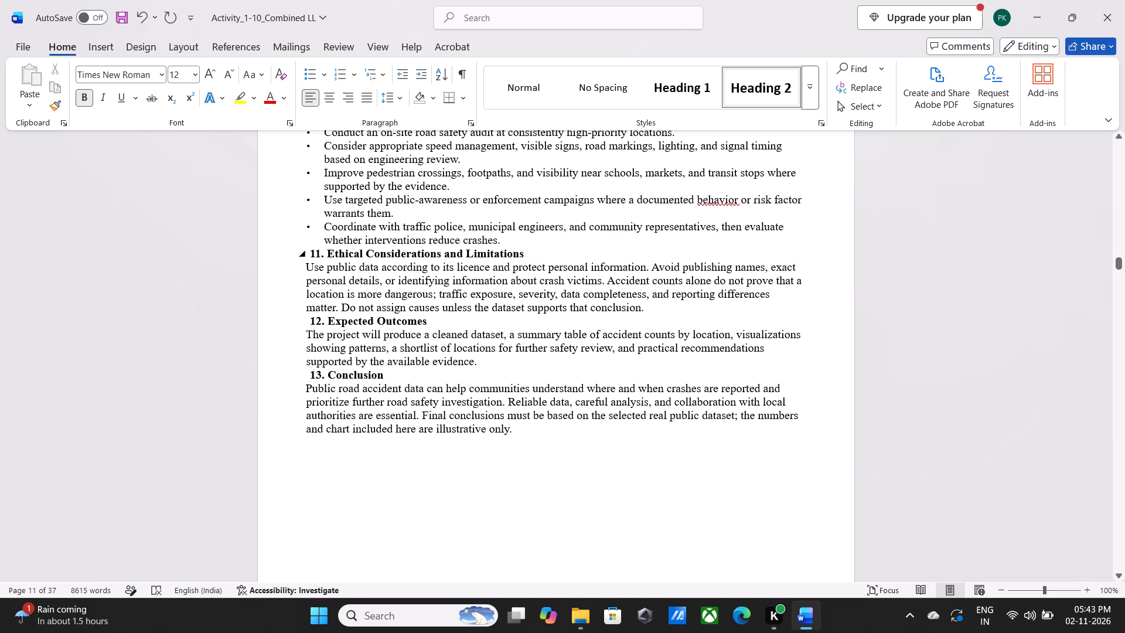
{"action": "left_click", "coordinate": [309, 251]}
{"action": "left_click_drag", "start_coordinate": [309, 251], "coordinate": [379, 257]}
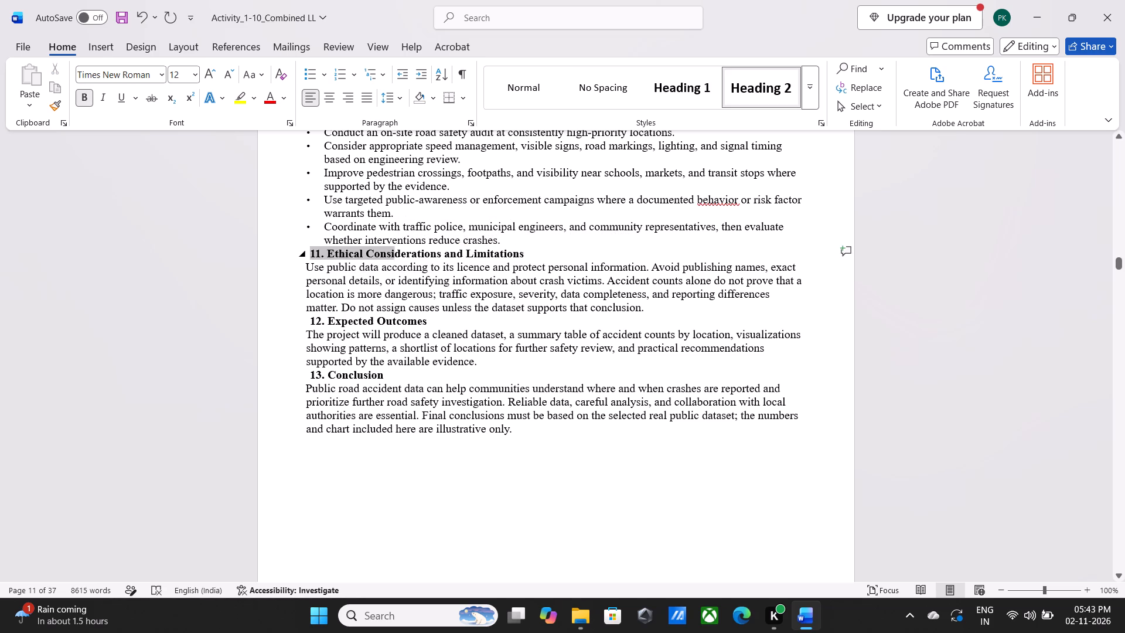
{"action": "left_click_drag", "start_coordinate": [379, 257], "coordinate": [519, 254]}
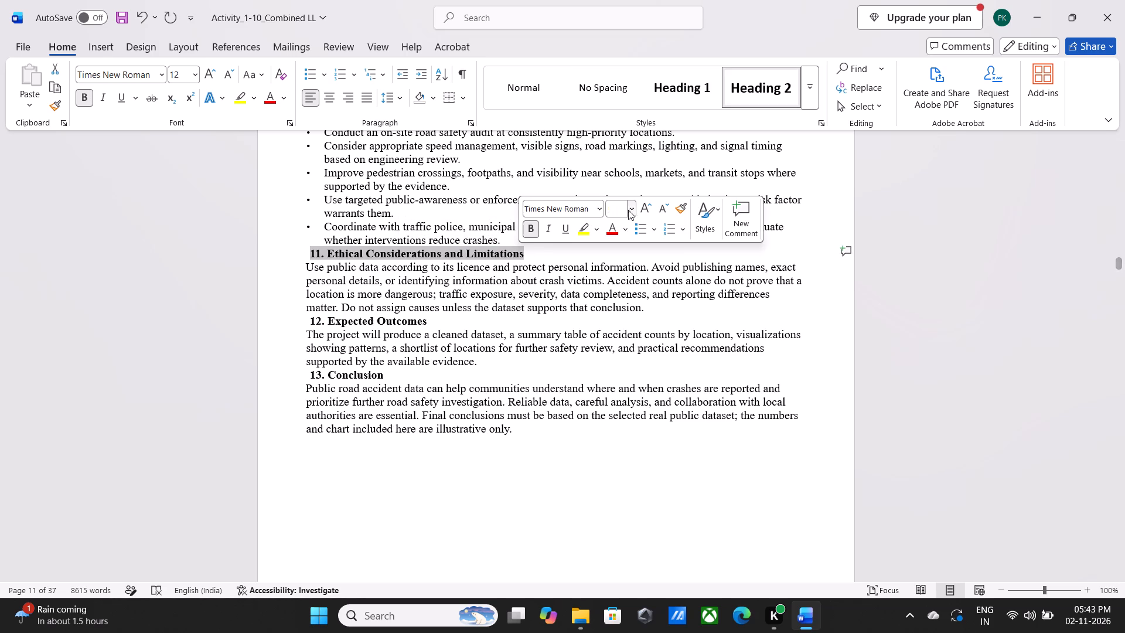
{"action": "left_click", "coordinate": [632, 209]}
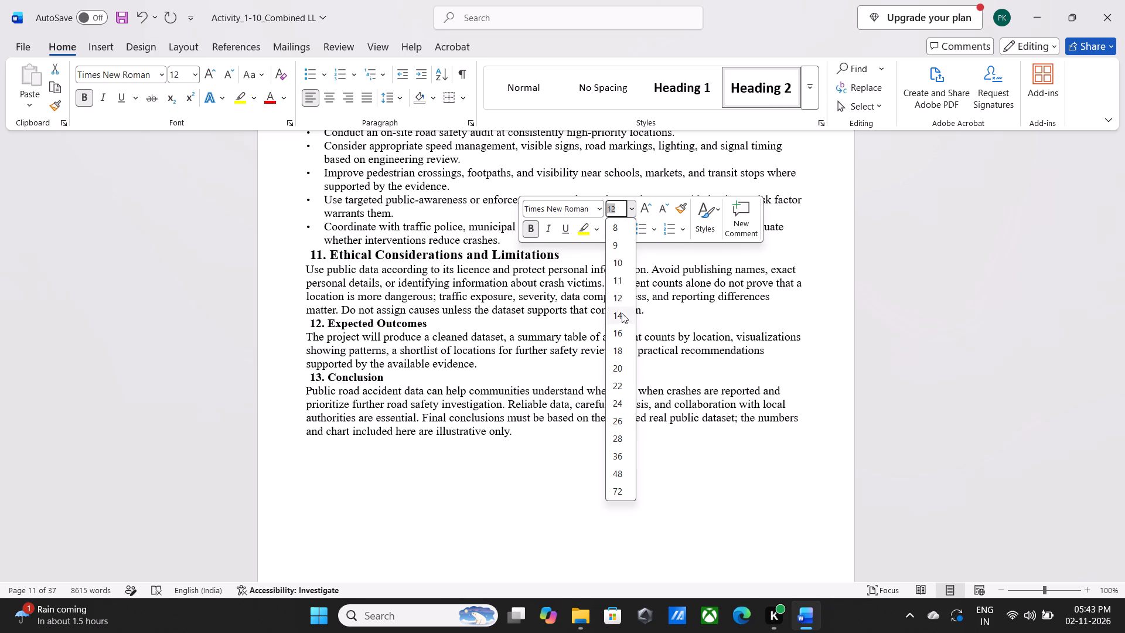
{"action": "left_click", "coordinate": [622, 313]}
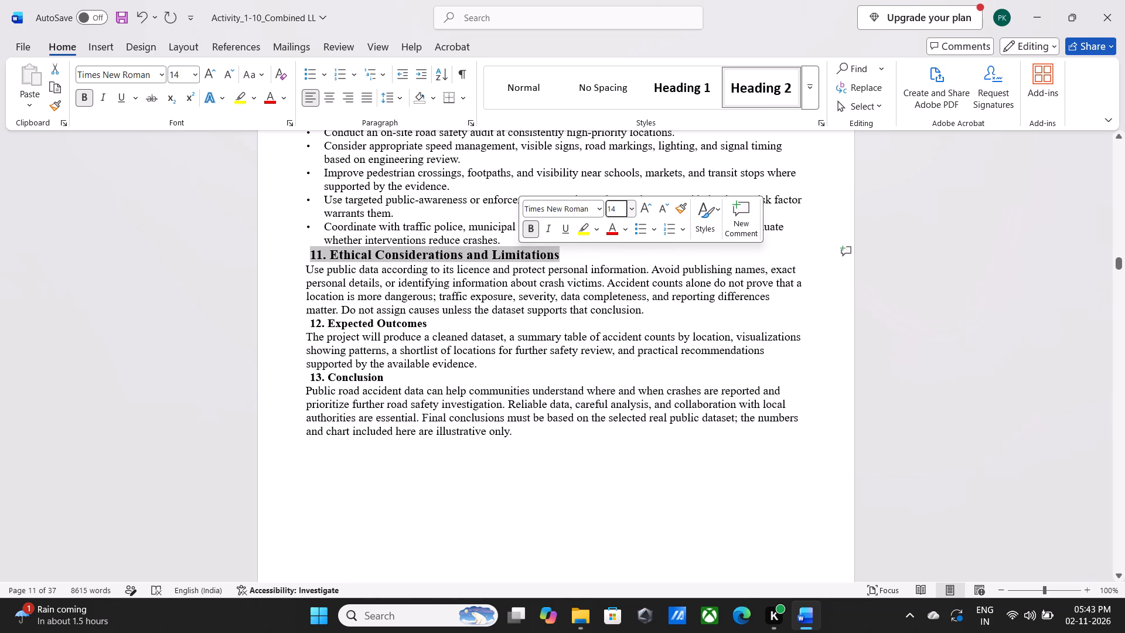
Set the "12. Expected Outcomes" heading in Activity 4 to font size 14.
{"action": "left_click", "coordinate": [311, 322]}
{"action": "left_click_drag", "start_coordinate": [311, 322], "coordinate": [342, 328]}
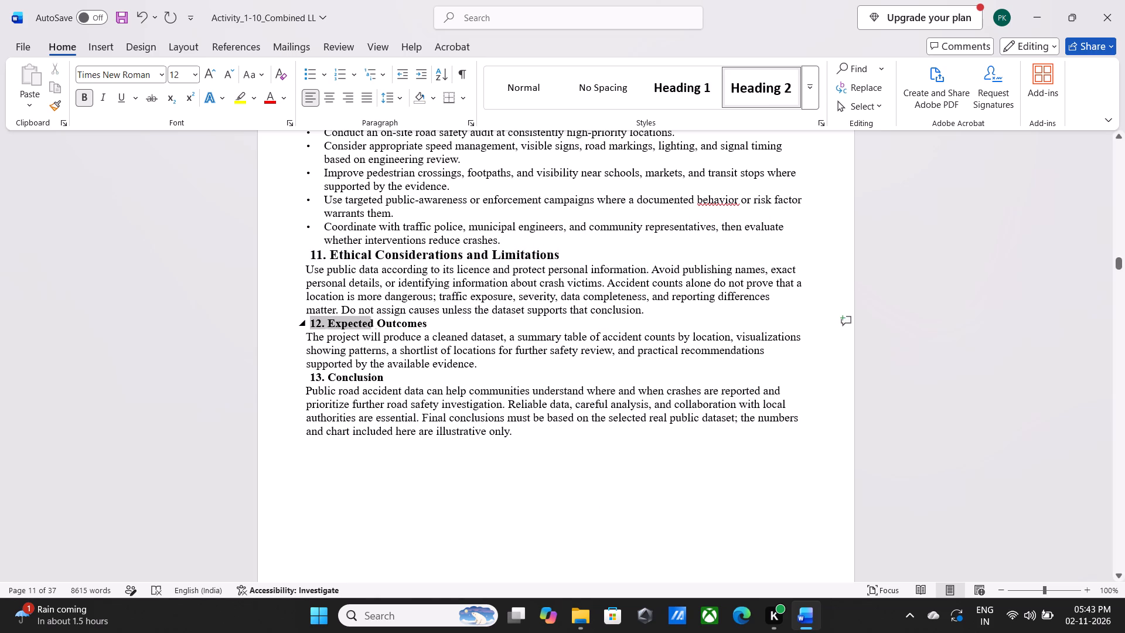
{"action": "left_click_drag", "start_coordinate": [342, 328], "coordinate": [418, 325]}
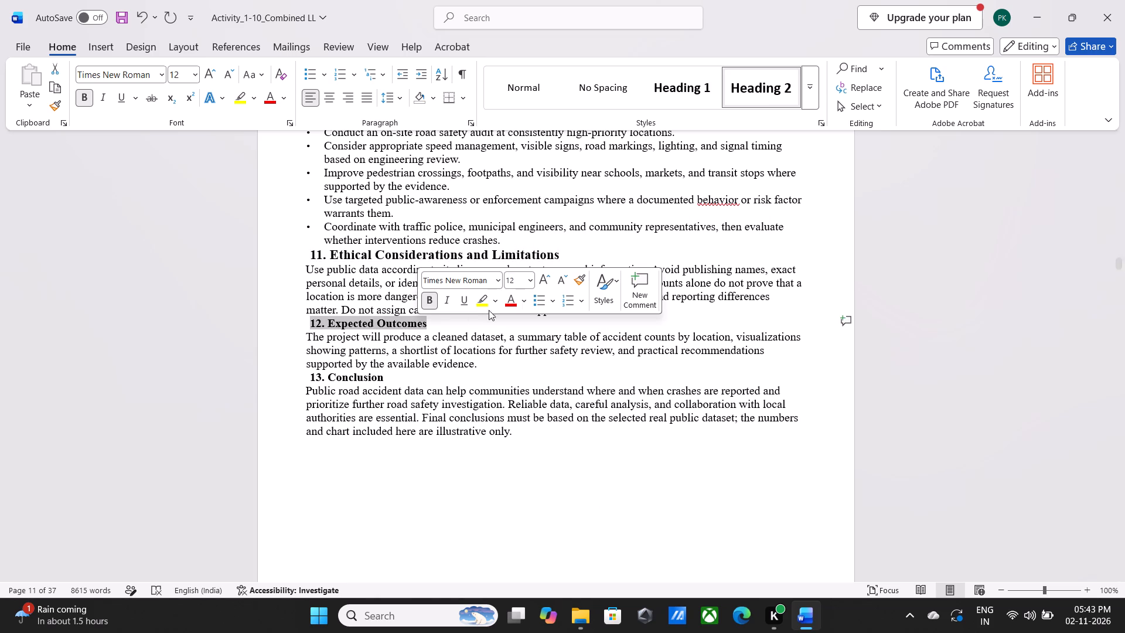
{"action": "left_click", "coordinate": [530, 278]}
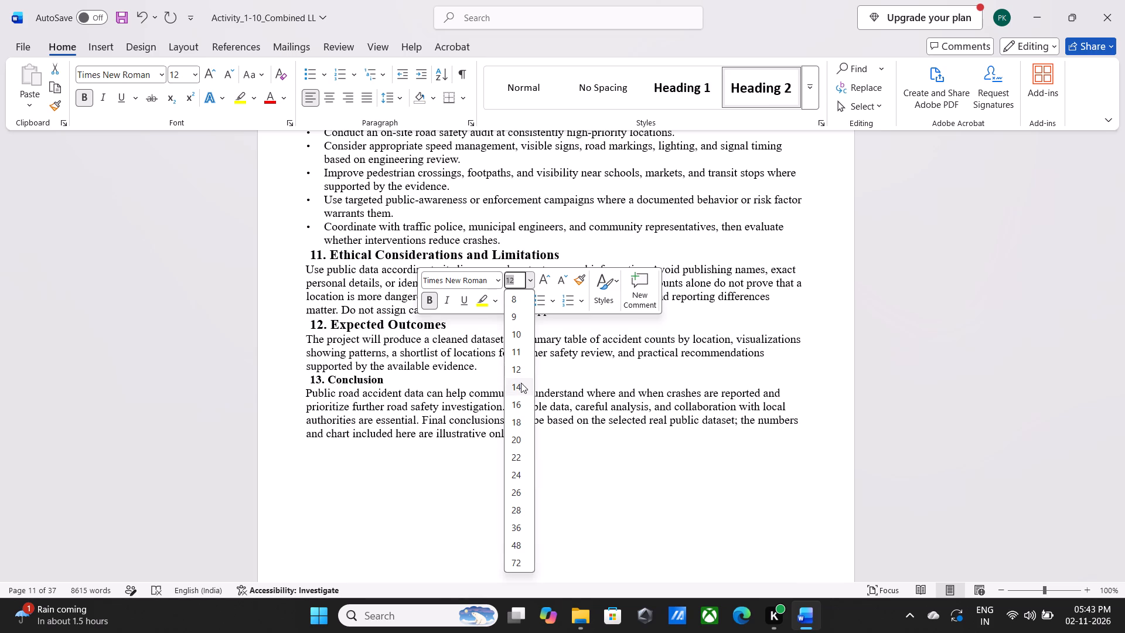
{"action": "left_click", "coordinate": [521, 384]}
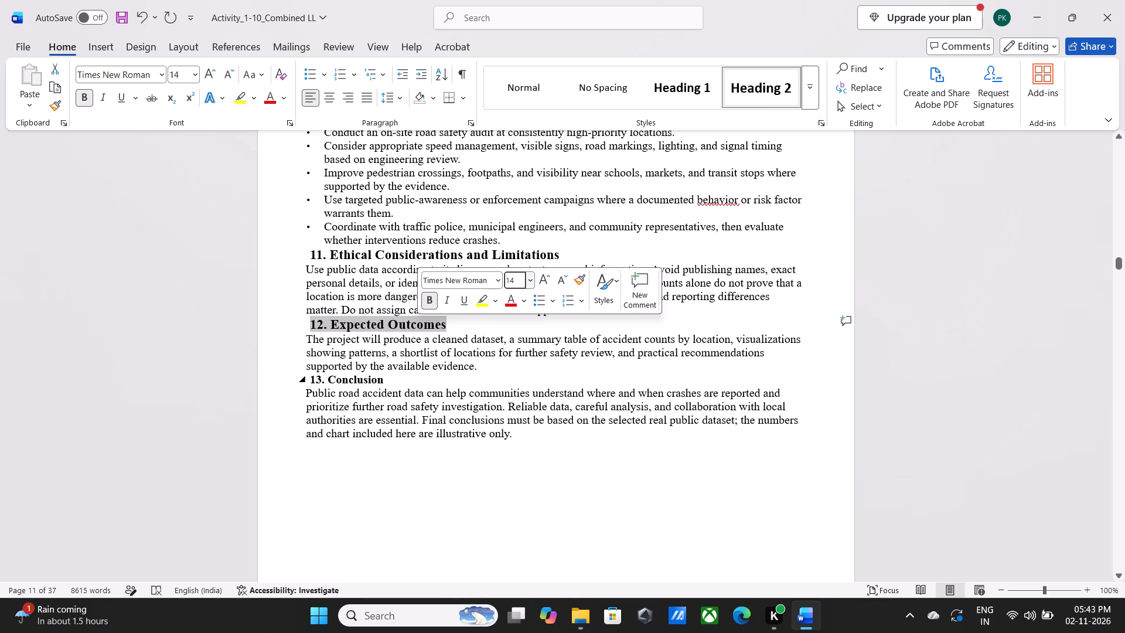
Set the "13. Conclusion" heading in Activity 4 to font size 14.
{"action": "left_click", "coordinate": [309, 380]}
{"action": "left_click_drag", "start_coordinate": [309, 380], "coordinate": [370, 383]}
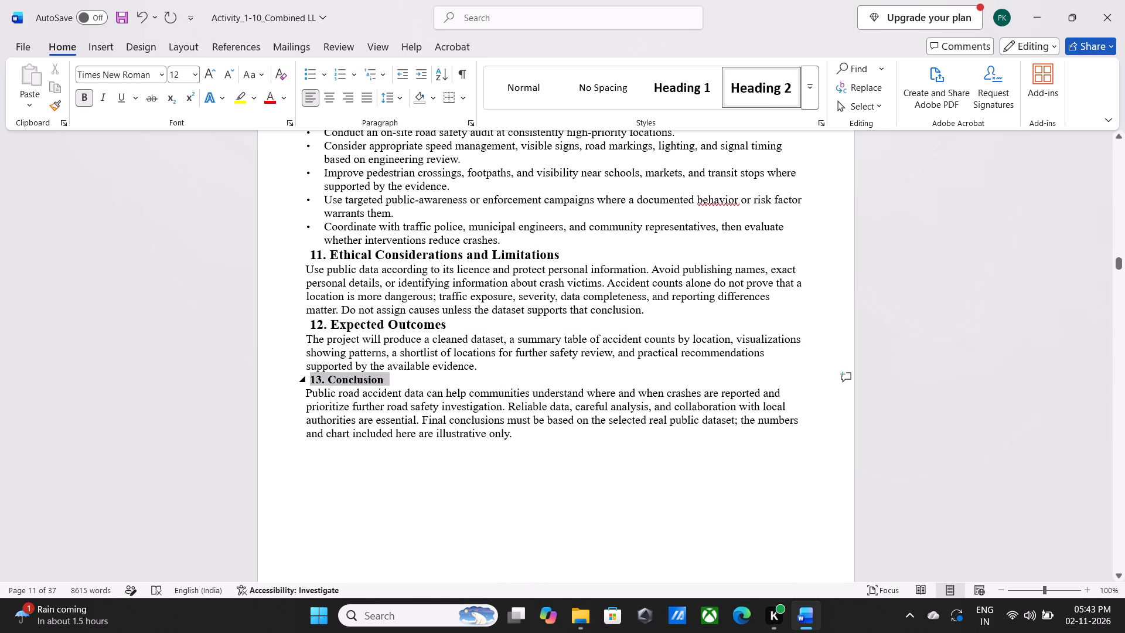
{"action": "left_click_drag", "start_coordinate": [370, 383], "coordinate": [375, 383]}
{"action": "left_click", "coordinate": [488, 341]}
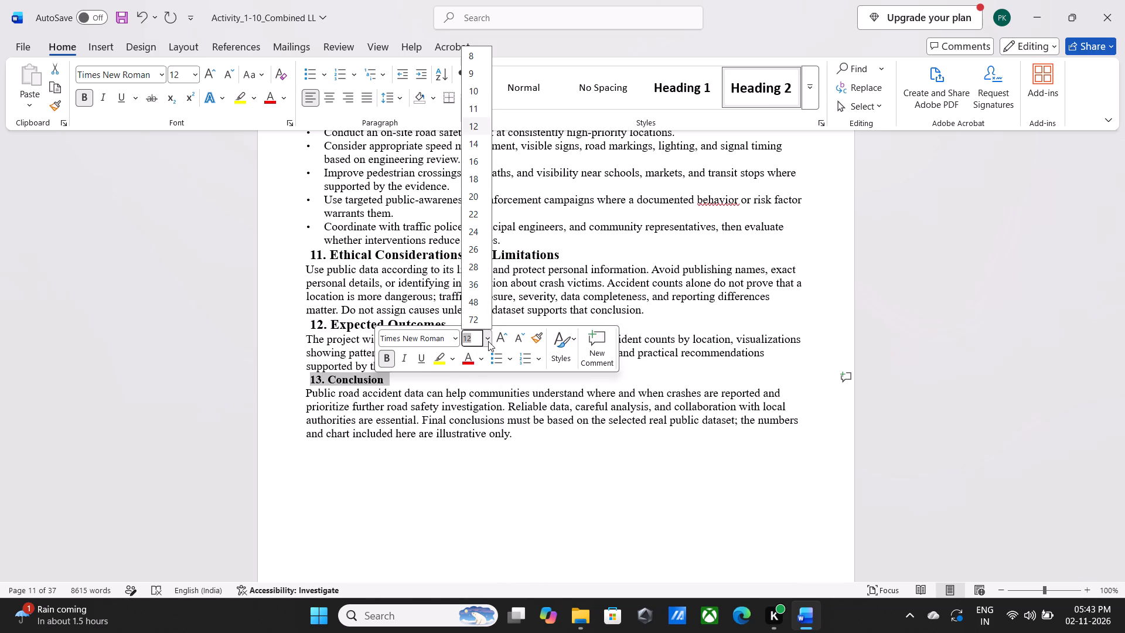
{"action": "left_click", "coordinate": [478, 149]}
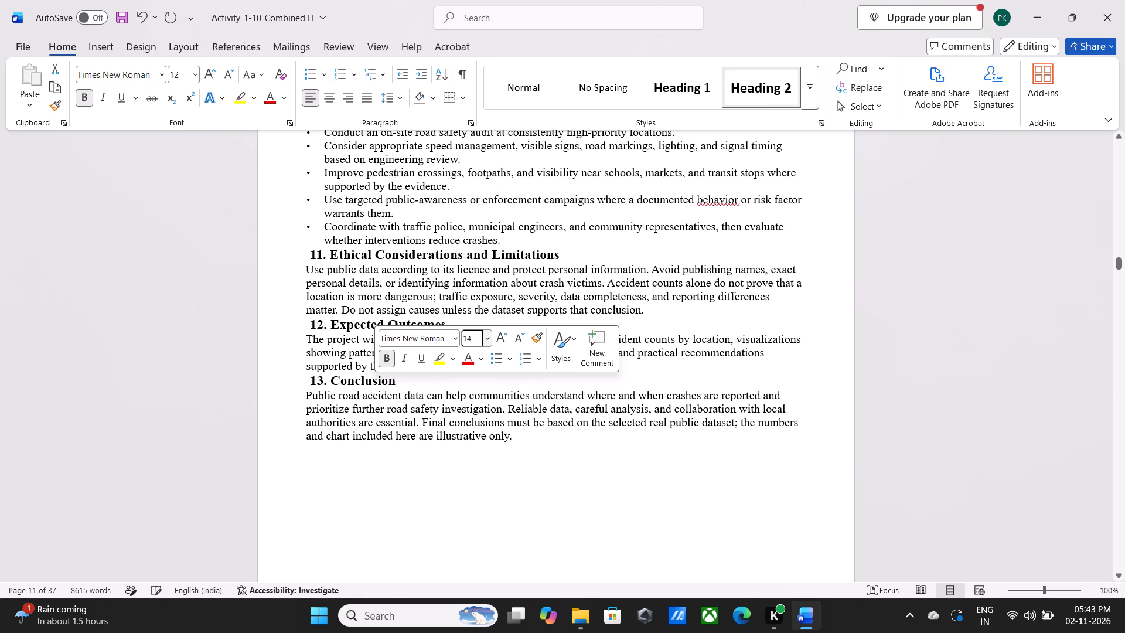
{"action": "left_click", "coordinate": [380, 513]}
Set the three Activity 5 title lines, from "ACTIVITY :- 5" through "Activity Report: Verifying Public Claims Using Government Census Data", to font size 16.
{"action": "scroll", "coordinate": [380, 513], "scroll_direction": "down", "scroll_amount": 1}
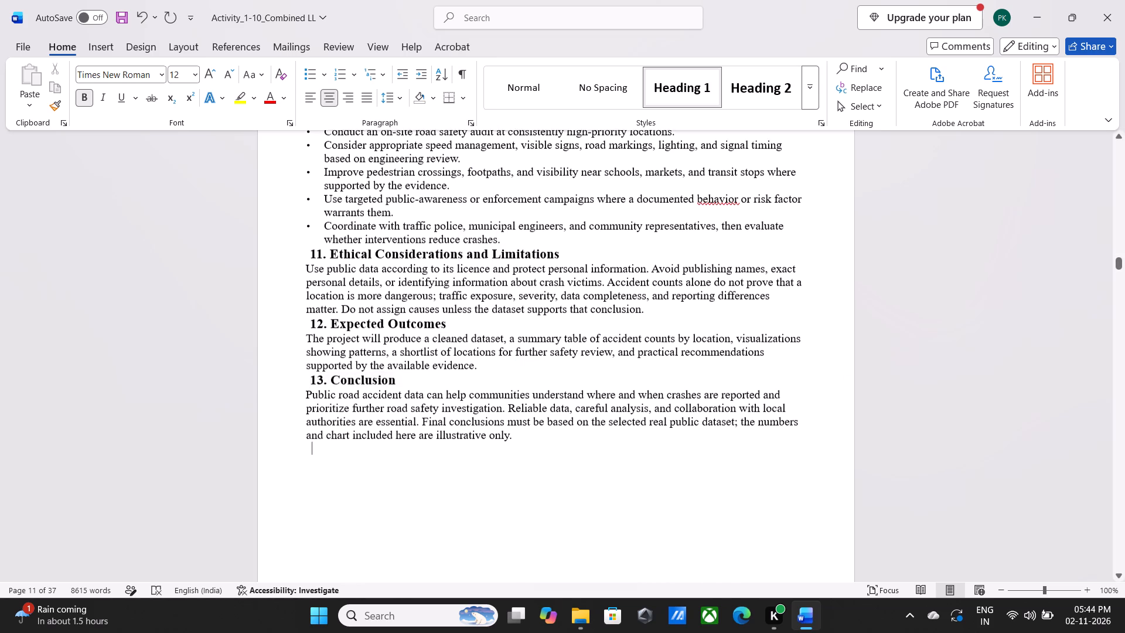
{"action": "scroll", "coordinate": [380, 513], "scroll_direction": "down", "scroll_amount": 5}
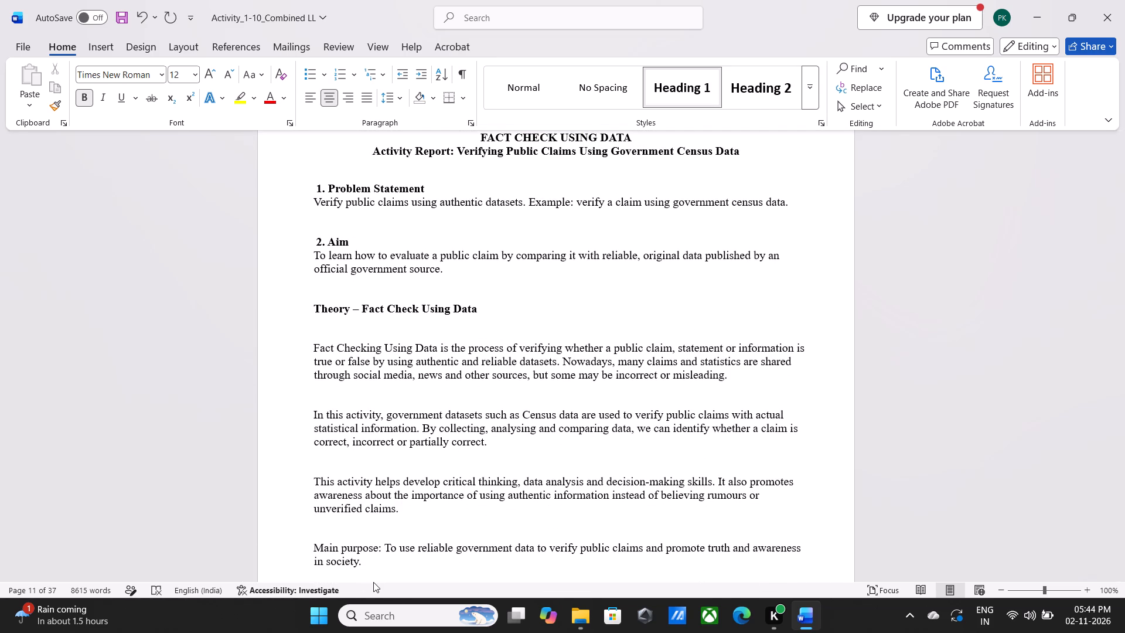
{"action": "scroll", "coordinate": [434, 461], "scroll_direction": "up", "scroll_amount": 3}
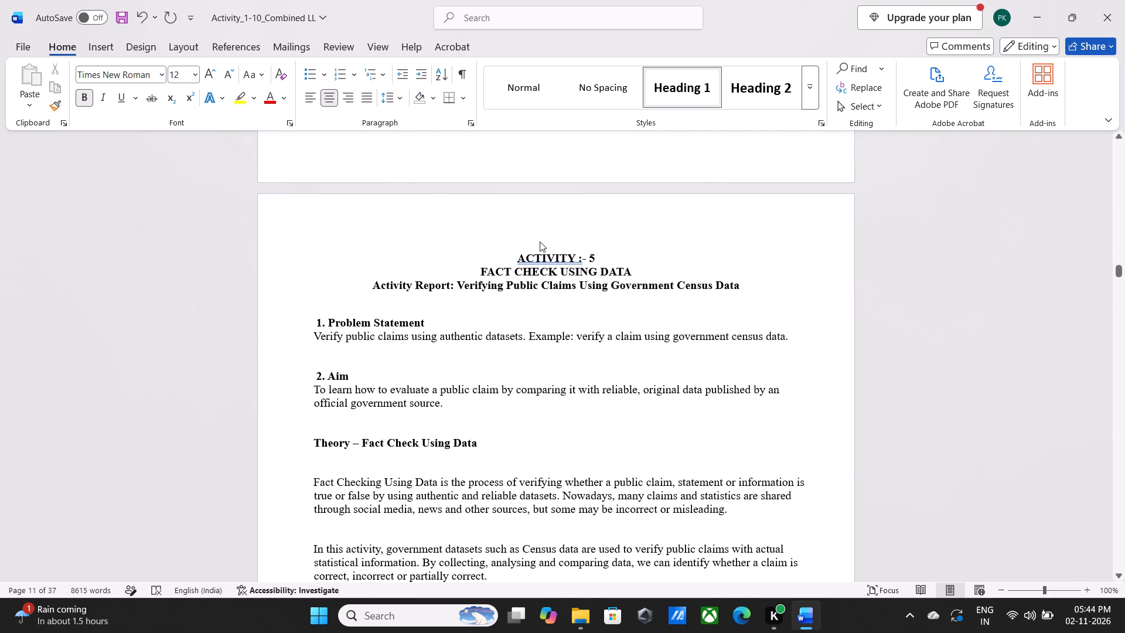
{"action": "left_click", "coordinate": [518, 261]}
{"action": "left_click_drag", "start_coordinate": [518, 261], "coordinate": [546, 268]}
{"action": "left_click_drag", "start_coordinate": [546, 268], "coordinate": [747, 287]}
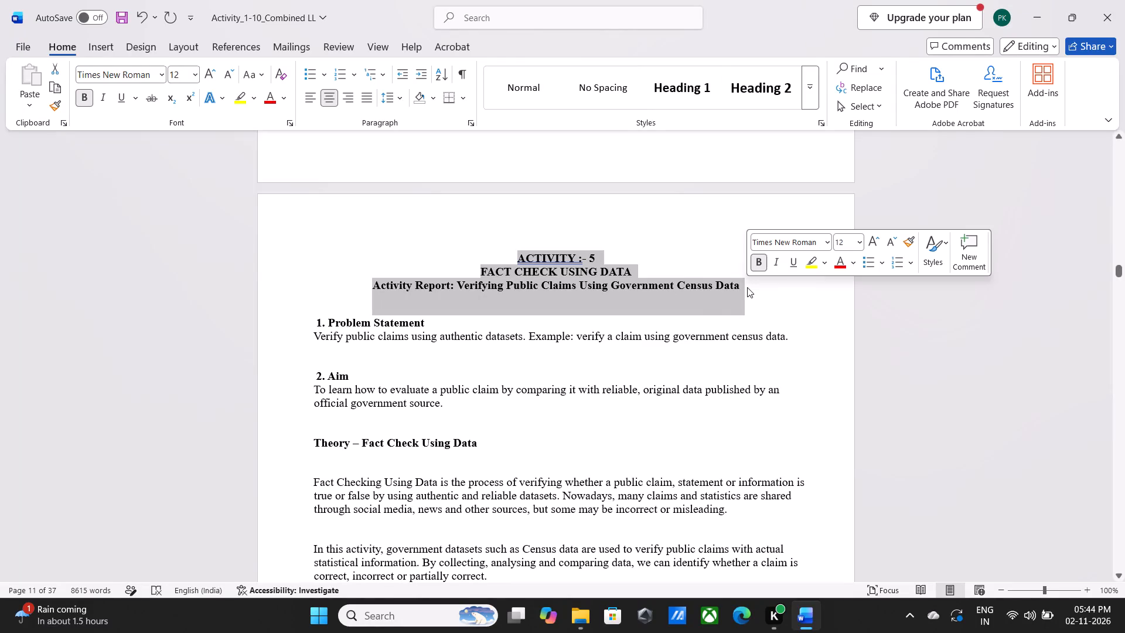
{"action": "left_click", "coordinate": [861, 241]}
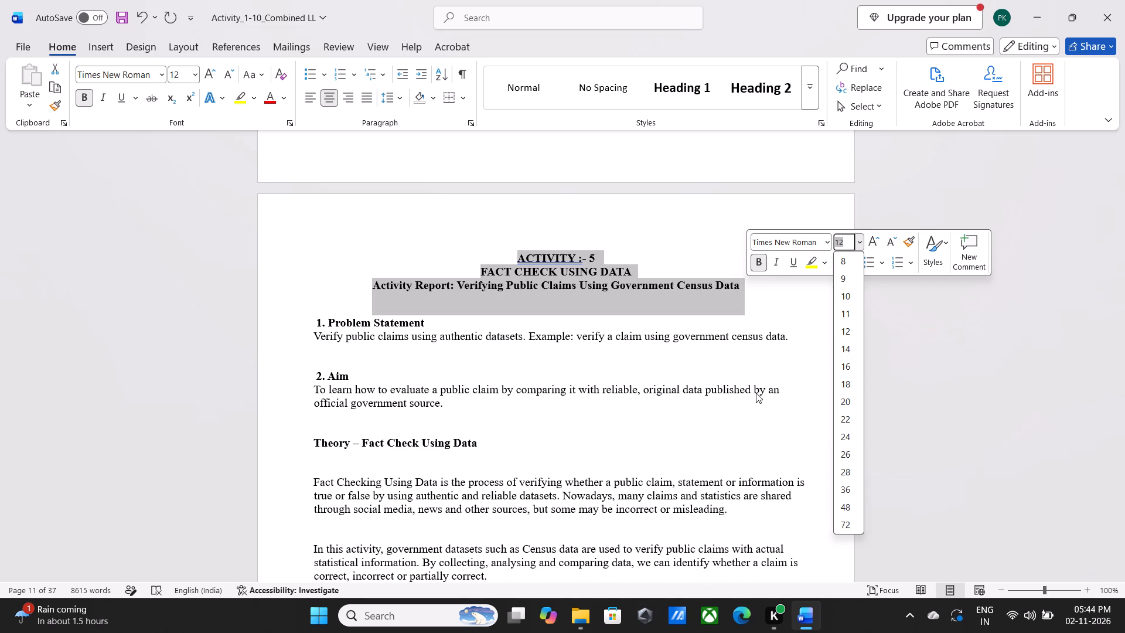
{"action": "left_click", "coordinate": [841, 364]}
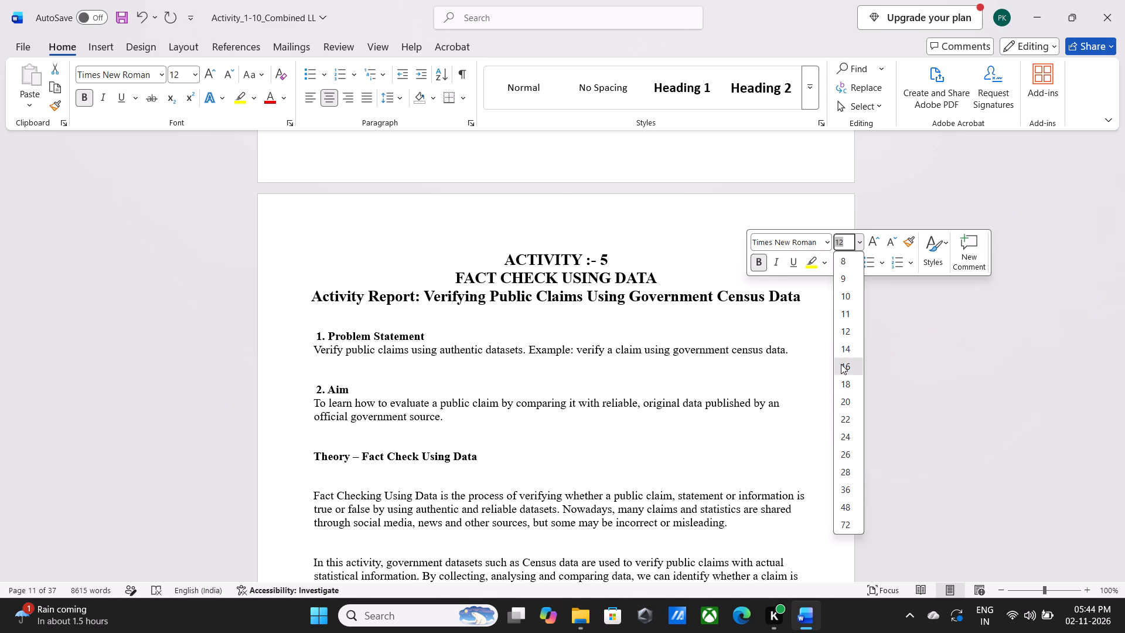
{"action": "left_click", "coordinate": [584, 366]}
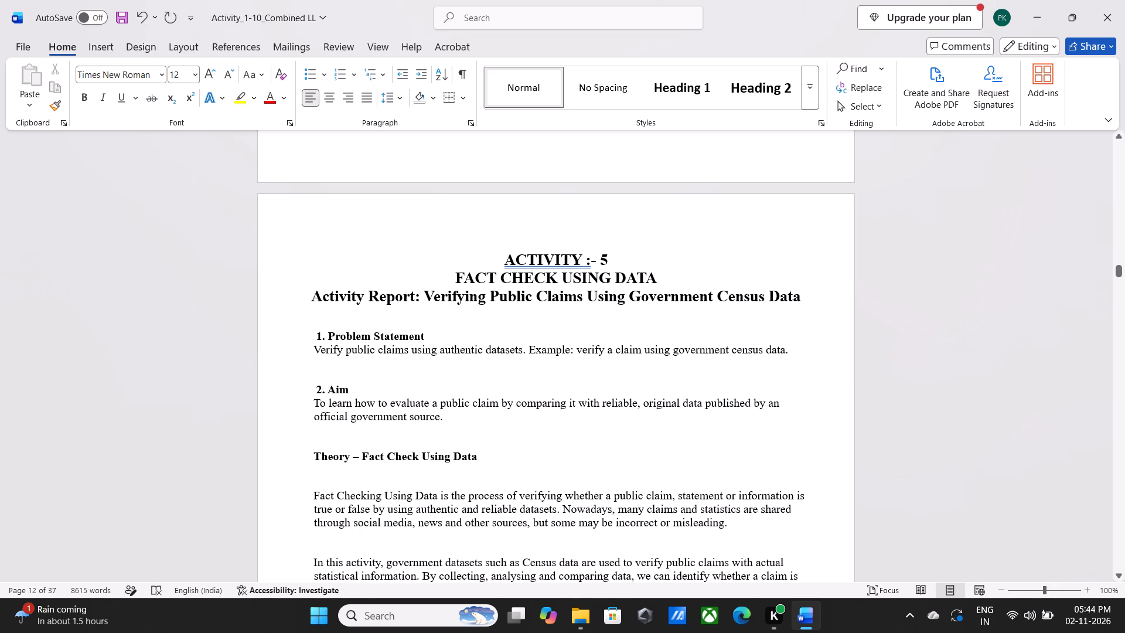
Remove the space after paragraphs throughout the Activity 5 body, from "1. Problem Statement" through the literacy rate chart.
{"action": "left_click", "coordinate": [314, 335]}
{"action": "left_click_drag", "start_coordinate": [314, 335], "coordinate": [921, 561]}
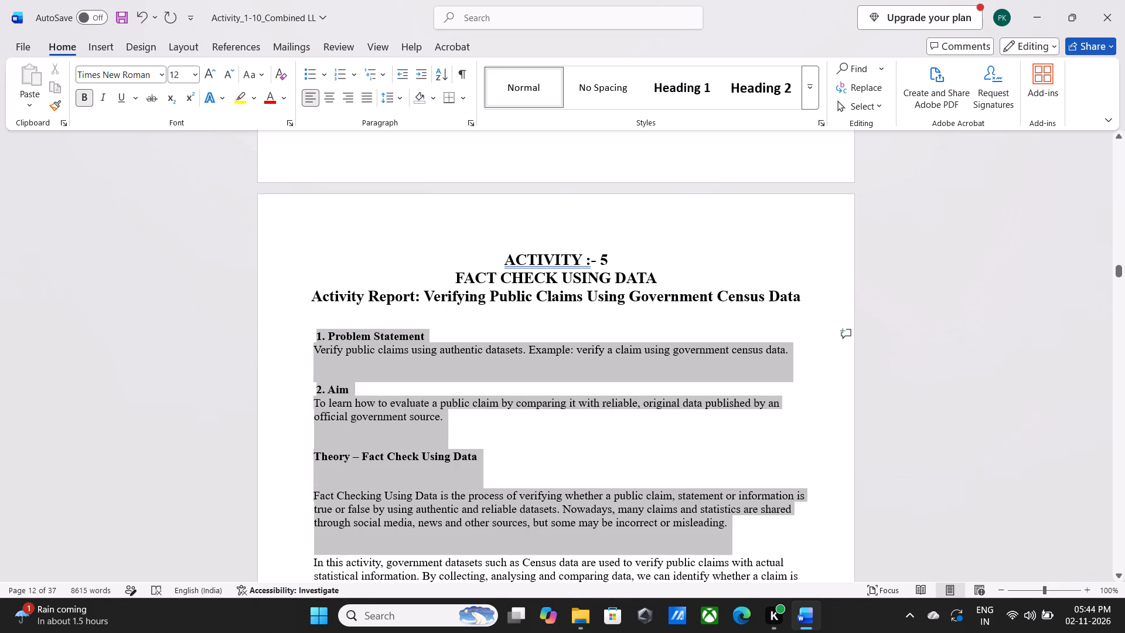
{"action": "left_click_drag", "start_coordinate": [921, 561], "coordinate": [1001, 591]}
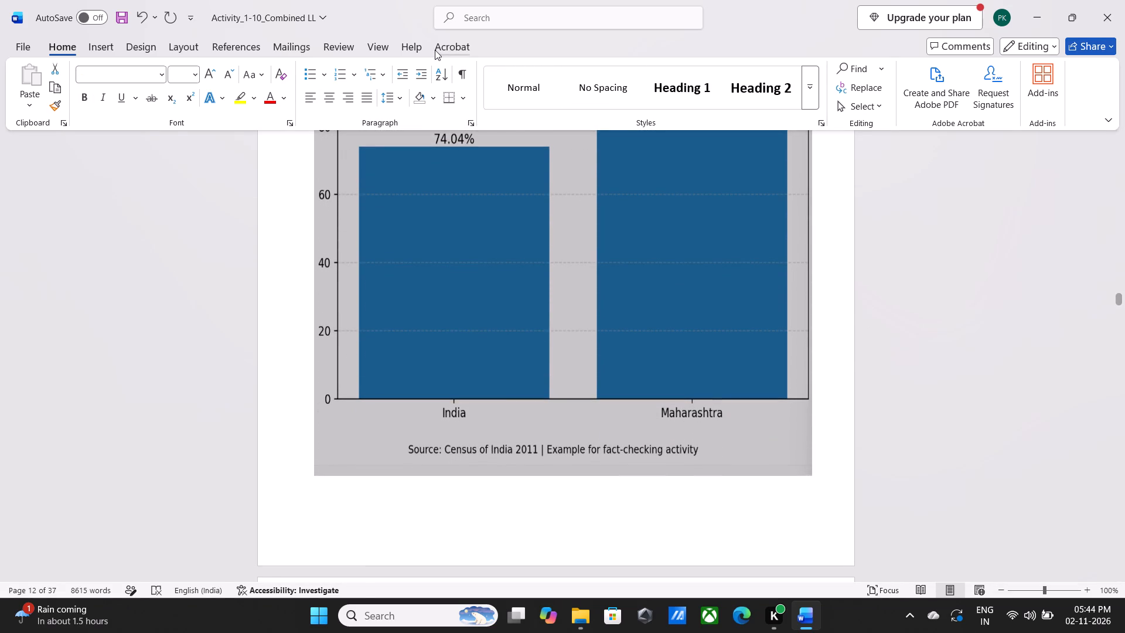
{"action": "left_click", "coordinate": [397, 93]}
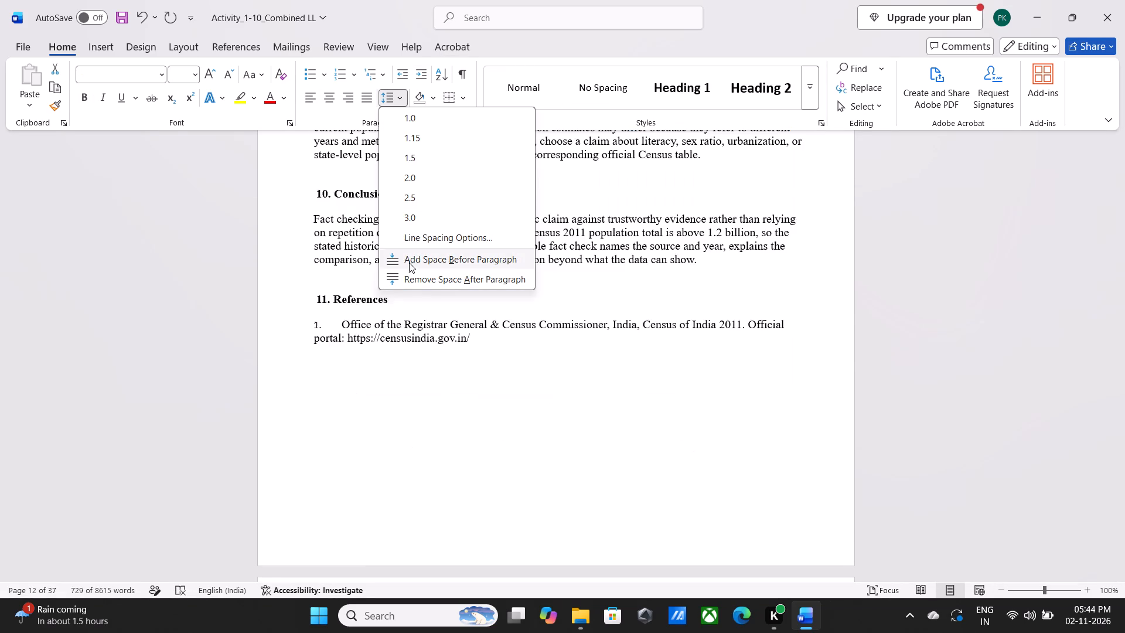
{"action": "left_click", "coordinate": [424, 282]}
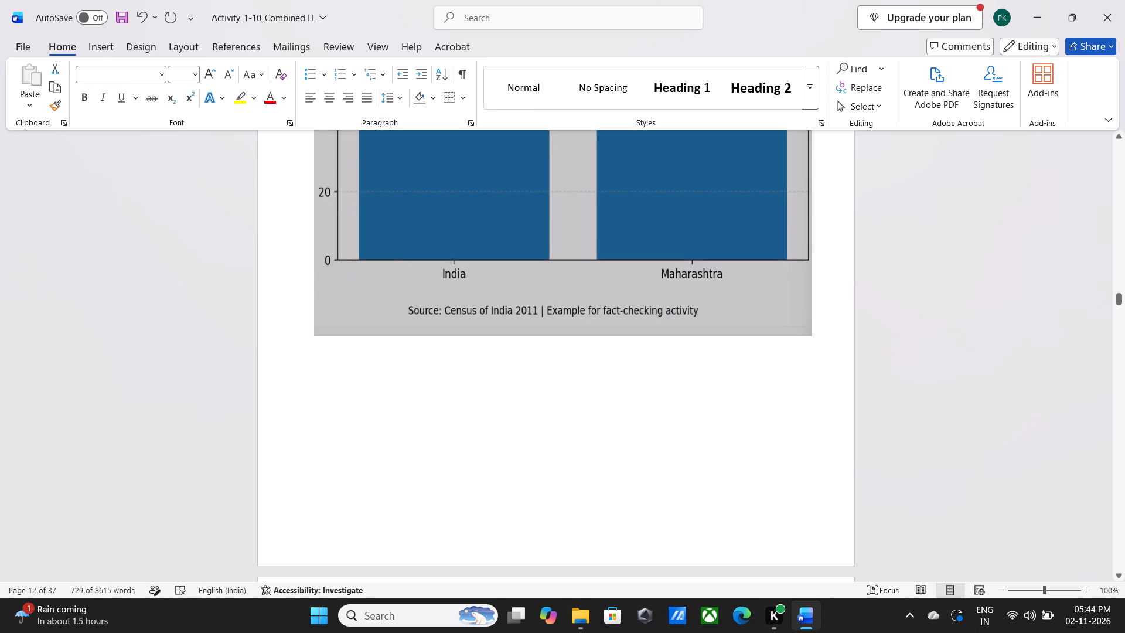
{"action": "left_click", "coordinate": [399, 436]}
Set the "1. Problem Statement" heading in Activity 5 to font size 14.
{"action": "scroll", "coordinate": [469, 266], "scroll_direction": "up", "scroll_amount": 2}
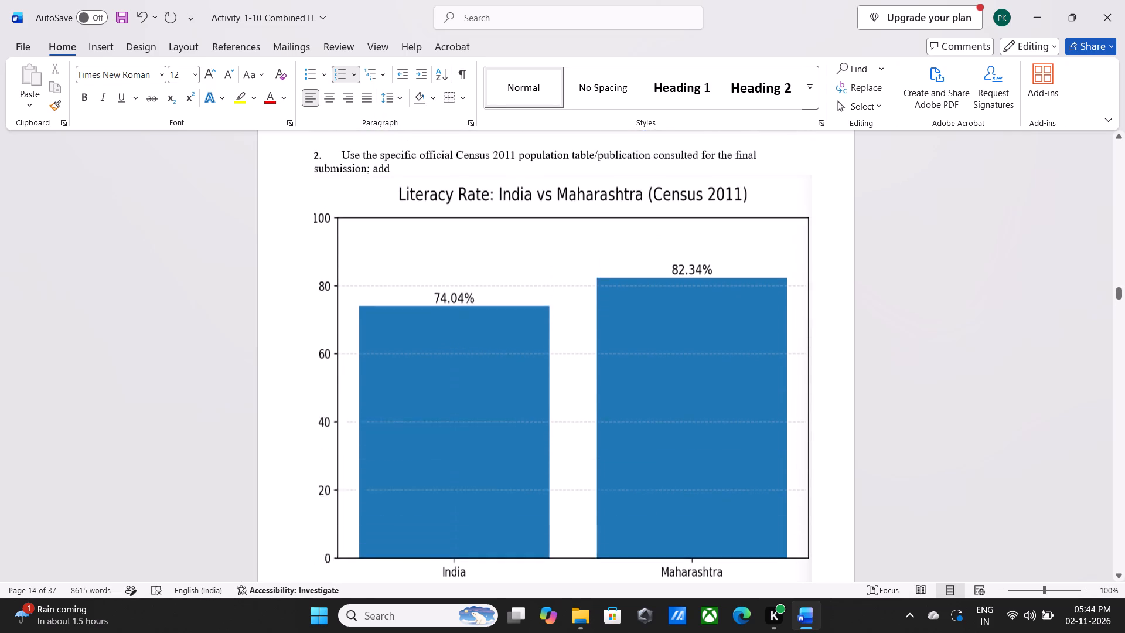
{"action": "scroll", "coordinate": [469, 266], "scroll_direction": "up", "scroll_amount": 14}
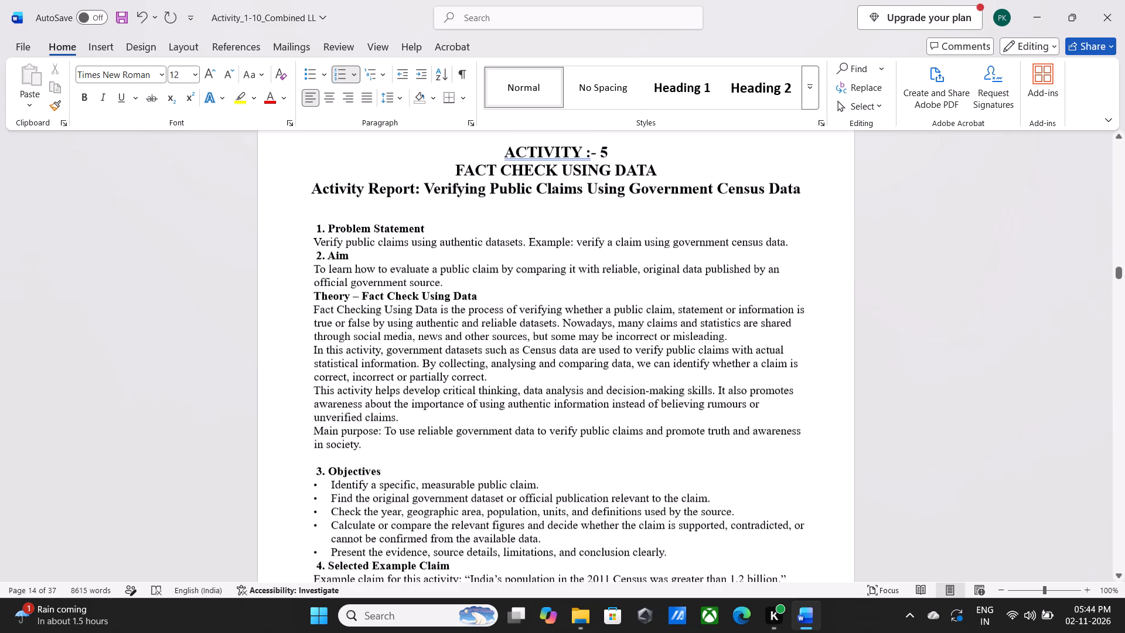
{"action": "scroll", "coordinate": [469, 266], "scroll_direction": "up", "scroll_amount": 2}
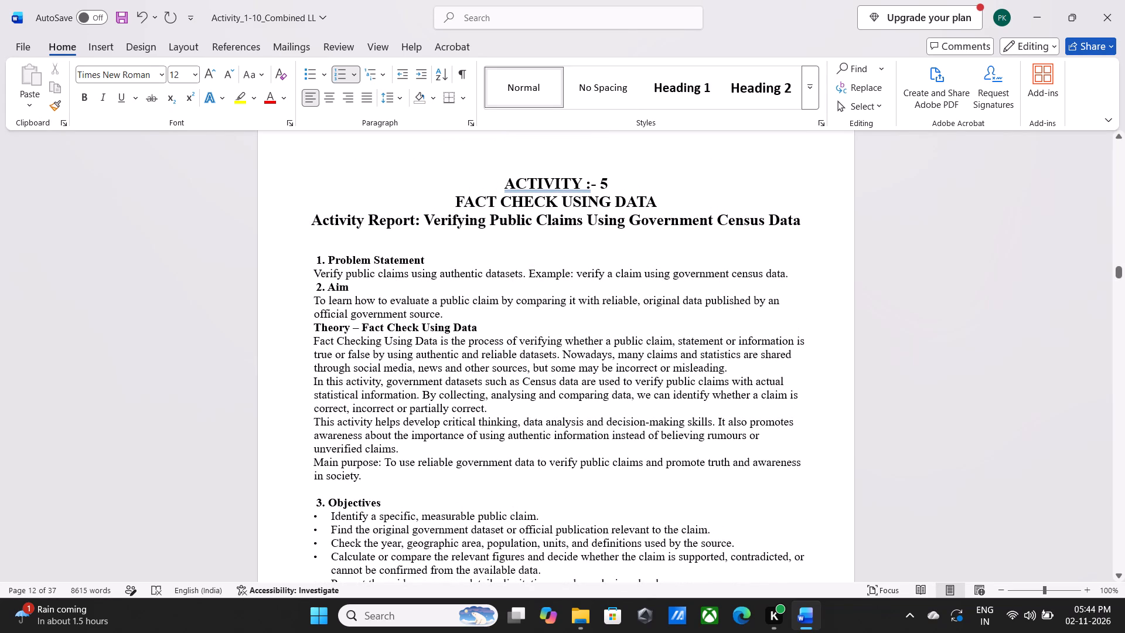
{"action": "left_click", "coordinate": [316, 261]}
{"action": "left_click_drag", "start_coordinate": [316, 261], "coordinate": [383, 267]}
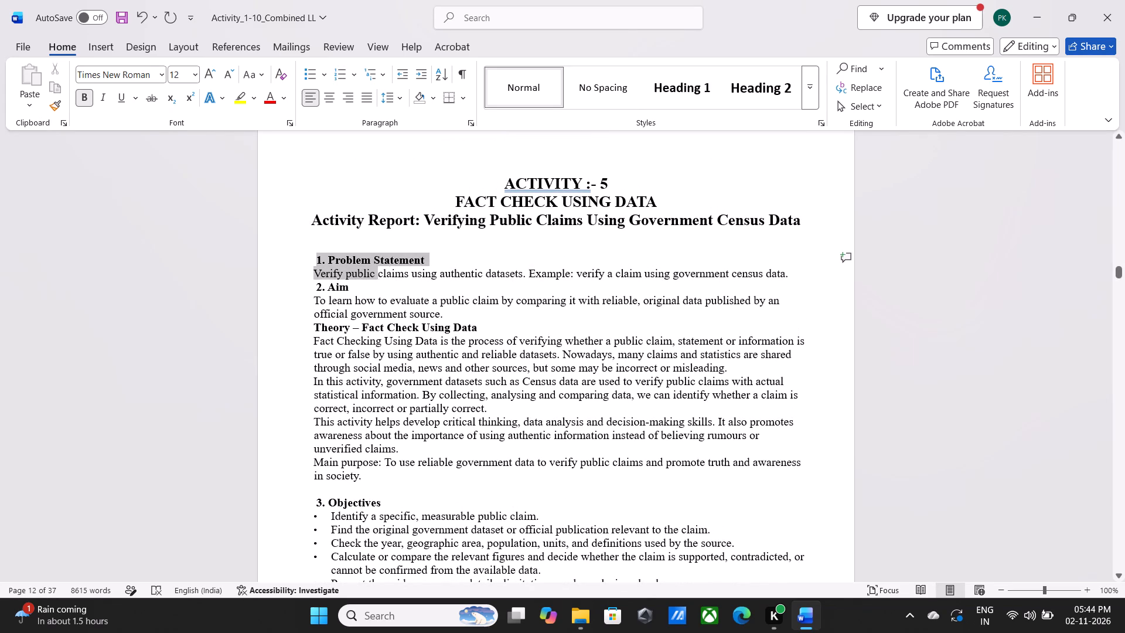
{"action": "left_click_drag", "start_coordinate": [383, 267], "coordinate": [425, 258]}
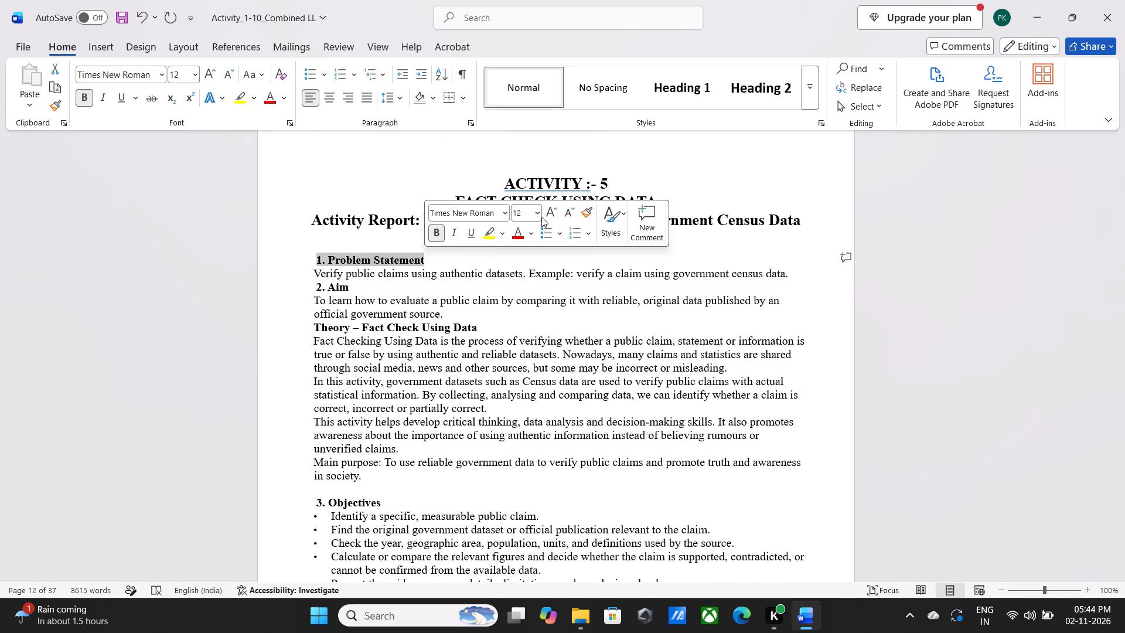
{"action": "left_click", "coordinate": [537, 214]}
{"action": "left_click", "coordinate": [531, 315]}
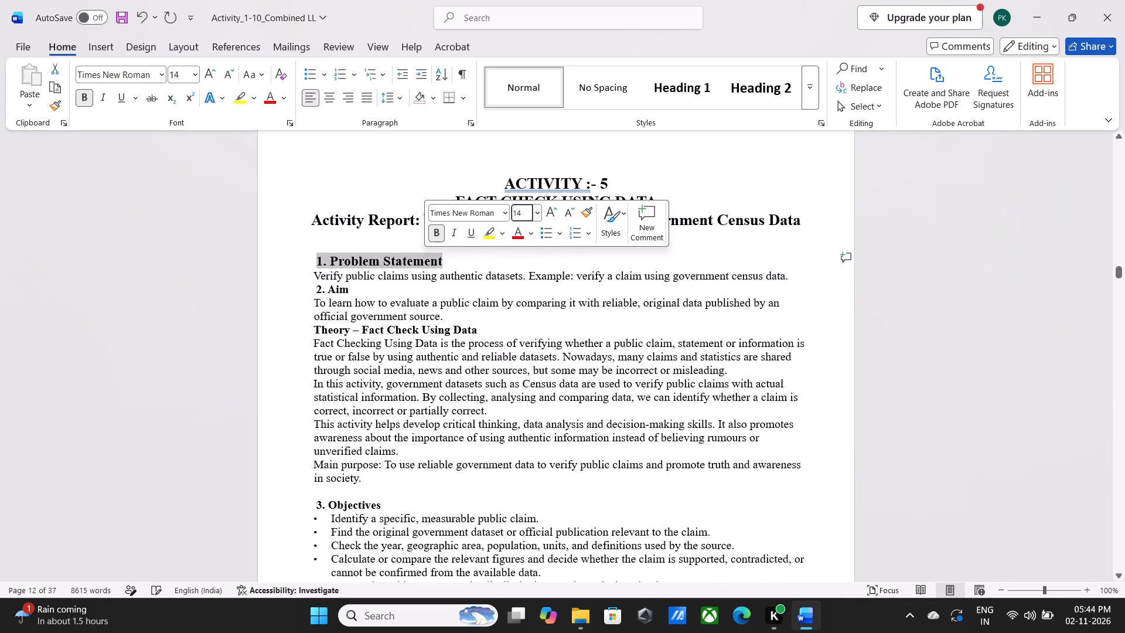
Set the "2. Aim" heading in Activity 5 to font size 14, keeping its section expanded.
{"action": "left_click", "coordinate": [313, 289]}
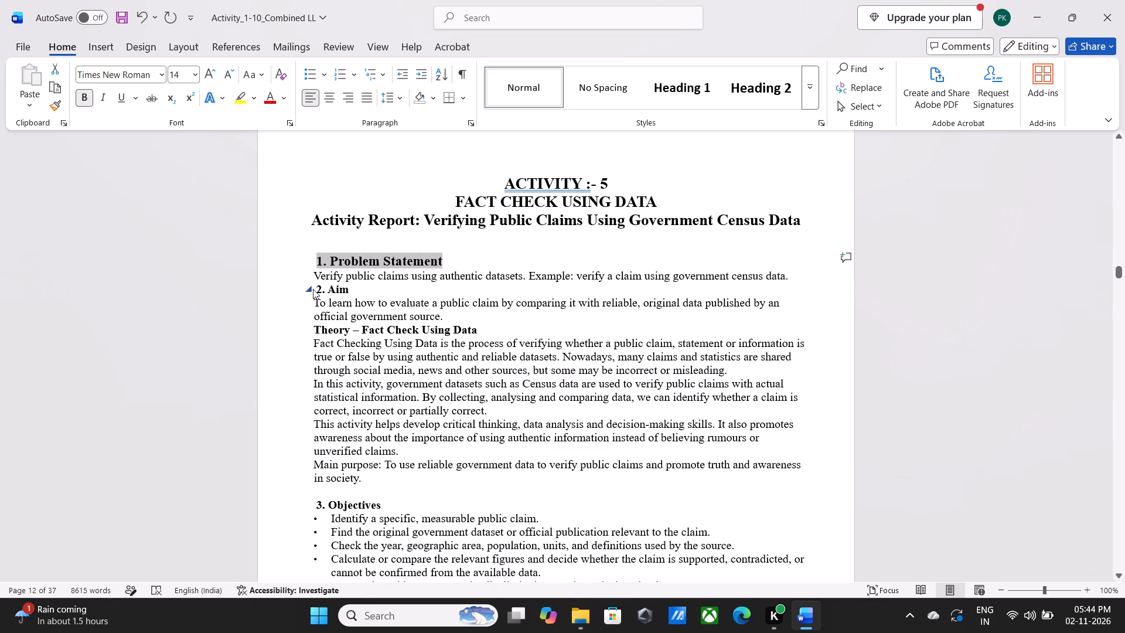
{"action": "left_click", "coordinate": [309, 291]}
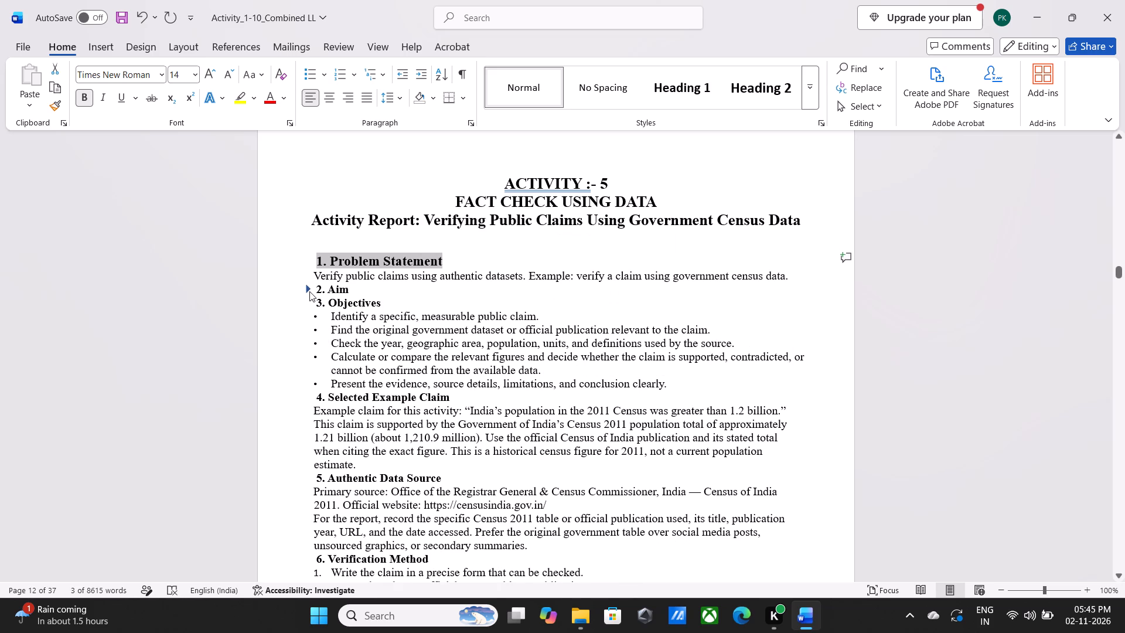
{"action": "left_click", "coordinate": [316, 288]}
{"action": "left_click_drag", "start_coordinate": [316, 288], "coordinate": [339, 292]}
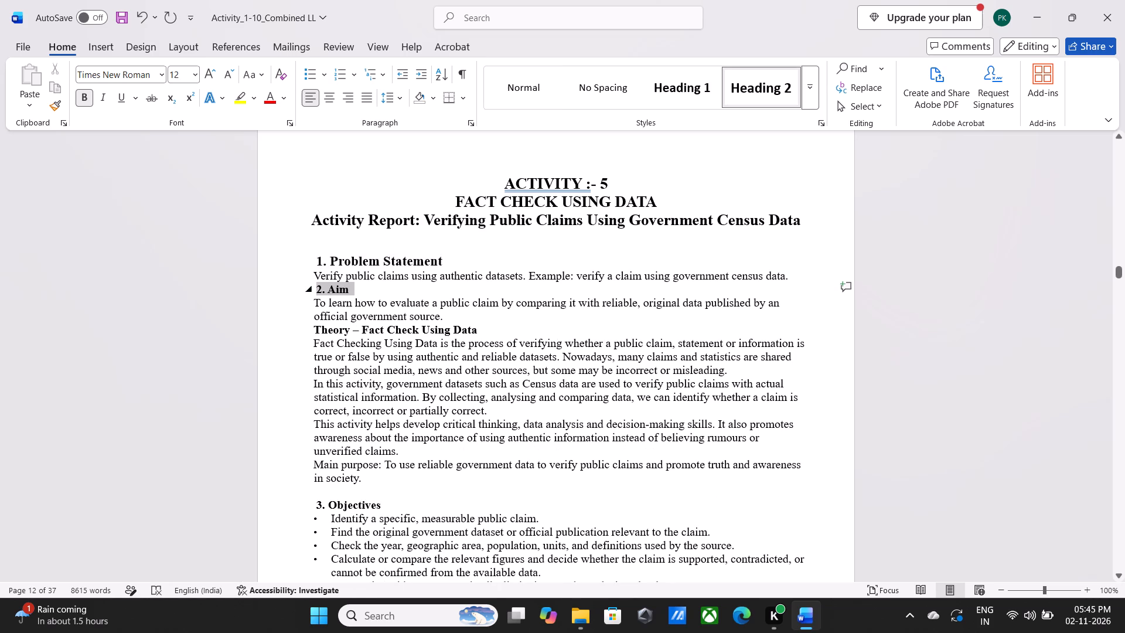
{"action": "left_click_drag", "start_coordinate": [339, 292], "coordinate": [349, 293]}
{"action": "left_click", "coordinate": [461, 243]}
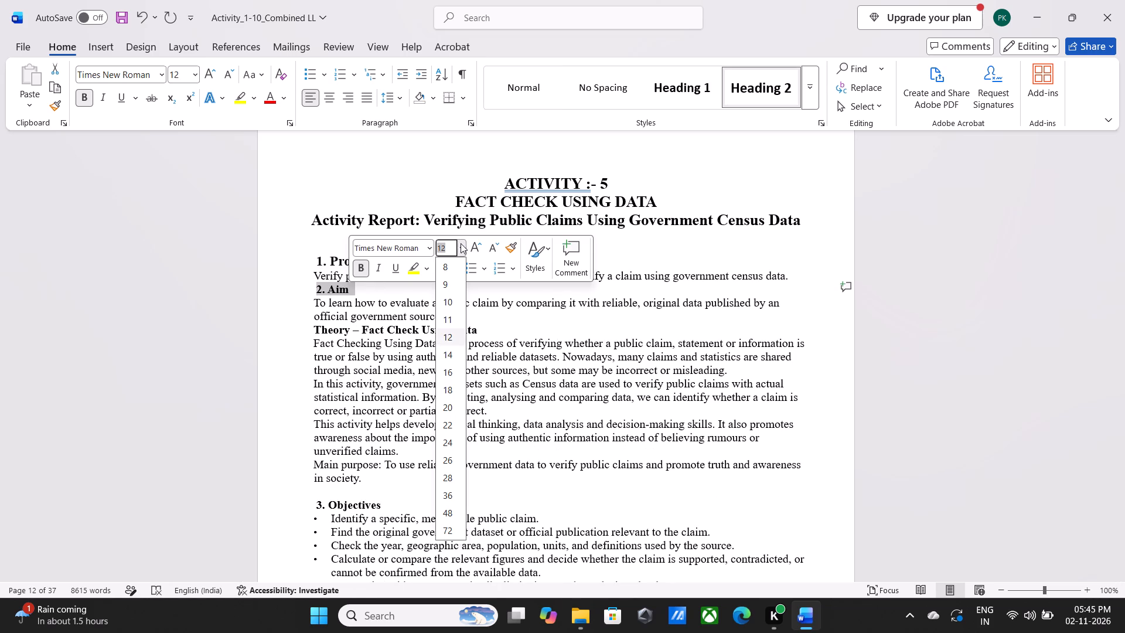
{"action": "left_click", "coordinate": [460, 350]}
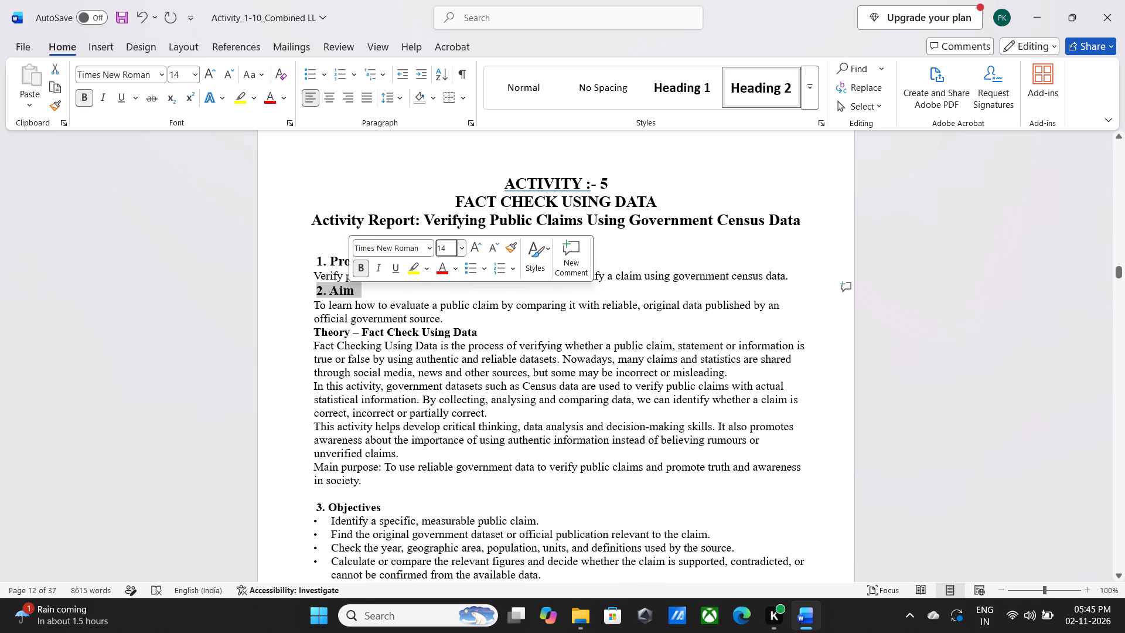
Set the "Theory – Fact Check Using Data" heading in Activity 5 to font size 14.
{"action": "left_click", "coordinate": [316, 330]}
{"action": "left_click_drag", "start_coordinate": [316, 330], "coordinate": [333, 331]}
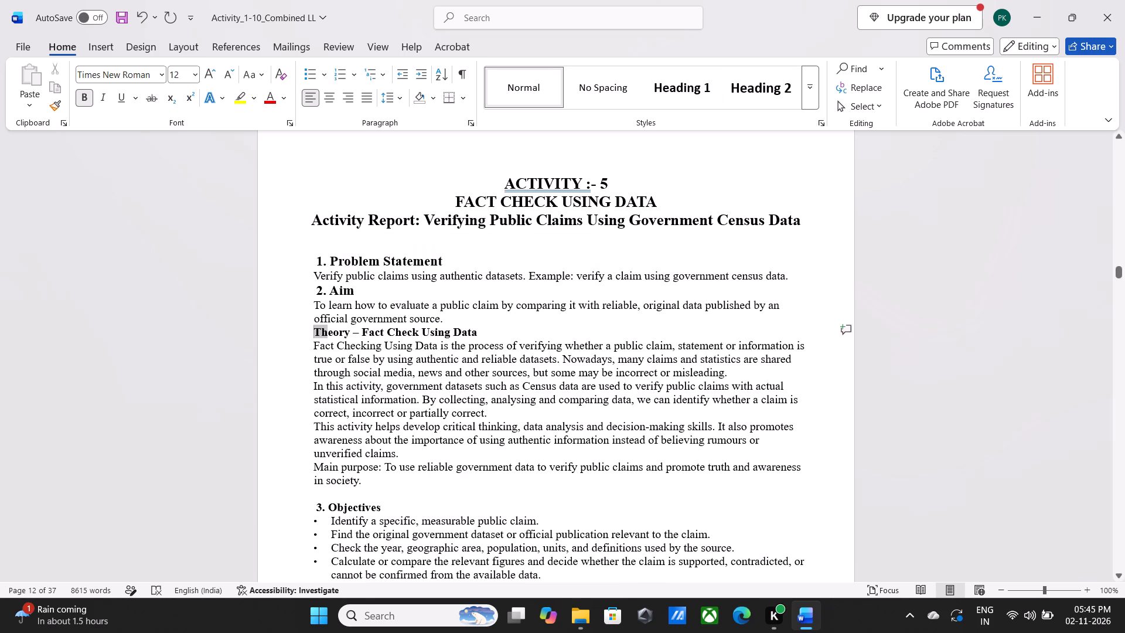
{"action": "left_click_drag", "start_coordinate": [333, 331], "coordinate": [485, 333]}
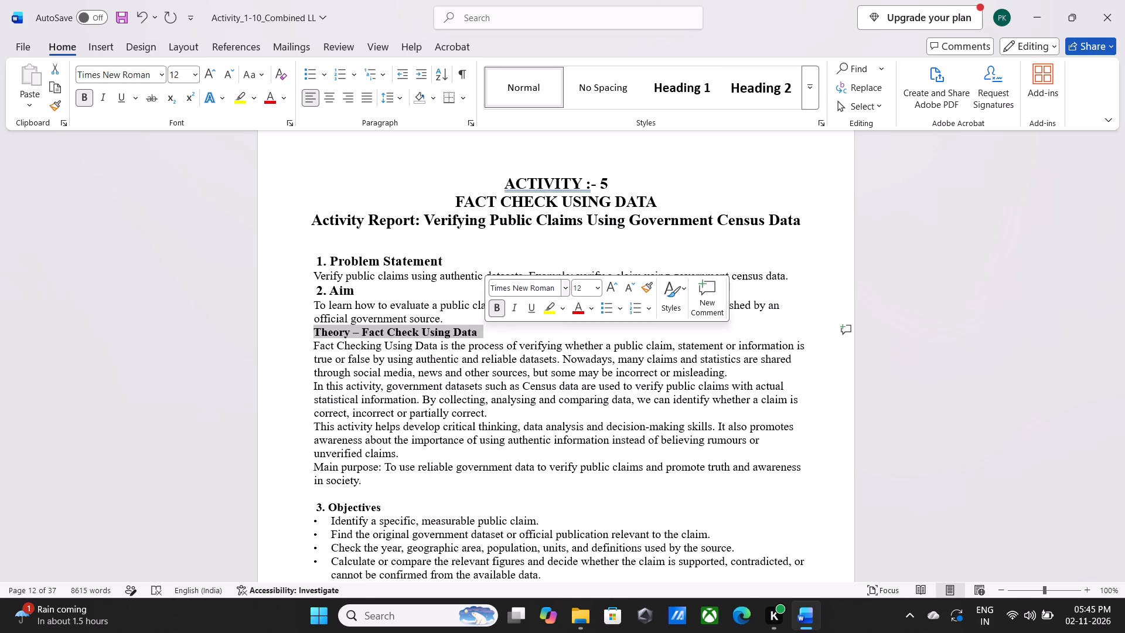
{"action": "left_click", "coordinate": [602, 290]}
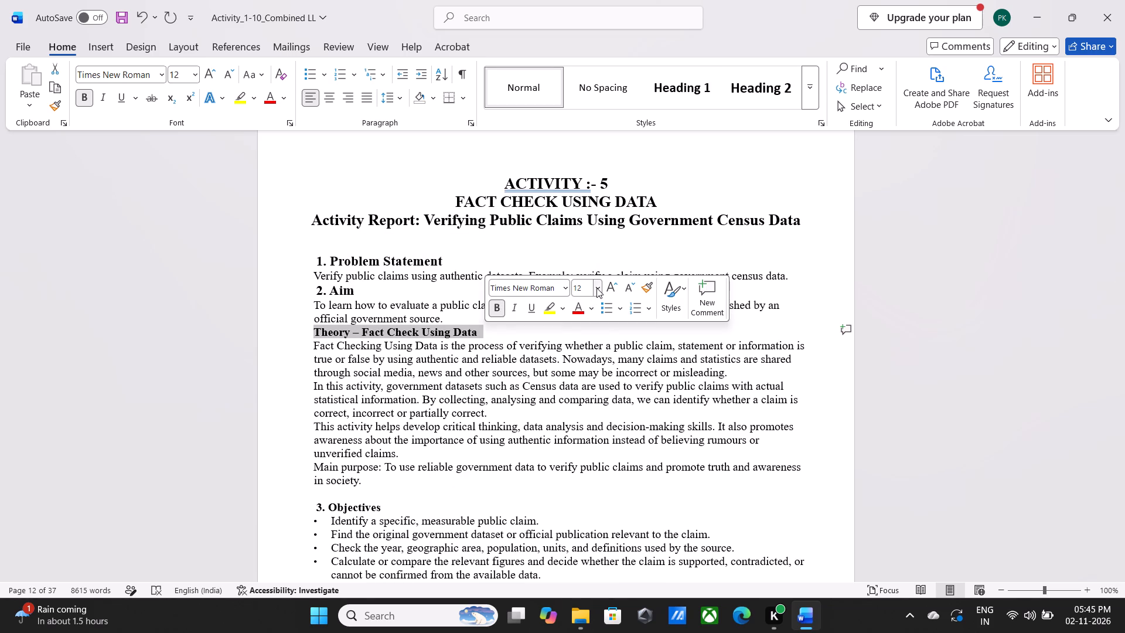
{"action": "left_click", "coordinate": [596, 288]}
{"action": "left_click", "coordinate": [584, 398]}
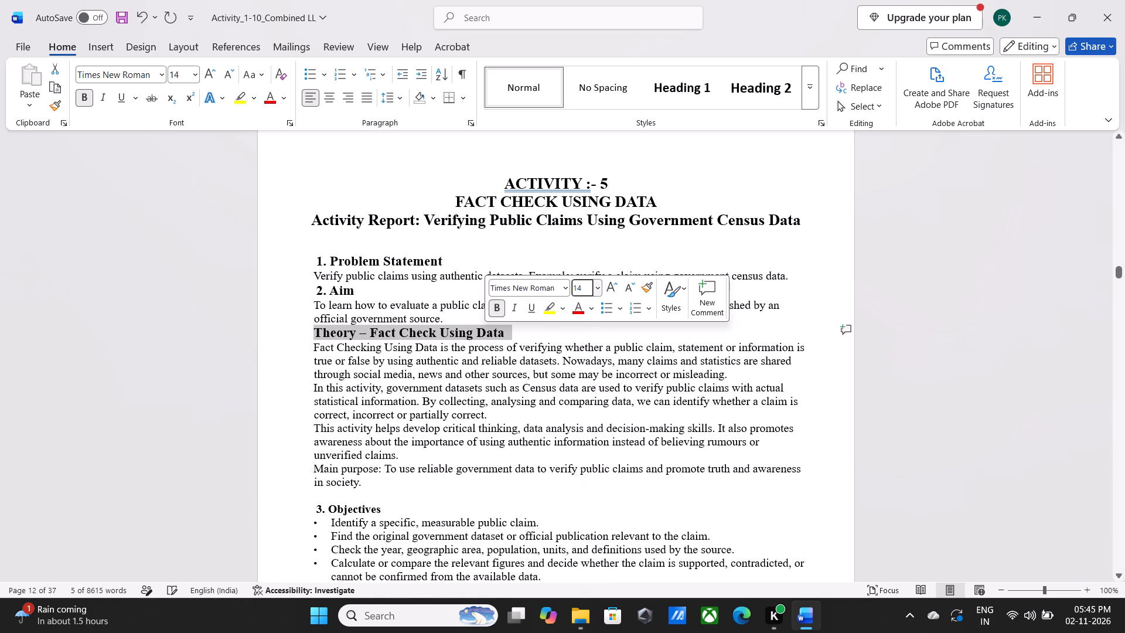
{"action": "scroll", "coordinate": [428, 436], "scroll_direction": "down", "scroll_amount": 3}
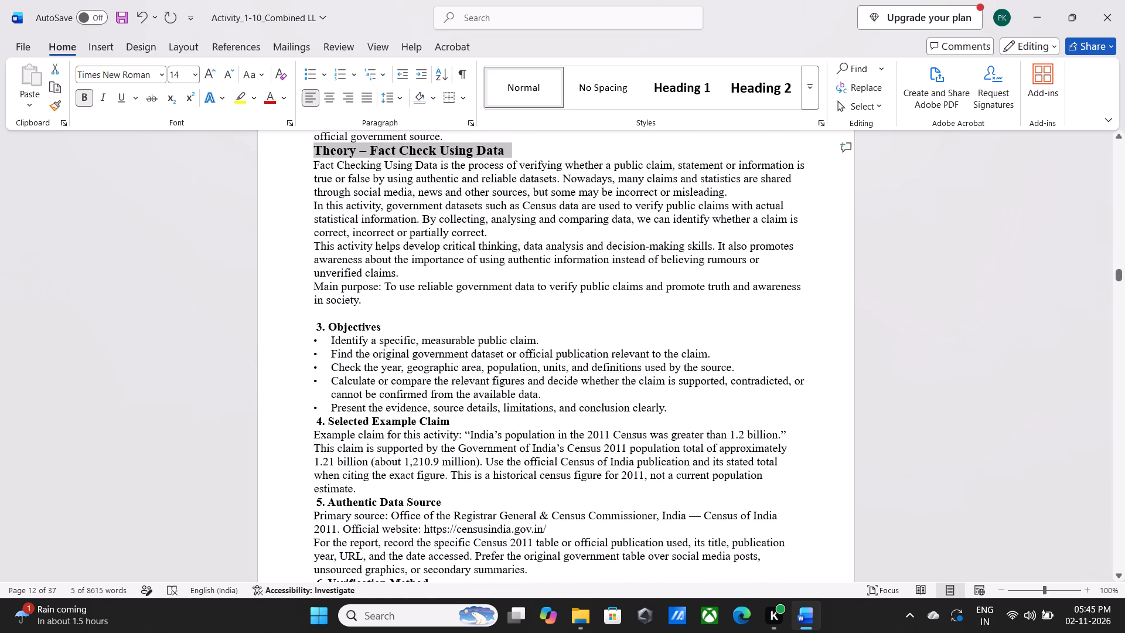
Set the "3. Objectives" heading in Activity 5 to font size 14.
{"action": "left_click", "coordinate": [315, 327]}
{"action": "left_click_drag", "start_coordinate": [315, 327], "coordinate": [375, 329]}
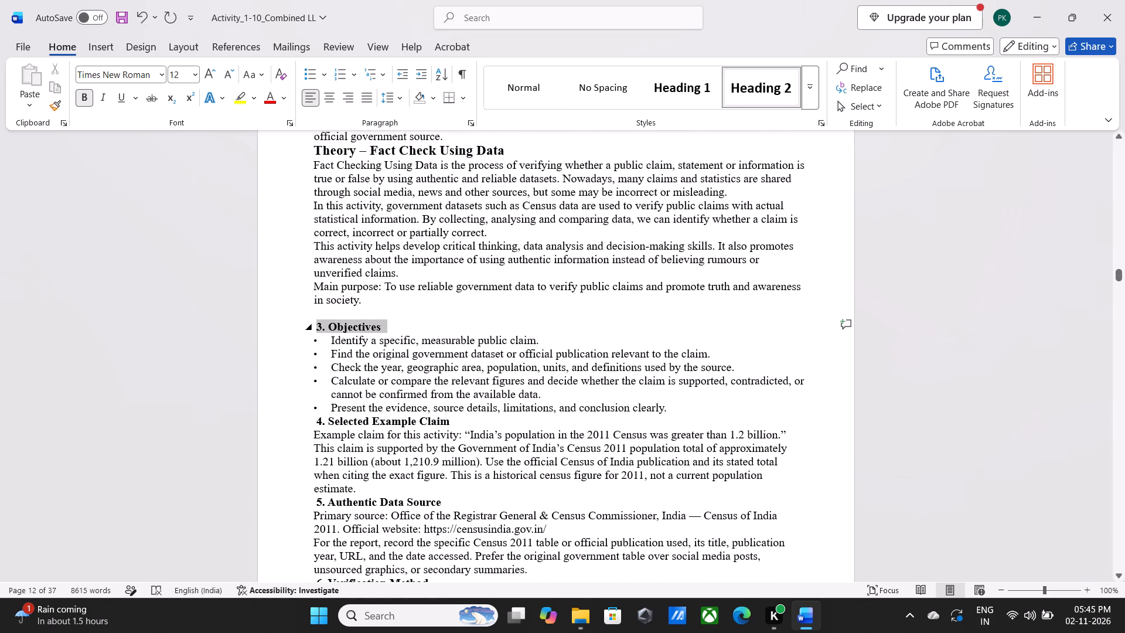
{"action": "left_click_drag", "start_coordinate": [375, 329], "coordinate": [378, 329]}
{"action": "left_click", "coordinate": [487, 277]}
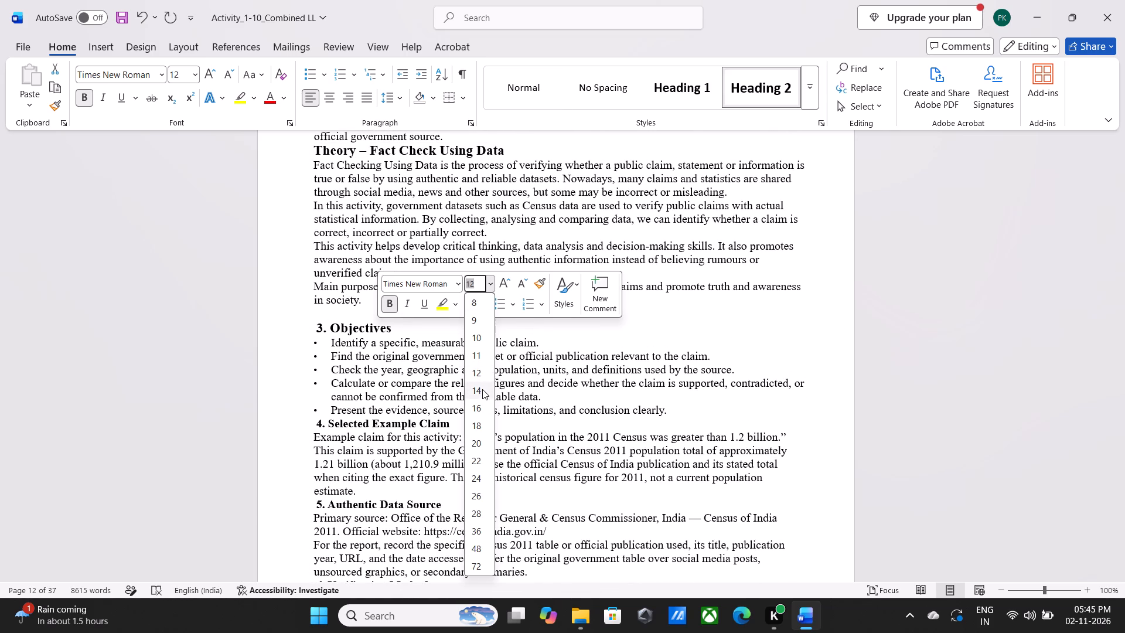
{"action": "left_click", "coordinate": [482, 390]}
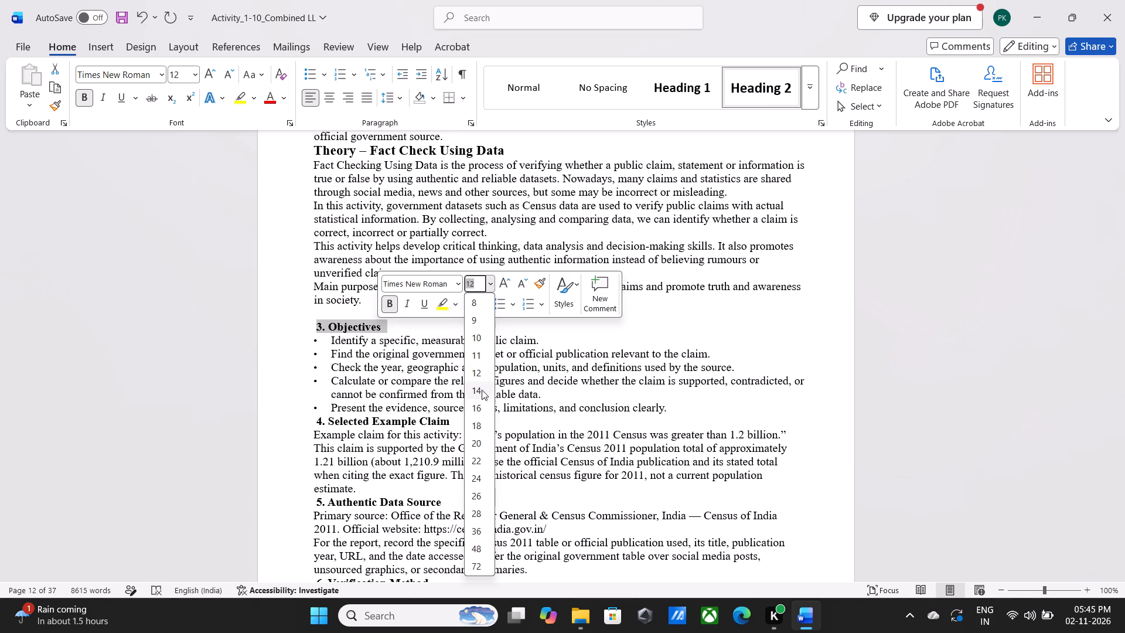
{"action": "left_click", "coordinate": [482, 389]}
Set the "4. Selected Example Claim" heading in Activity 5 to font size 14.
{"action": "scroll", "coordinate": [327, 364], "scroll_direction": "down", "scroll_amount": 1}
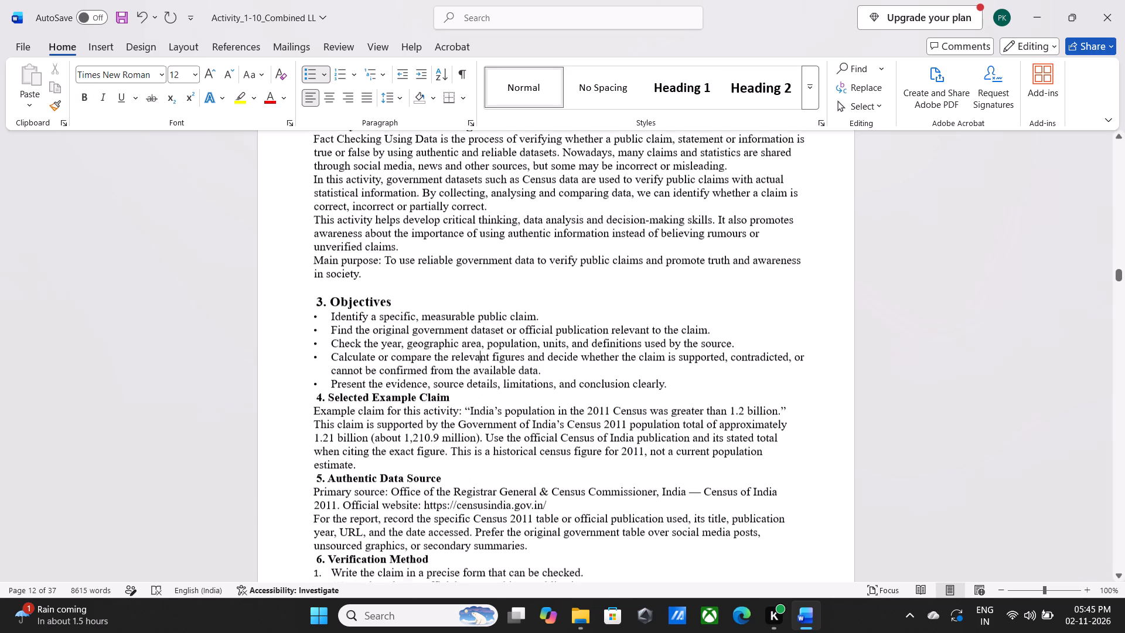
{"action": "scroll", "coordinate": [327, 364], "scroll_direction": "down", "scroll_amount": 1}
{"action": "left_click", "coordinate": [316, 373]}
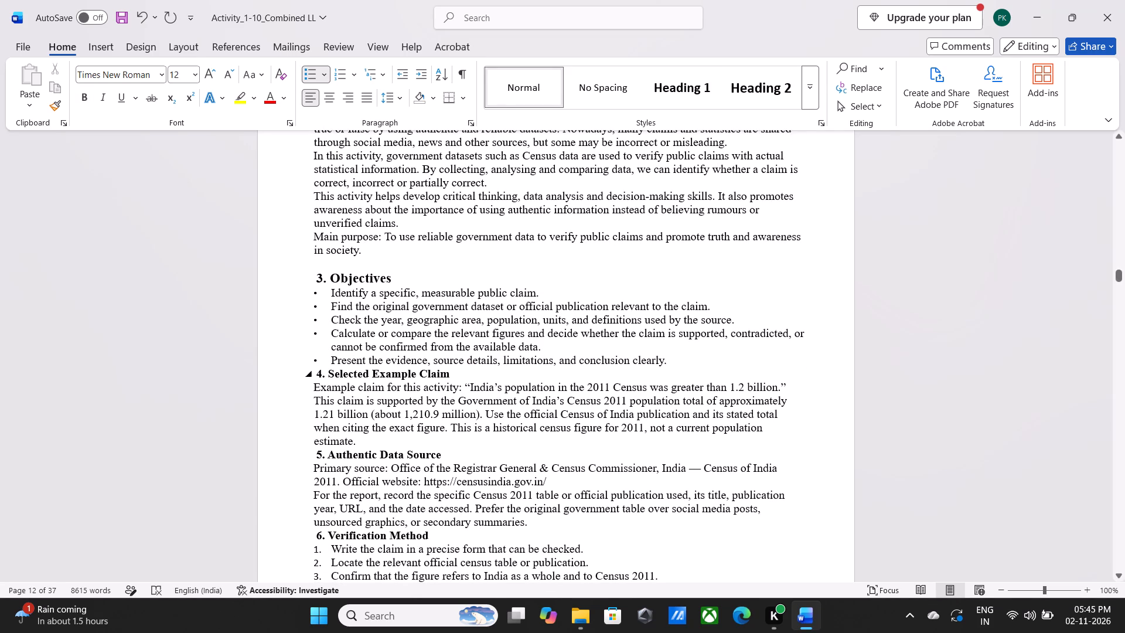
{"action": "left_click_drag", "start_coordinate": [316, 373], "coordinate": [446, 377]}
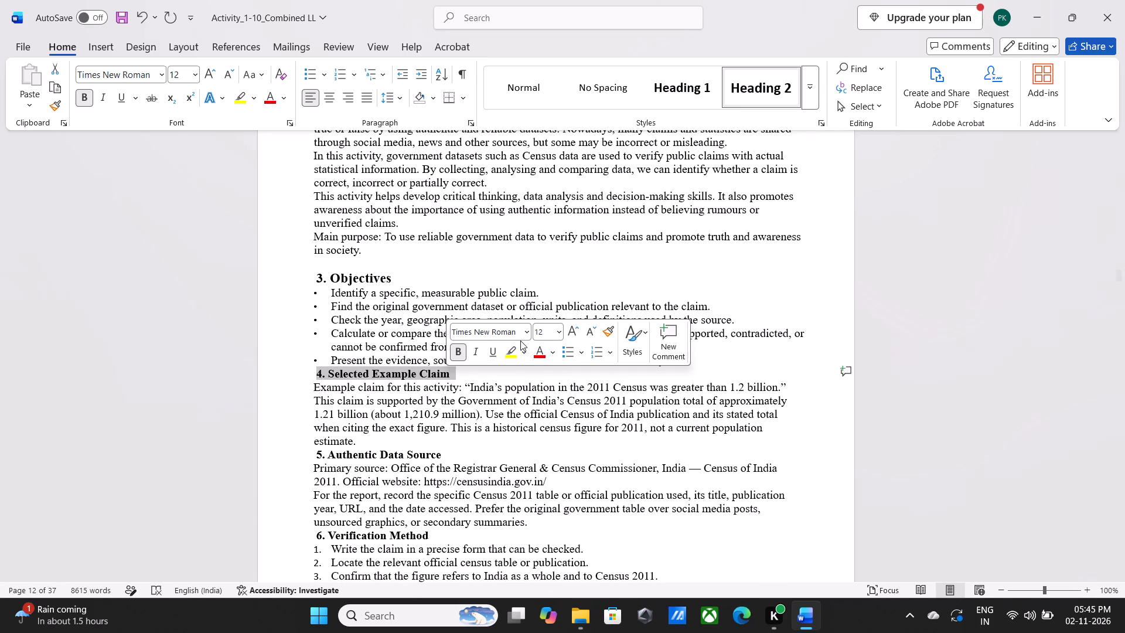
{"action": "left_click", "coordinate": [560, 328]}
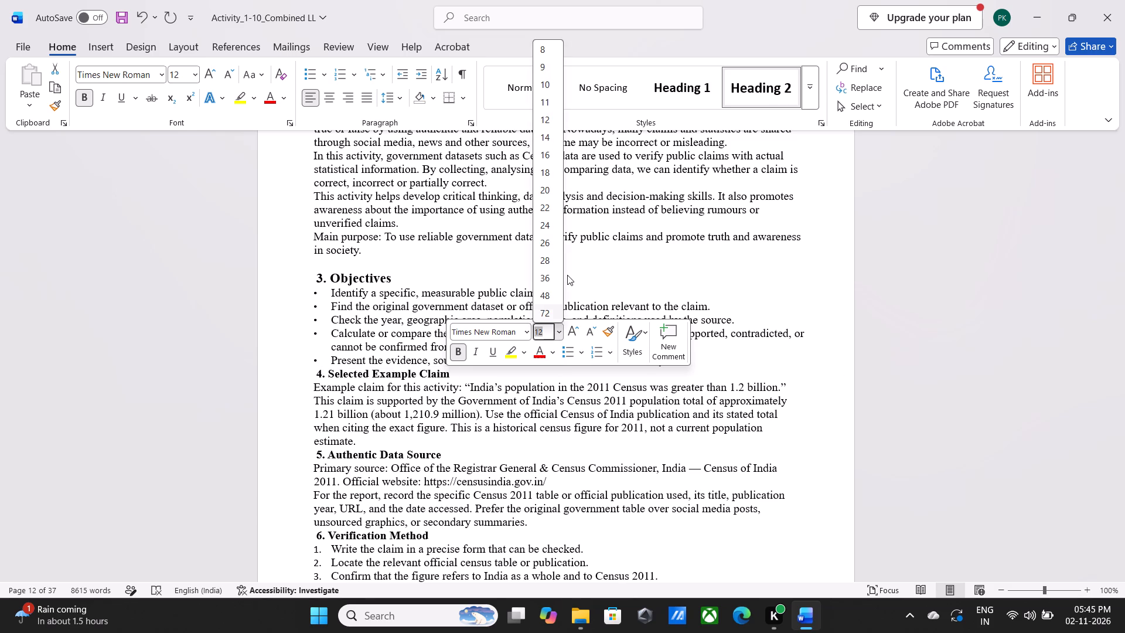
{"action": "left_click", "coordinate": [545, 138]}
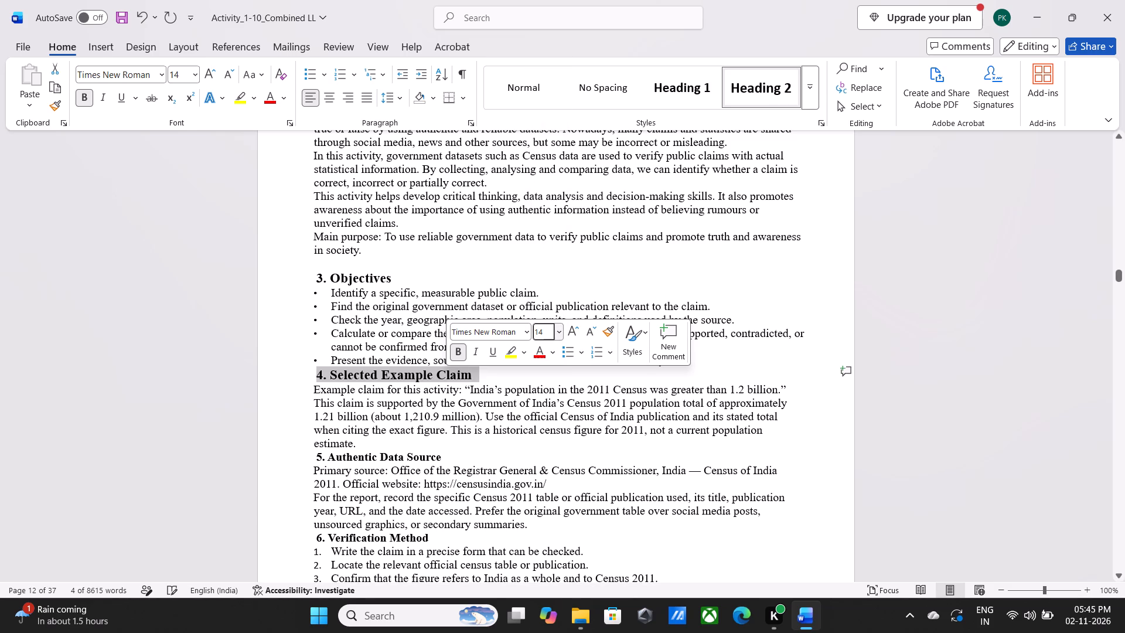
Set the "5. Authentic Data Source" heading in Activity 5 to font size 14, keeping its section expanded.
{"action": "left_click", "coordinate": [313, 457]}
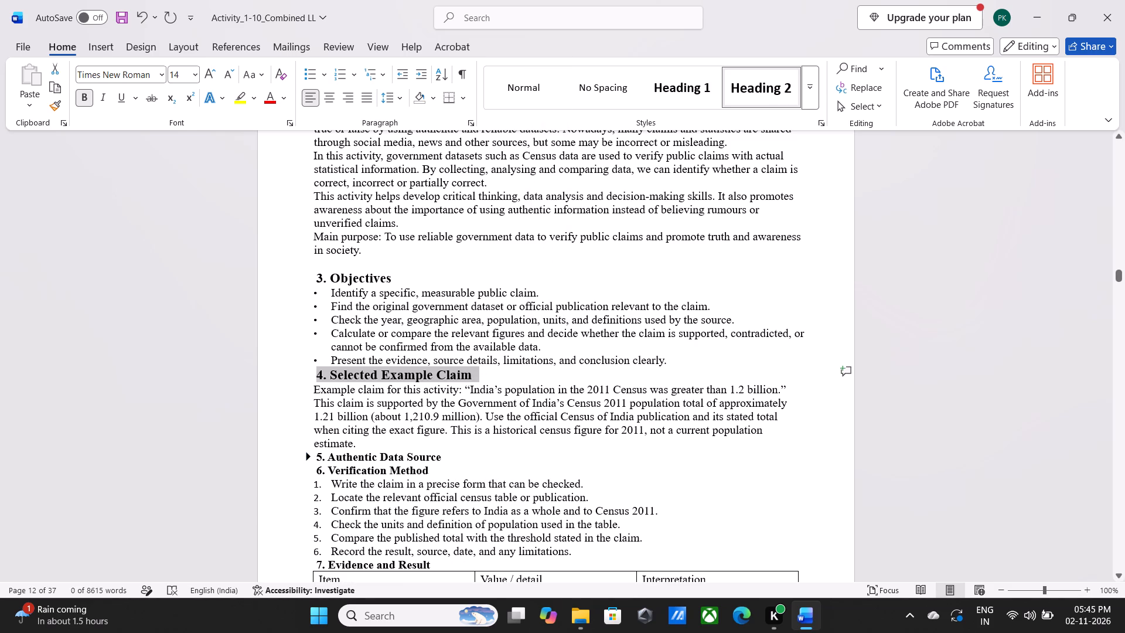
{"action": "left_click", "coordinate": [308, 461]}
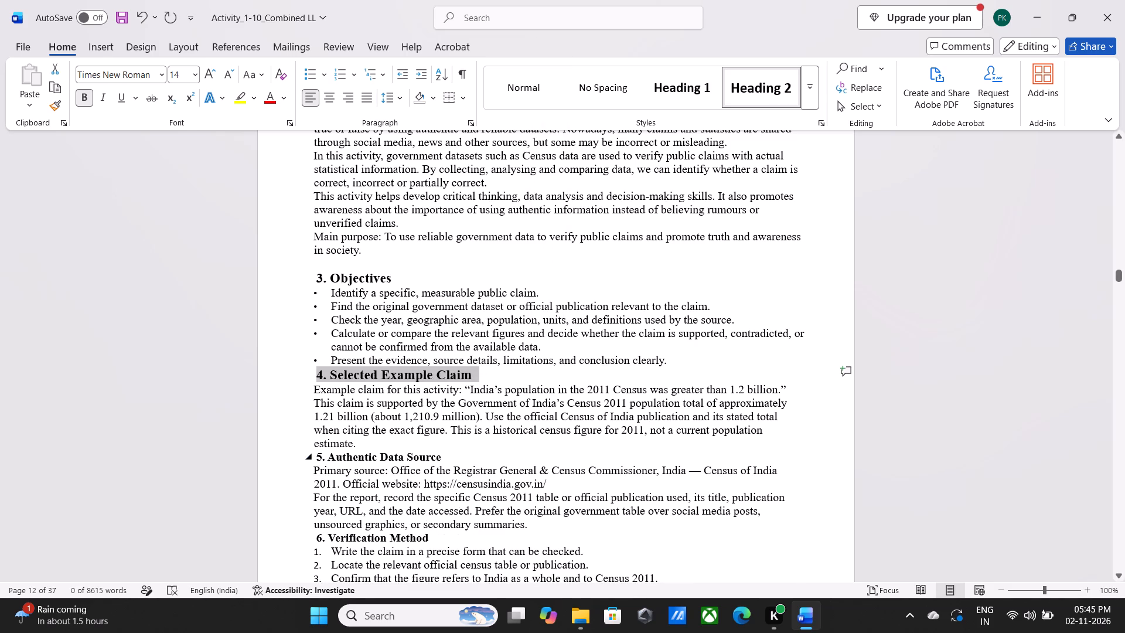
{"action": "left_click", "coordinate": [312, 454]}
{"action": "left_click", "coordinate": [312, 454]}
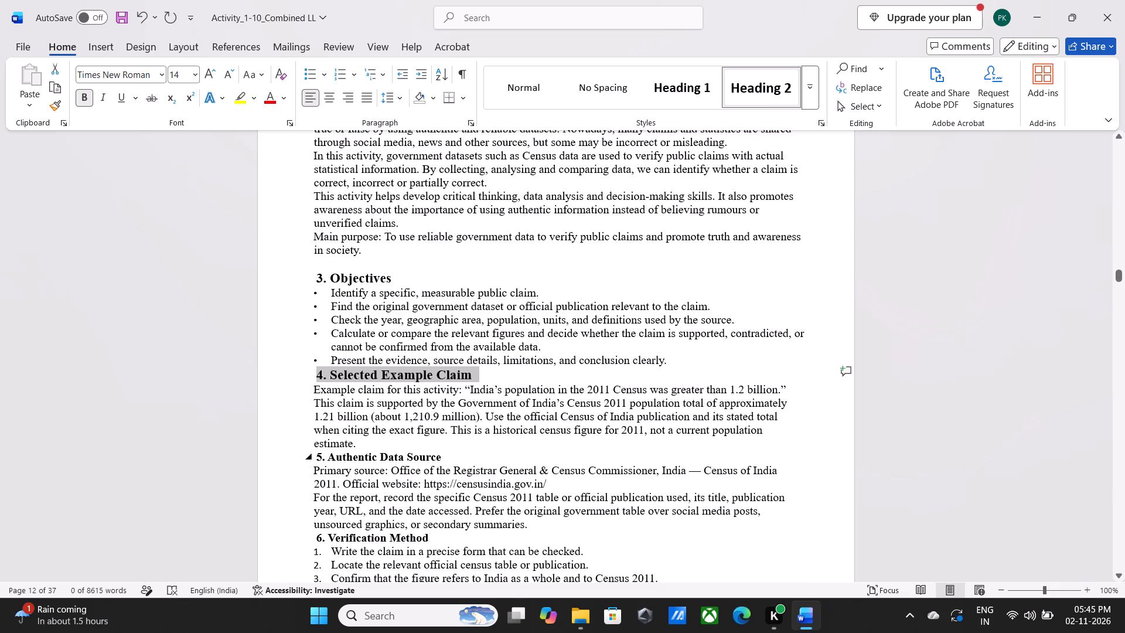
{"action": "left_click", "coordinate": [315, 454]}
{"action": "left_click_drag", "start_coordinate": [315, 454], "coordinate": [335, 457]}
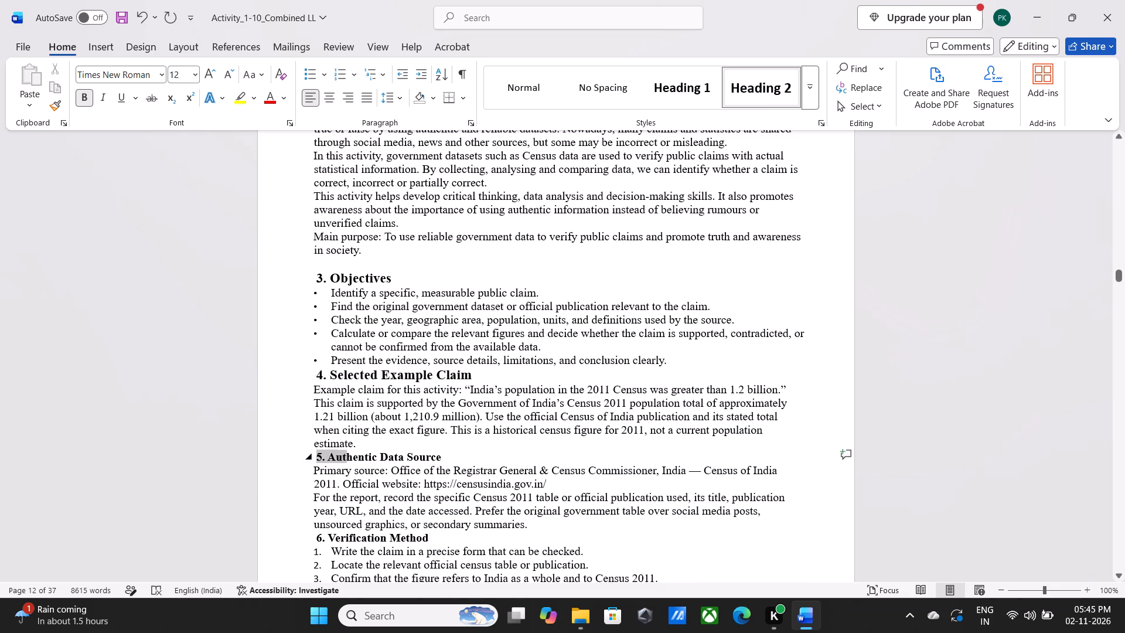
{"action": "left_click_drag", "start_coordinate": [335, 457], "coordinate": [428, 461]}
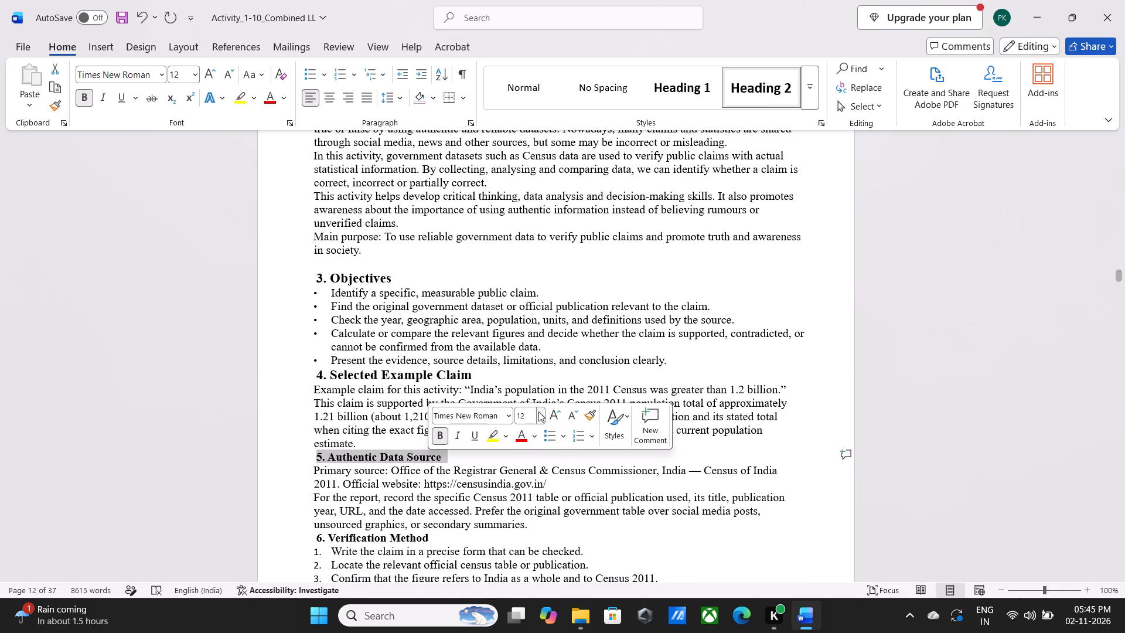
{"action": "left_click", "coordinate": [541, 415]}
{"action": "left_click", "coordinate": [534, 226]}
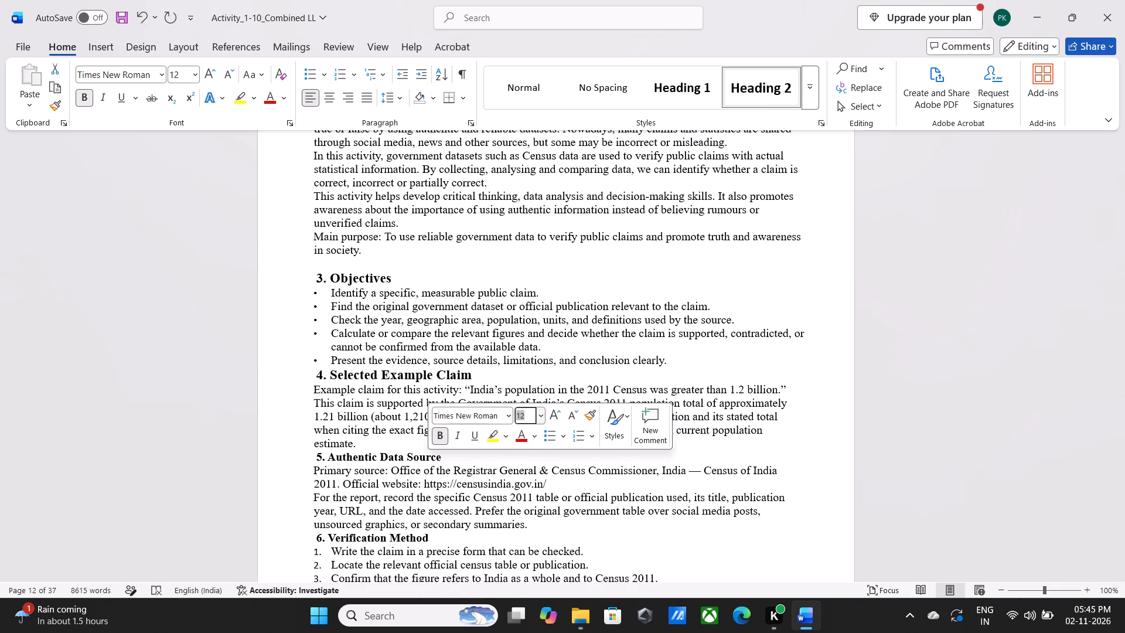
With section 6 collapsed, set the "6. Verification Method" and "7. Evidence and Result" headings in Activity 5 to font size 14.
{"action": "scroll", "coordinate": [440, 317], "scroll_direction": "down", "scroll_amount": 2}
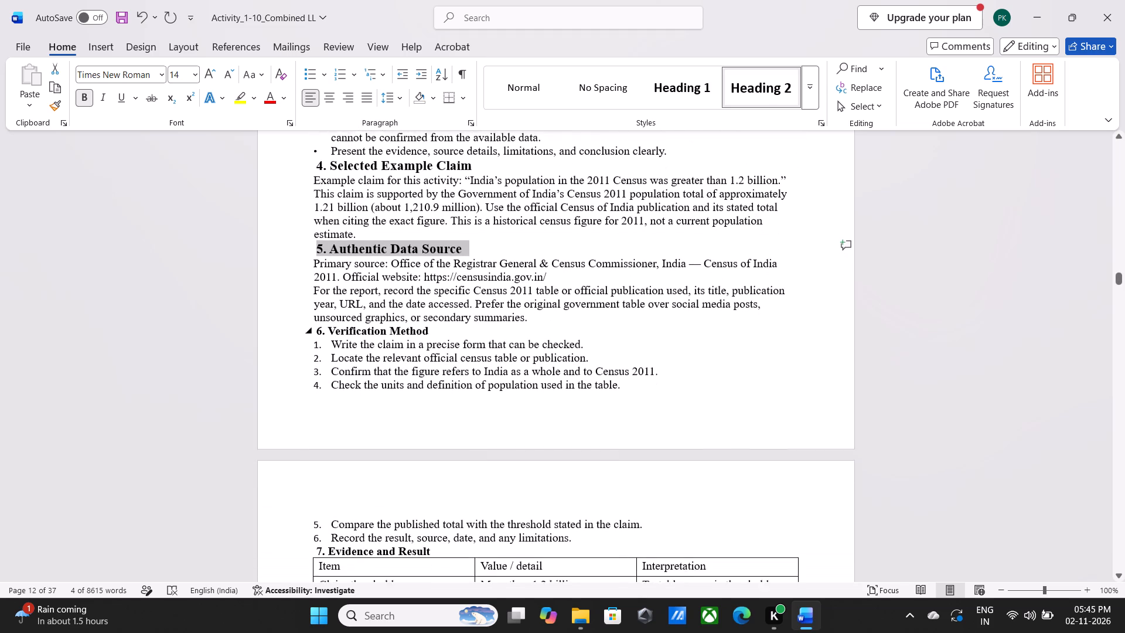
{"action": "scroll", "coordinate": [440, 317], "scroll_direction": "down", "scroll_amount": 1}
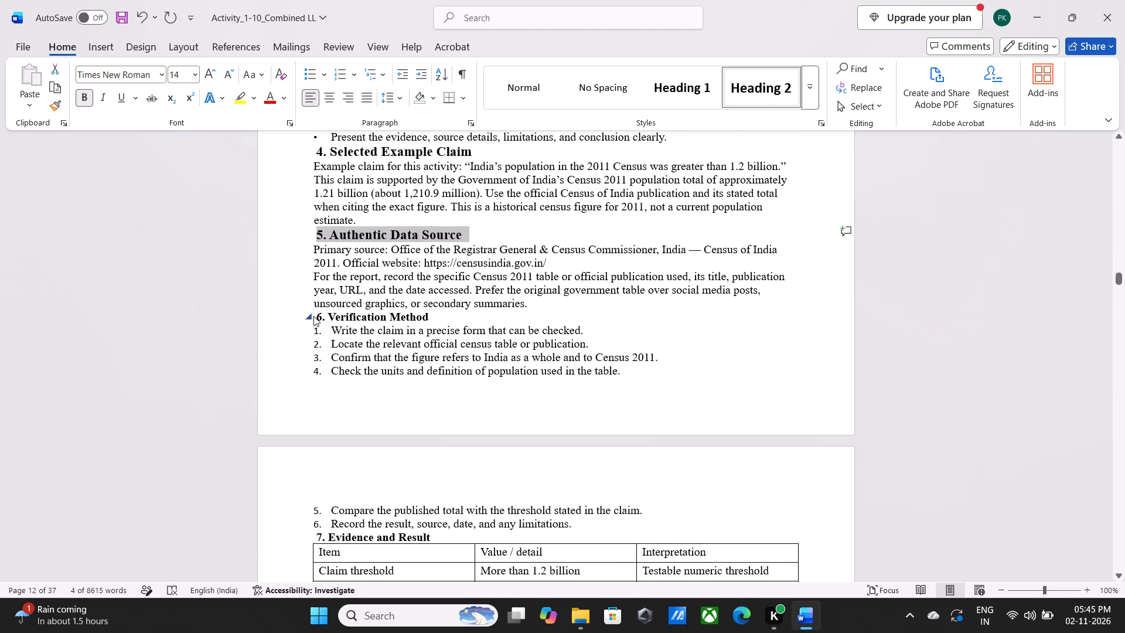
{"action": "left_click", "coordinate": [313, 315]}
{"action": "left_click", "coordinate": [313, 315]}
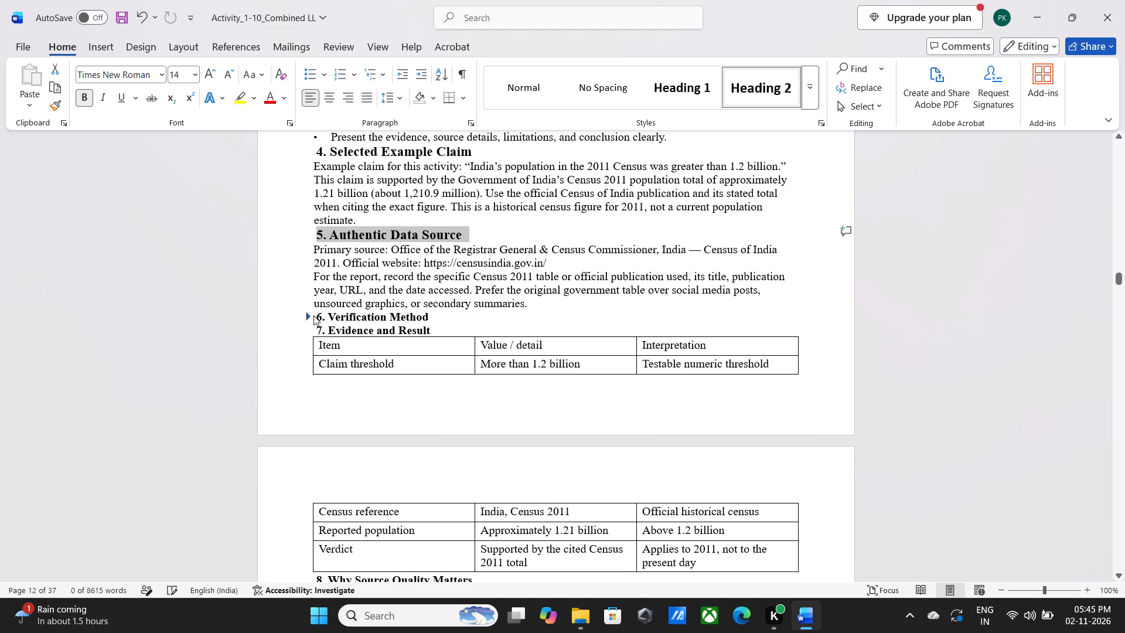
{"action": "left_click", "coordinate": [313, 315]}
{"action": "left_click", "coordinate": [318, 315]}
{"action": "left_click_drag", "start_coordinate": [318, 315], "coordinate": [371, 327]}
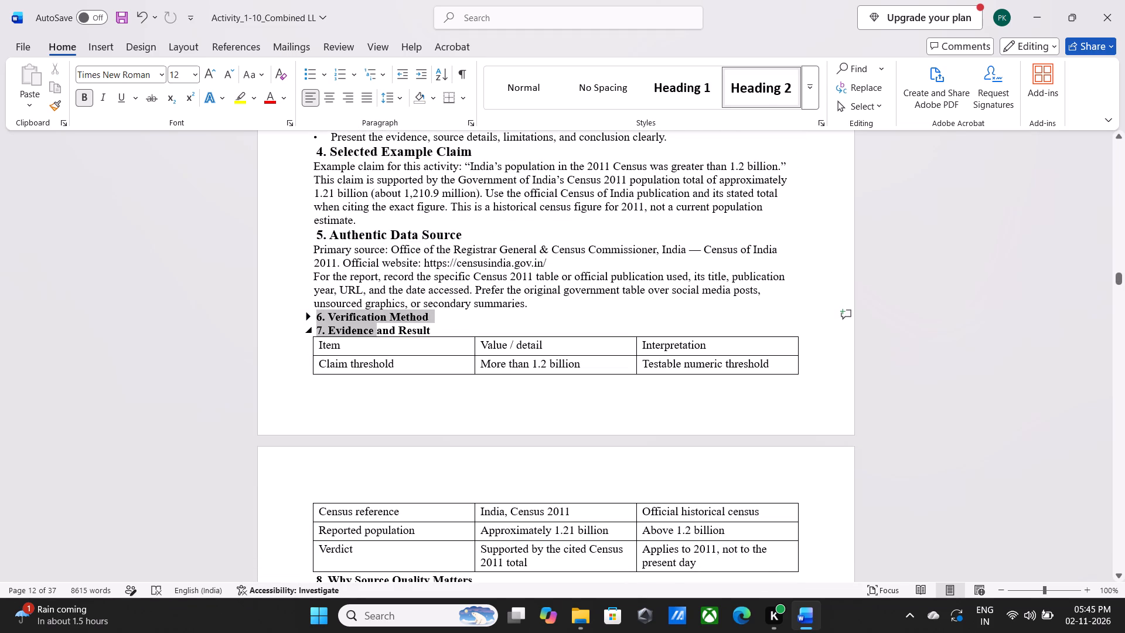
{"action": "left_click_drag", "start_coordinate": [371, 327], "coordinate": [430, 324]}
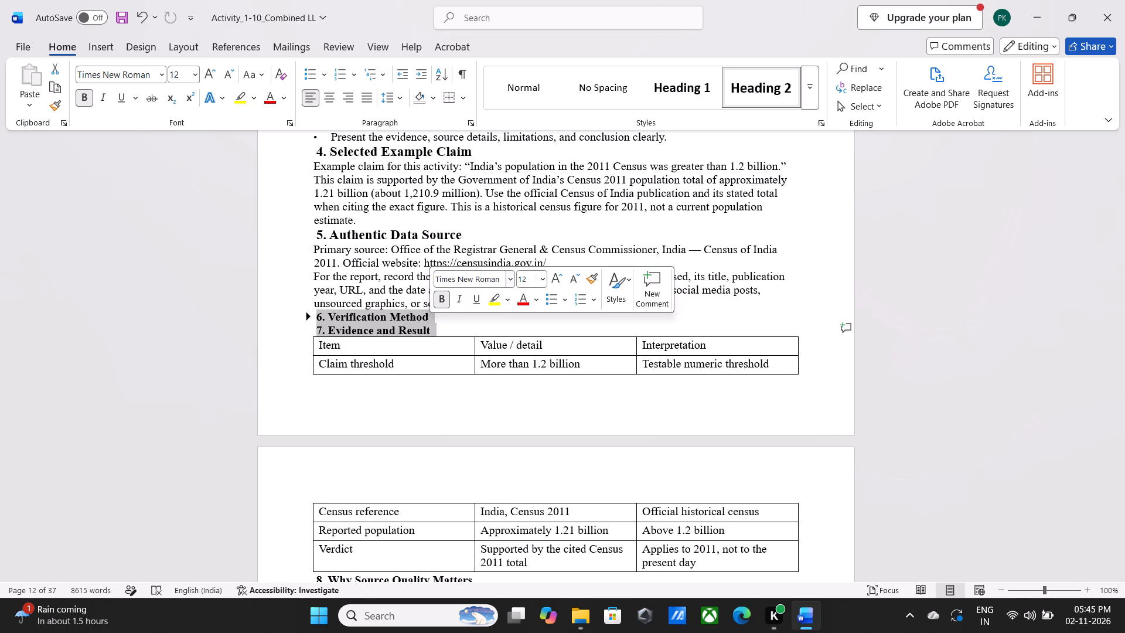
{"action": "left_click", "coordinate": [544, 281]}
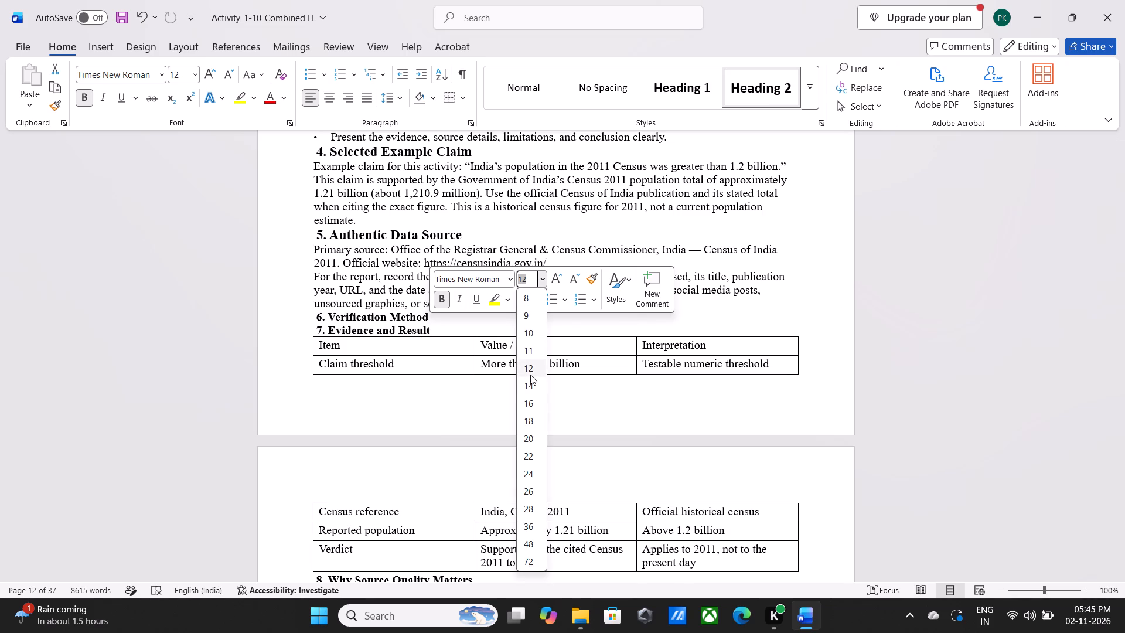
{"action": "left_click", "coordinate": [530, 383]}
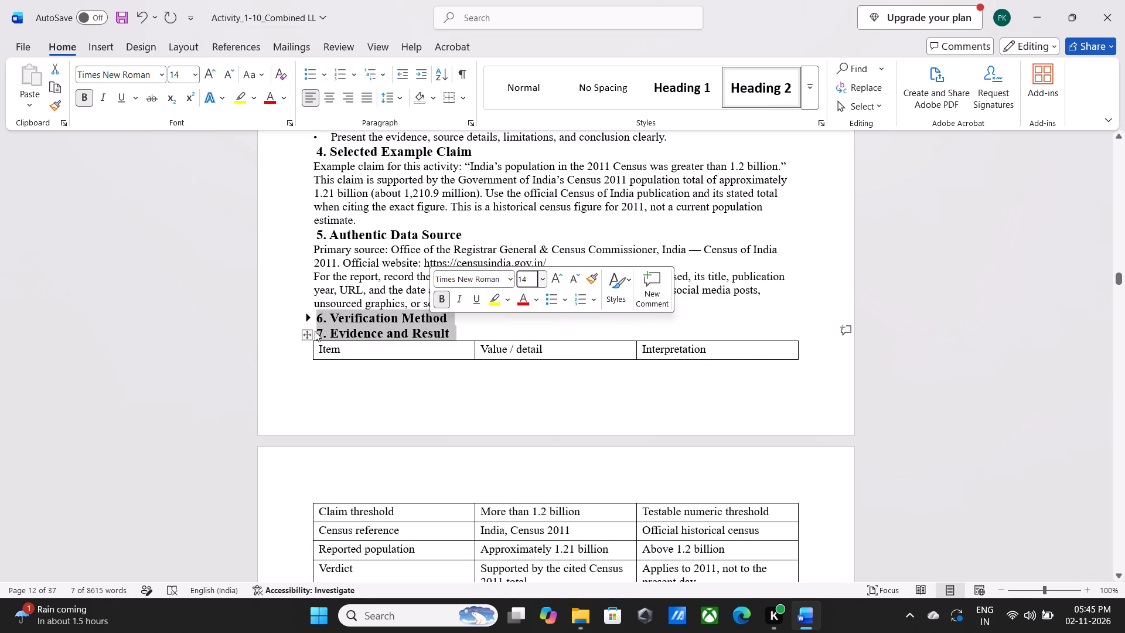
Expand the collapsed "6. Verification Method" section in Activity 5.
{"action": "left_click", "coordinate": [298, 350]}
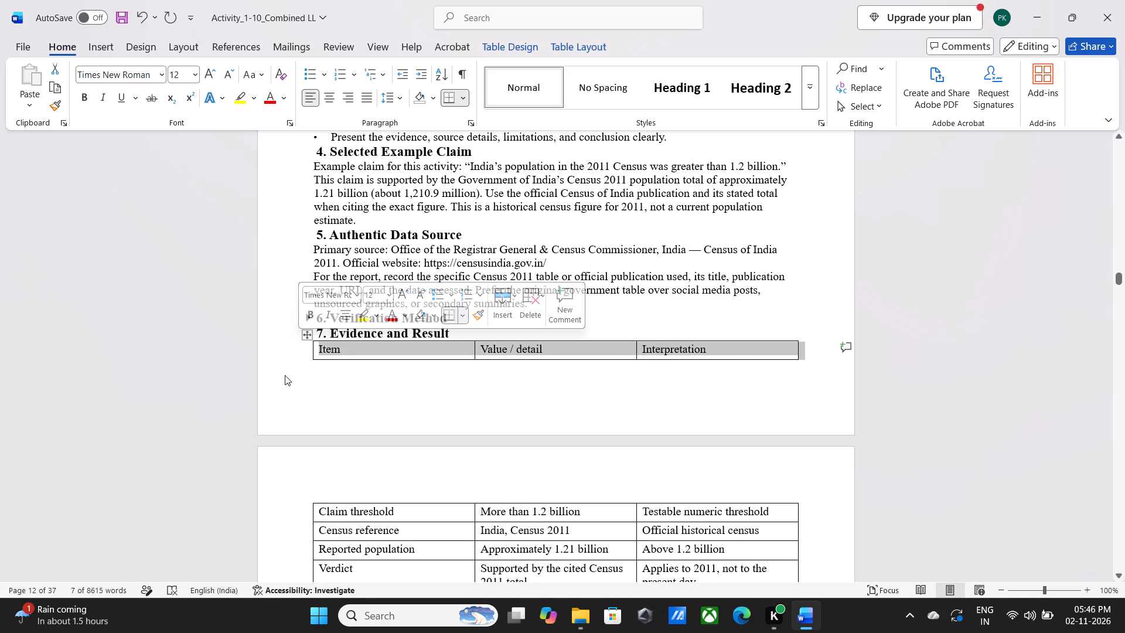
{"action": "left_click", "coordinate": [289, 387]}
{"action": "left_click", "coordinate": [229, 374]}
{"action": "left_click", "coordinate": [229, 373]}
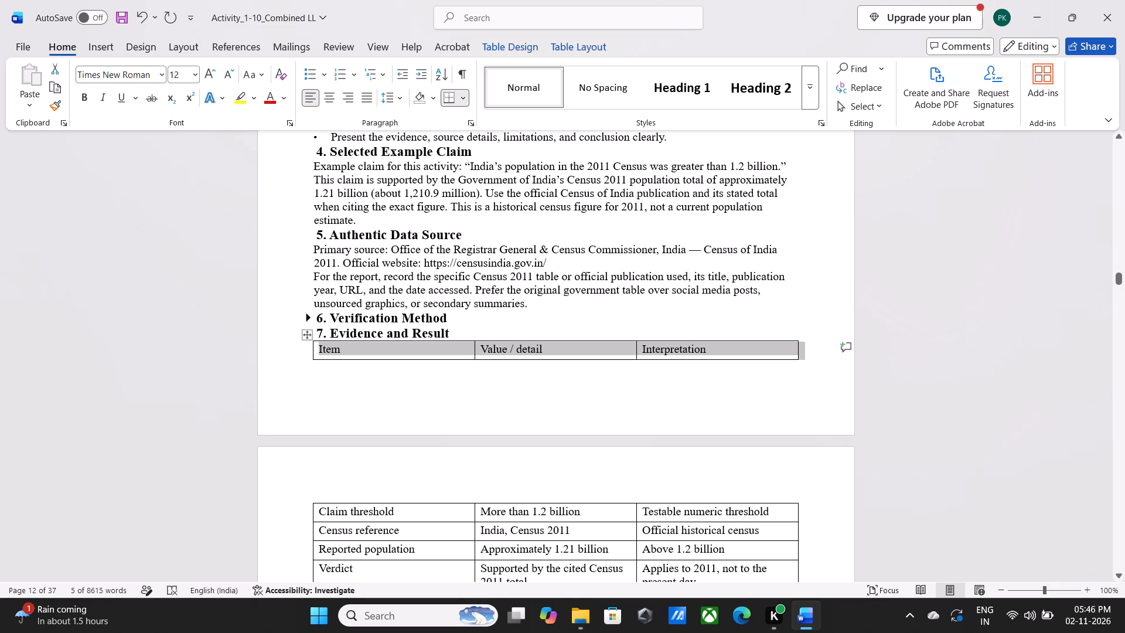
{"action": "double_click", "coordinate": [232, 334]}
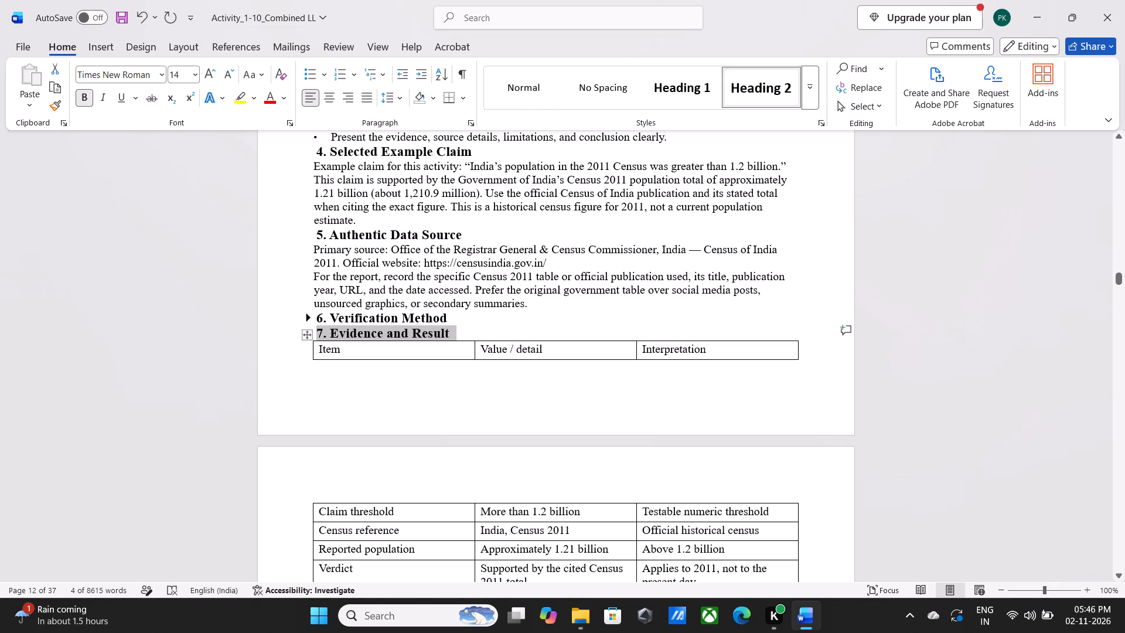
{"action": "left_click", "coordinate": [323, 473]}
{"action": "scroll", "coordinate": [221, 471], "scroll_direction": "down", "scroll_amount": 1}
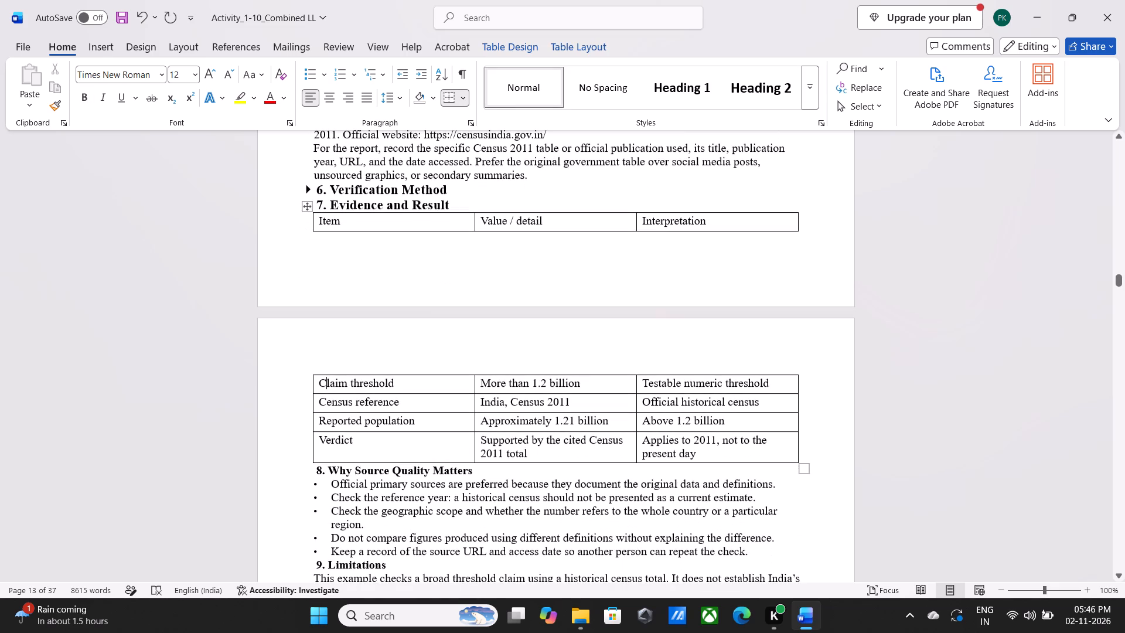
{"action": "left_click", "coordinate": [307, 186]}
Collapse sections 8 to 10 of Activity 5 and set the headings from "8. Why Source Quality Matters" through "11. References" to font size 14.
{"action": "scroll", "coordinate": [303, 295], "scroll_direction": "down", "scroll_amount": 1}
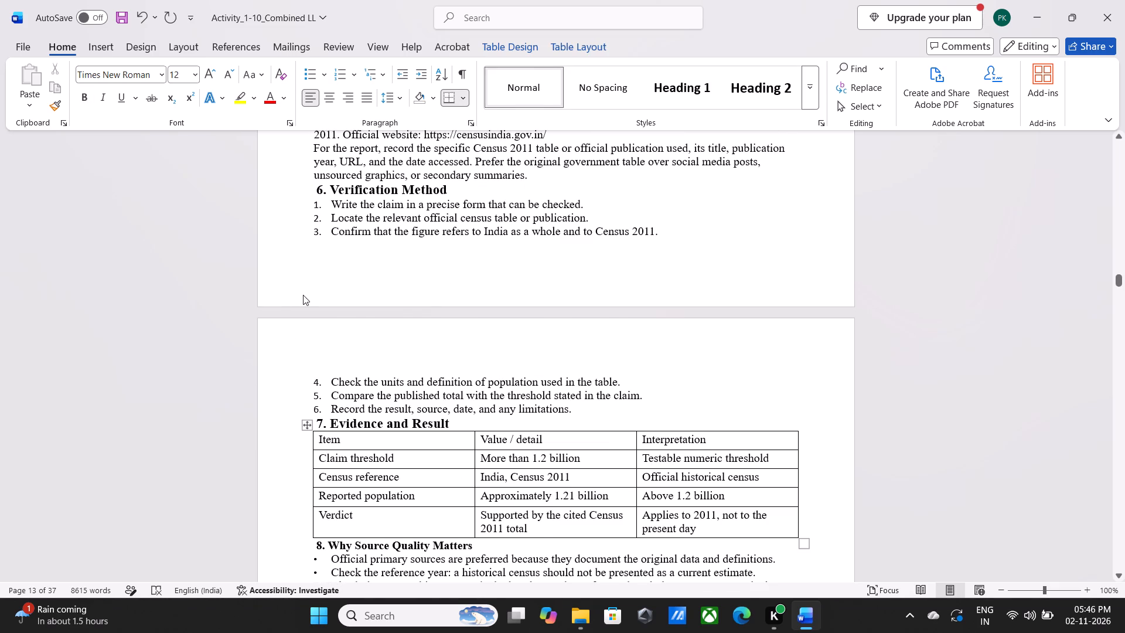
{"action": "scroll", "coordinate": [303, 295], "scroll_direction": "down", "scroll_amount": 3}
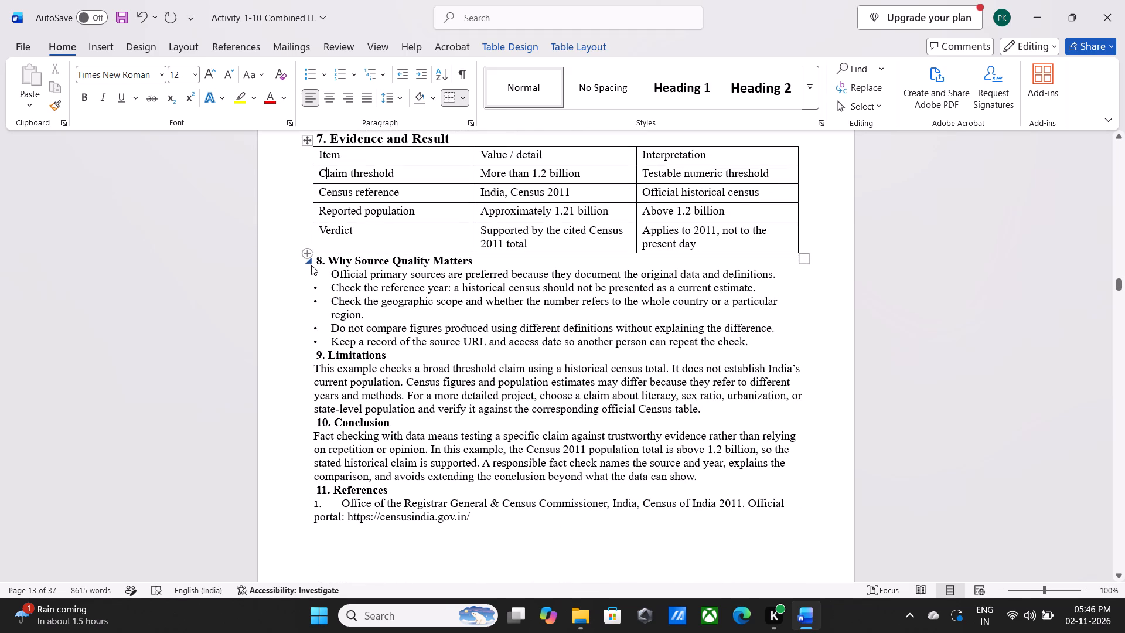
{"action": "left_click", "coordinate": [310, 264]}
{"action": "left_click", "coordinate": [311, 275]}
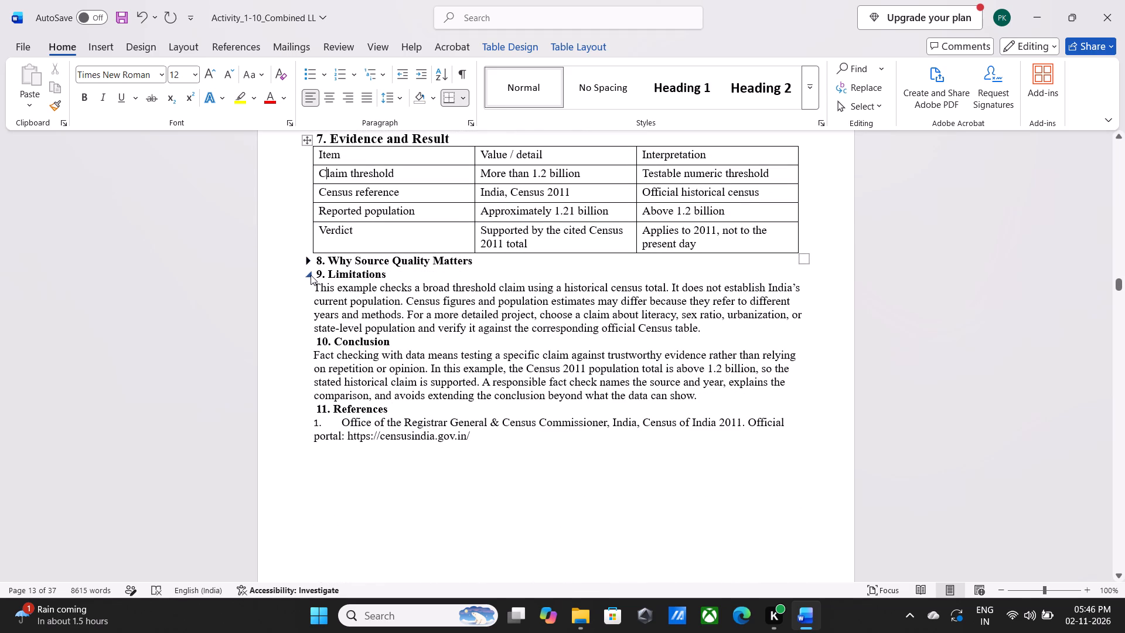
{"action": "left_click", "coordinate": [311, 294]}
{"action": "left_click", "coordinate": [311, 294]}
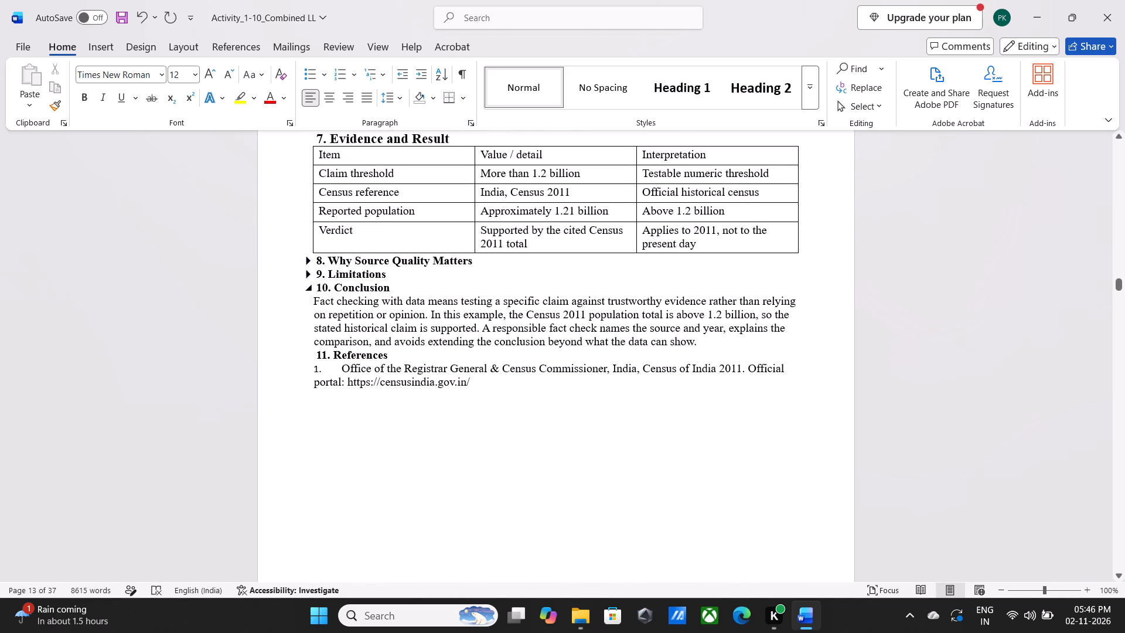
{"action": "left_click", "coordinate": [309, 290]}
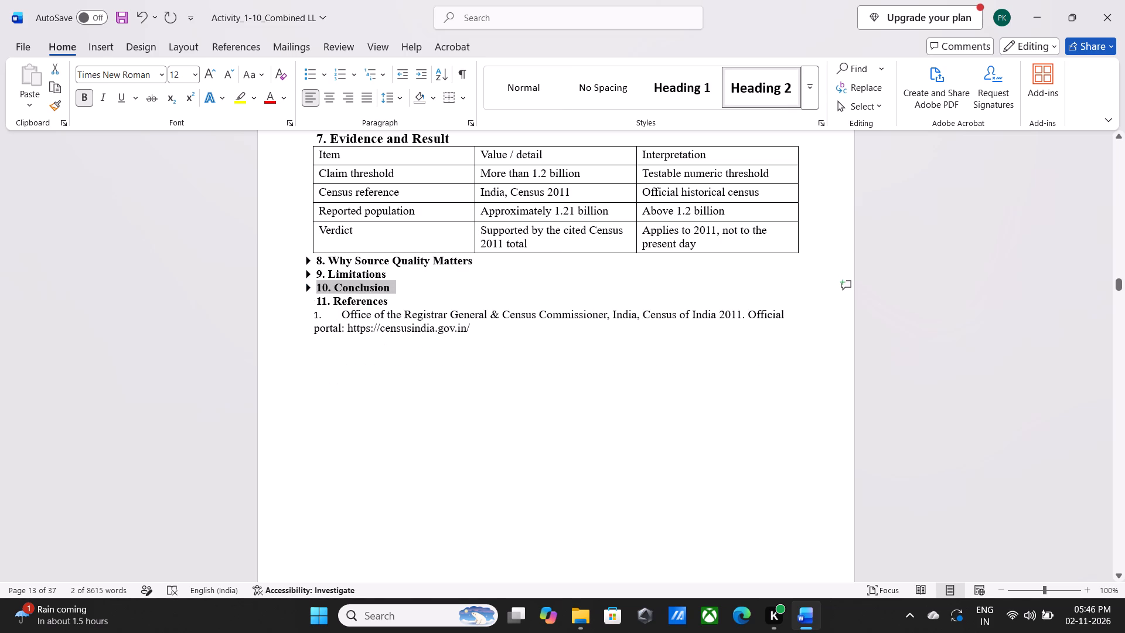
{"action": "left_click", "coordinate": [297, 354]}
{"action": "left_click", "coordinate": [314, 261]}
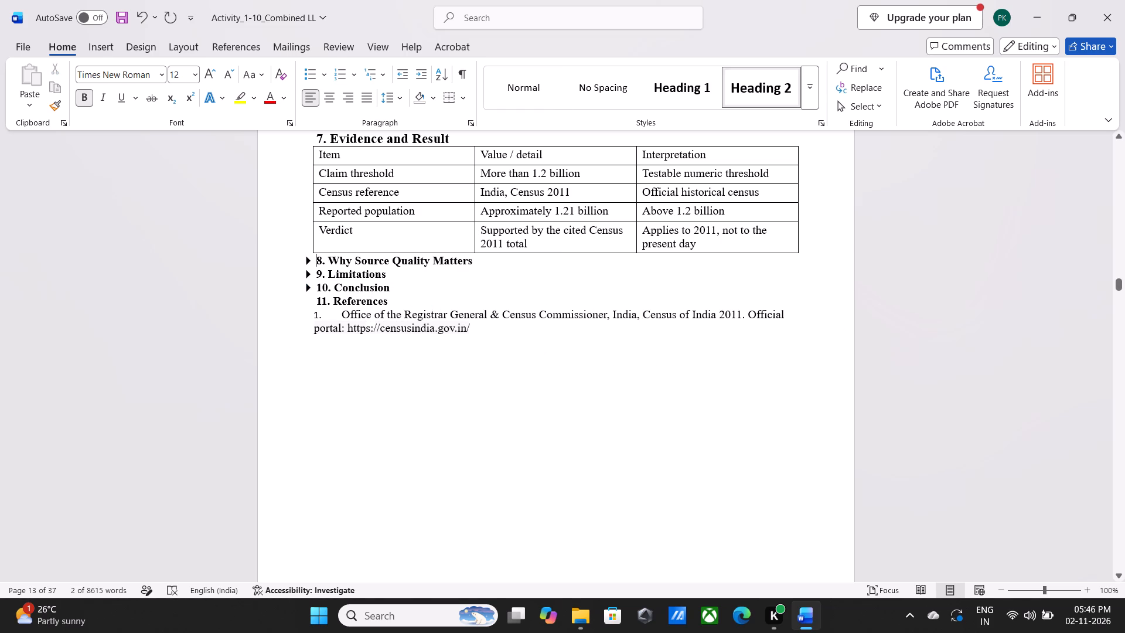
{"action": "left_click_drag", "start_coordinate": [314, 261], "coordinate": [407, 299]}
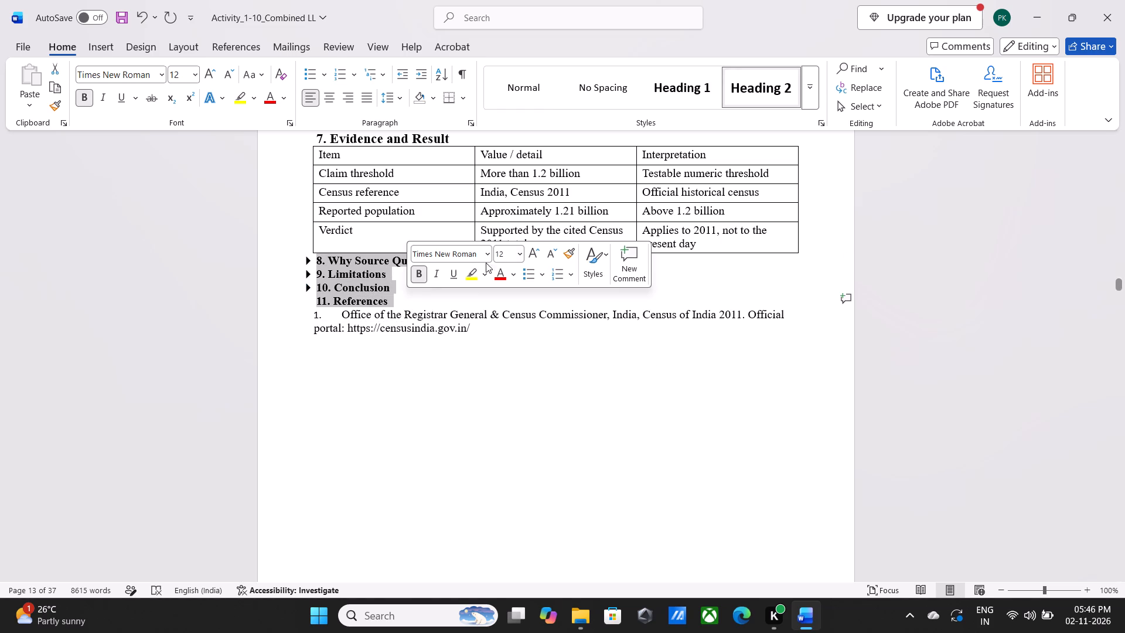
{"action": "left_click", "coordinate": [518, 254]}
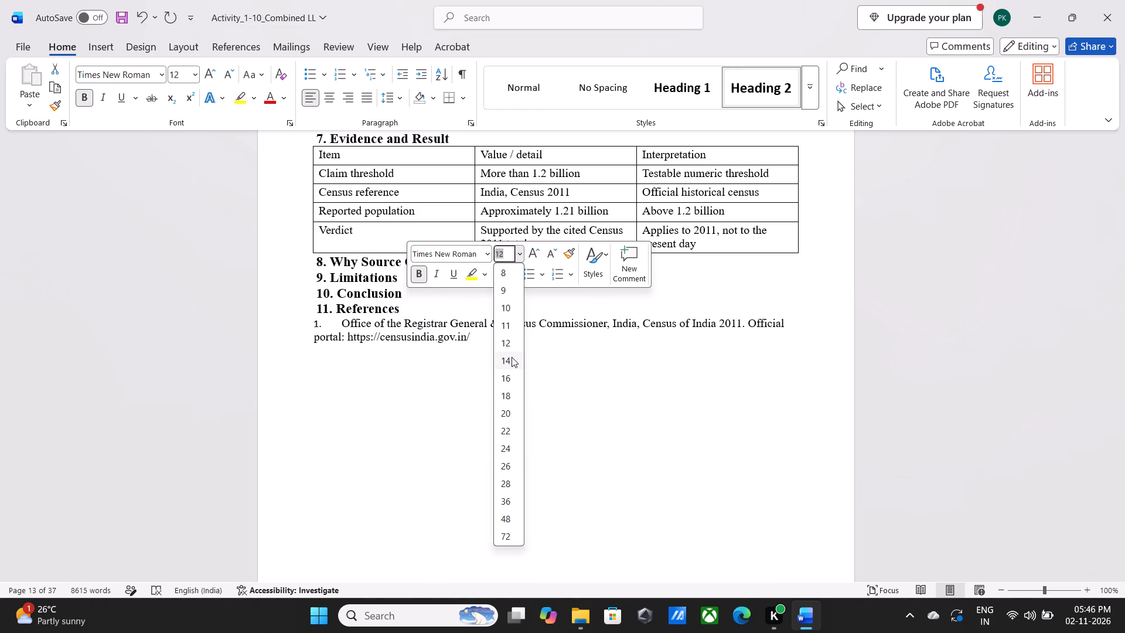
{"action": "left_click", "coordinate": [512, 357]}
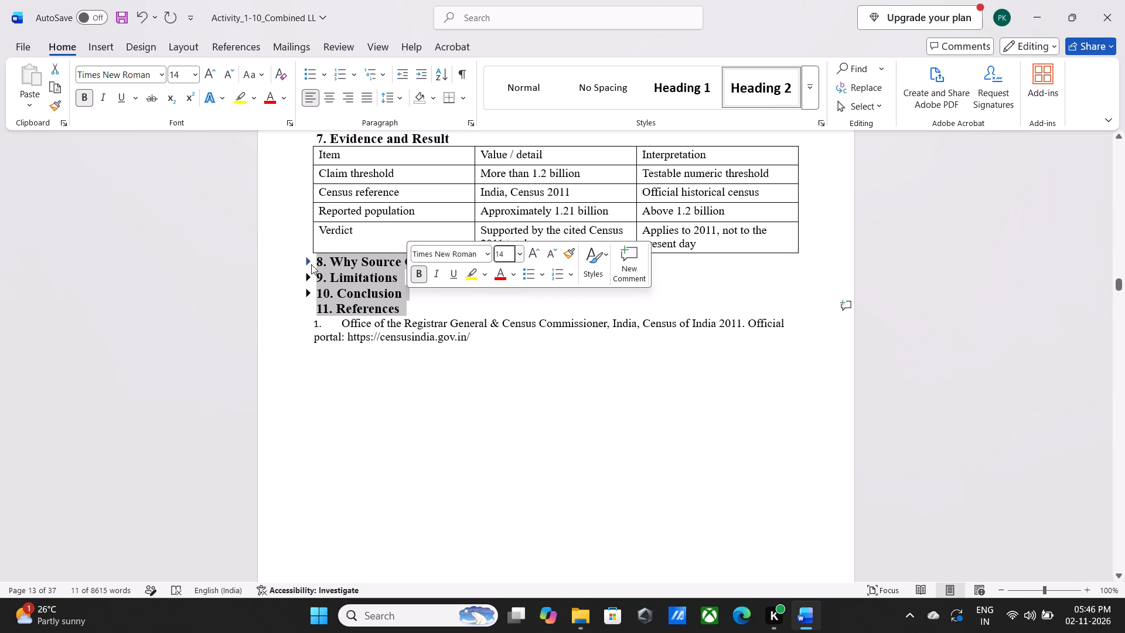
Expand the collapsed sections "8. Why Source Quality Matters", "9. Limitations" and "10. Conclusion" in Activity 5.
{"action": "left_click", "coordinate": [311, 263]}
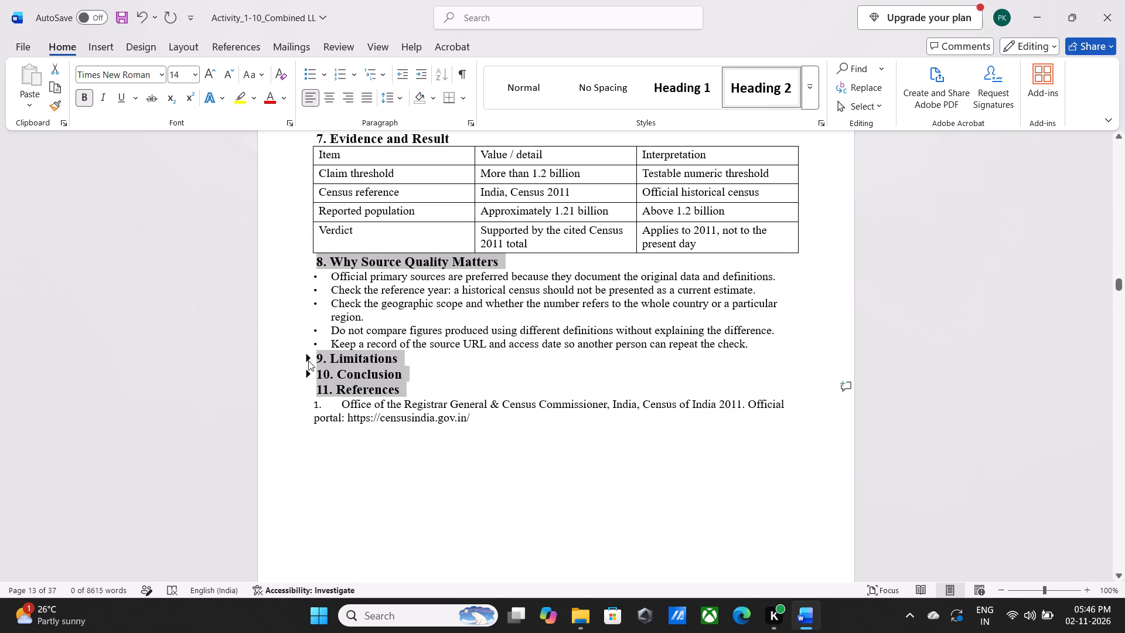
{"action": "left_click", "coordinate": [308, 360]}
{"action": "left_click", "coordinate": [312, 428]}
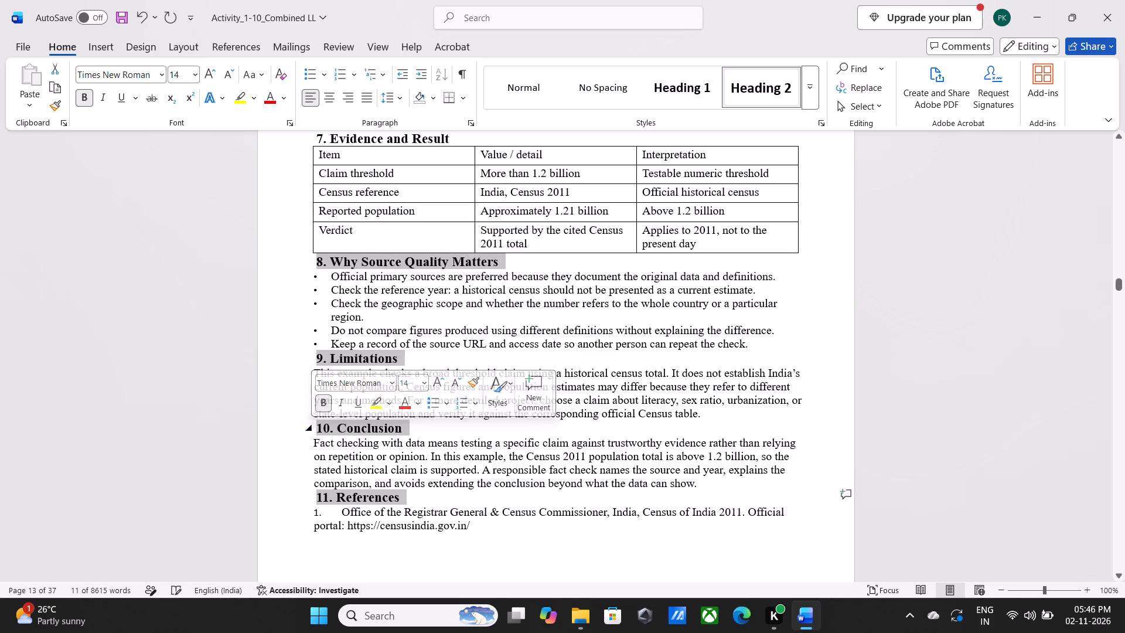
{"action": "scroll", "coordinate": [308, 494], "scroll_direction": "down", "scroll_amount": 2}
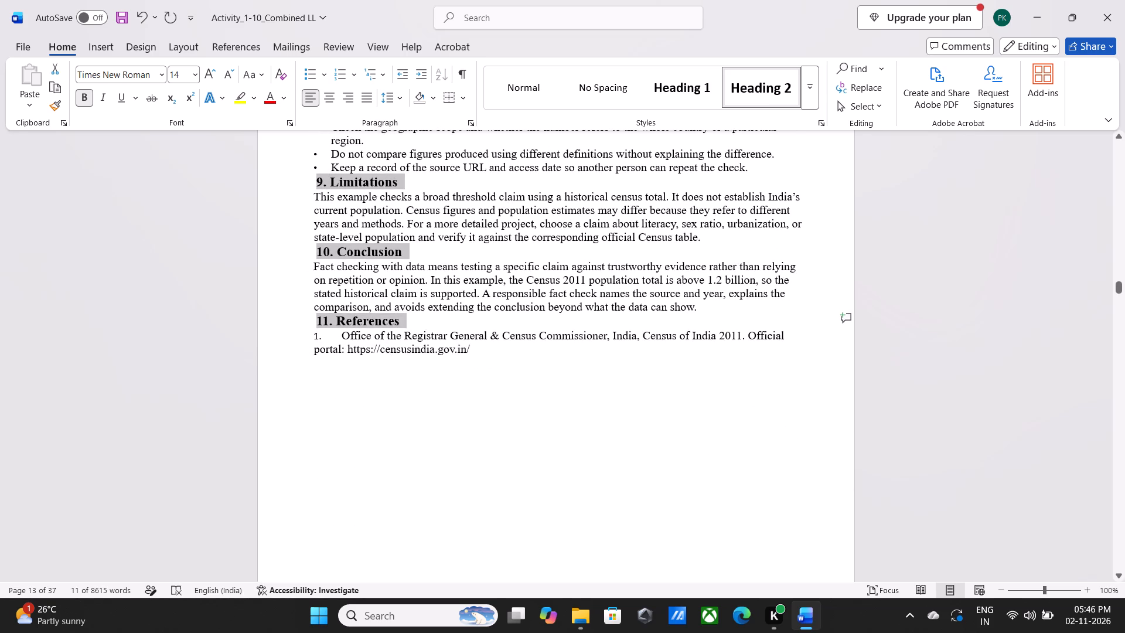
{"action": "left_click", "coordinate": [362, 486]}
Set the three title lines of Activity 6, from "ACTIVITY :- 6" through the rainfall subtitle, to font size 16.
{"action": "scroll", "coordinate": [362, 486], "scroll_direction": "down", "scroll_amount": 2}
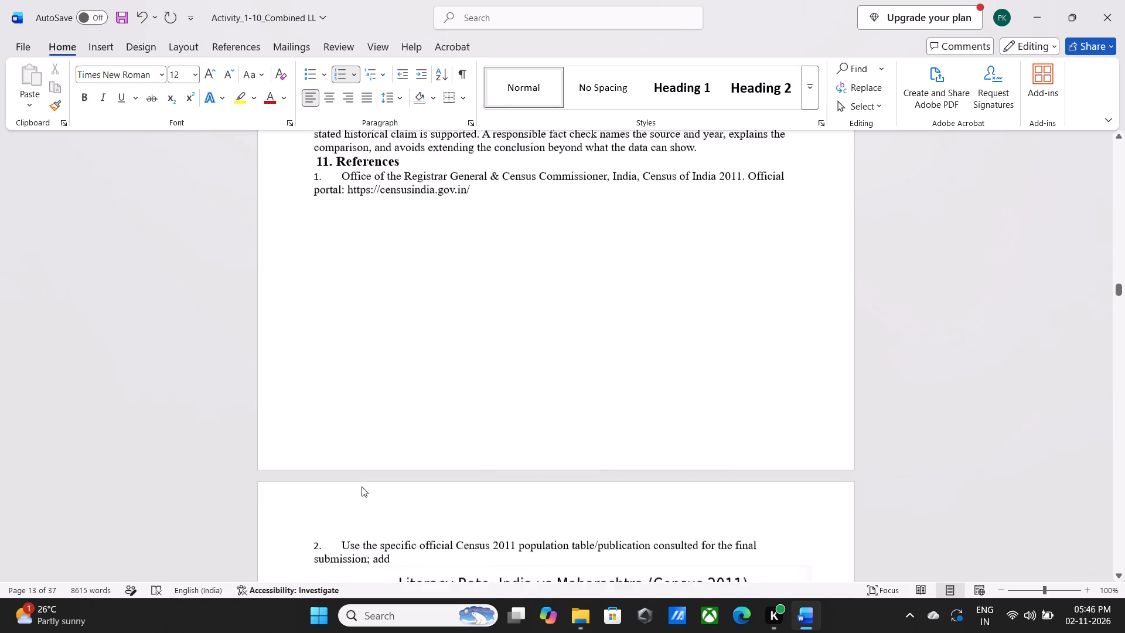
{"action": "scroll", "coordinate": [362, 486], "scroll_direction": "down", "scroll_amount": 7}
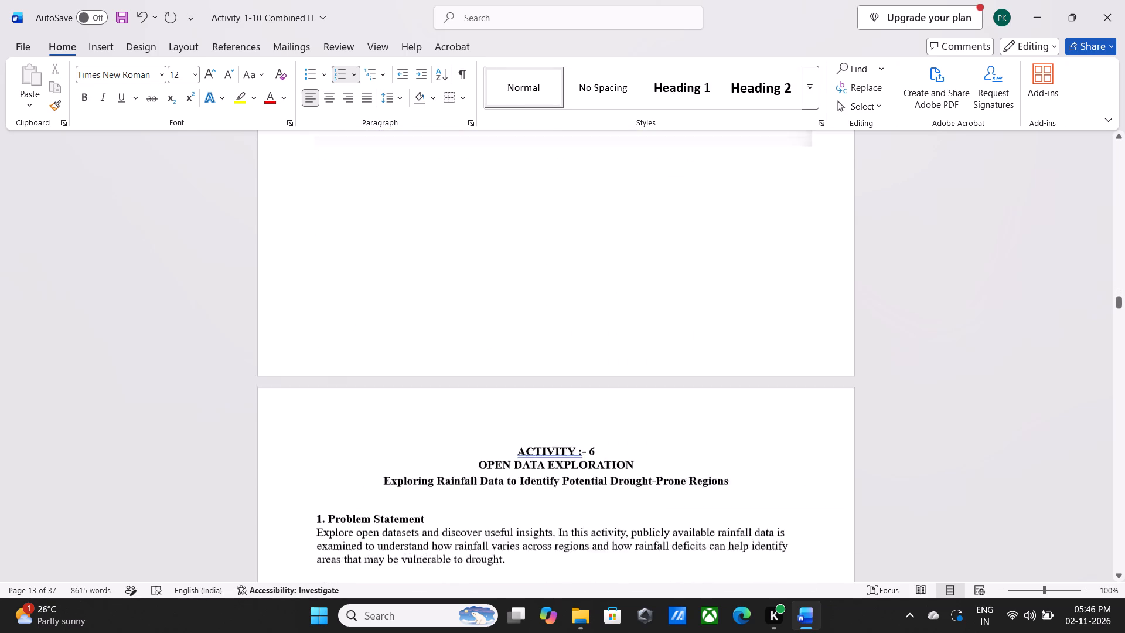
{"action": "scroll", "coordinate": [362, 486], "scroll_direction": "down", "scroll_amount": 5}
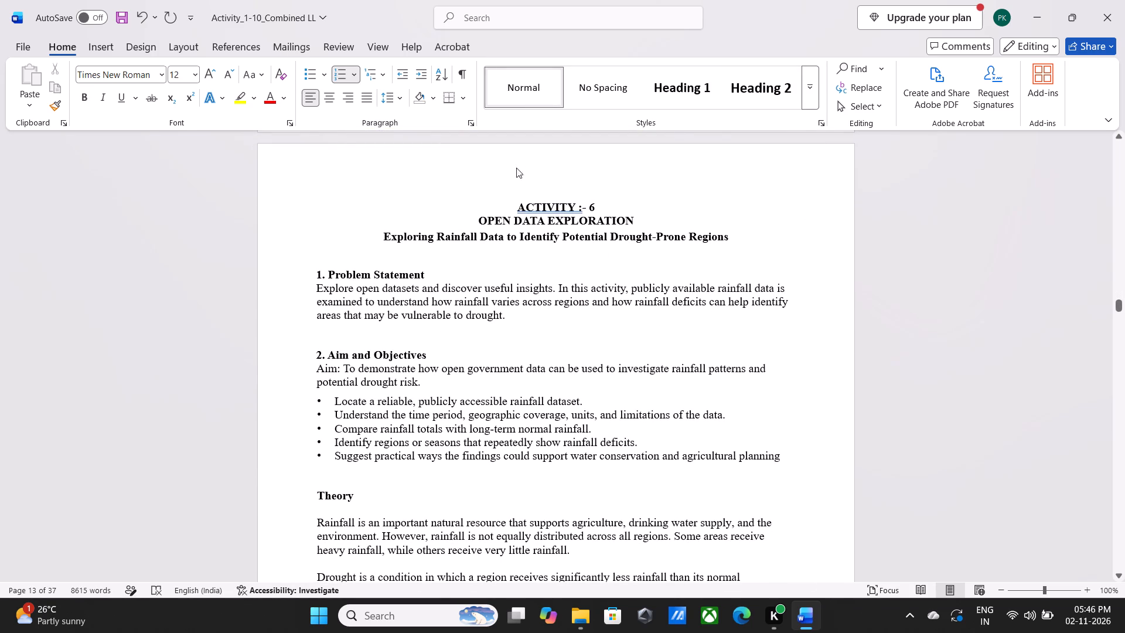
{"action": "left_click", "coordinate": [519, 203]}
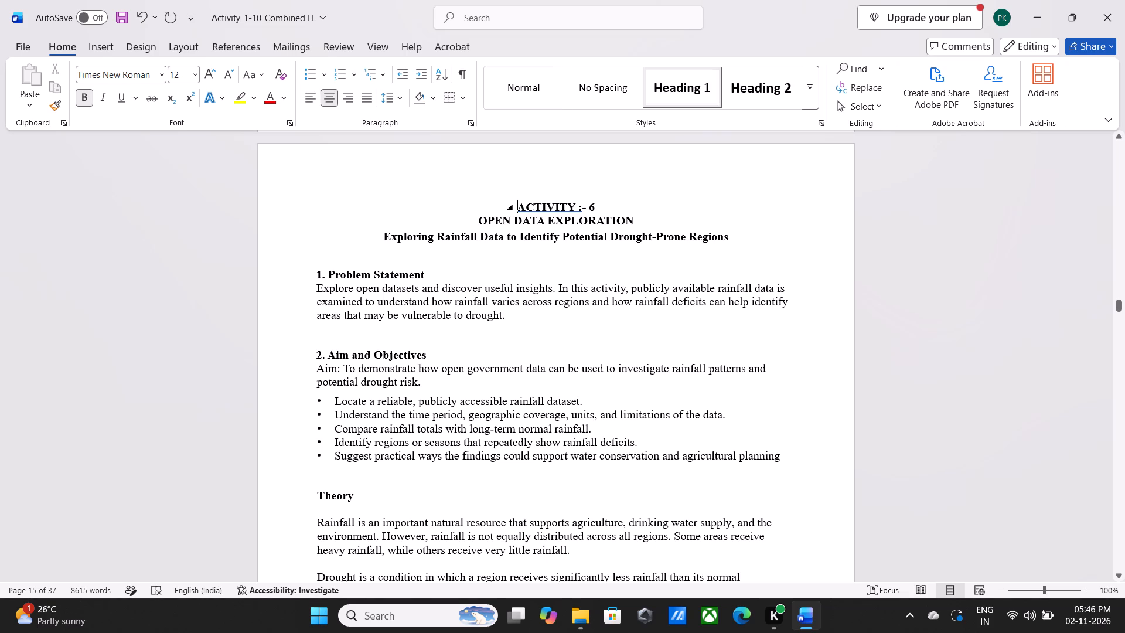
{"action": "left_click_drag", "start_coordinate": [519, 203], "coordinate": [735, 241]}
{"action": "left_click", "coordinate": [850, 192]}
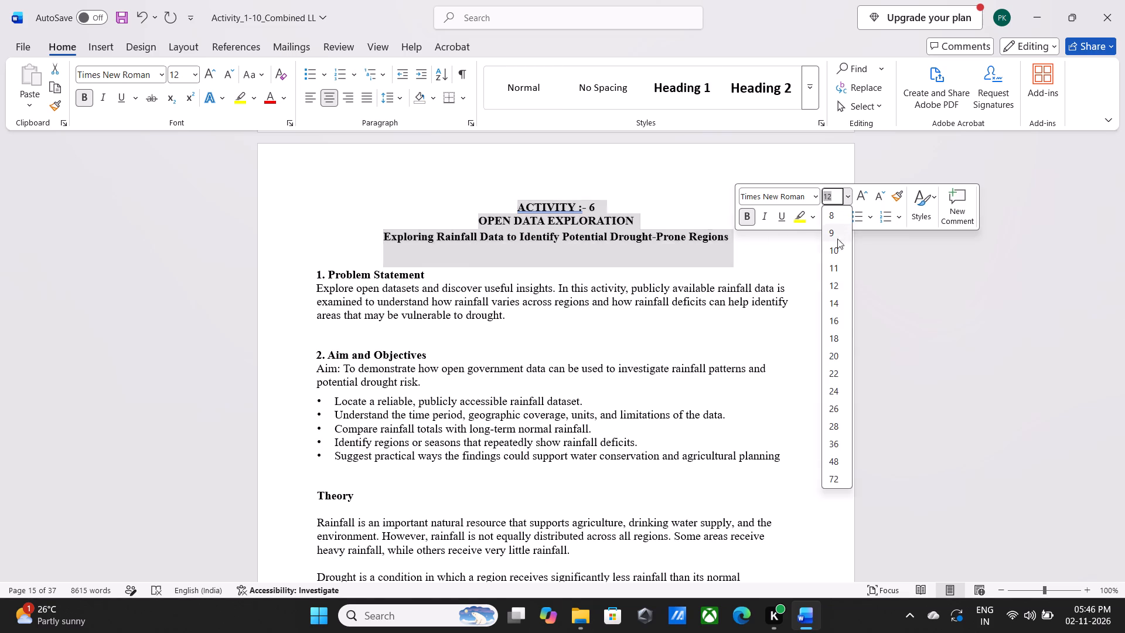
{"action": "left_click", "coordinate": [837, 321]}
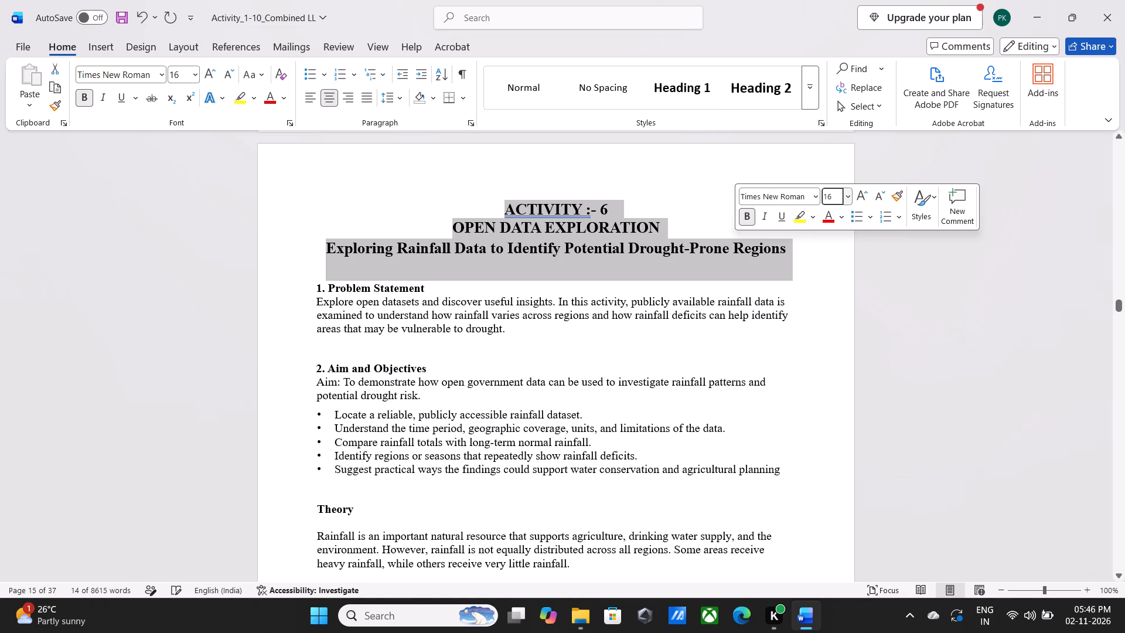
{"action": "left_click", "coordinate": [797, 301]}
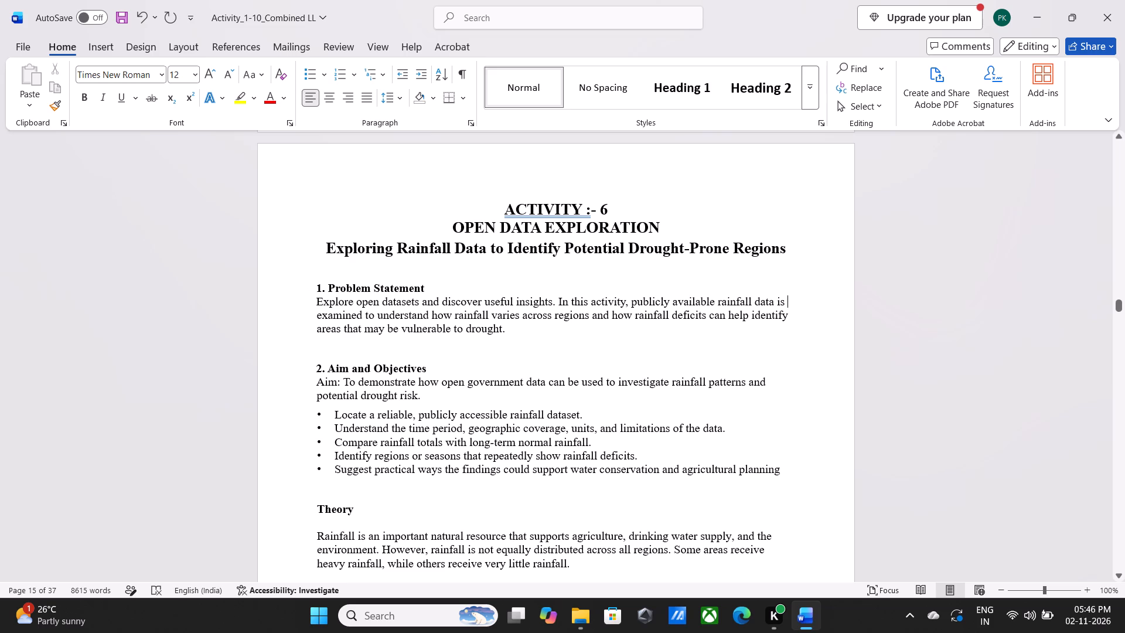
Collapse every section of Activity 6, from "1. Problem Statement" through "10. References", including "Theory".
{"action": "left_click", "coordinate": [311, 288]}
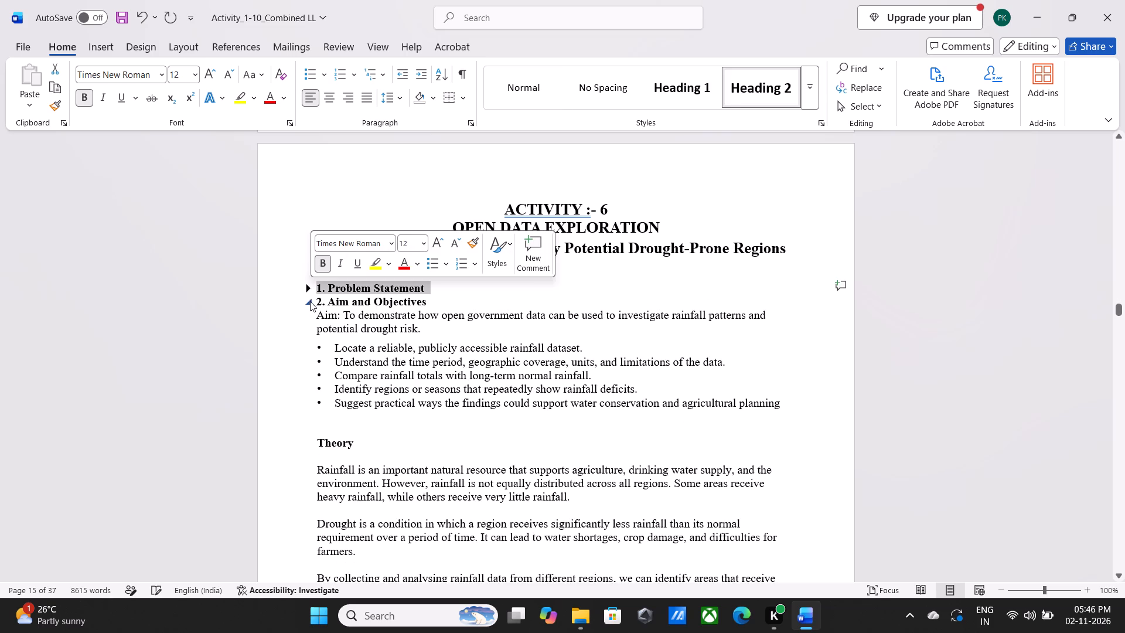
{"action": "left_click", "coordinate": [310, 304]}
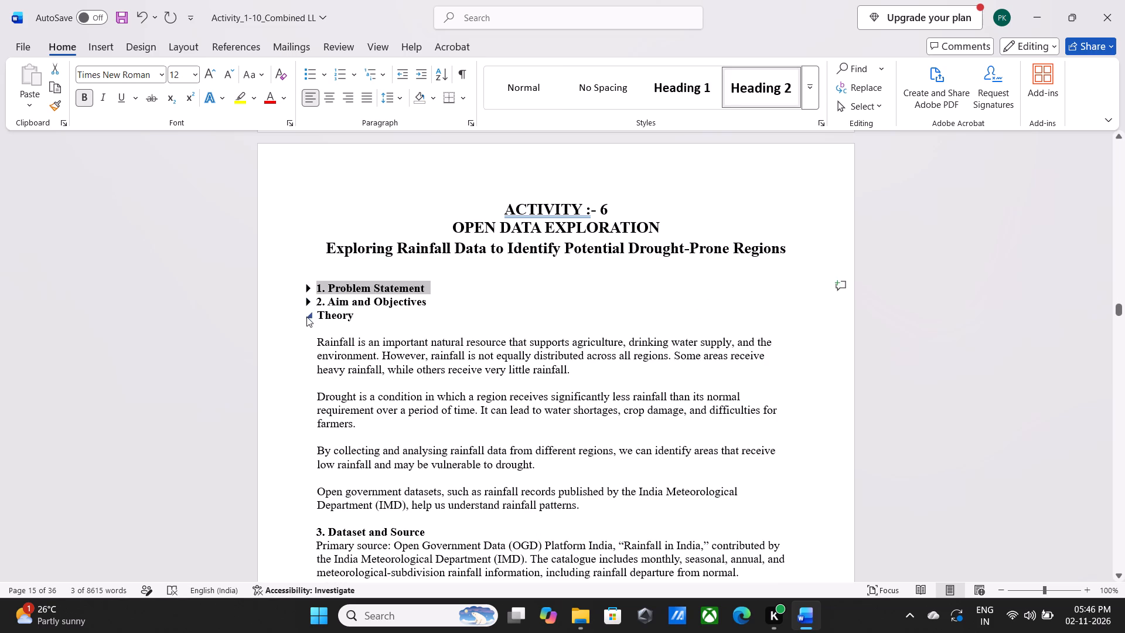
{"action": "left_click", "coordinate": [307, 316]}
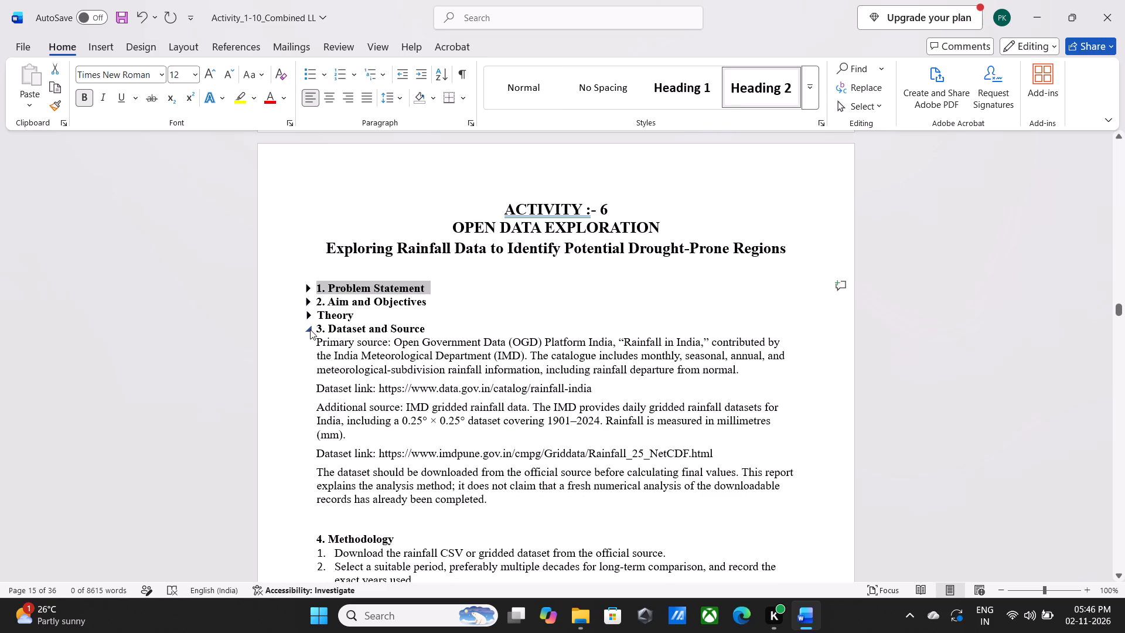
{"action": "left_click", "coordinate": [310, 329]}
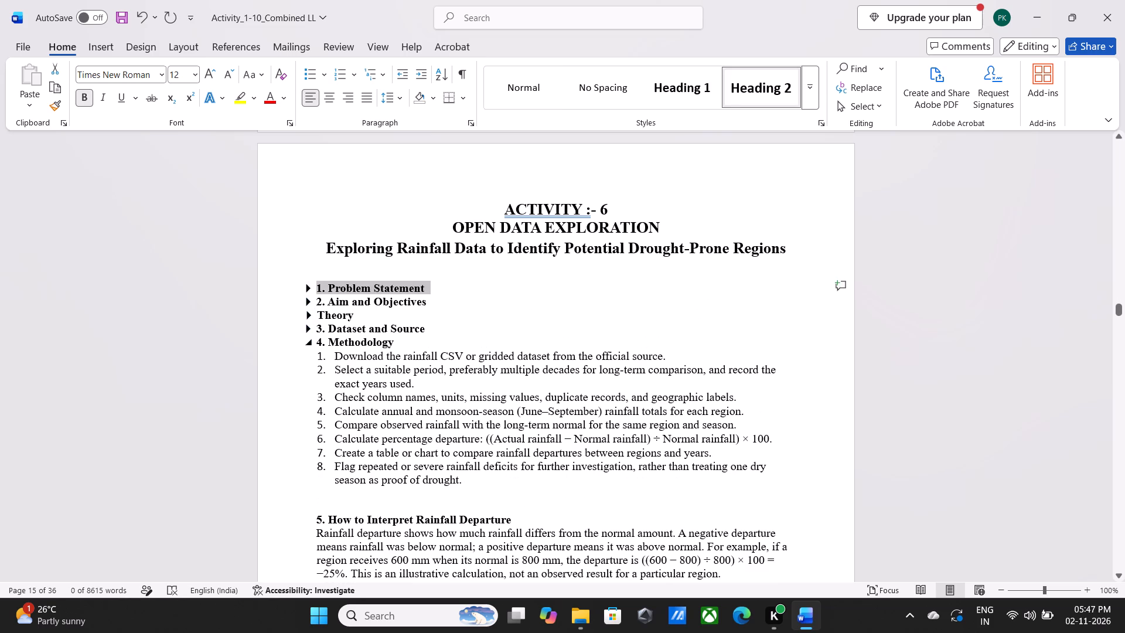
{"action": "left_click", "coordinate": [310, 347]}
{"action": "left_click", "coordinate": [311, 340]}
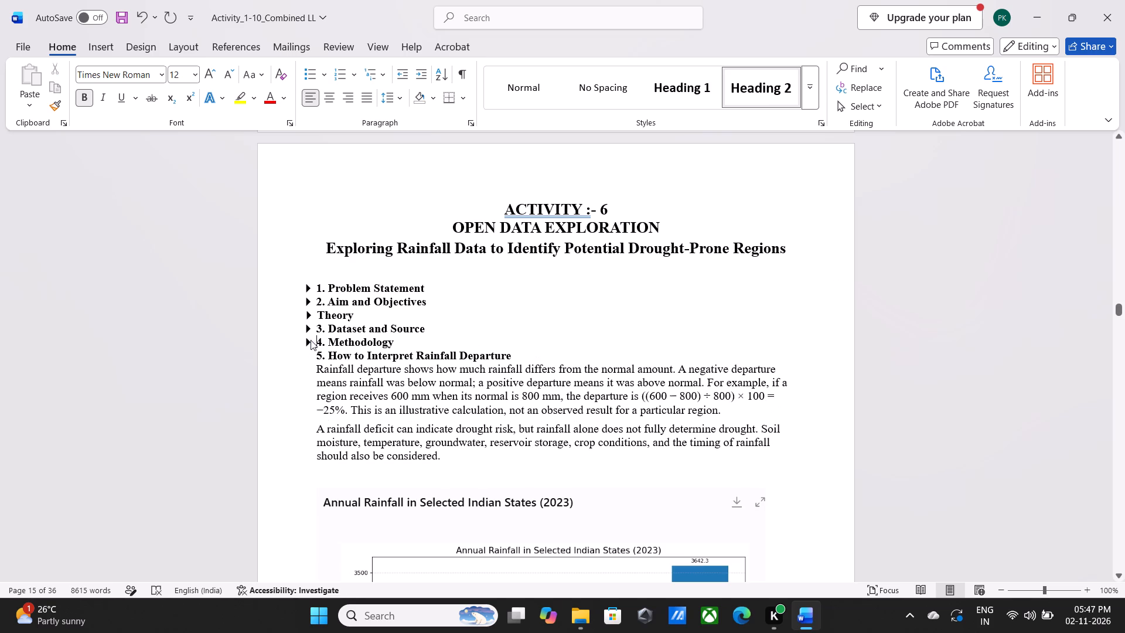
{"action": "left_click", "coordinate": [309, 354]}
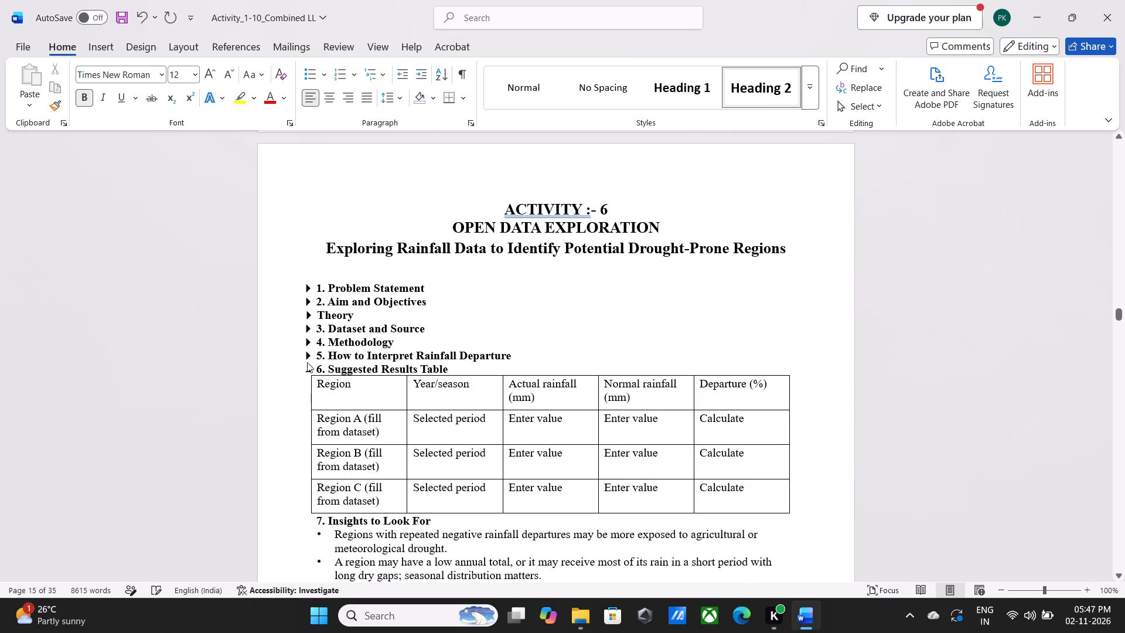
{"action": "left_click", "coordinate": [309, 369]}
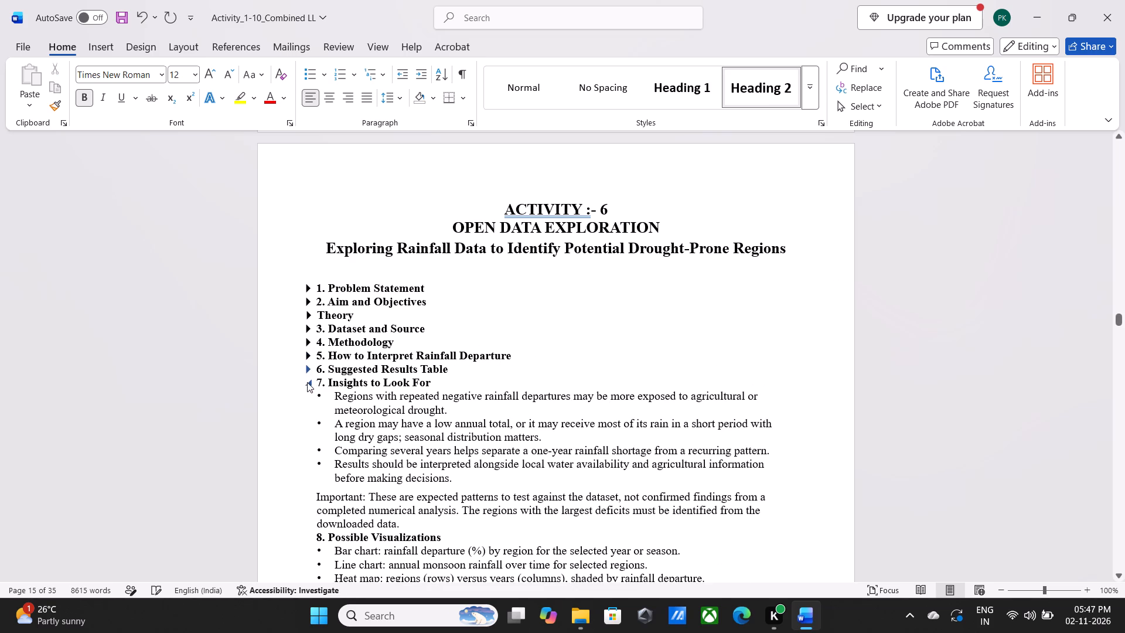
{"action": "left_click", "coordinate": [309, 383]}
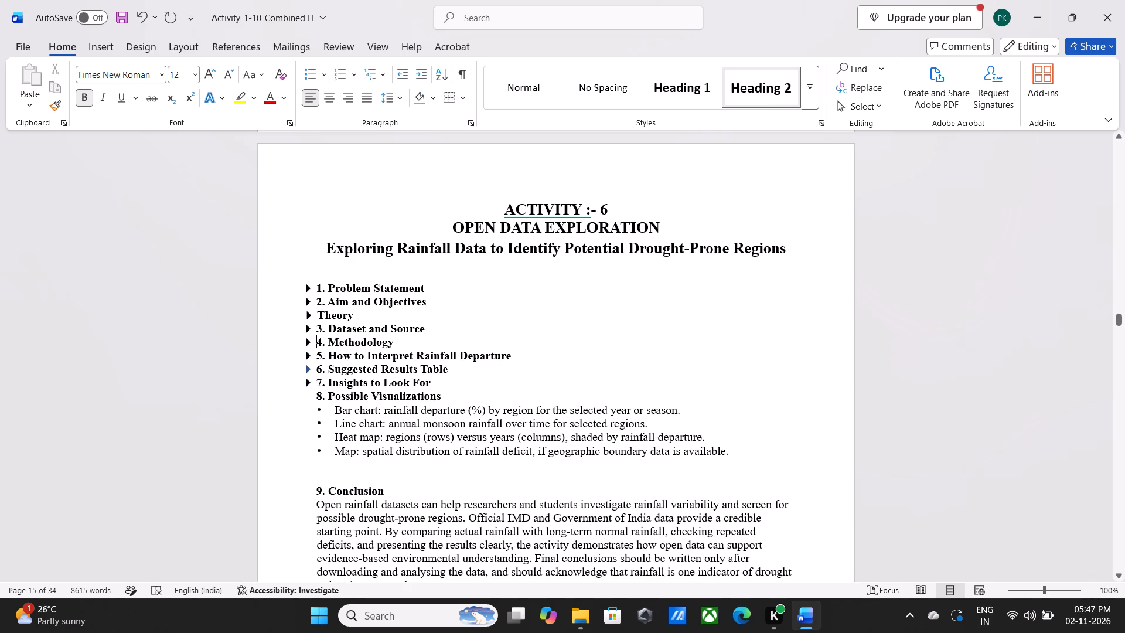
{"action": "left_click", "coordinate": [308, 399]}
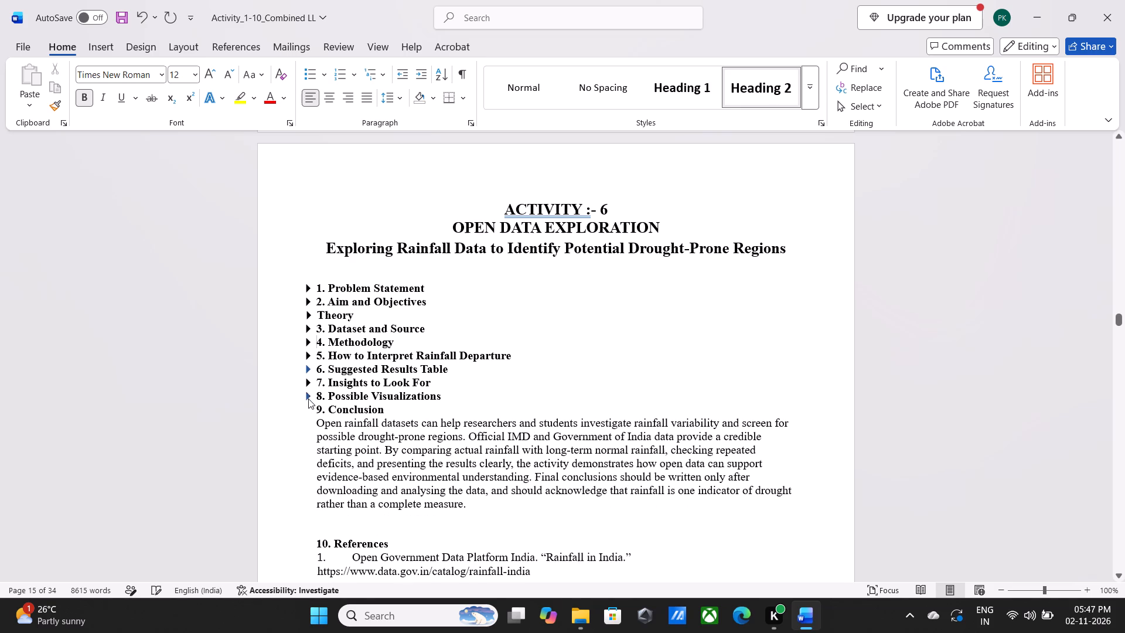
{"action": "left_click", "coordinate": [308, 408]}
{"action": "left_click", "coordinate": [308, 408]}
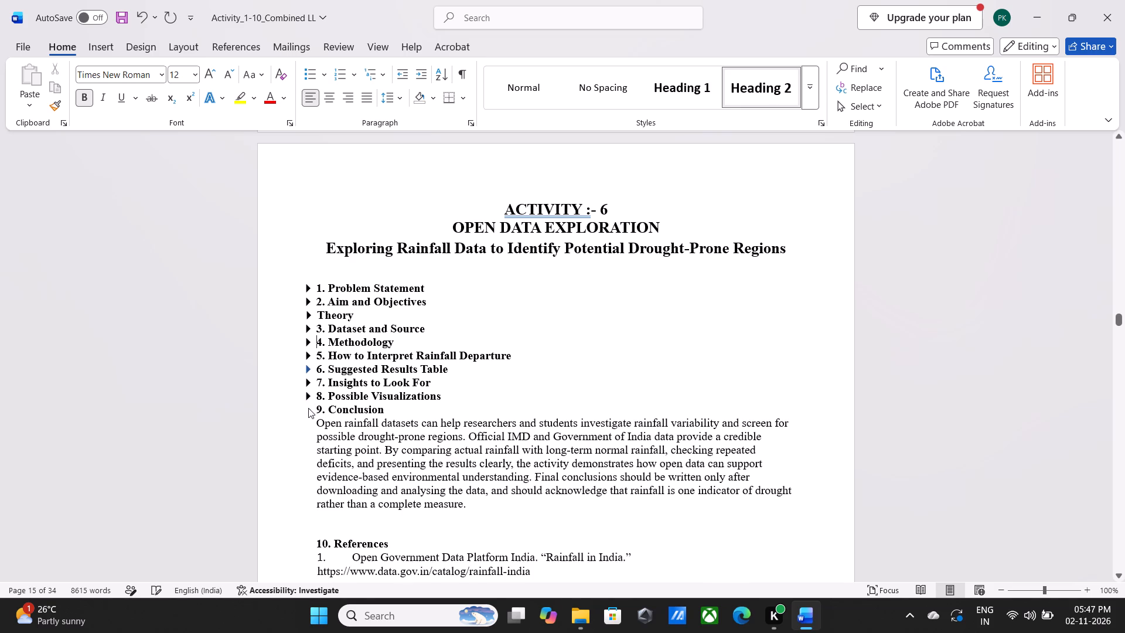
{"action": "left_click", "coordinate": [308, 408]}
{"action": "left_click", "coordinate": [308, 408]}
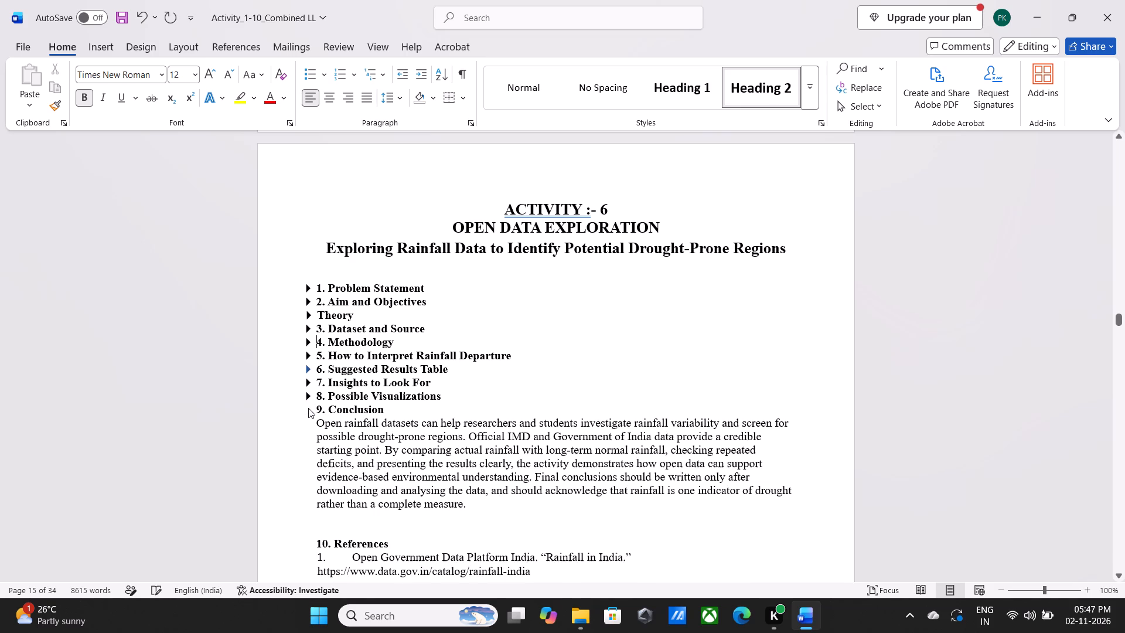
{"action": "left_click", "coordinate": [308, 408]}
{"action": "left_click", "coordinate": [308, 408]}
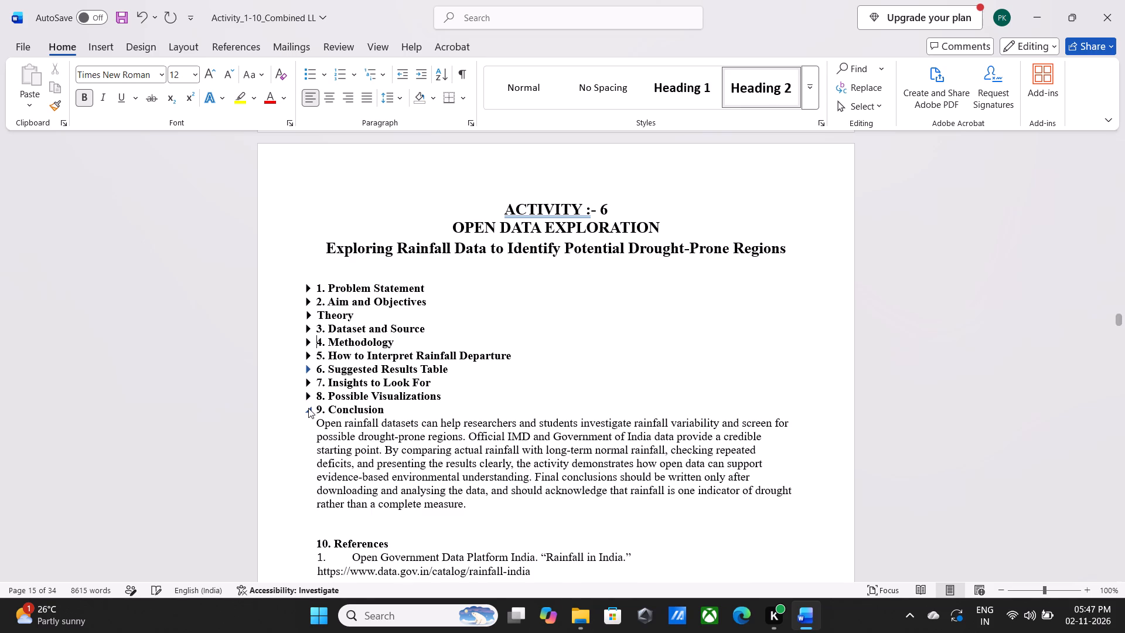
{"action": "left_click", "coordinate": [308, 408]}
{"action": "left_click", "coordinate": [307, 423]}
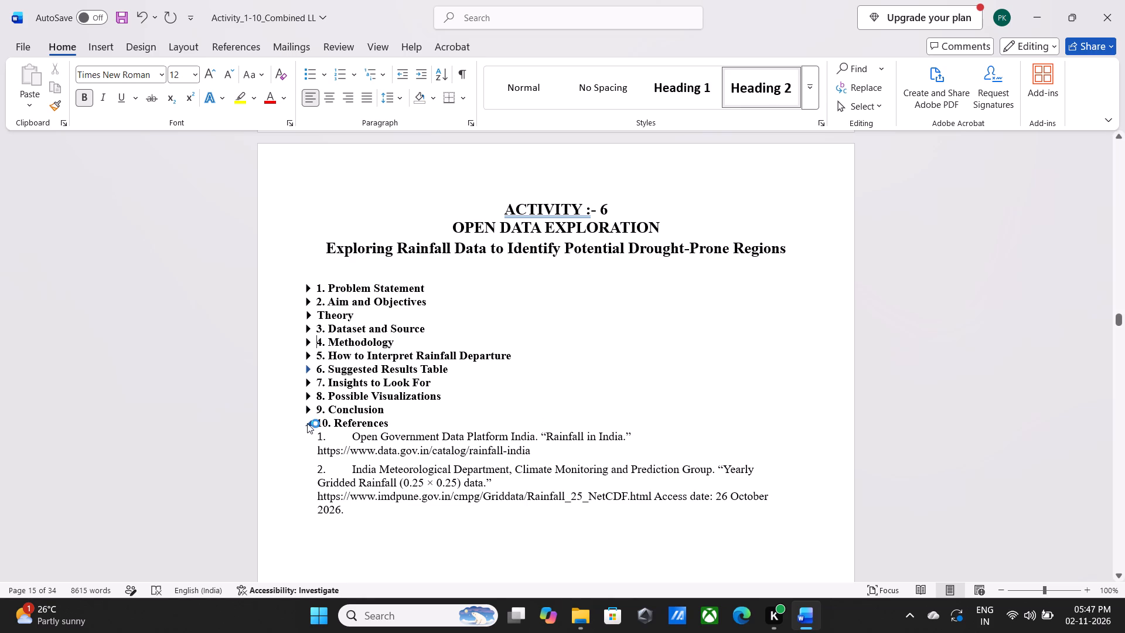
Set all the collapsed section headings of Activity 6, from "1. Problem Statement" through "10. References", to font size 14.
{"action": "left_click", "coordinate": [316, 285]}
{"action": "left_click_drag", "start_coordinate": [316, 285], "coordinate": [496, 435]}
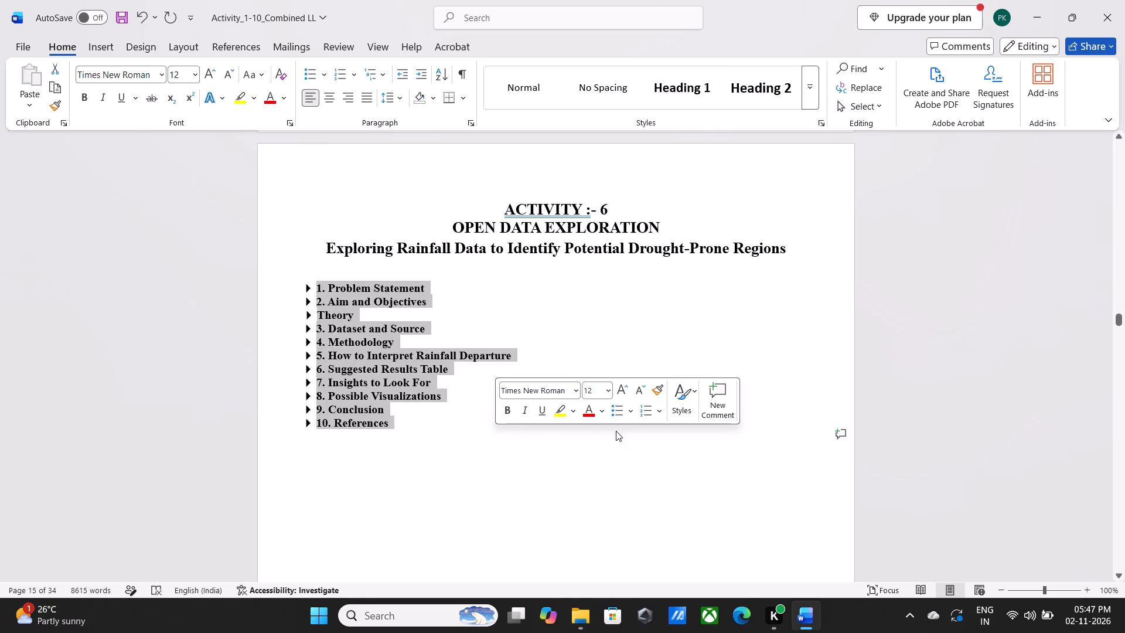
{"action": "left_click", "coordinate": [606, 392]}
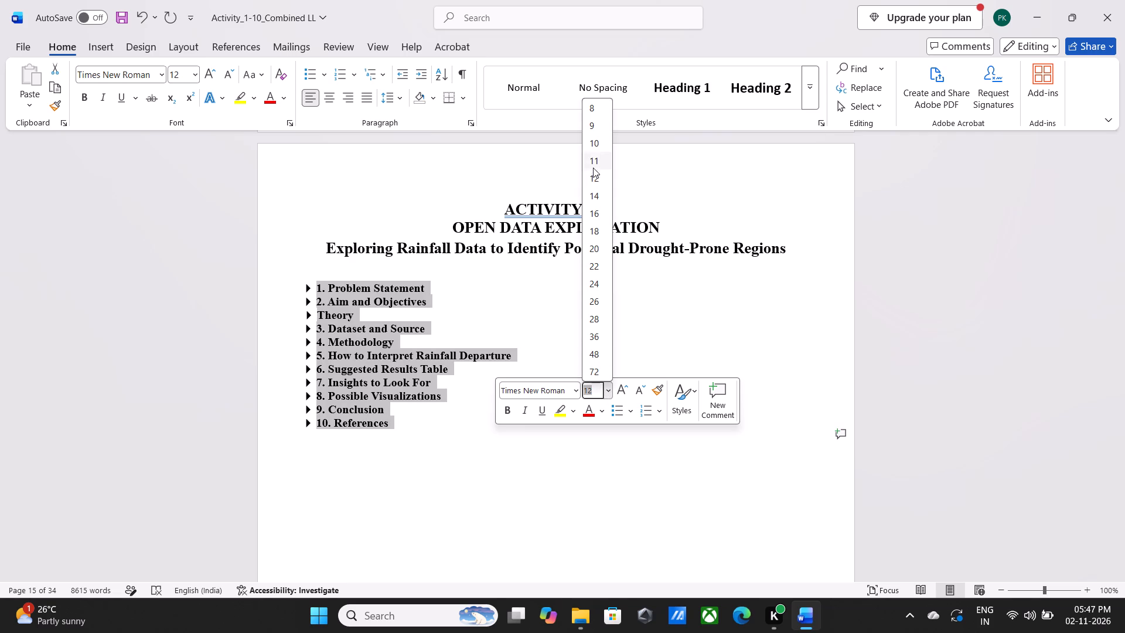
{"action": "left_click", "coordinate": [596, 198]}
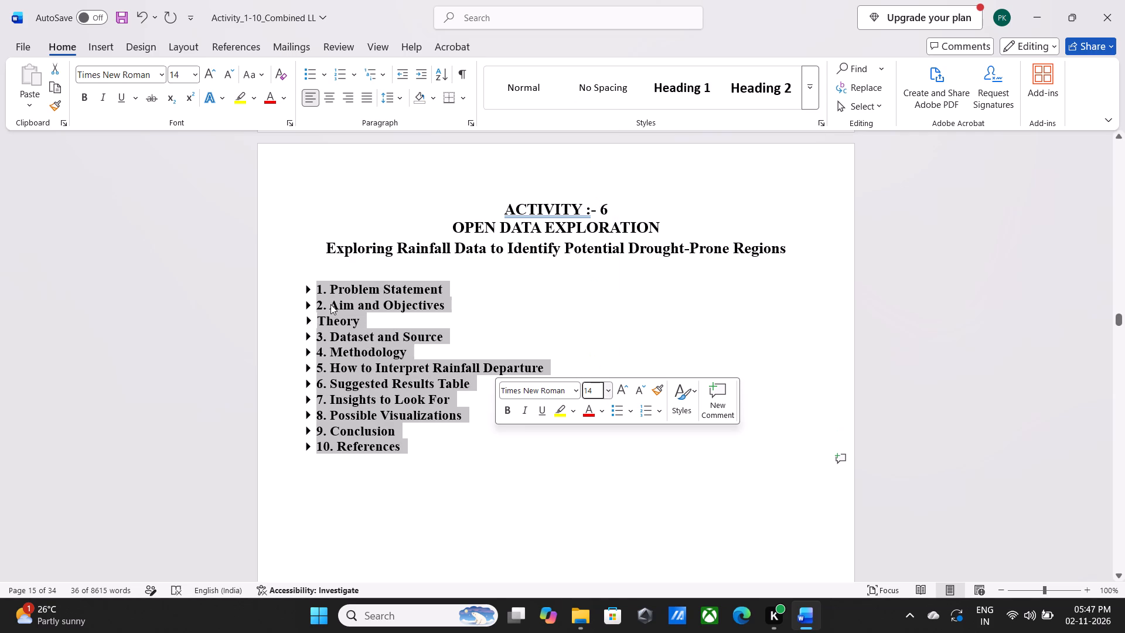
Expand the Activity 6 sections from "1. Problem Statement" through "5. How to Interpret Rainfall Departure", including "Theory".
{"action": "left_click", "coordinate": [308, 292]}
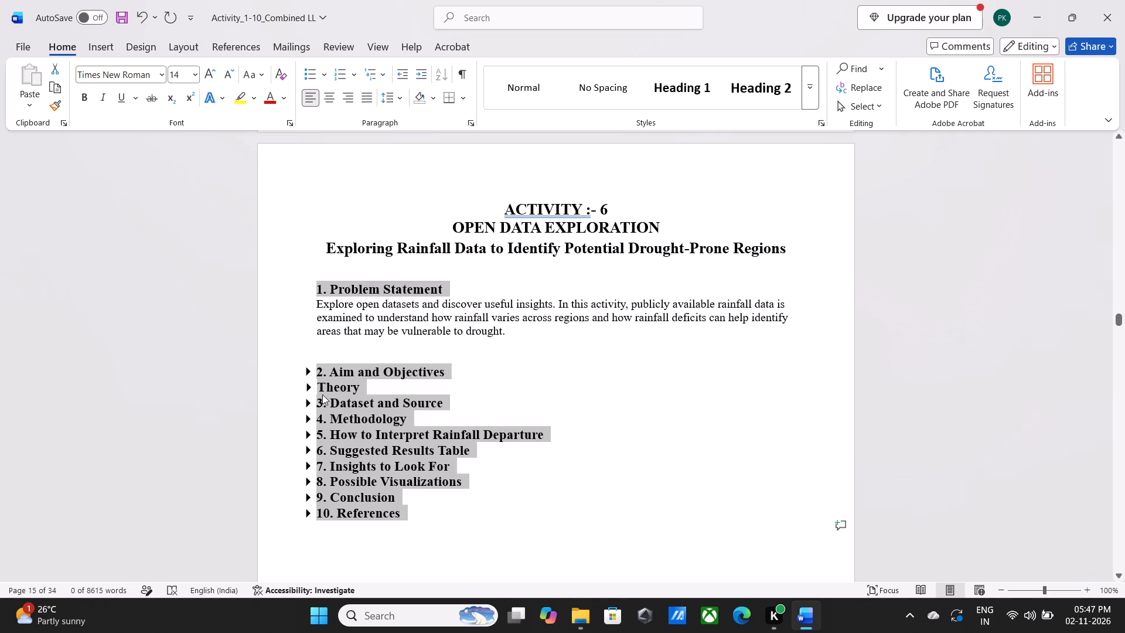
{"action": "left_click", "coordinate": [305, 374]}
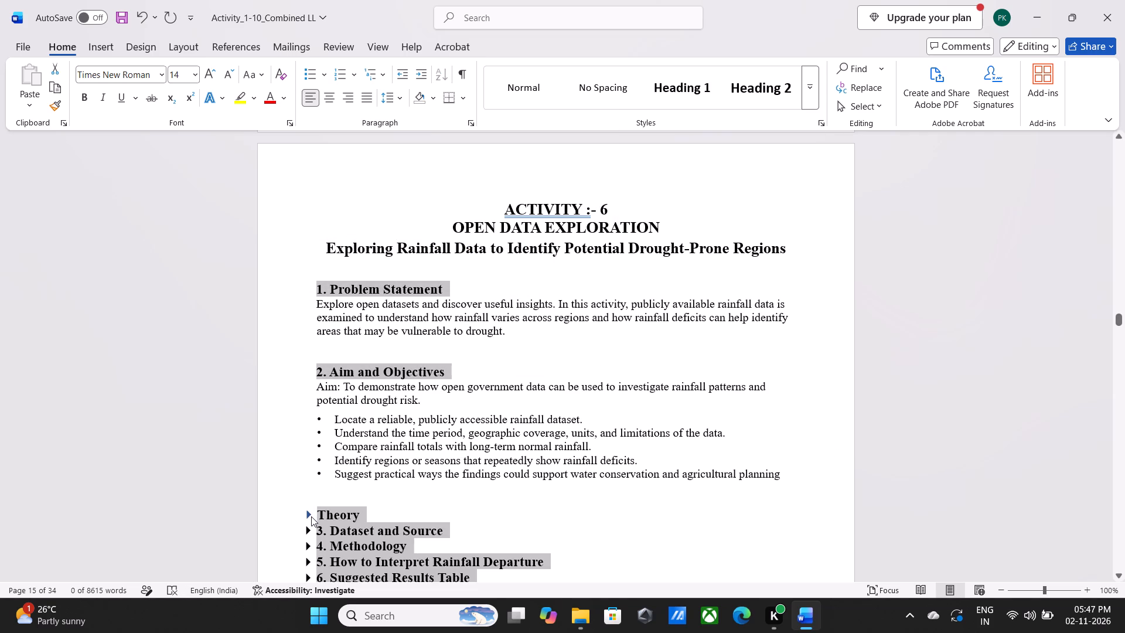
{"action": "left_click", "coordinate": [311, 515]}
{"action": "scroll", "coordinate": [311, 515], "scroll_direction": "down", "scroll_amount": 5}
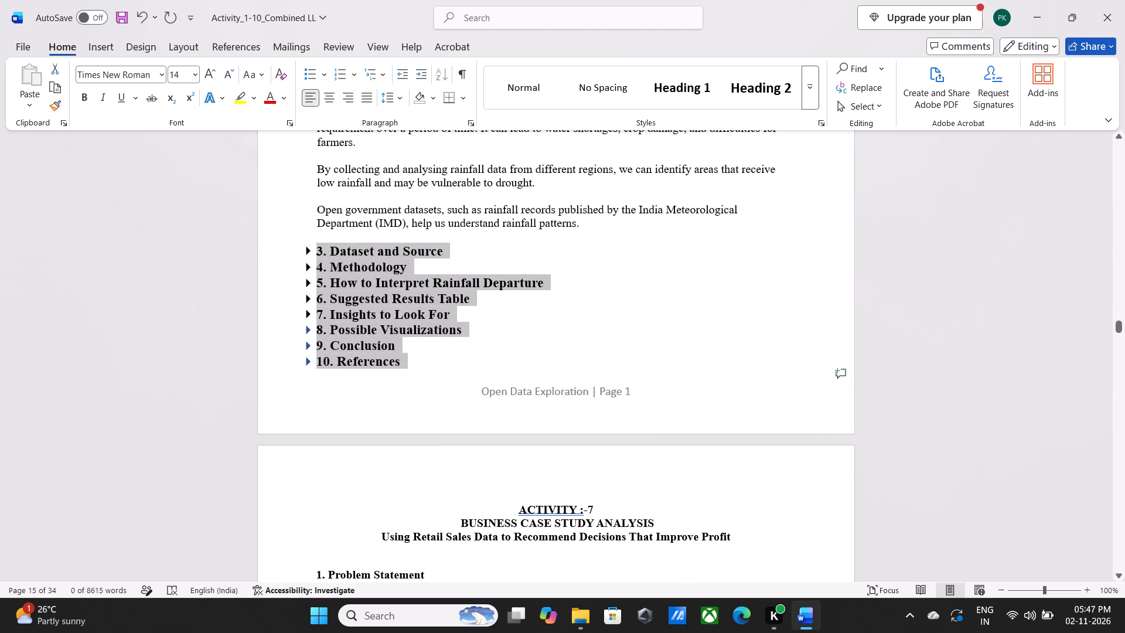
{"action": "left_click", "coordinate": [308, 250]}
{"action": "scroll", "coordinate": [300, 391], "scroll_direction": "down", "scroll_amount": 4}
{"action": "left_click", "coordinate": [306, 190]}
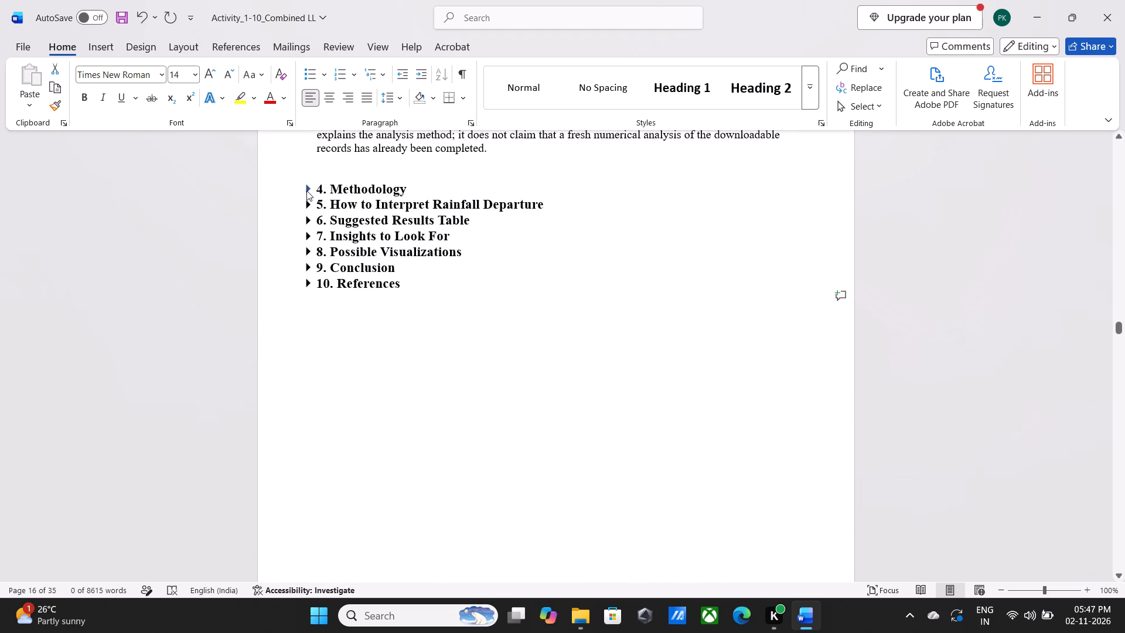
{"action": "left_click", "coordinate": [306, 368]}
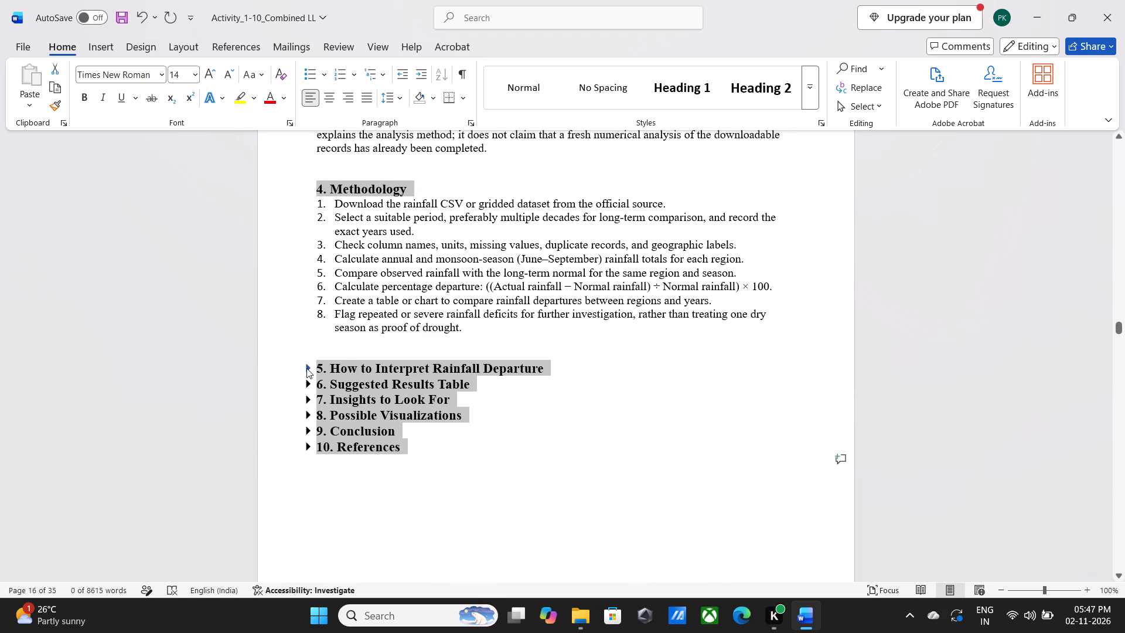
Expand the remaining collapsed sections of Activity 6, from "6. Suggested Results Table" through "10. References".
{"action": "scroll", "coordinate": [306, 368], "scroll_direction": "down", "scroll_amount": 8}
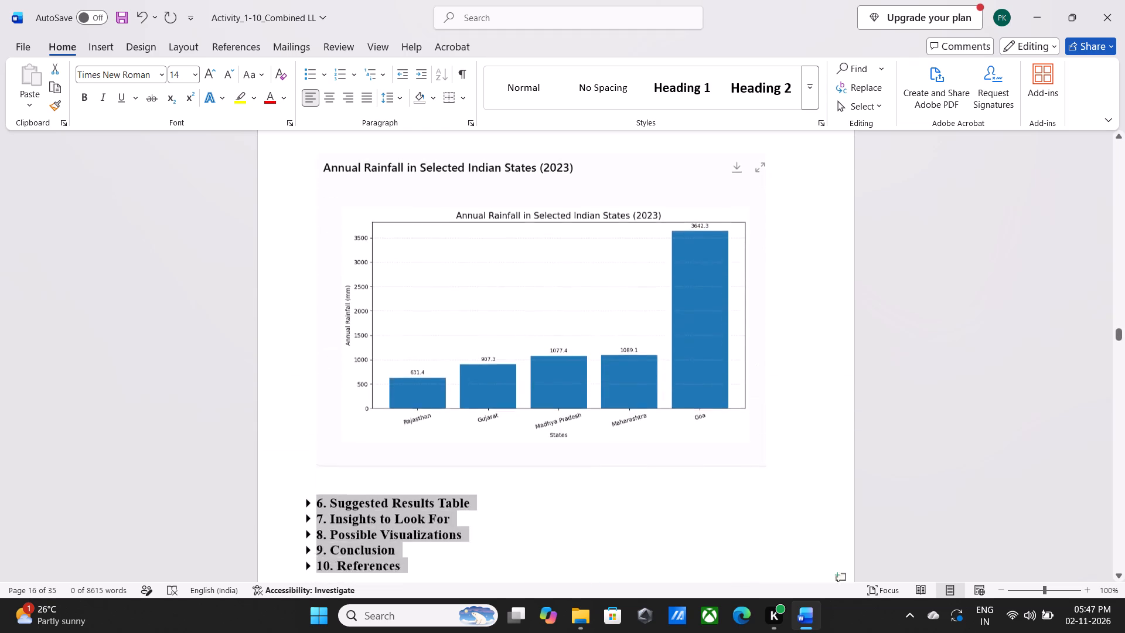
{"action": "scroll", "coordinate": [306, 368], "scroll_direction": "down", "scroll_amount": 3}
{"action": "left_click", "coordinate": [306, 365]}
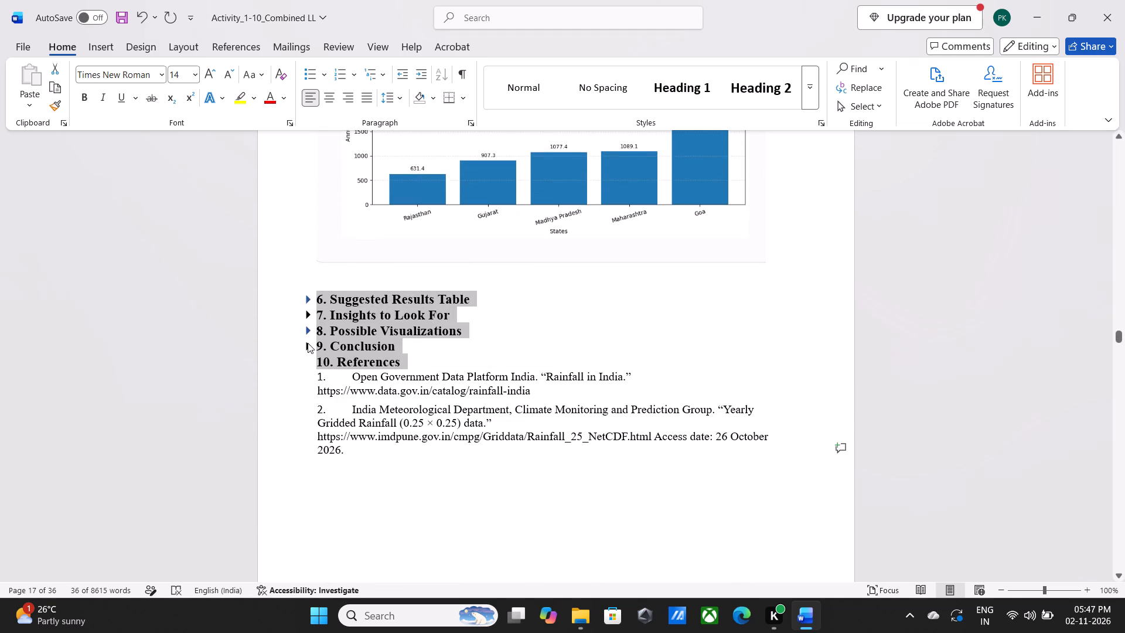
{"action": "left_click", "coordinate": [307, 343]}
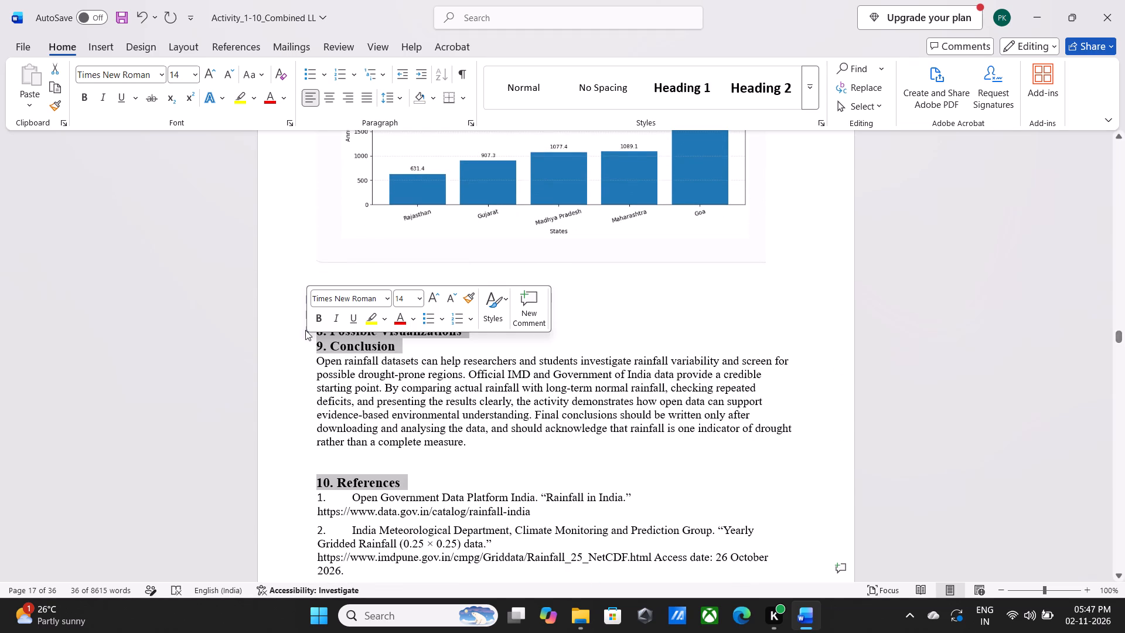
{"action": "left_click", "coordinate": [182, 413]}
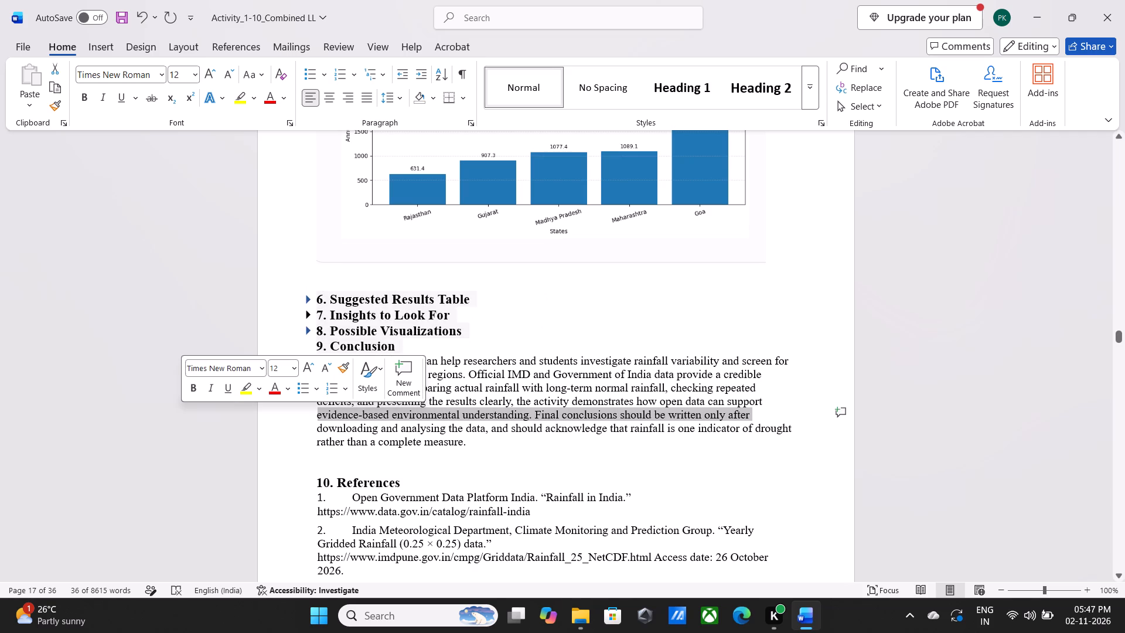
{"action": "left_click", "coordinate": [310, 329]}
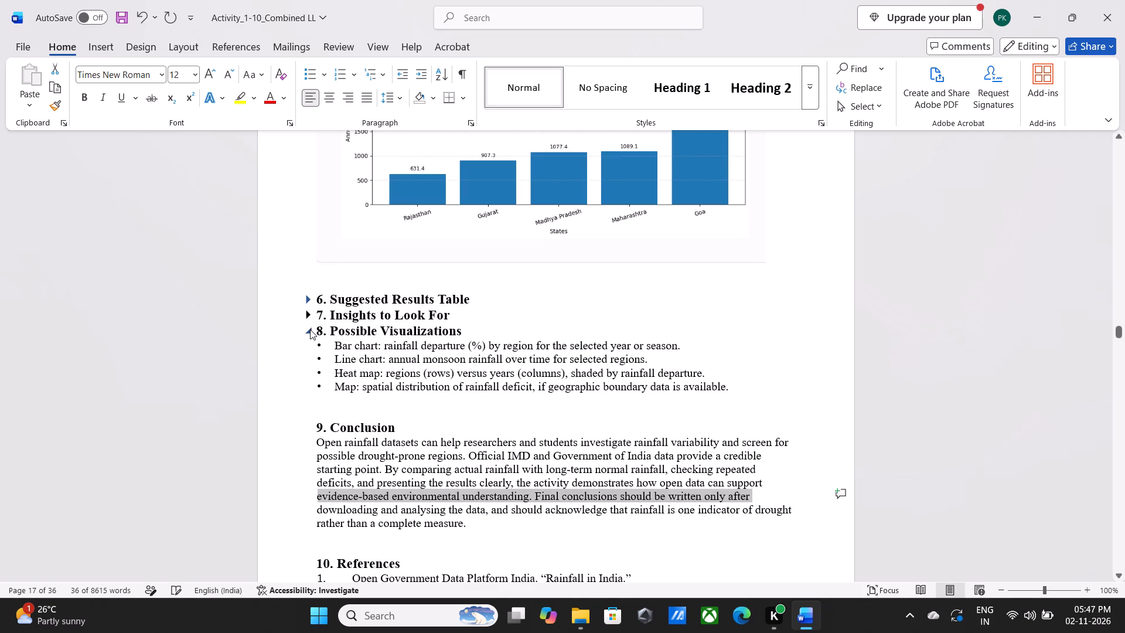
{"action": "left_click", "coordinate": [308, 314]}
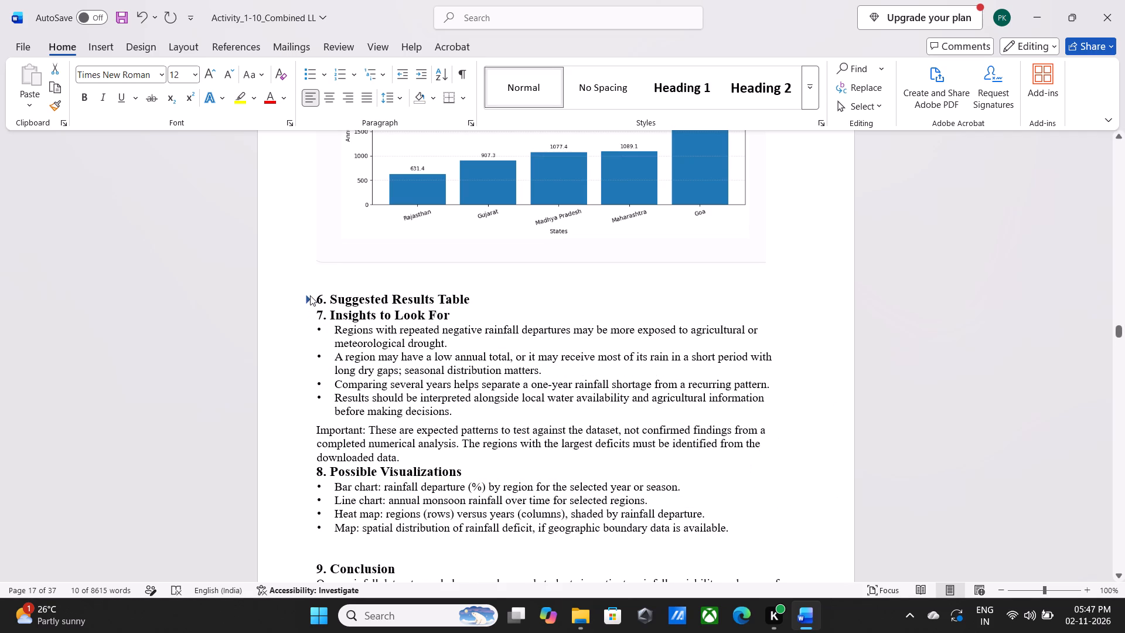
{"action": "left_click", "coordinate": [310, 295]}
Check the line and paragraph spacing options for the whole Activity 6 body, starting from "1. Problem Statement".
{"action": "scroll", "coordinate": [284, 376], "scroll_direction": "down", "scroll_amount": 8}
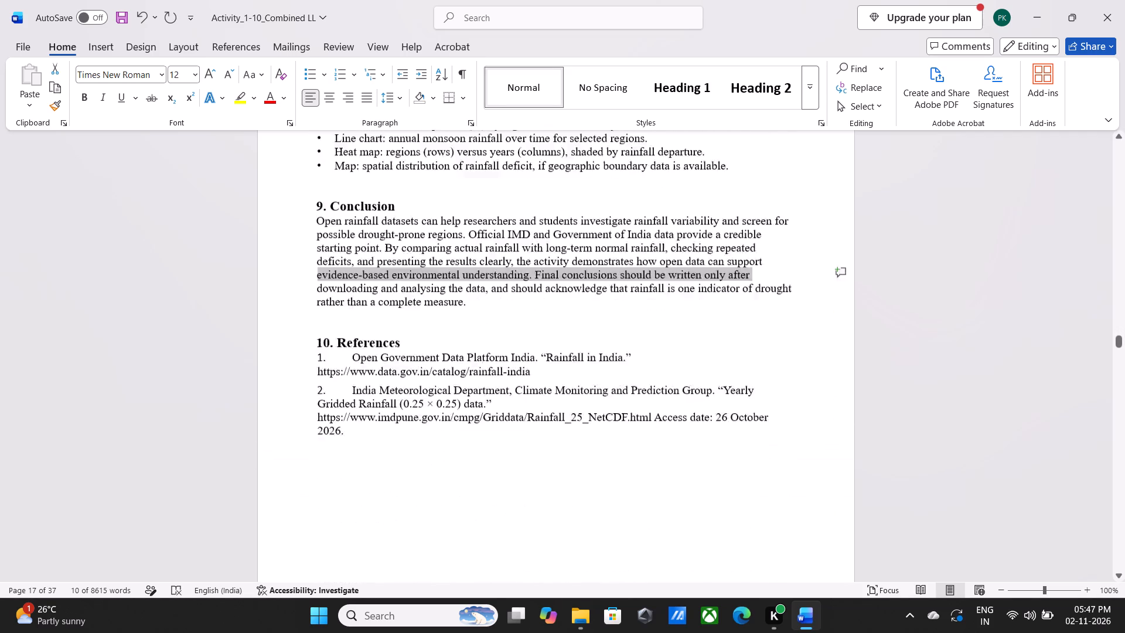
{"action": "scroll", "coordinate": [284, 376], "scroll_direction": "down", "scroll_amount": 5}
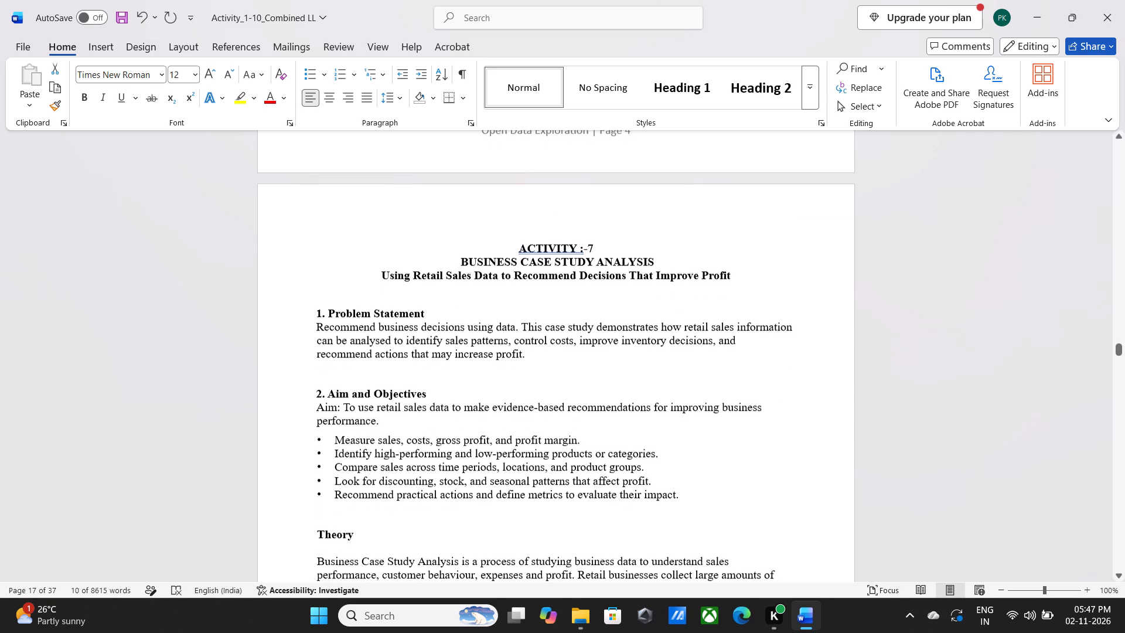
{"action": "scroll", "coordinate": [458, 274], "scroll_direction": "up", "scroll_amount": 3}
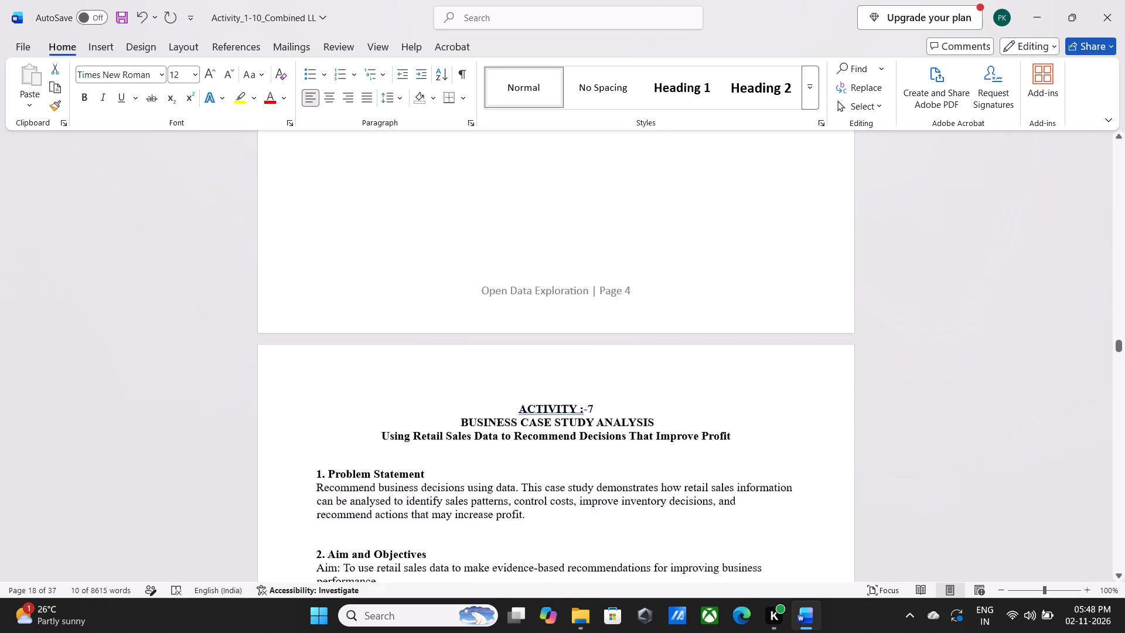
{"action": "scroll", "coordinate": [458, 274], "scroll_direction": "up", "scroll_amount": 18}
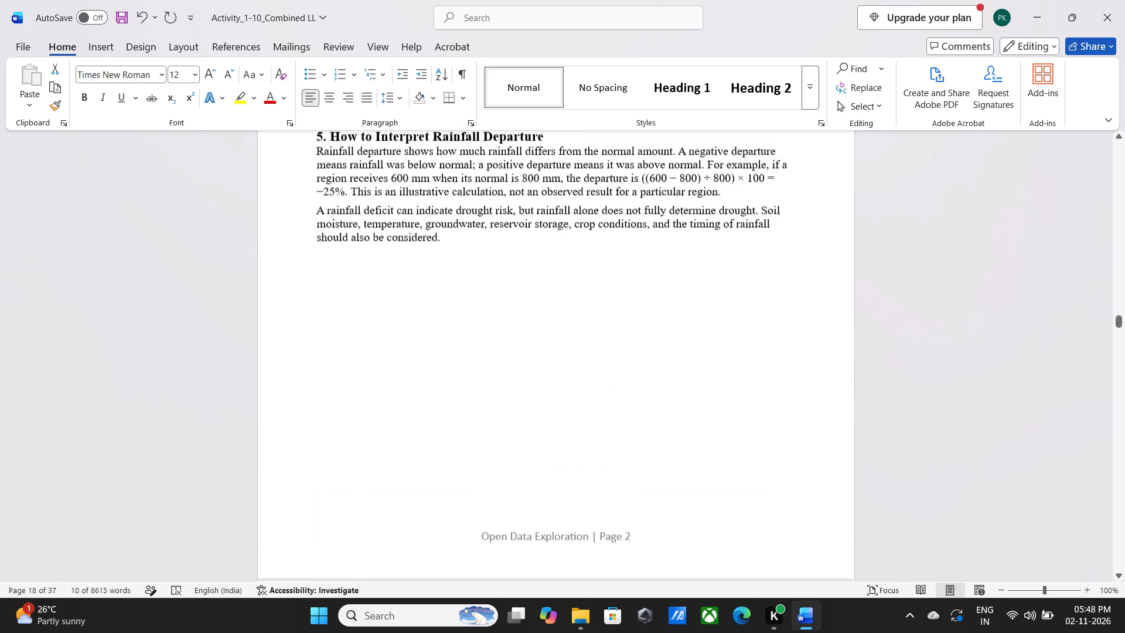
{"action": "scroll", "coordinate": [445, 335], "scroll_direction": "up", "scroll_amount": 15}
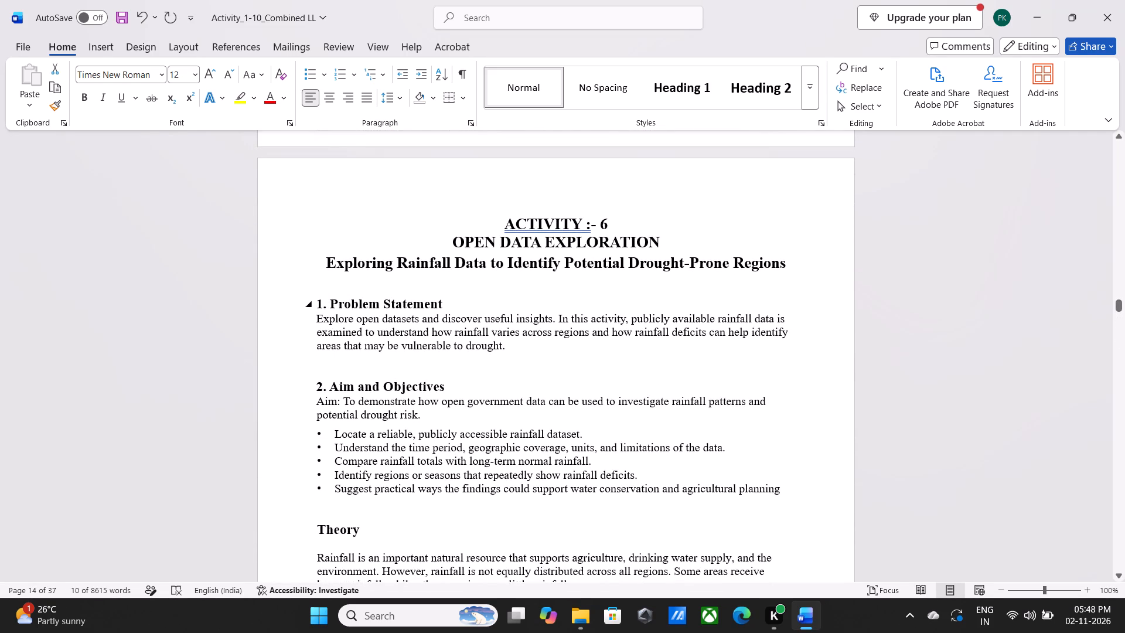
{"action": "left_click", "coordinate": [316, 300]}
{"action": "left_click_drag", "start_coordinate": [316, 300], "coordinate": [722, 632]}
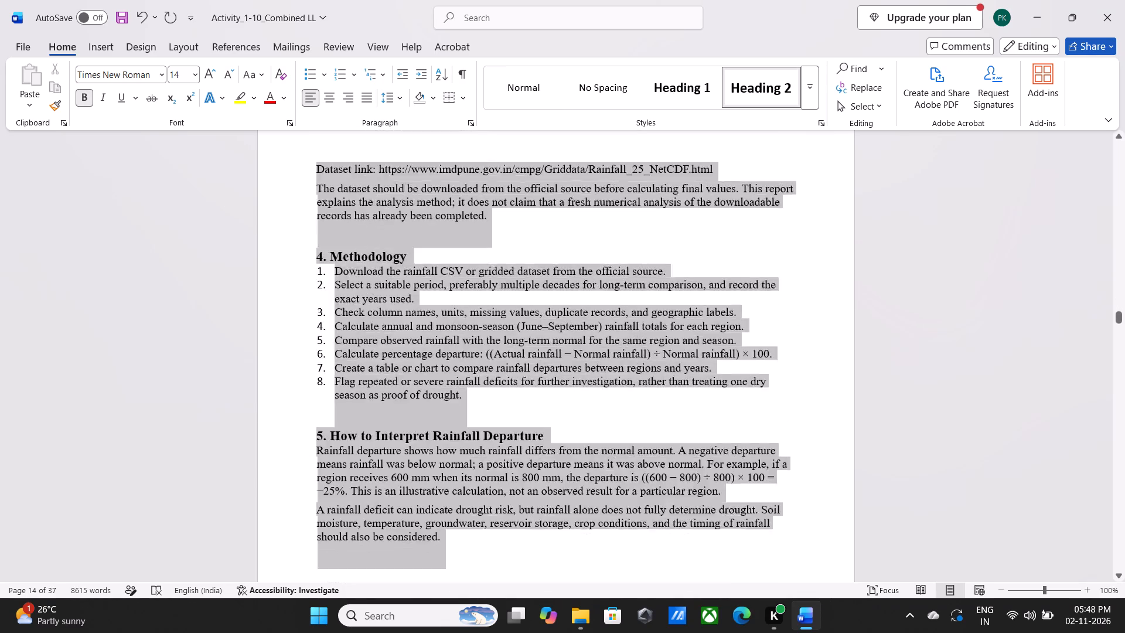
{"action": "left_click_drag", "start_coordinate": [722, 632], "coordinate": [722, 631]}
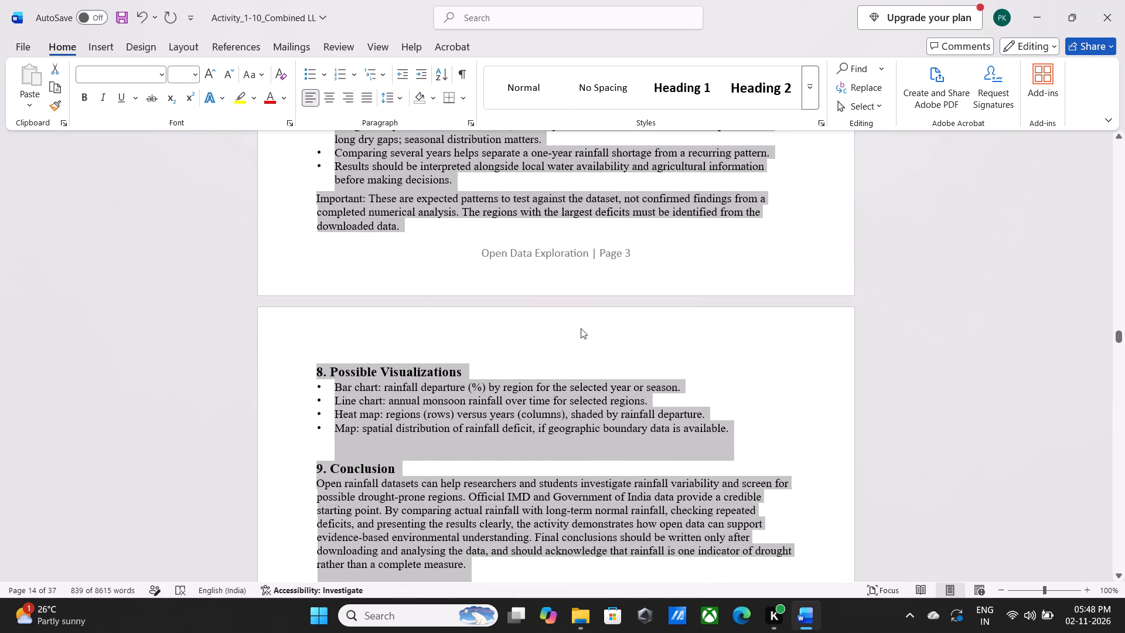
{"action": "left_click", "coordinate": [400, 99]}
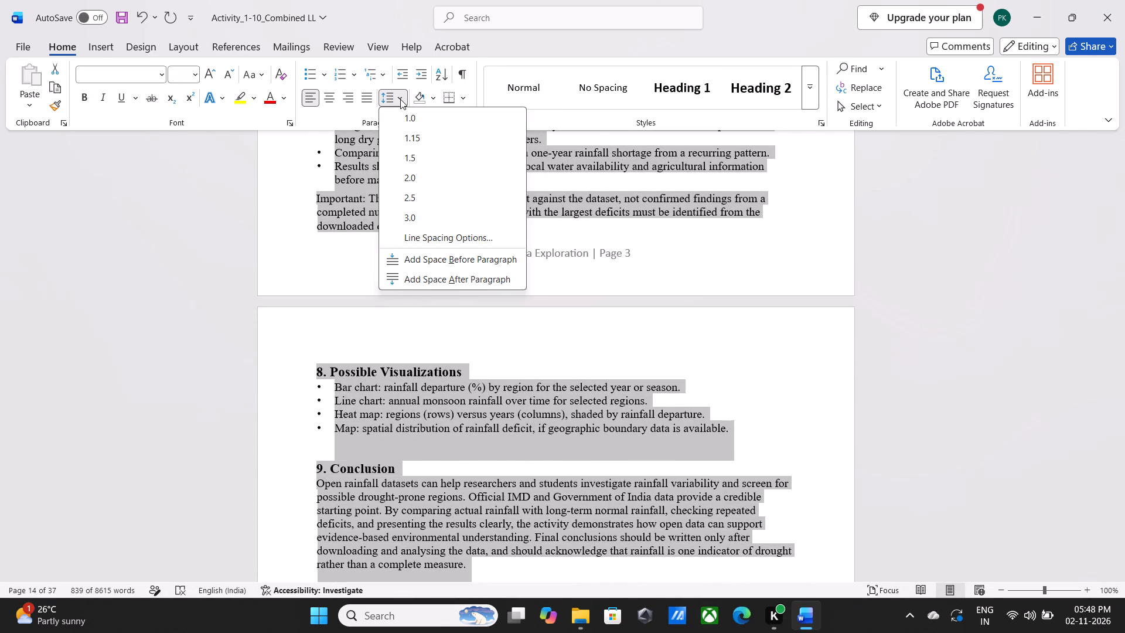
{"action": "left_click", "coordinate": [272, 319]}
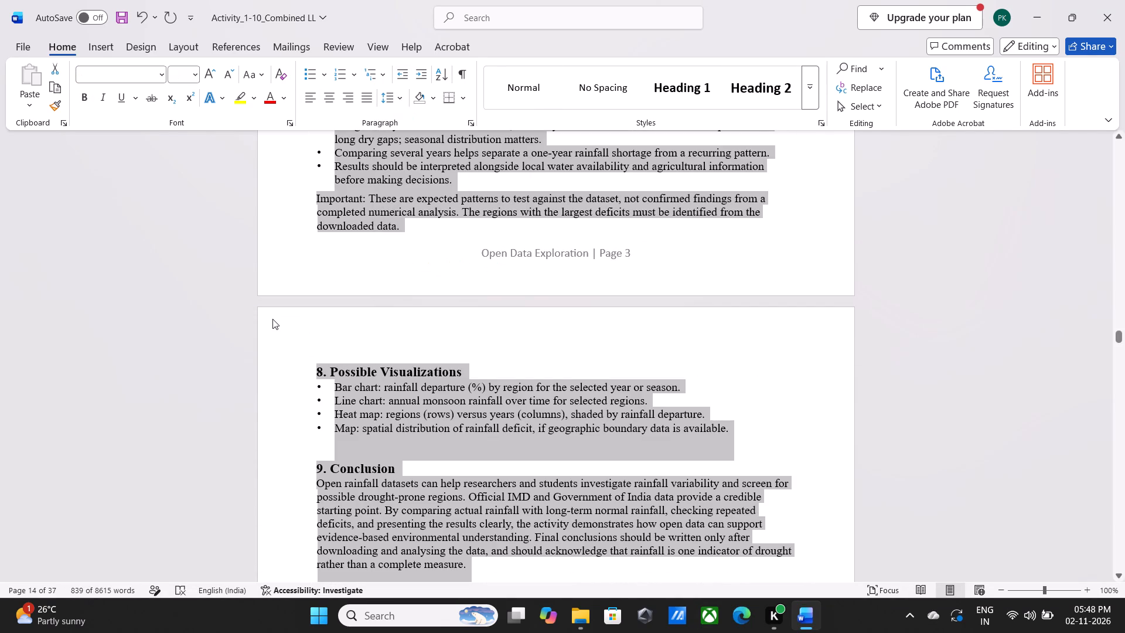
{"action": "left_click", "coordinate": [249, 319]}
Check the line and paragraph spacing options for Activity 6 text from "1. Problem Statement" through "3. Dataset and Source".
{"action": "scroll", "coordinate": [249, 319], "scroll_direction": "up", "scroll_amount": 6}
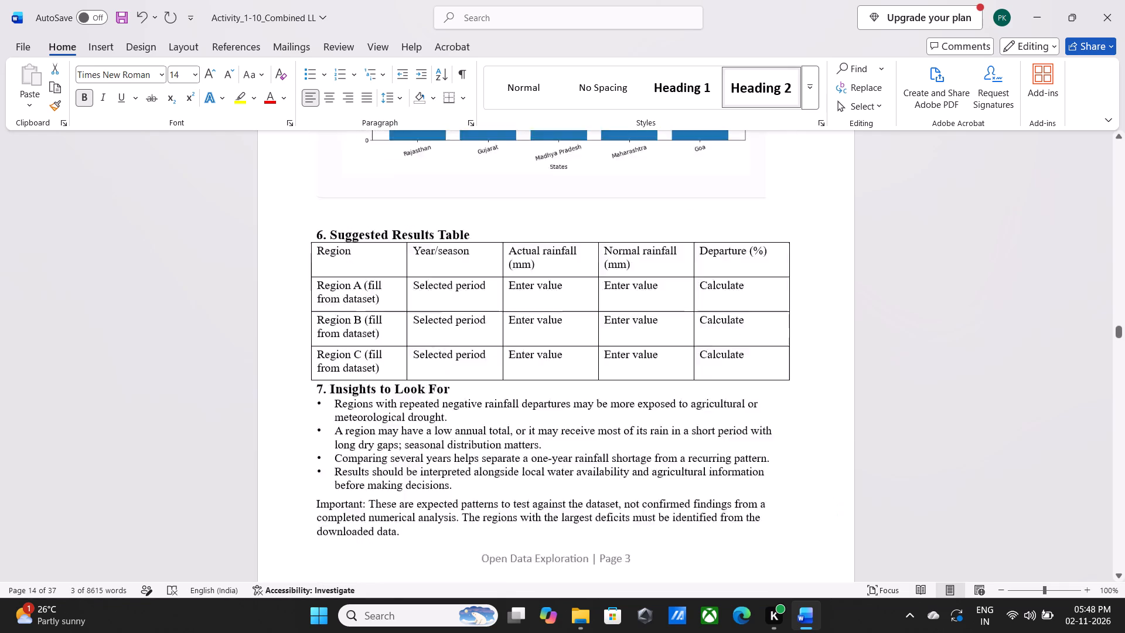
{"action": "scroll", "coordinate": [249, 319], "scroll_direction": "up", "scroll_amount": 16}
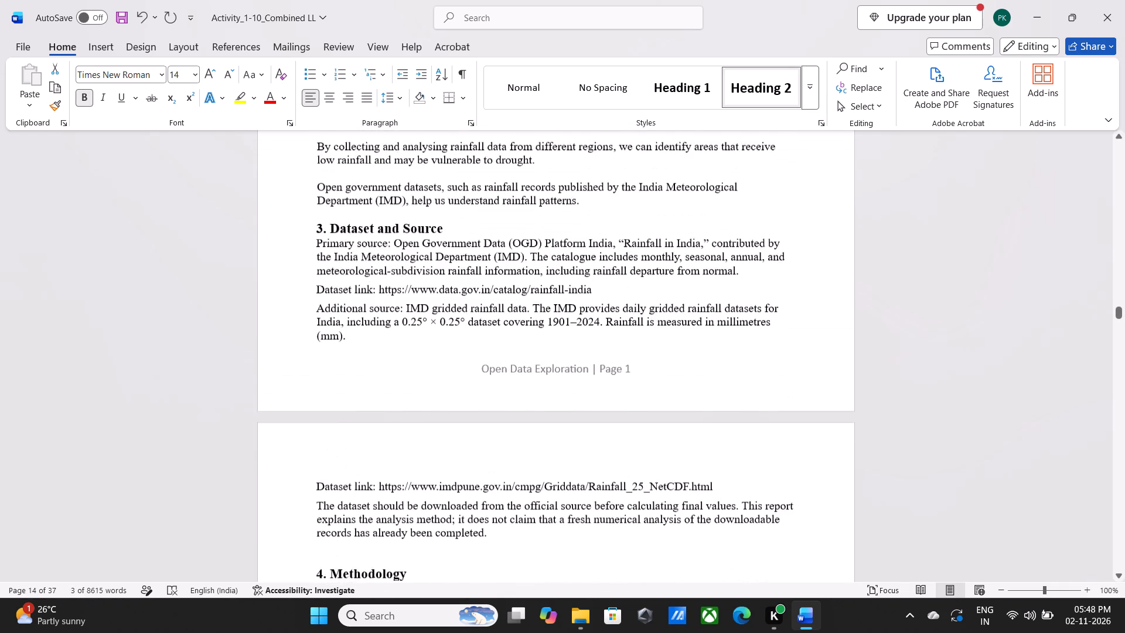
{"action": "scroll", "coordinate": [249, 319], "scroll_direction": "up", "scroll_amount": 4}
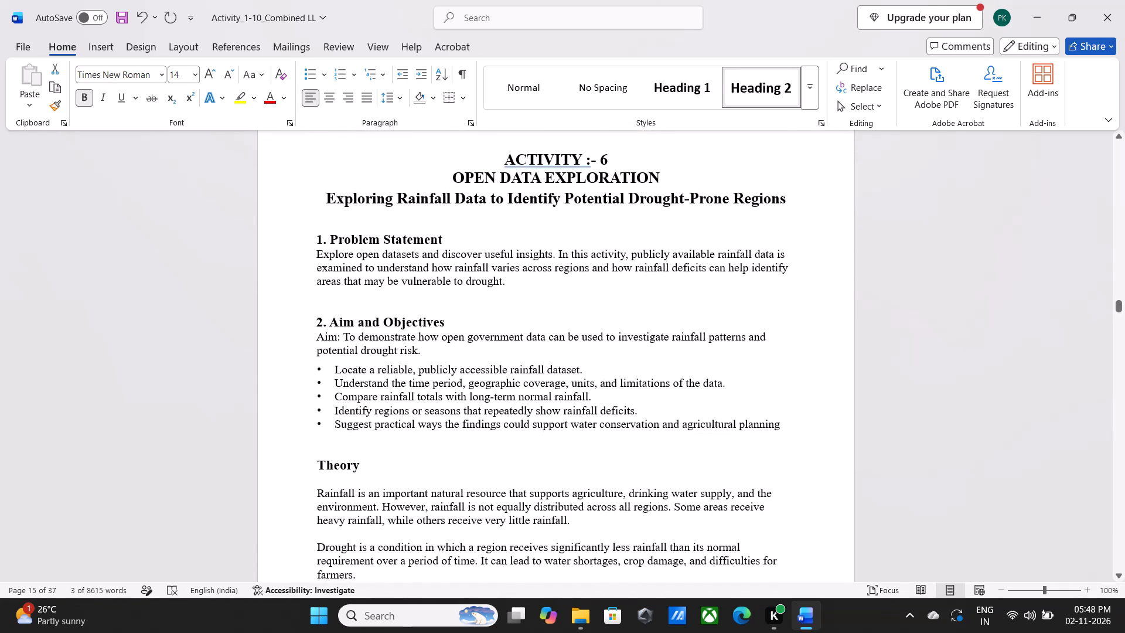
{"action": "left_click", "coordinate": [316, 237]}
{"action": "left_click_drag", "start_coordinate": [316, 237], "coordinate": [512, 383]}
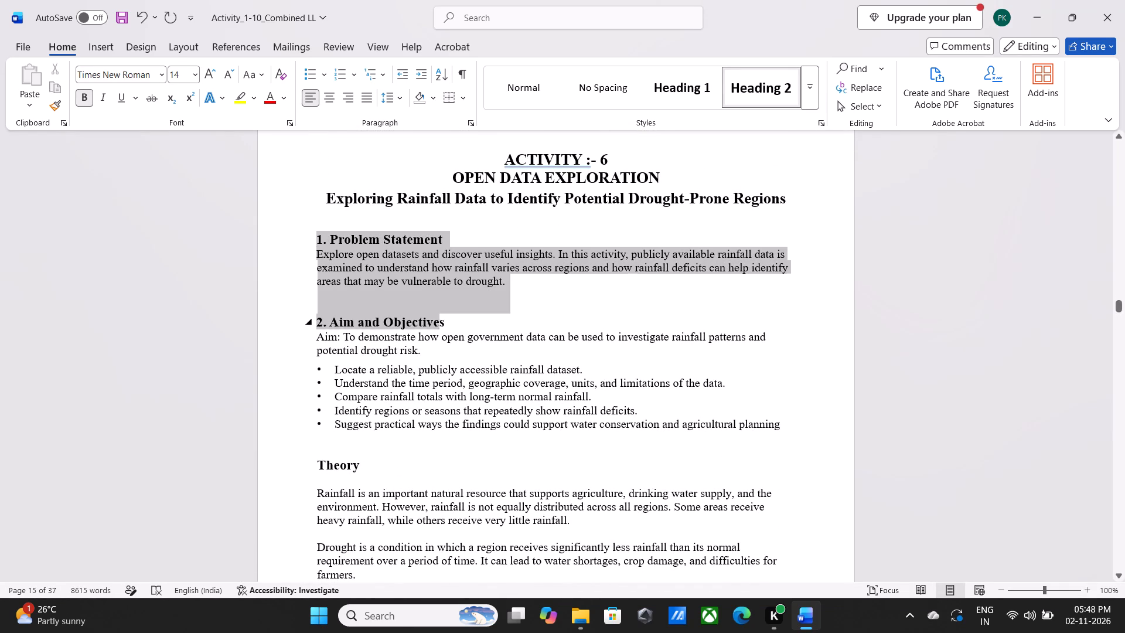
{"action": "left_click_drag", "start_coordinate": [512, 383], "coordinate": [792, 574]}
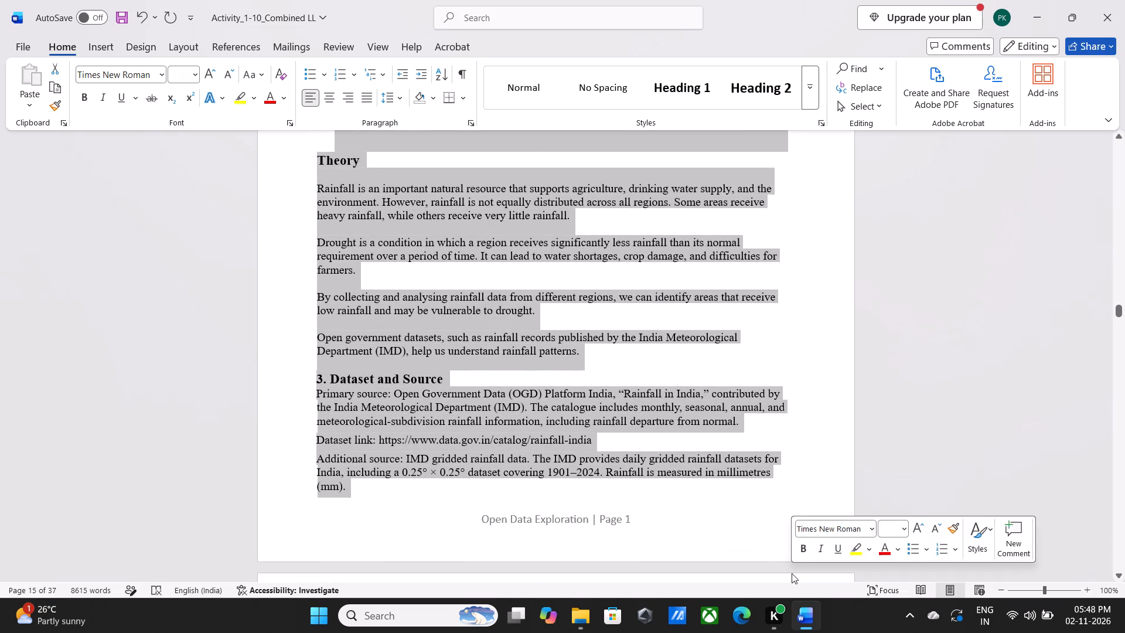
{"action": "left_click", "coordinate": [402, 96]}
{"action": "left_click", "coordinate": [247, 273]}
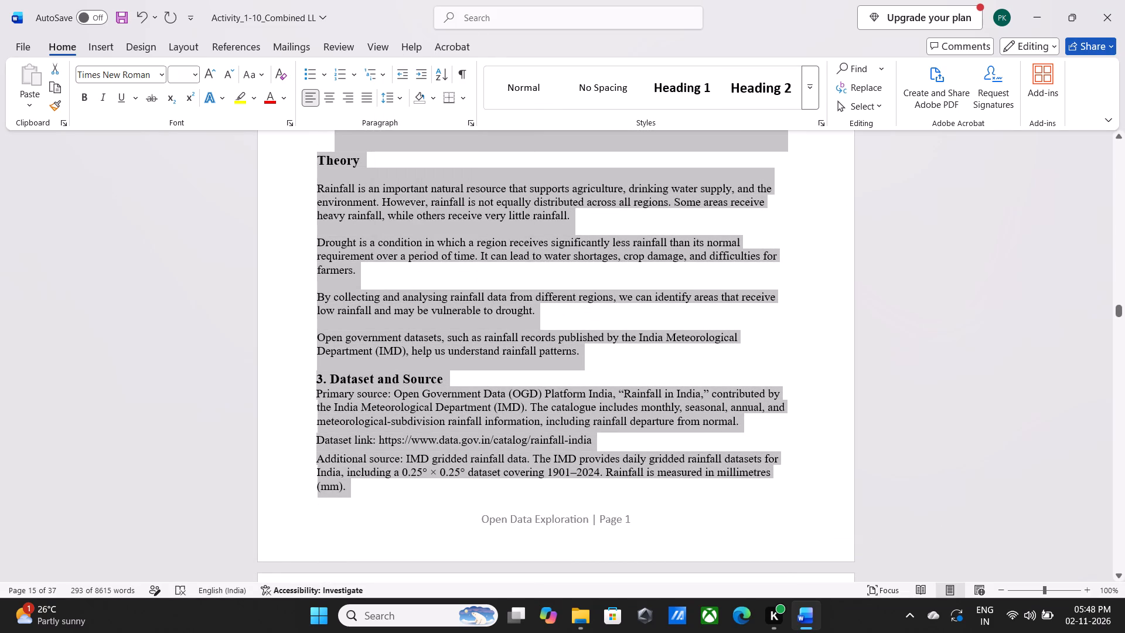
{"action": "left_click", "coordinate": [258, 308]}
{"action": "left_click", "coordinate": [301, 467]}
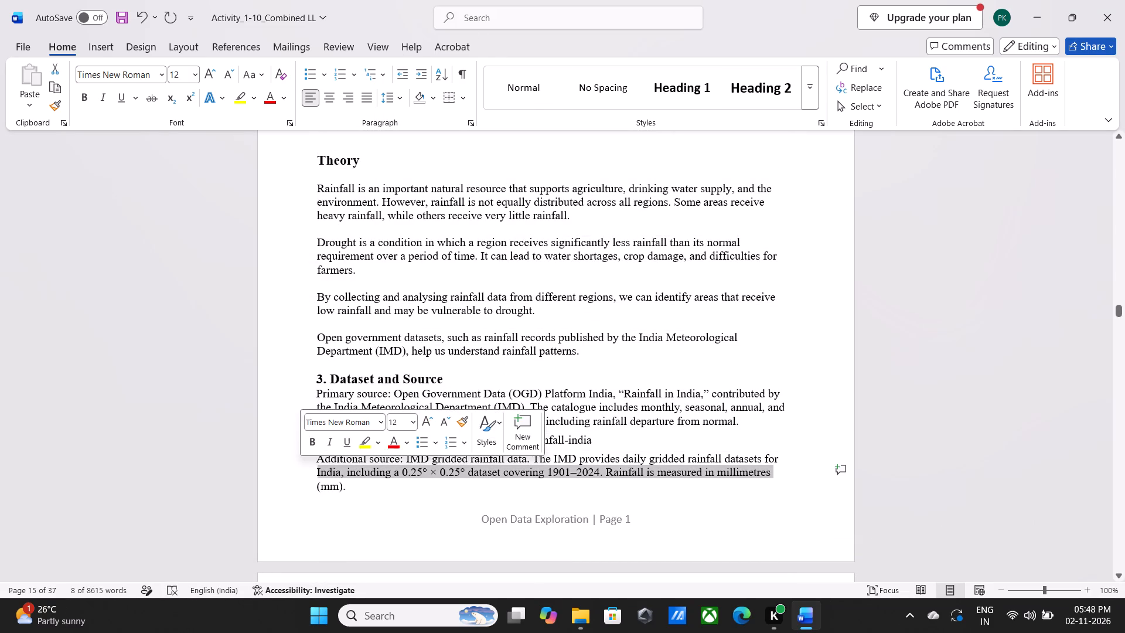
{"action": "left_click", "coordinate": [145, 441]}
{"action": "left_click", "coordinate": [102, 506]}
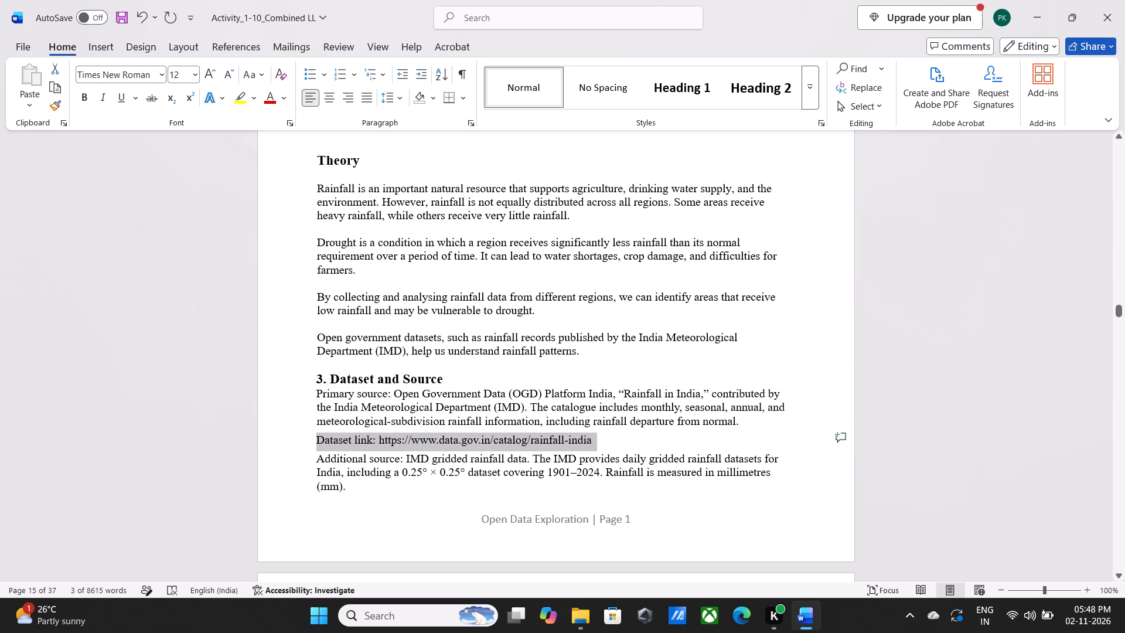
Check the line and paragraph spacing options for only the "1. Problem Statement" heading and paragraph of Activity 6.
{"action": "scroll", "coordinate": [236, 199], "scroll_direction": "up", "scroll_amount": 5}
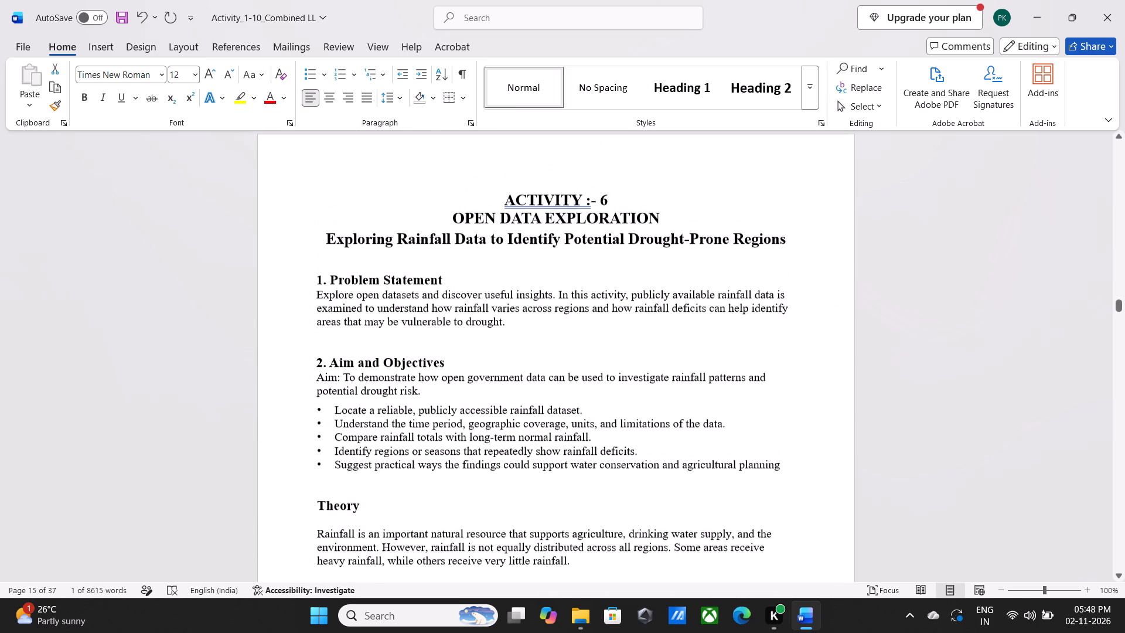
{"action": "left_click", "coordinate": [313, 278]}
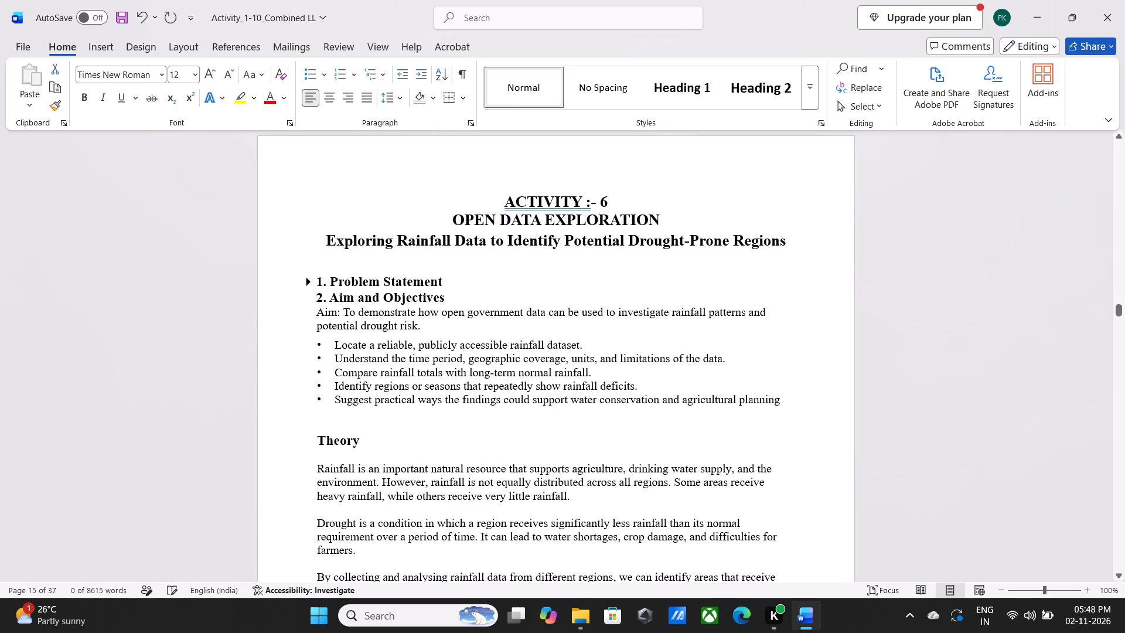
{"action": "left_click", "coordinate": [305, 279]}
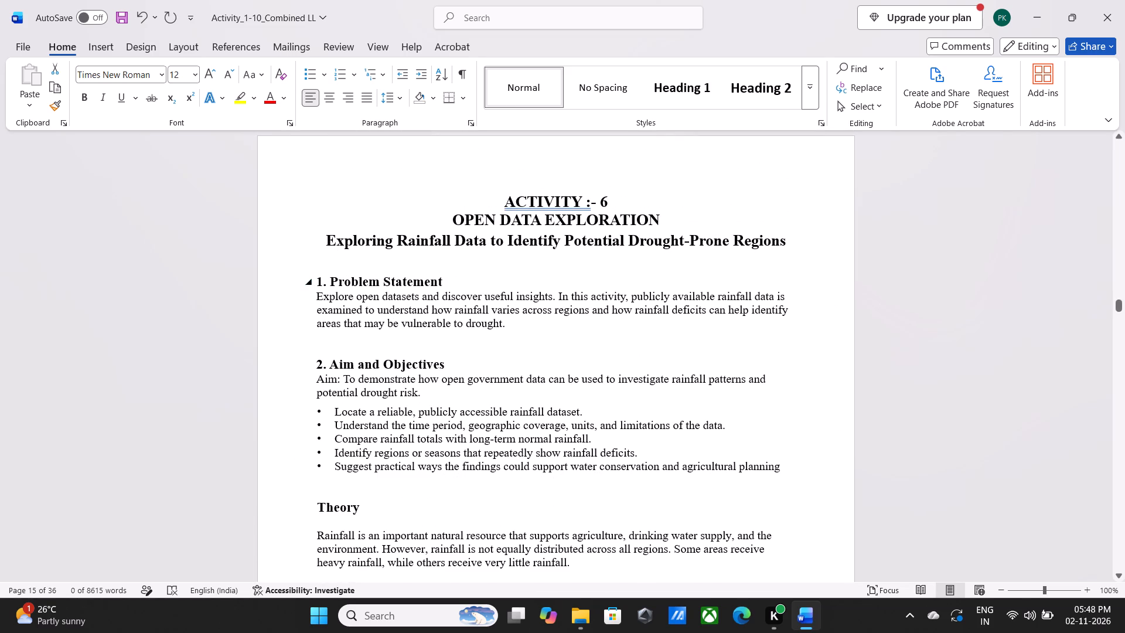
{"action": "left_click", "coordinate": [314, 281]}
{"action": "left_click_drag", "start_coordinate": [314, 281], "coordinate": [560, 332]}
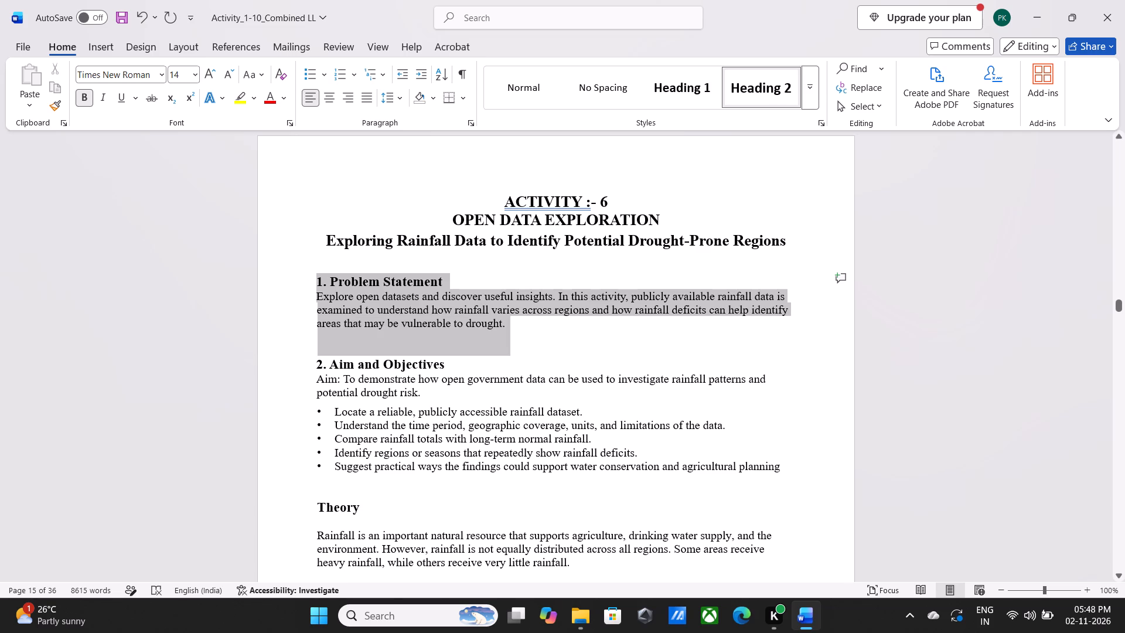
{"action": "left_click_drag", "start_coordinate": [560, 332], "coordinate": [561, 333]}
{"action": "left_click", "coordinate": [400, 101]}
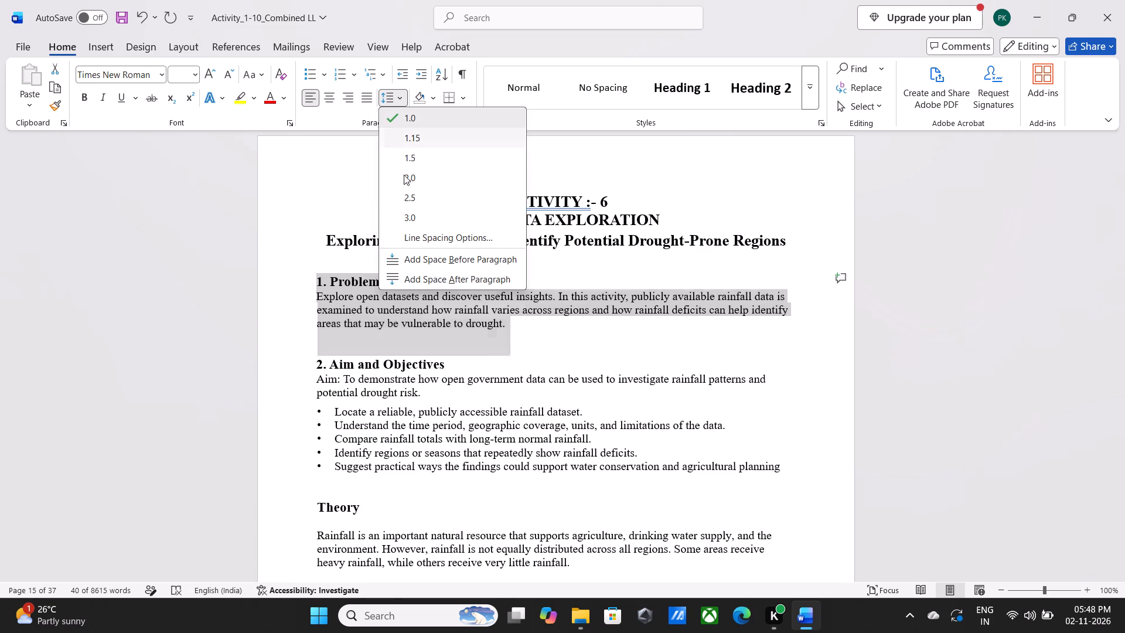
{"action": "left_click", "coordinate": [284, 236]}
{"action": "left_click_drag", "start_coordinate": [284, 236], "coordinate": [258, 238]}
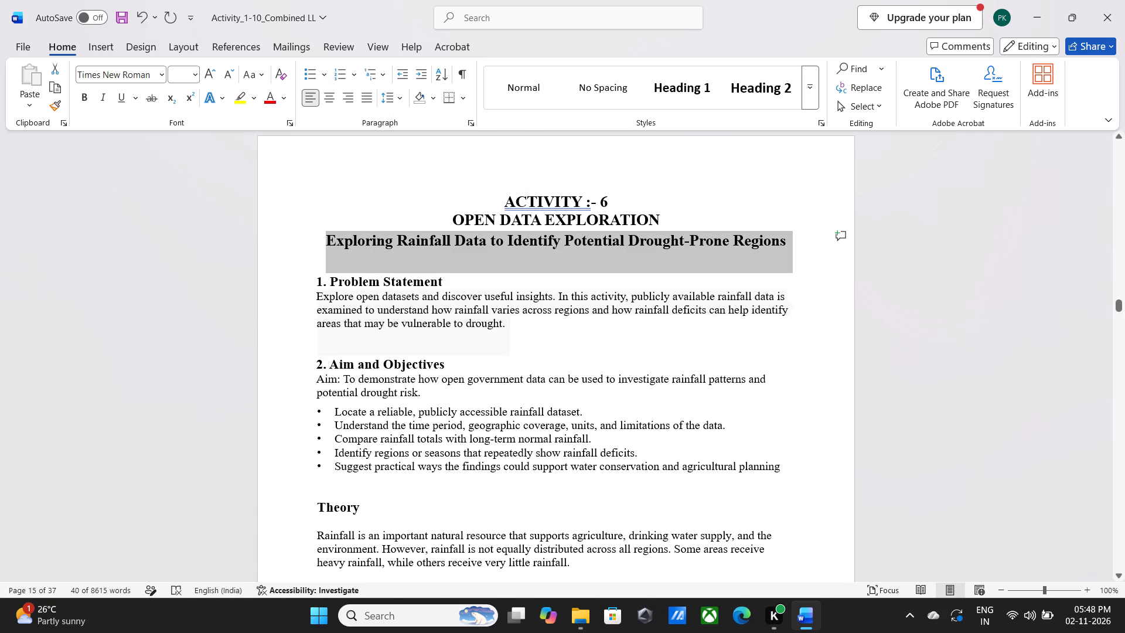
{"action": "left_click_drag", "start_coordinate": [258, 238], "coordinate": [232, 243]}
{"action": "left_click", "coordinate": [232, 243]}
{"action": "left_click", "coordinate": [232, 277]}
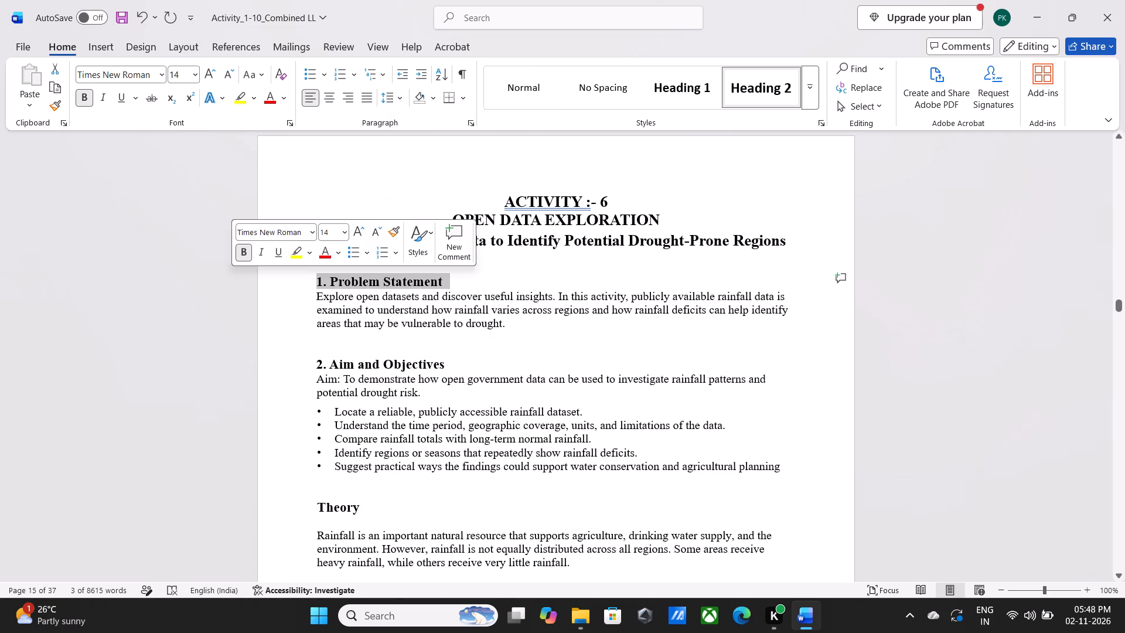
{"action": "left_click", "coordinate": [232, 277]}
Set the three title lines of Activity 7, from "ACTIVITY :-7" through "Using Retail Sales Data…", to font size 16.
{"action": "scroll", "coordinate": [387, 315], "scroll_direction": "down", "scroll_amount": 6}
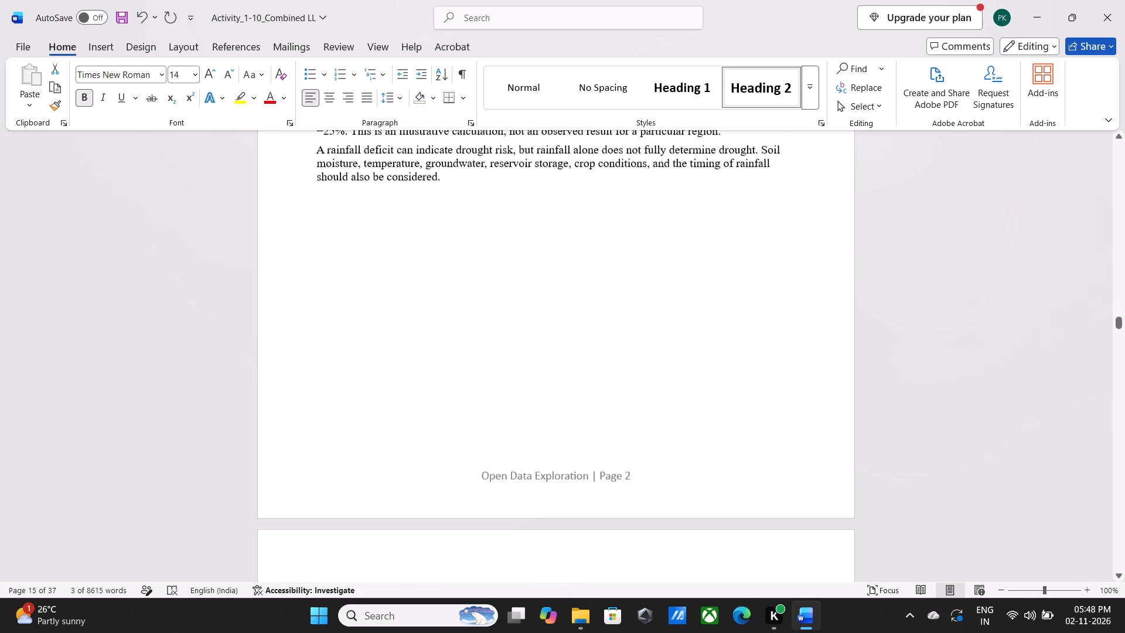
{"action": "scroll", "coordinate": [387, 315], "scroll_direction": "down", "scroll_amount": 11}
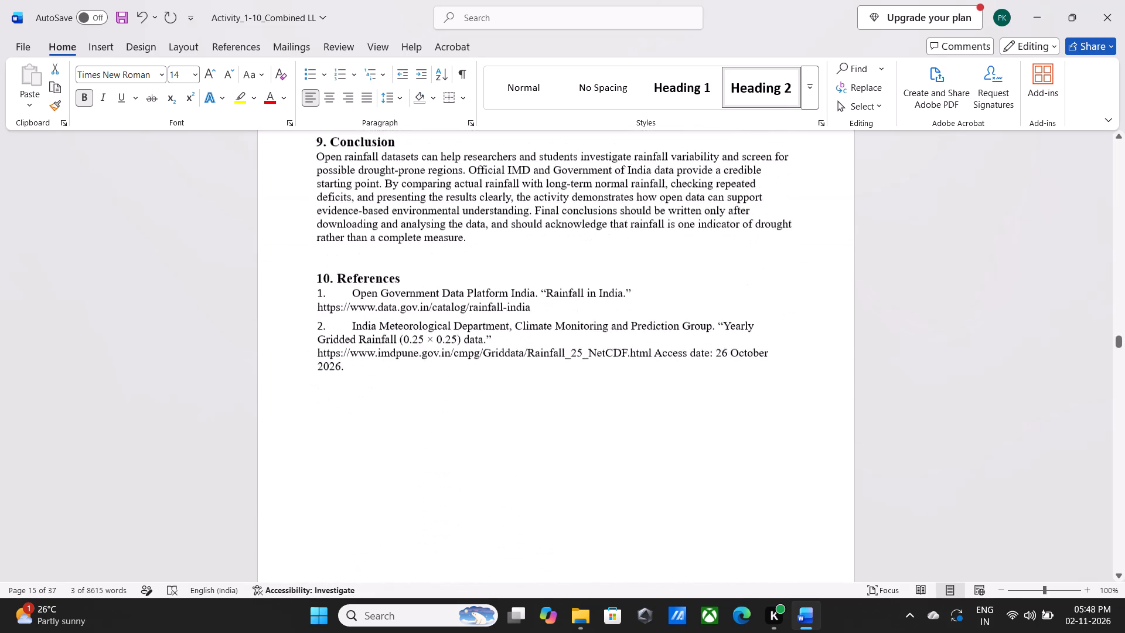
{"action": "scroll", "coordinate": [387, 315], "scroll_direction": "down", "scroll_amount": 5}
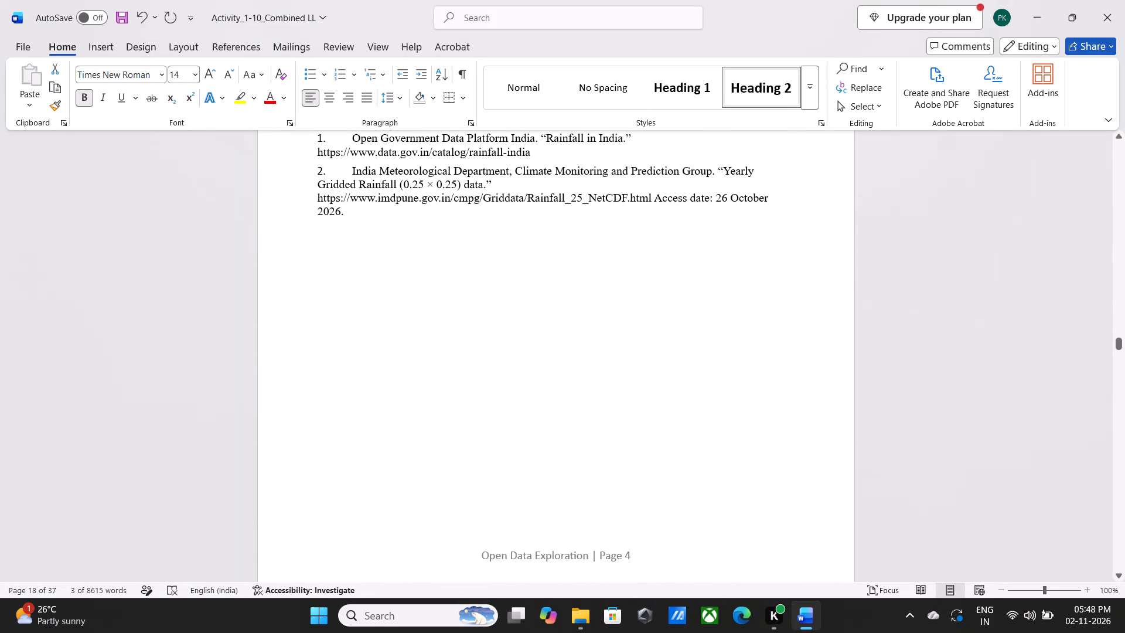
{"action": "scroll", "coordinate": [387, 315], "scroll_direction": "down", "scroll_amount": 3}
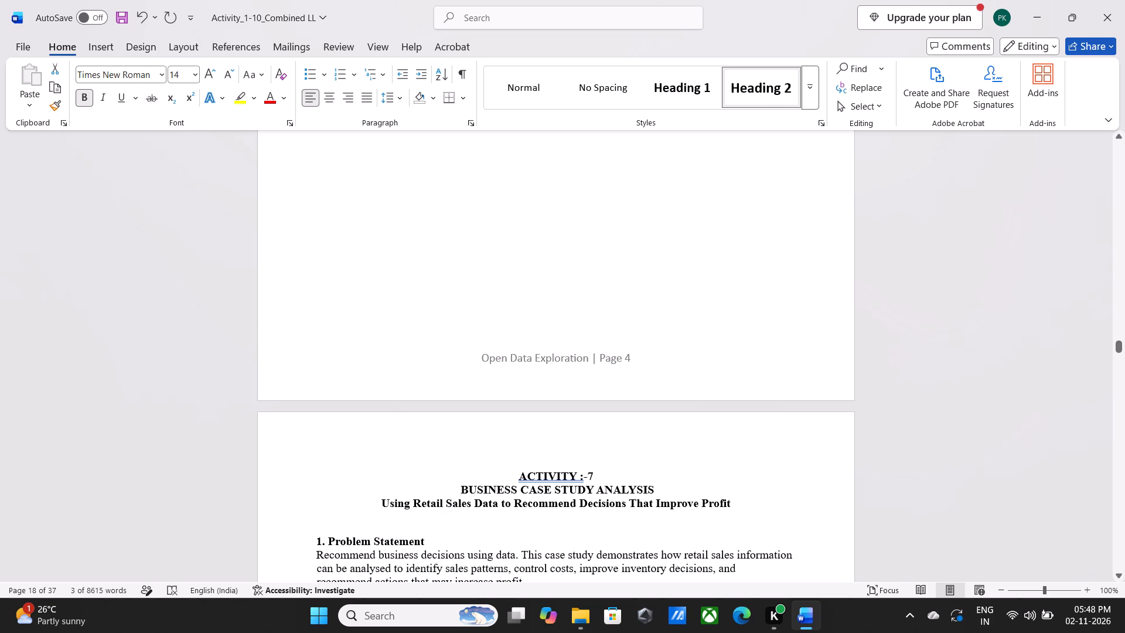
{"action": "scroll", "coordinate": [387, 315], "scroll_direction": "down", "scroll_amount": 4}
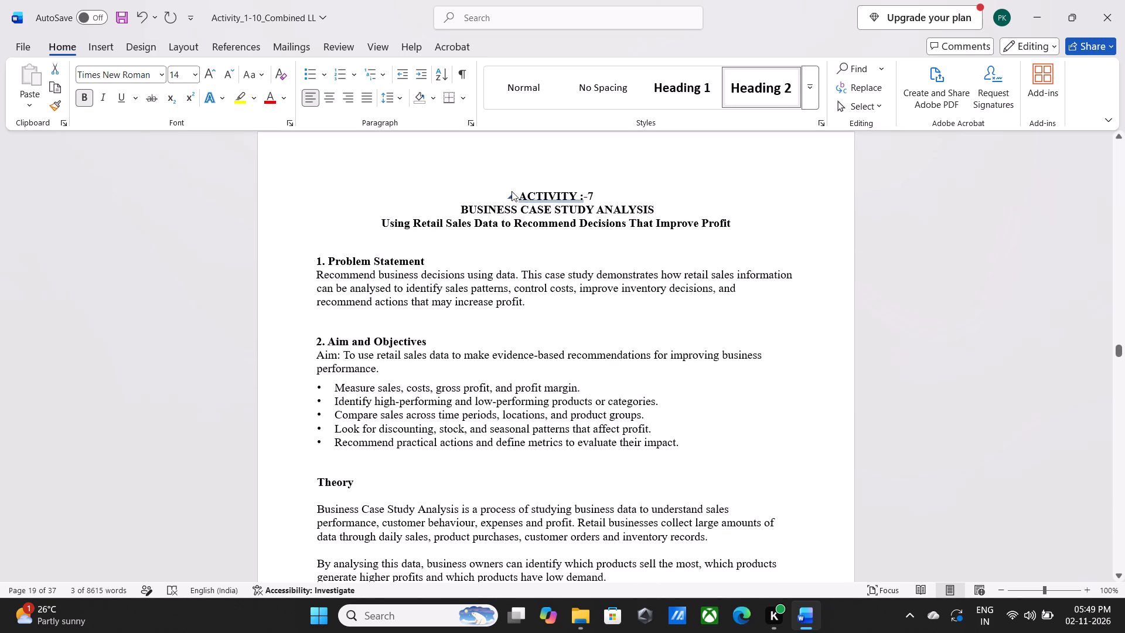
{"action": "left_click", "coordinate": [521, 199]}
{"action": "left_click_drag", "start_coordinate": [521, 199], "coordinate": [736, 233]}
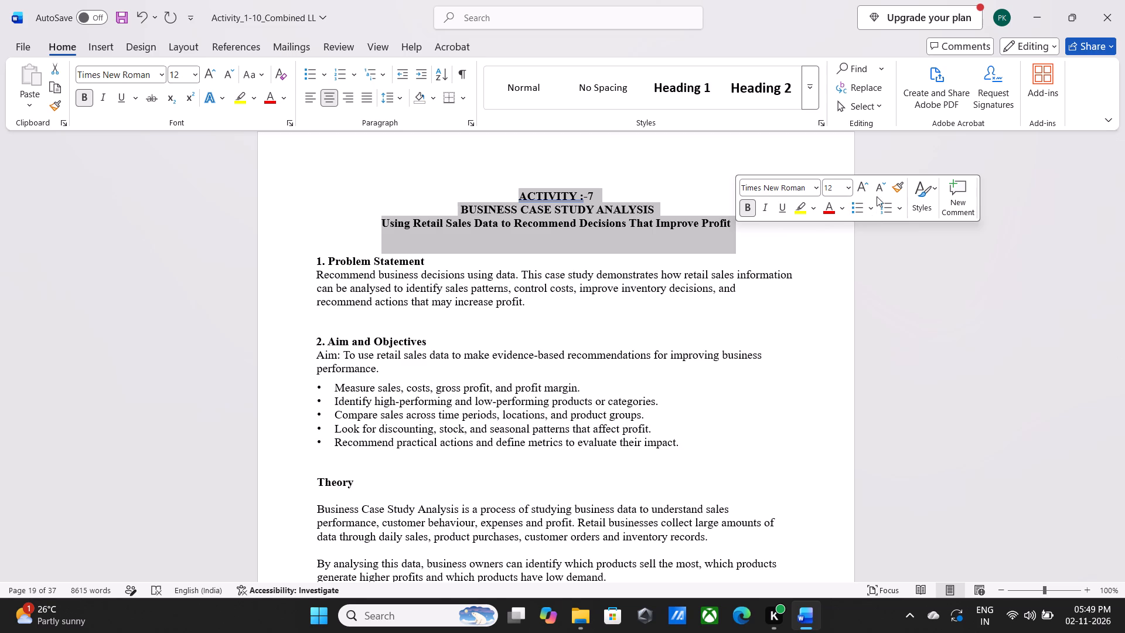
{"action": "left_click", "coordinate": [850, 185]}
{"action": "left_click", "coordinate": [840, 310]}
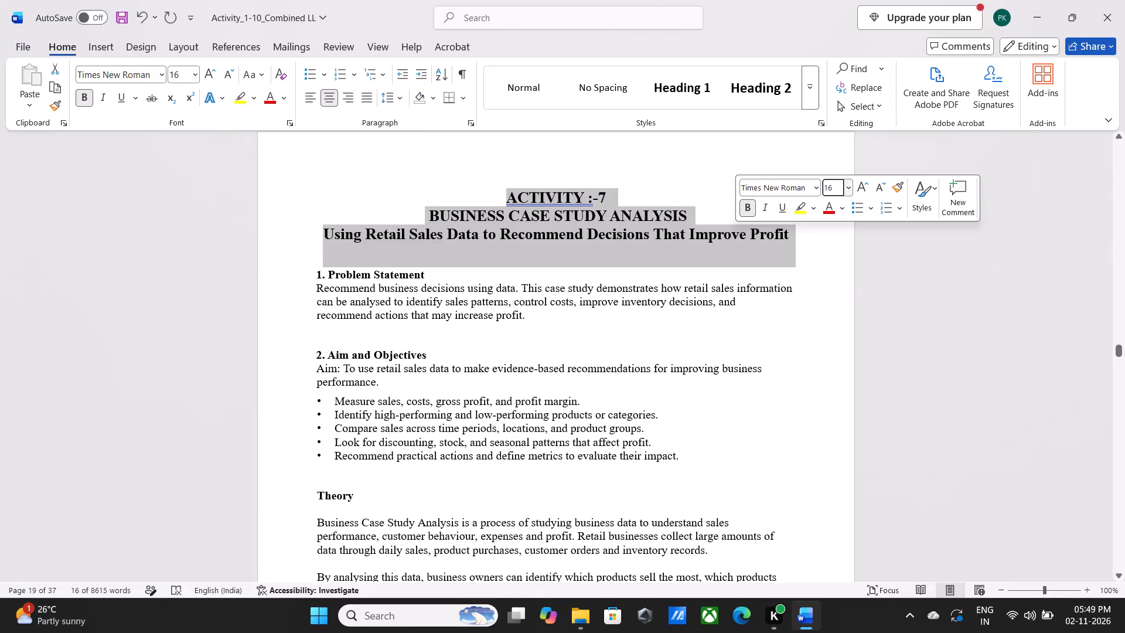
Check the line and paragraph spacing options for Activity 7 text from "1. Problem Statement" through the "2. Aim and Objectives" bullets.
{"action": "left_click", "coordinate": [317, 278]}
{"action": "left_click_drag", "start_coordinate": [317, 278], "coordinate": [654, 460]}
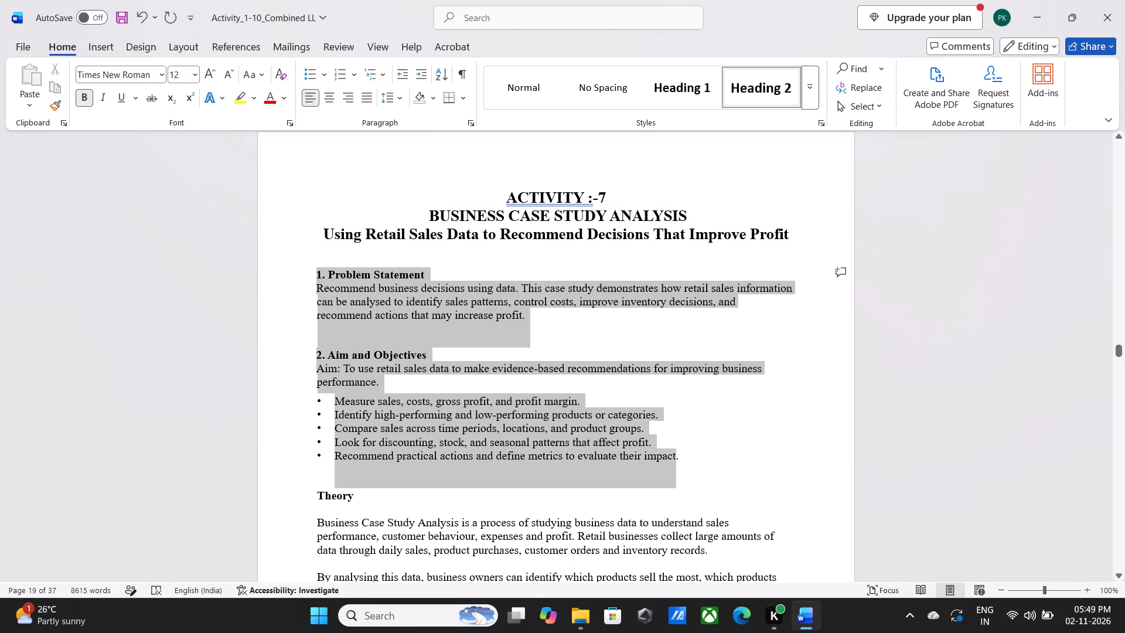
{"action": "left_click_drag", "start_coordinate": [654, 460], "coordinate": [670, 463]}
{"action": "left_click", "coordinate": [405, 101]}
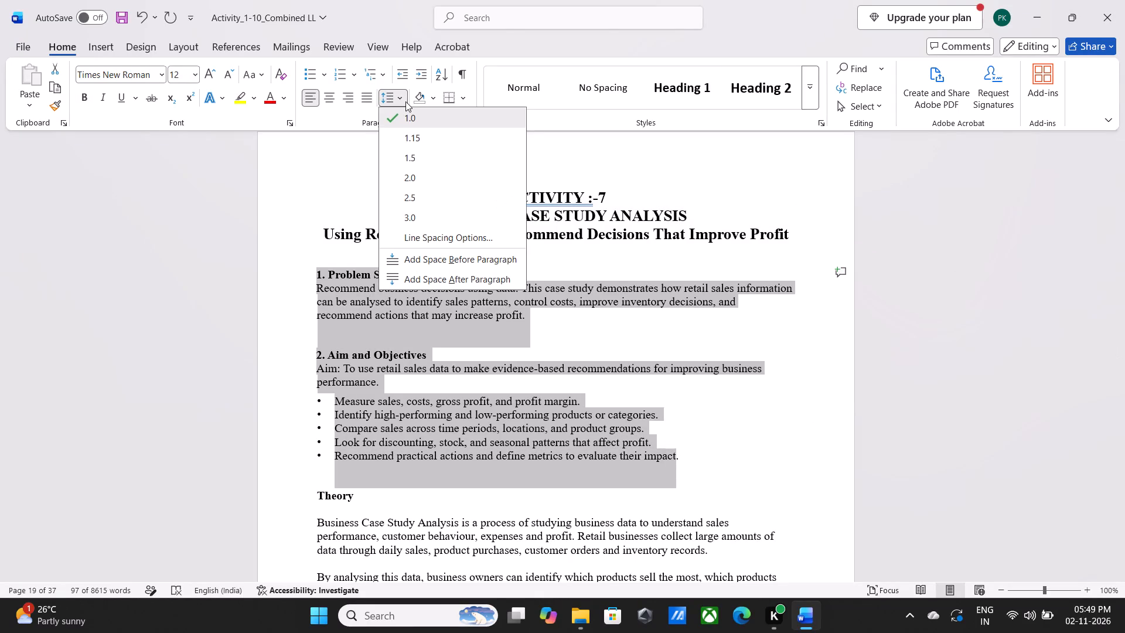
{"action": "left_click", "coordinate": [282, 325]}
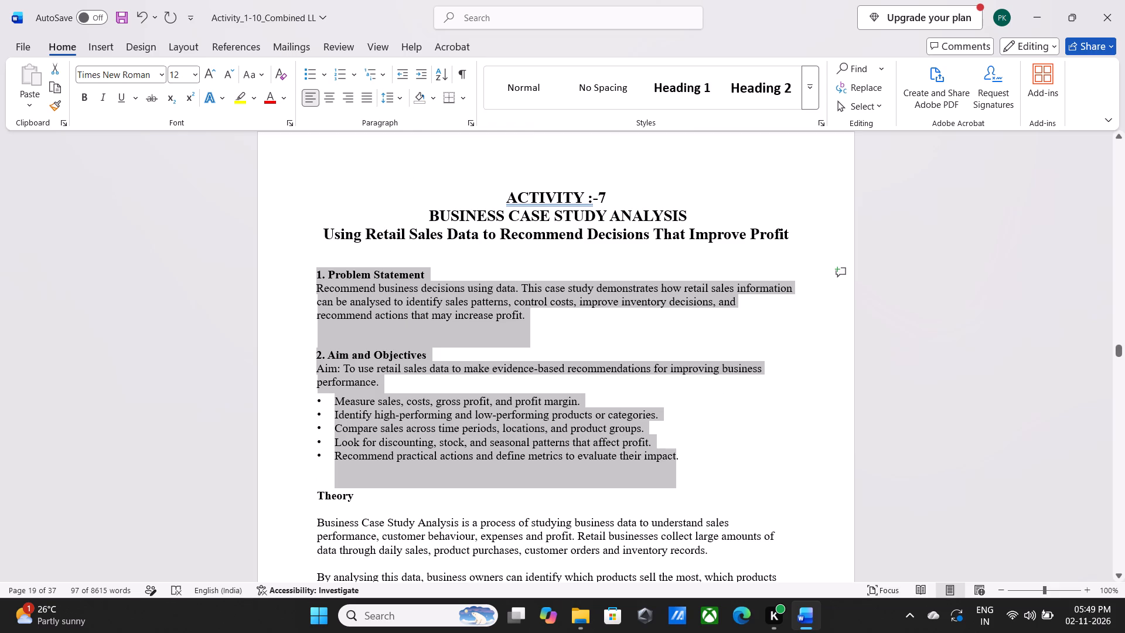
{"action": "left_click", "coordinate": [212, 329]}
{"action": "left_click", "coordinate": [323, 367]}
{"action": "left_click", "coordinate": [196, 390]}
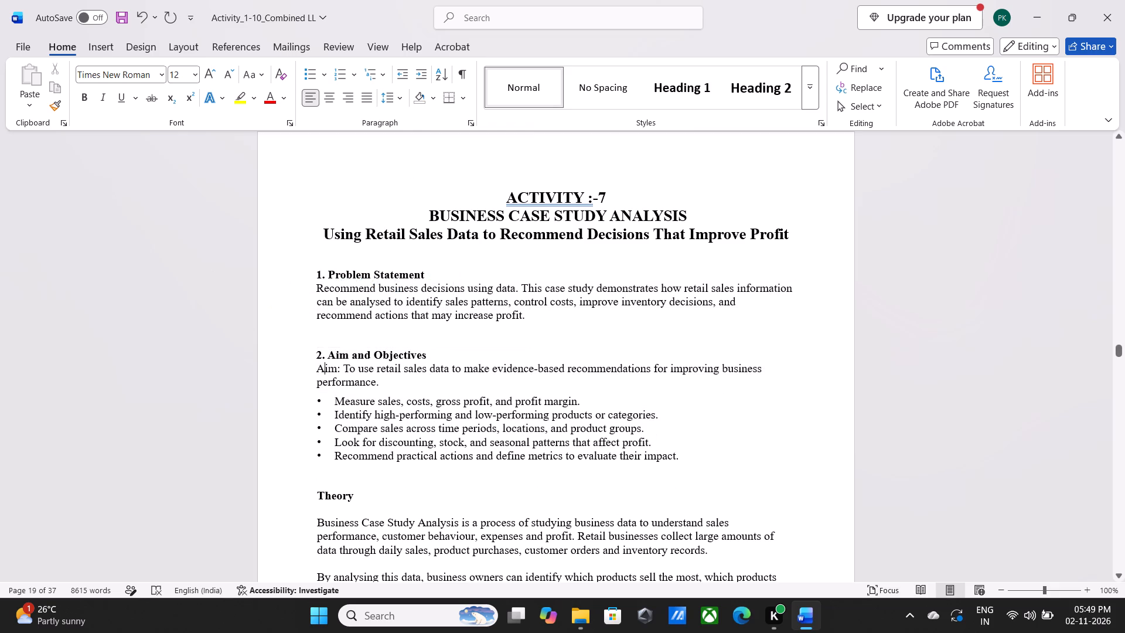
Check the line and paragraph spacing options for only the "2. Aim and Objectives" section of Activity 7.
{"action": "scroll", "coordinate": [381, 465], "scroll_direction": "down", "scroll_amount": 3}
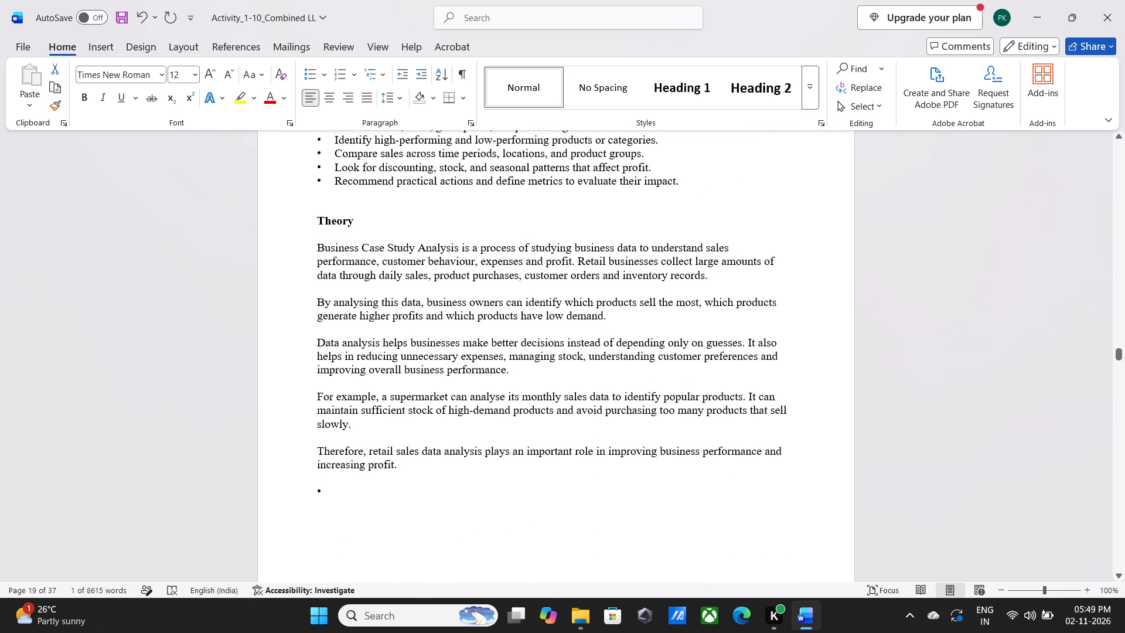
{"action": "scroll", "coordinate": [295, 211], "scroll_direction": "up", "scroll_amount": 1}
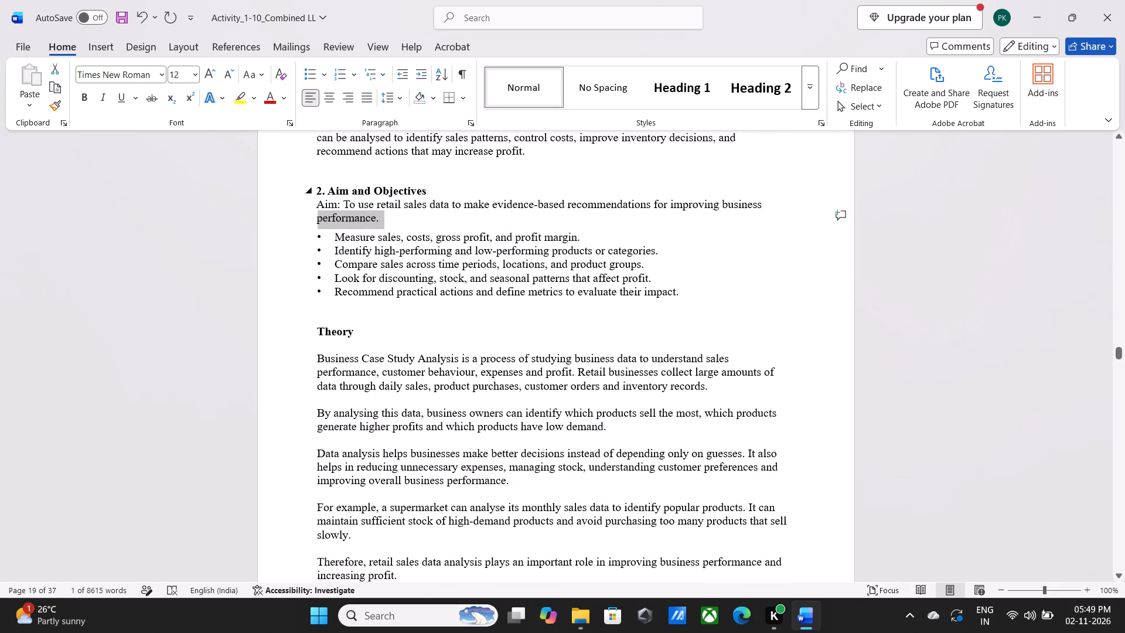
{"action": "left_click", "coordinate": [319, 189]}
{"action": "left_click_drag", "start_coordinate": [379, 213], "coordinate": [394, 219]}
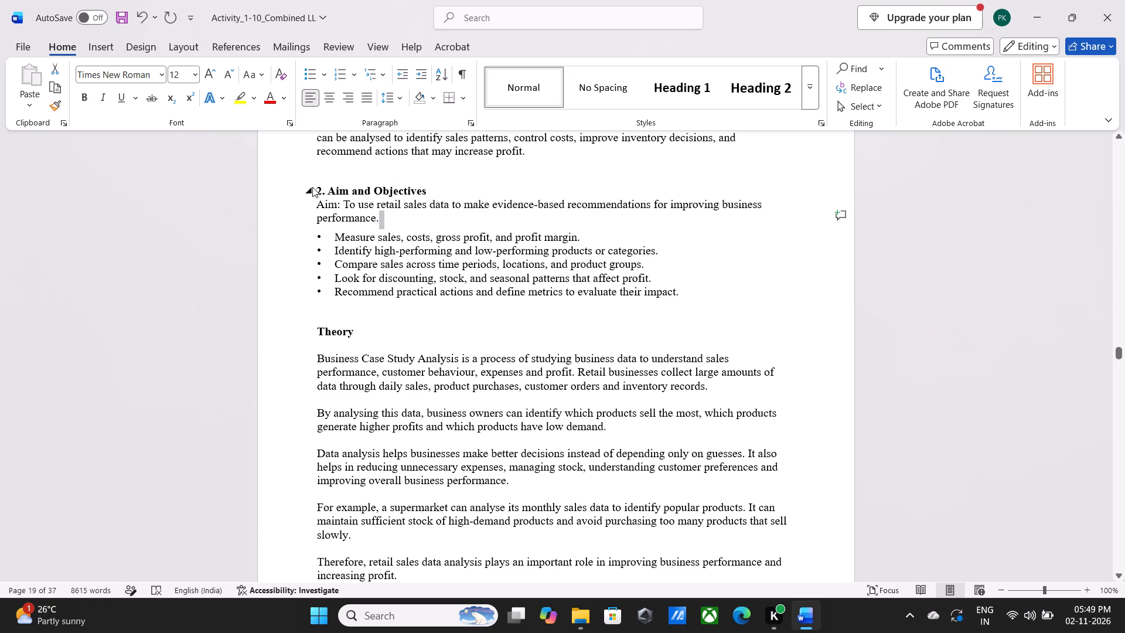
{"action": "left_click", "coordinate": [315, 189]}
{"action": "left_click_drag", "start_coordinate": [315, 189], "coordinate": [527, 274]}
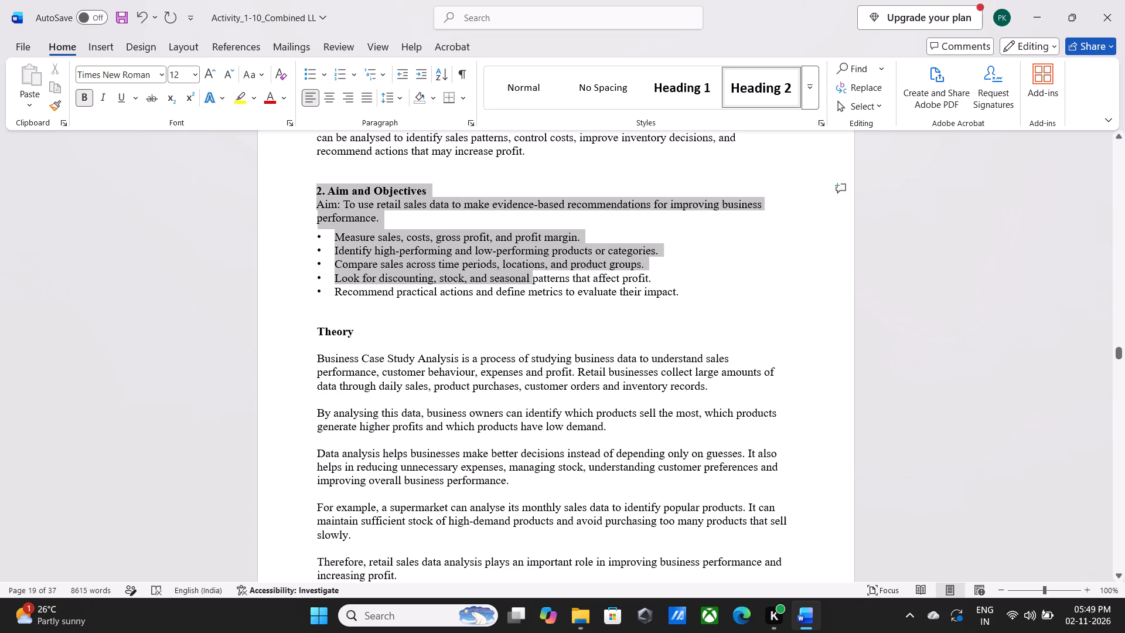
{"action": "left_click_drag", "start_coordinate": [527, 274], "coordinate": [692, 312]}
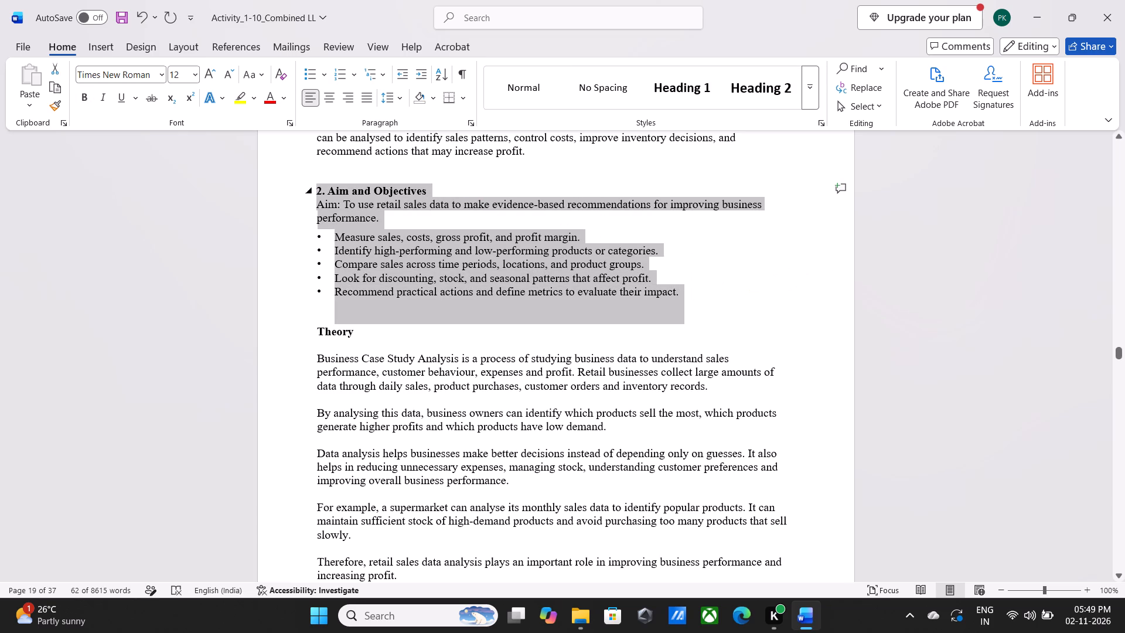
{"action": "left_click", "coordinate": [404, 96]}
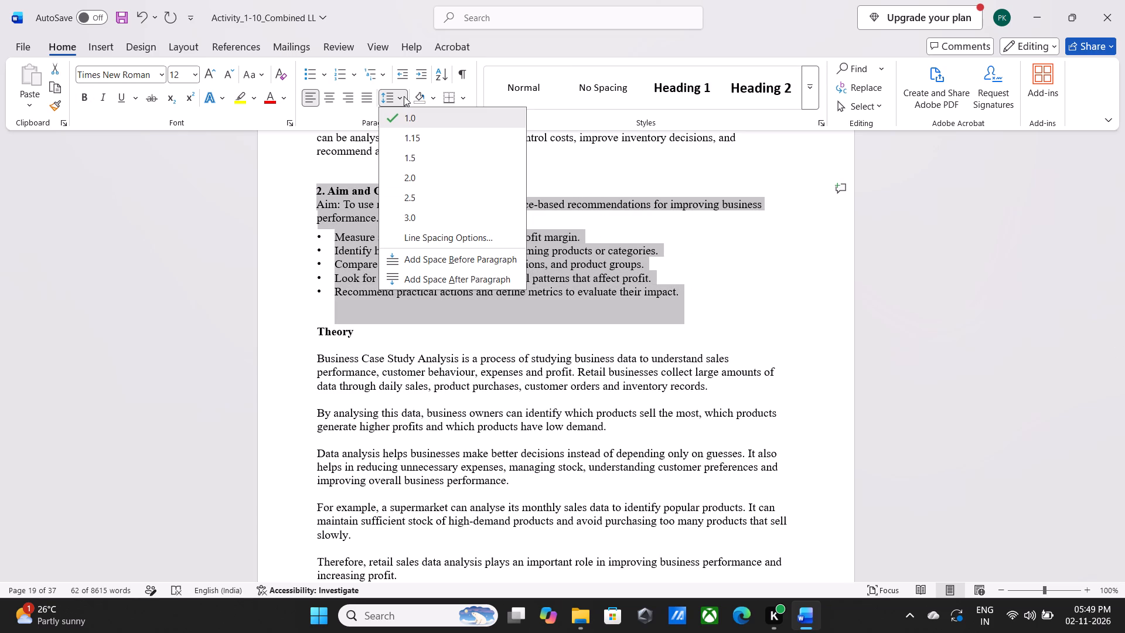
{"action": "left_click", "coordinate": [311, 198]}
{"action": "left_click", "coordinate": [264, 243]}
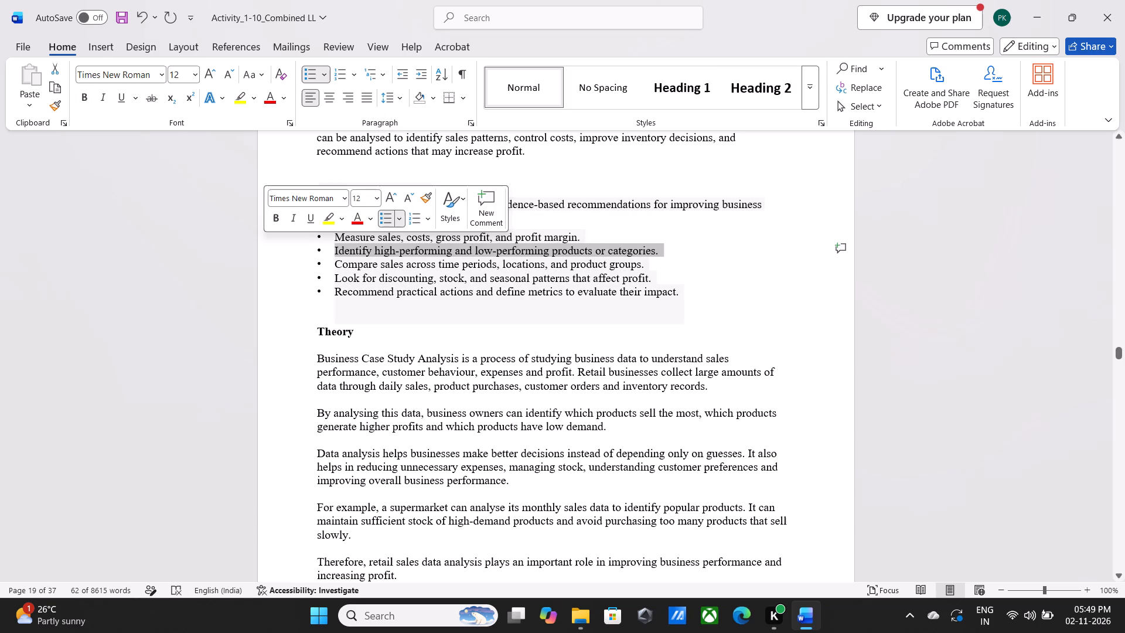
Collapse all Activity 7 sections from "1. Problem Statement" through "9. Action Plan and Evaluation", including "Theory".
{"action": "scroll", "coordinate": [281, 346], "scroll_direction": "up", "scroll_amount": 3}
{"action": "scroll", "coordinate": [281, 346], "scroll_direction": "down", "scroll_amount": 1}
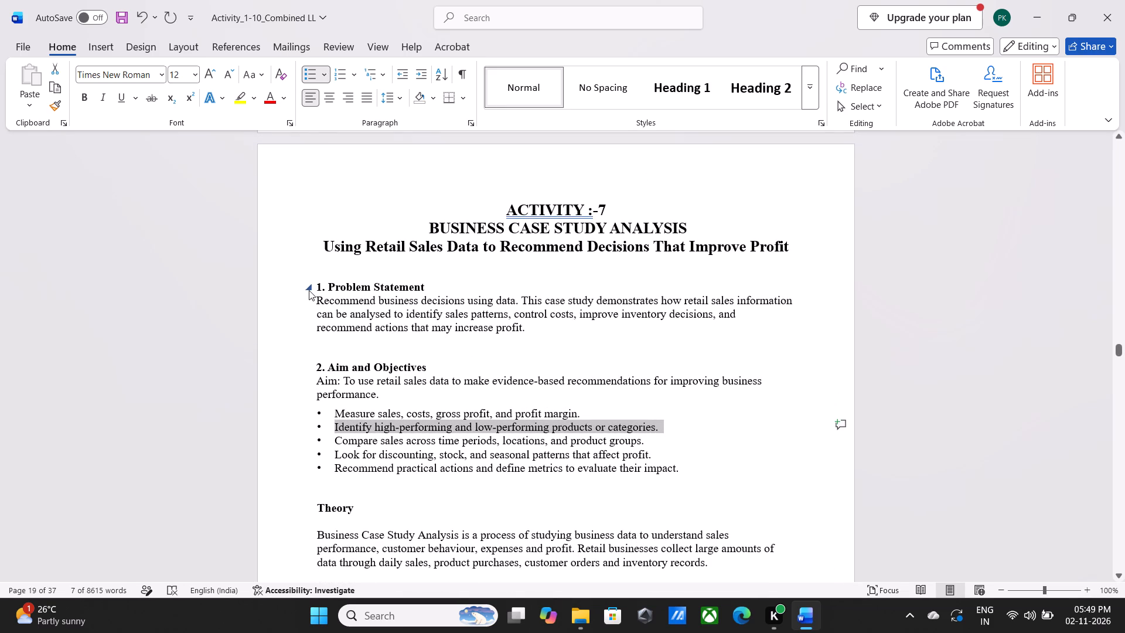
{"action": "left_click", "coordinate": [309, 290]}
{"action": "left_click", "coordinate": [309, 290]}
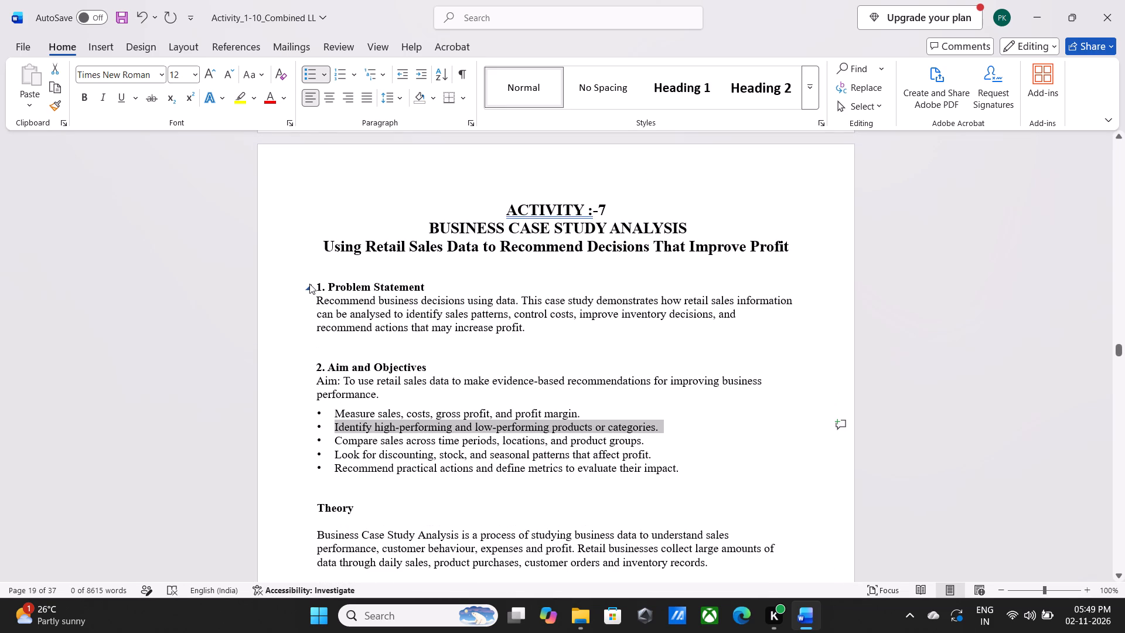
{"action": "left_click", "coordinate": [309, 284]}
{"action": "left_click", "coordinate": [306, 305]}
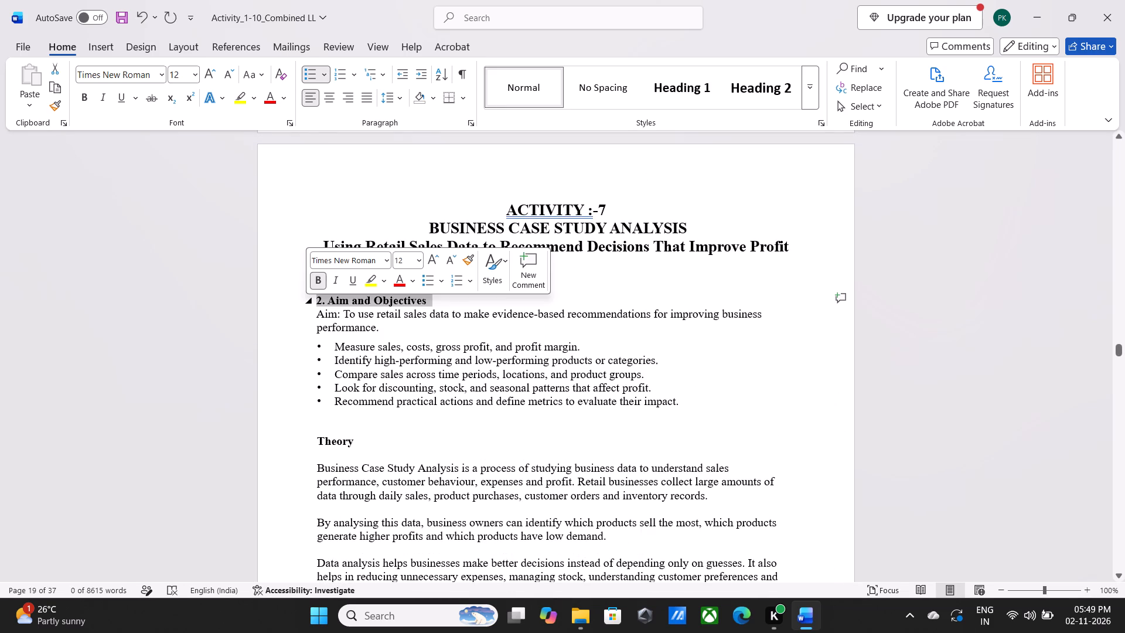
{"action": "left_click", "coordinate": [308, 299]}
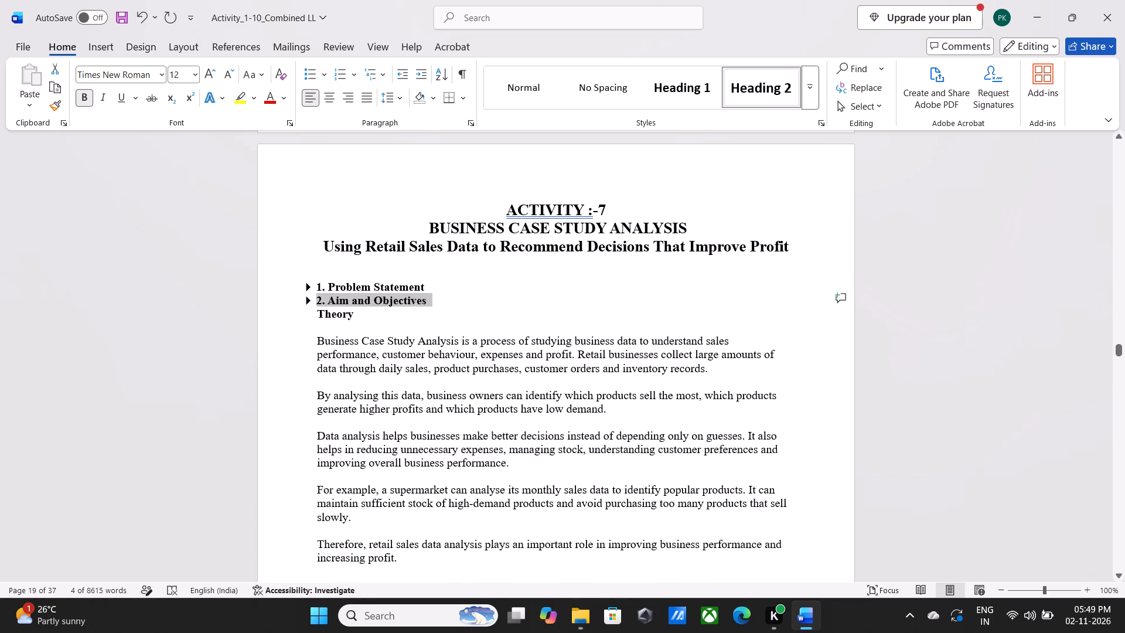
{"action": "left_click", "coordinate": [309, 314]}
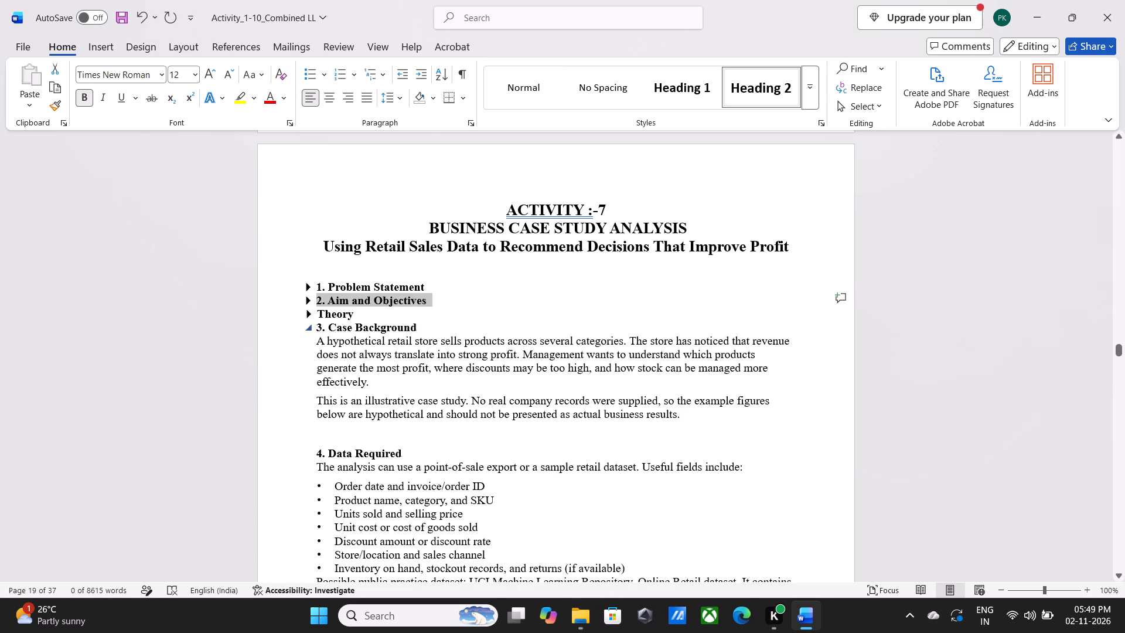
{"action": "left_click", "coordinate": [308, 328]}
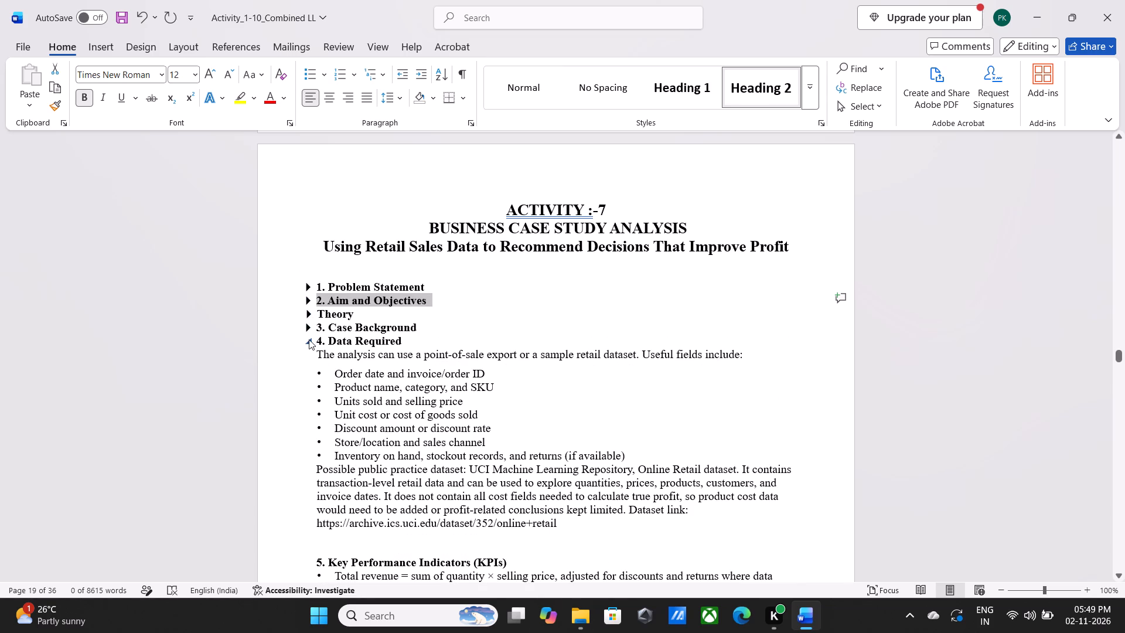
{"action": "left_click", "coordinate": [309, 338]}
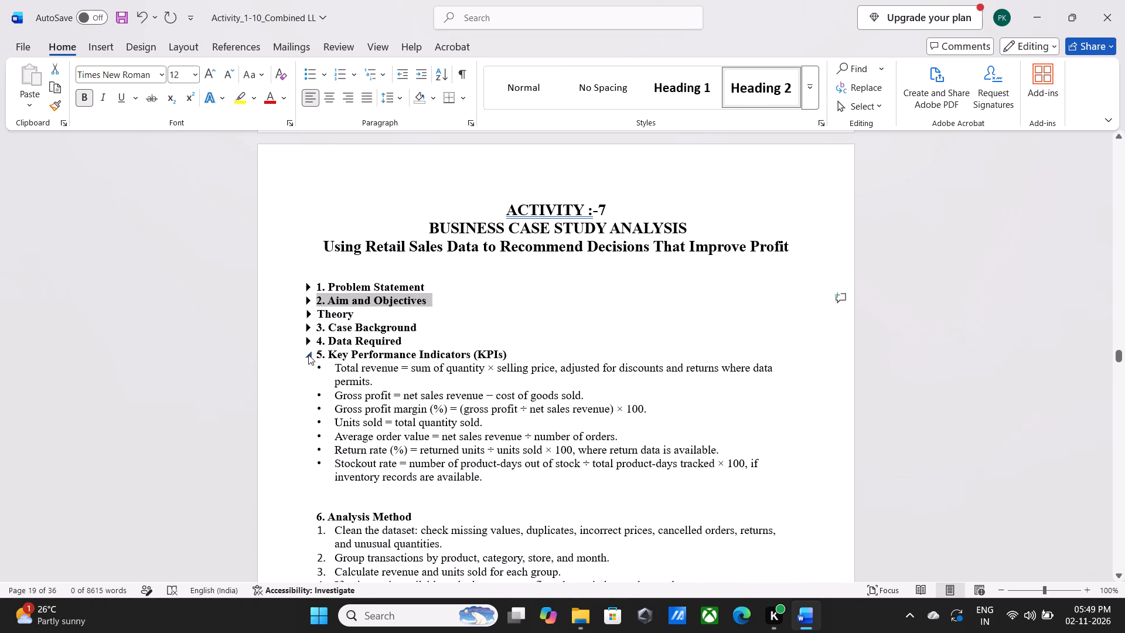
{"action": "left_click", "coordinate": [308, 355]}
{"action": "left_click", "coordinate": [311, 367]}
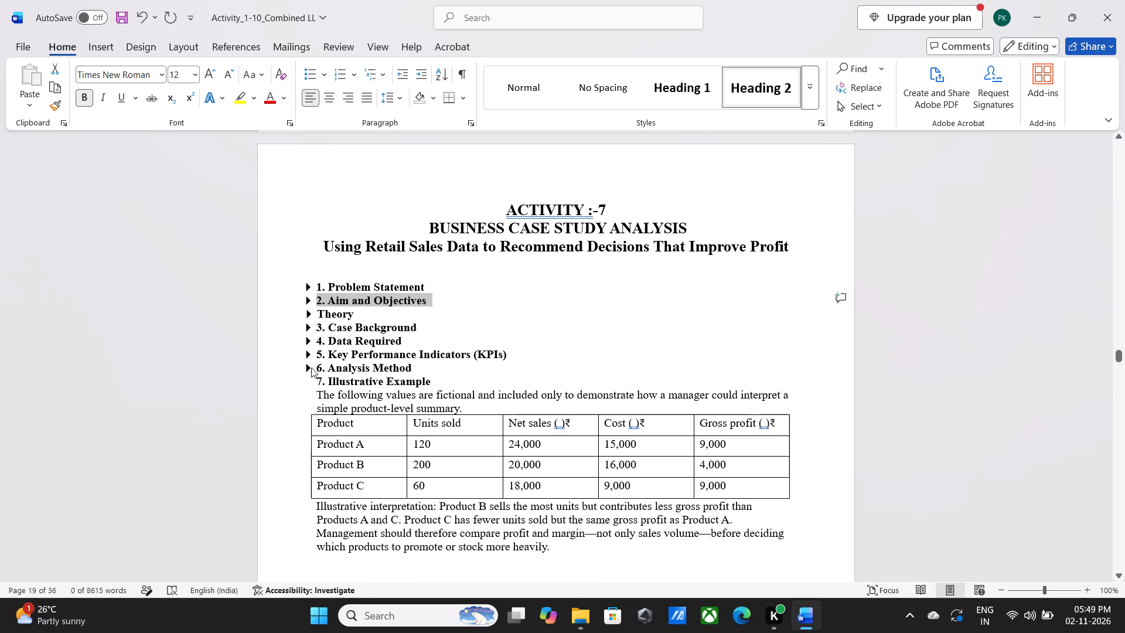
{"action": "left_click", "coordinate": [311, 378]}
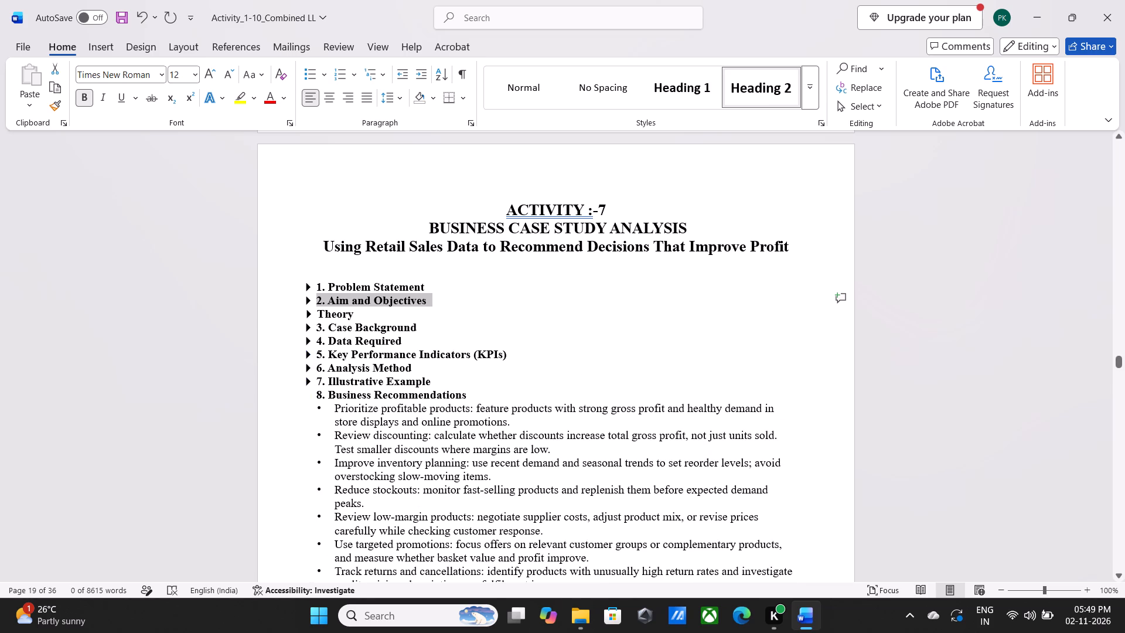
{"action": "left_click", "coordinate": [306, 396]}
{"action": "left_click", "coordinate": [307, 408]}
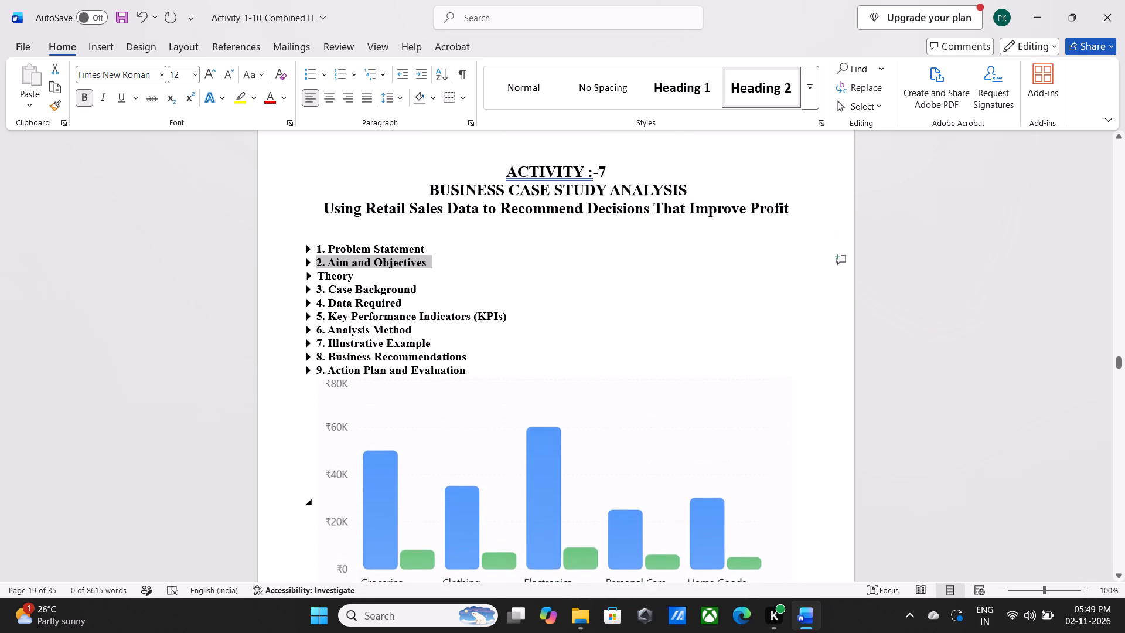
Set the collapsed Activity 7 headings from "1. Problem Statement" through "9. Action Plan and Evaluation" to font size 14.
{"action": "left_click", "coordinate": [315, 253]}
{"action": "left_click_drag", "start_coordinate": [315, 253], "coordinate": [495, 369]}
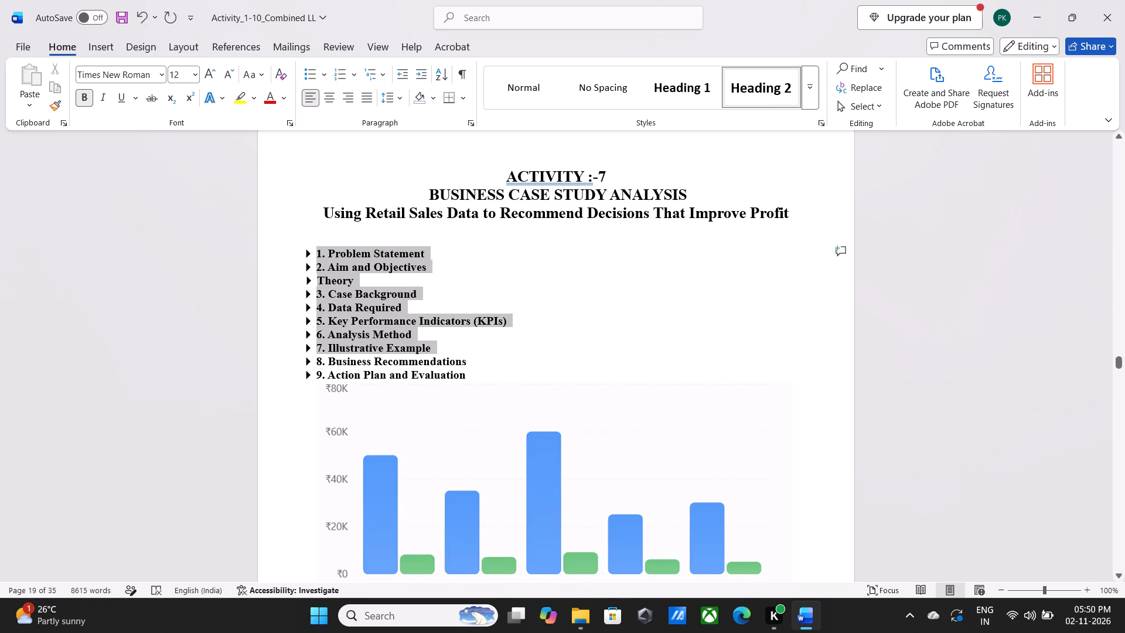
{"action": "left_click_drag", "start_coordinate": [495, 369], "coordinate": [503, 376]}
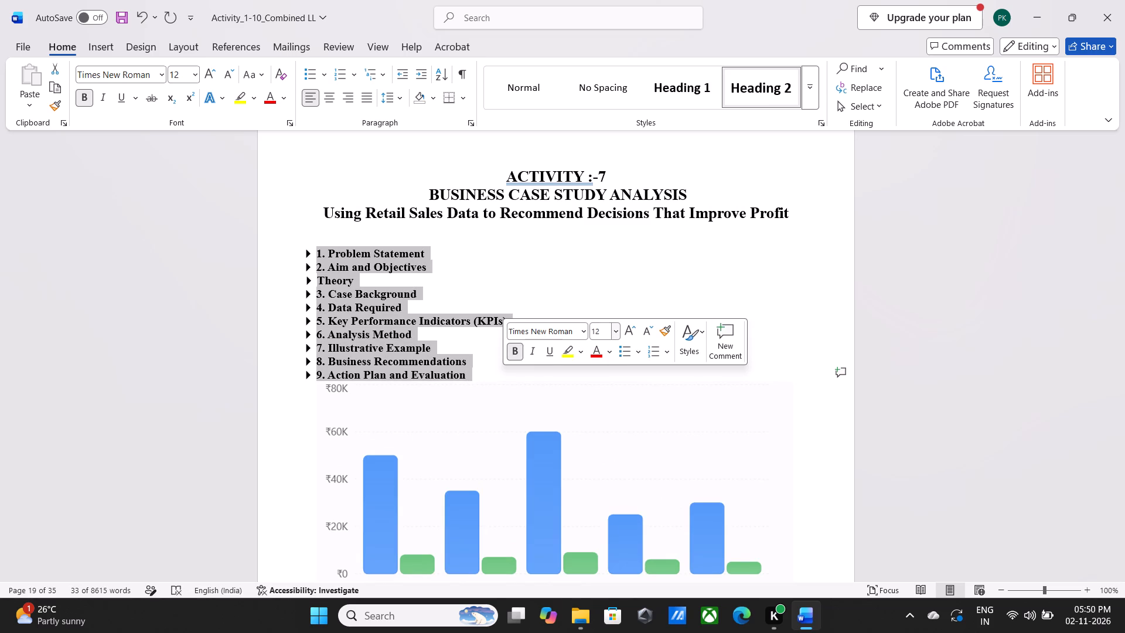
{"action": "left_click", "coordinate": [554, 279]}
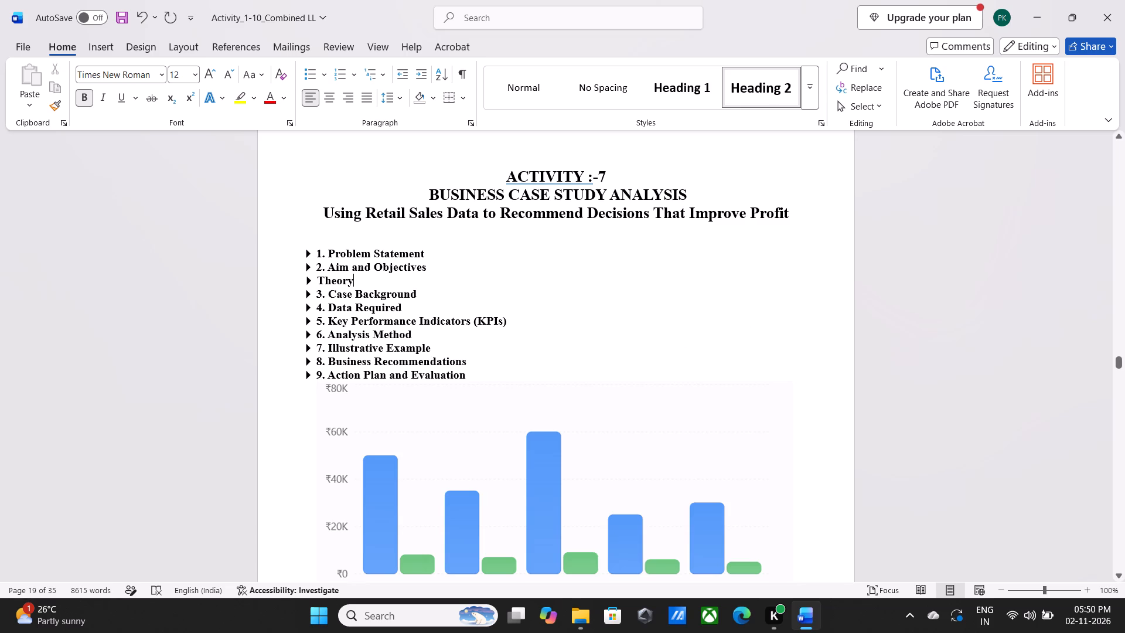
{"action": "left_click", "coordinate": [312, 247]}
{"action": "left_click_drag", "start_coordinate": [312, 247], "coordinate": [484, 352]}
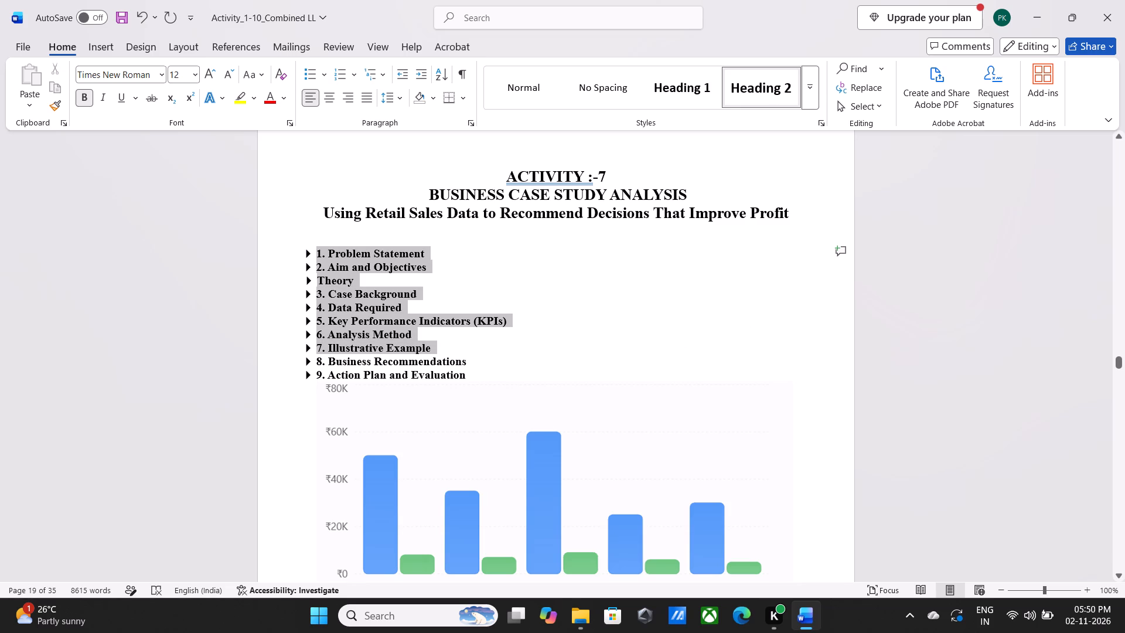
{"action": "left_click_drag", "start_coordinate": [484, 352], "coordinate": [504, 376]}
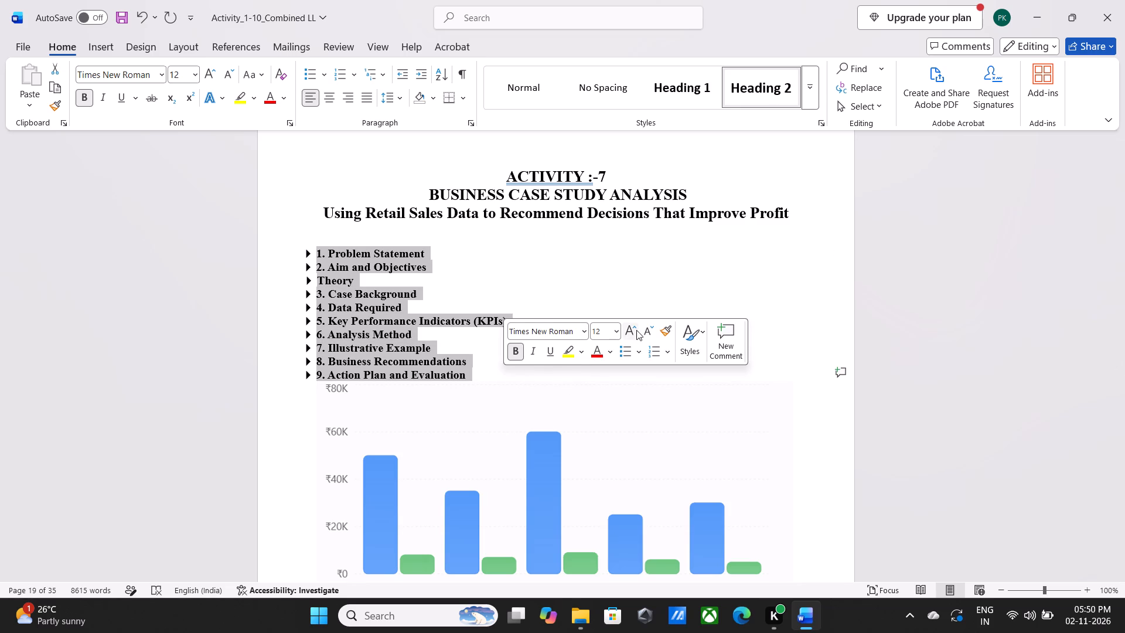
{"action": "left_click", "coordinate": [616, 329]}
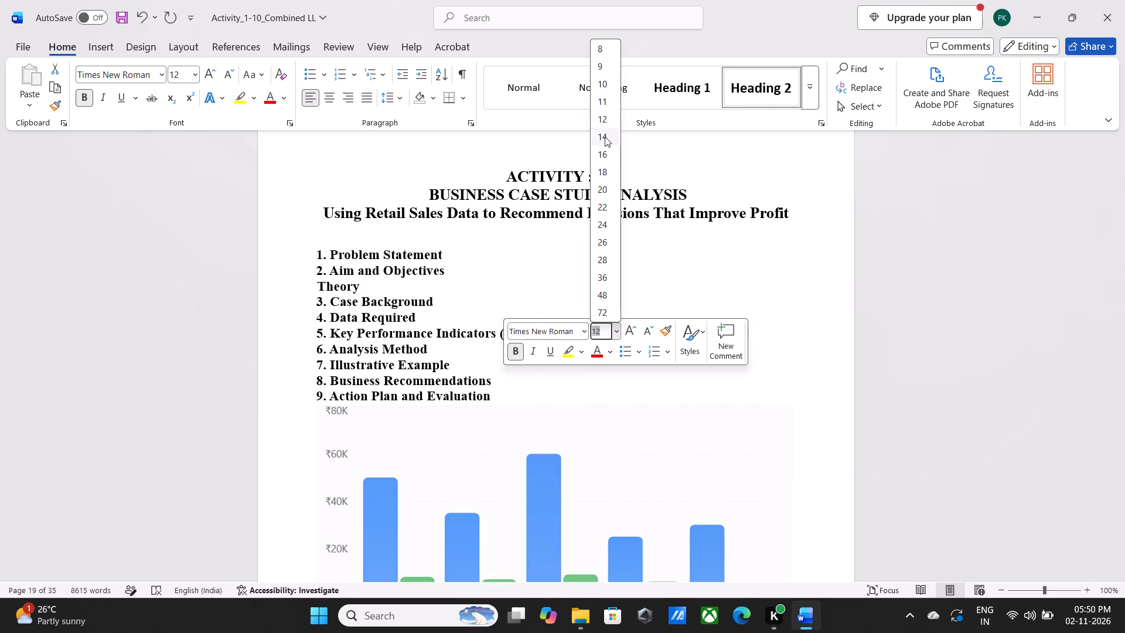
{"action": "left_click", "coordinate": [605, 137]}
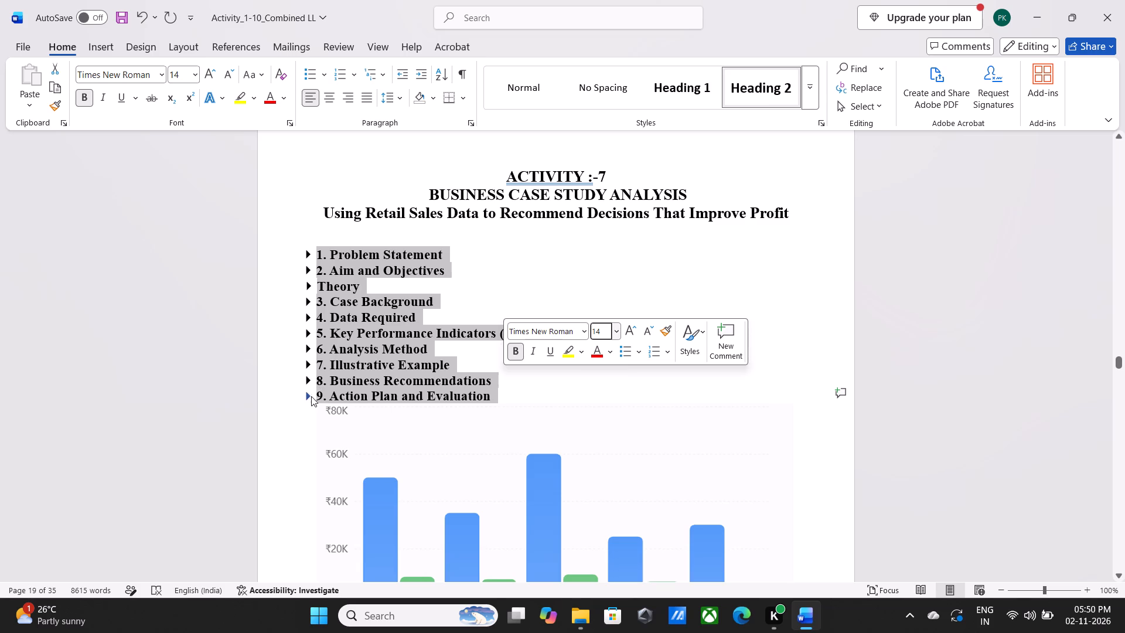
Expand all collapsed Activity 7 sections from "9. Action Plan and Evaluation" back up to "1. Problem Statement", including "Theory".
{"action": "left_click", "coordinate": [308, 397]}
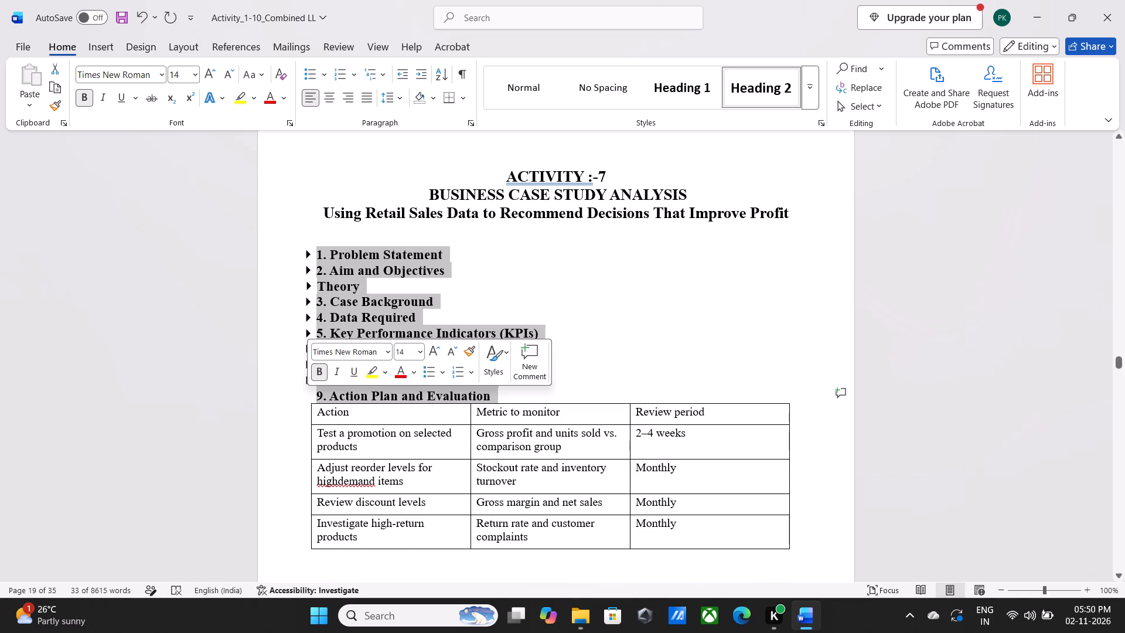
{"action": "left_click", "coordinate": [267, 393]}
{"action": "left_click", "coordinate": [232, 392]}
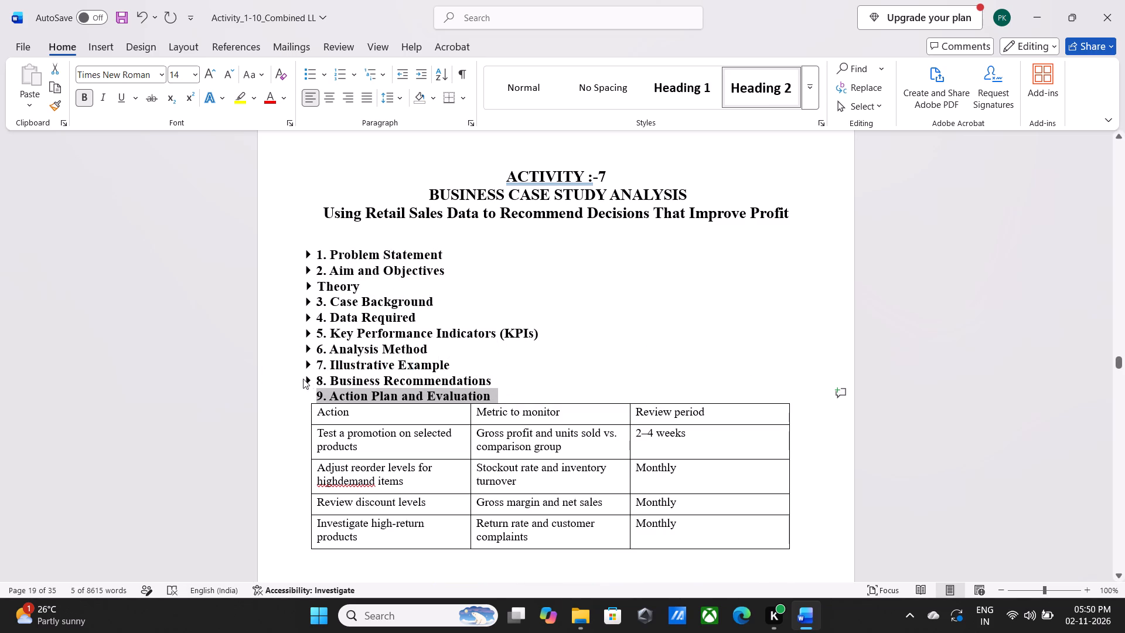
{"action": "left_click", "coordinate": [308, 377]}
{"action": "left_click", "coordinate": [308, 365]}
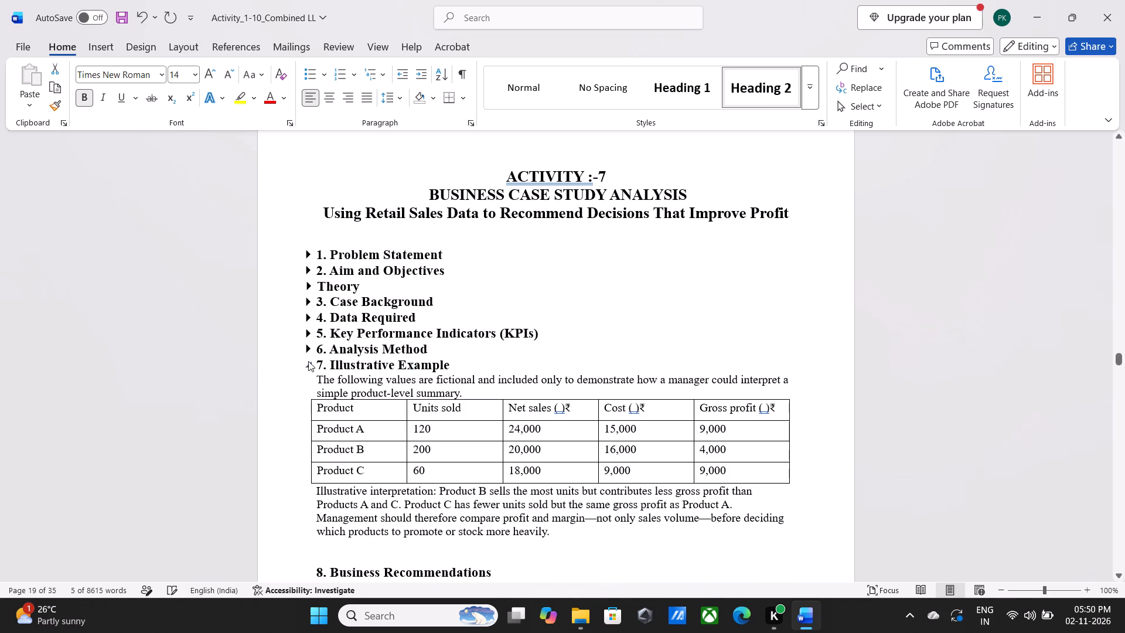
{"action": "left_click", "coordinate": [308, 349]}
{"action": "left_click", "coordinate": [306, 333]}
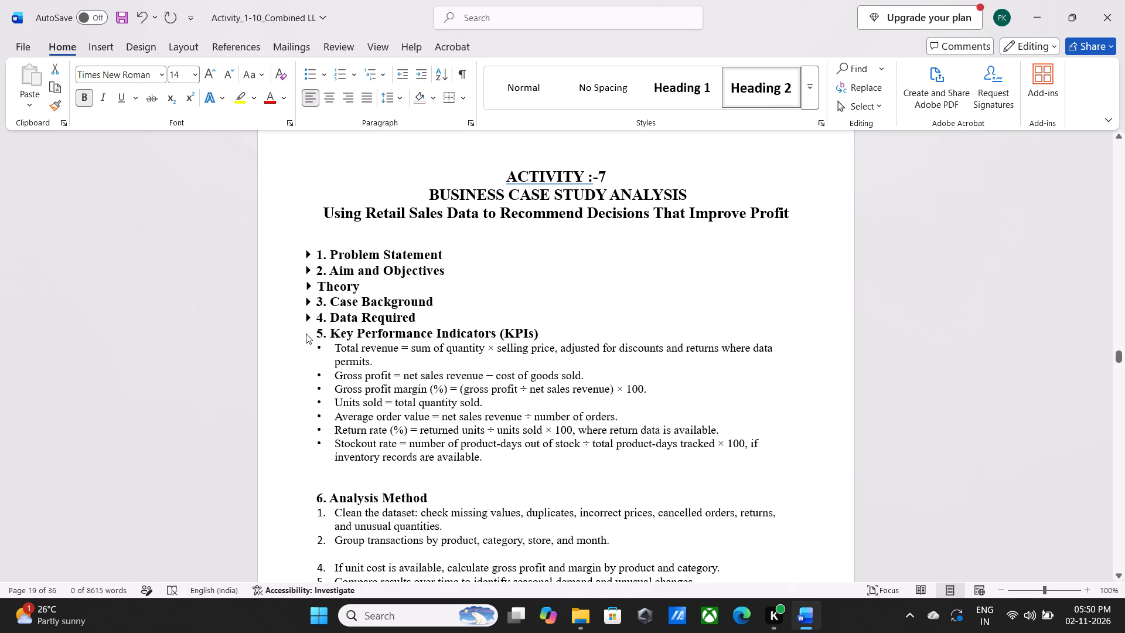
{"action": "left_click", "coordinate": [308, 312]}
{"action": "left_click", "coordinate": [308, 298]}
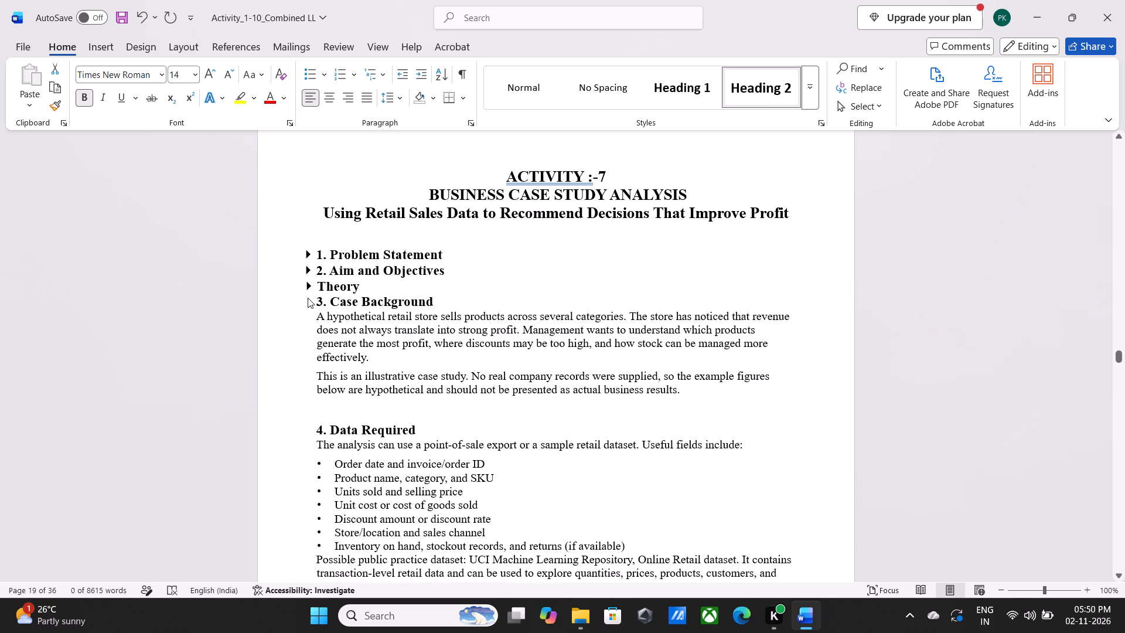
{"action": "left_click", "coordinate": [308, 290]}
{"action": "left_click", "coordinate": [309, 271]}
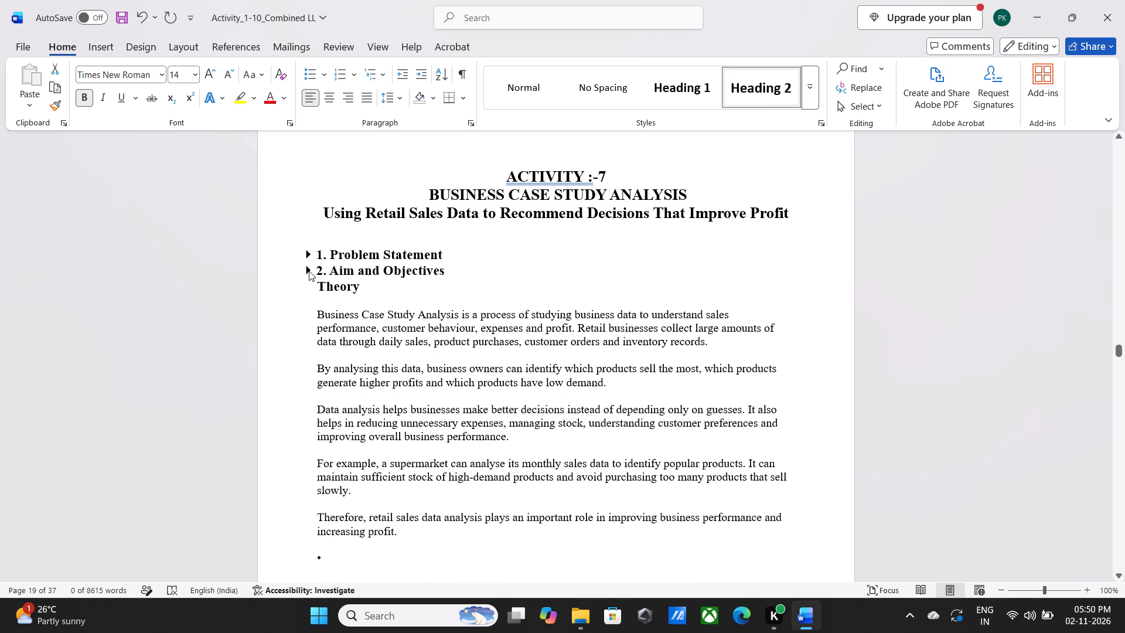
{"action": "left_click", "coordinate": [309, 257]}
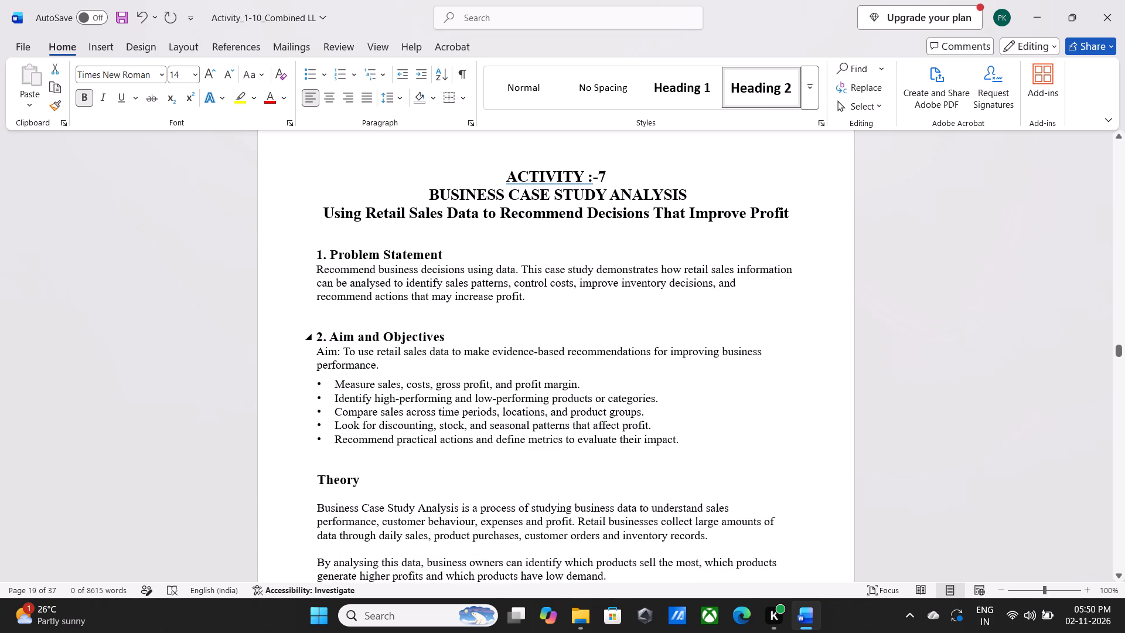
Check the line and paragraph spacing options for the "4. Data Required" section of Activity 7.
{"action": "scroll", "coordinate": [322, 338], "scroll_direction": "down", "scroll_amount": 6}
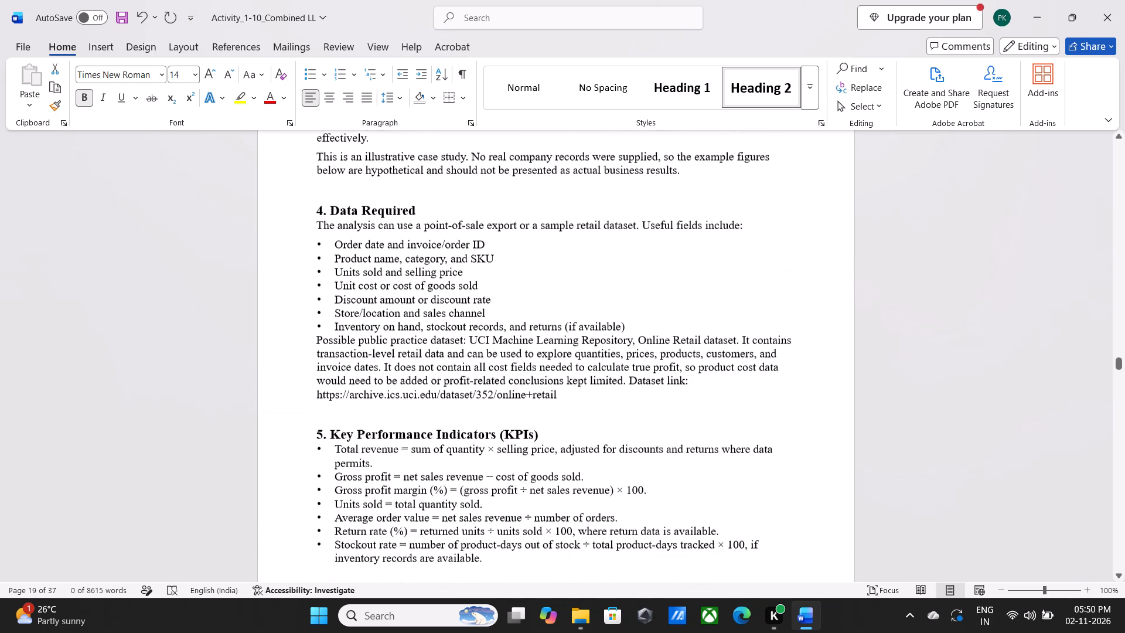
{"action": "scroll", "coordinate": [322, 338], "scroll_direction": "down", "scroll_amount": 3}
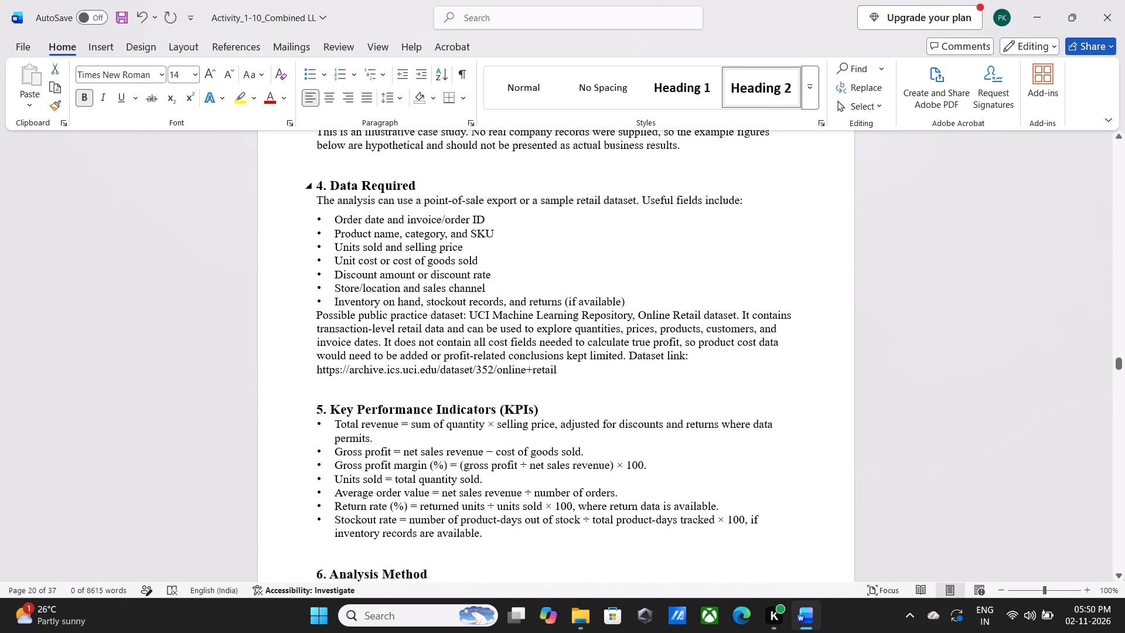
{"action": "left_click", "coordinate": [315, 185]}
{"action": "left_click_drag", "start_coordinate": [315, 185], "coordinate": [744, 359]}
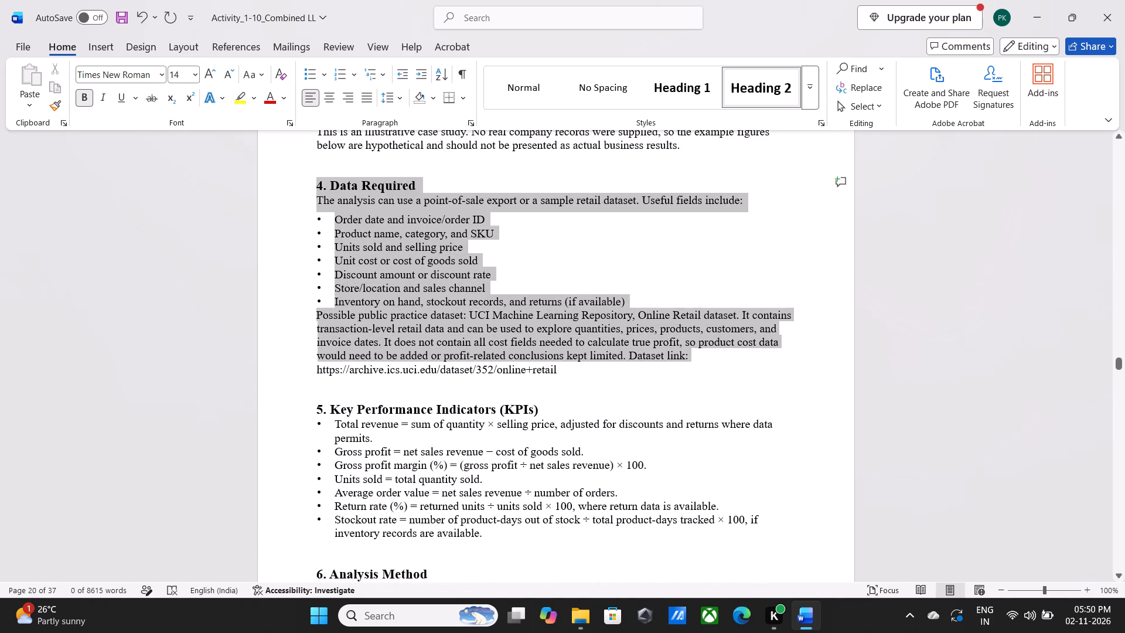
{"action": "left_click_drag", "start_coordinate": [744, 359], "coordinate": [748, 386]}
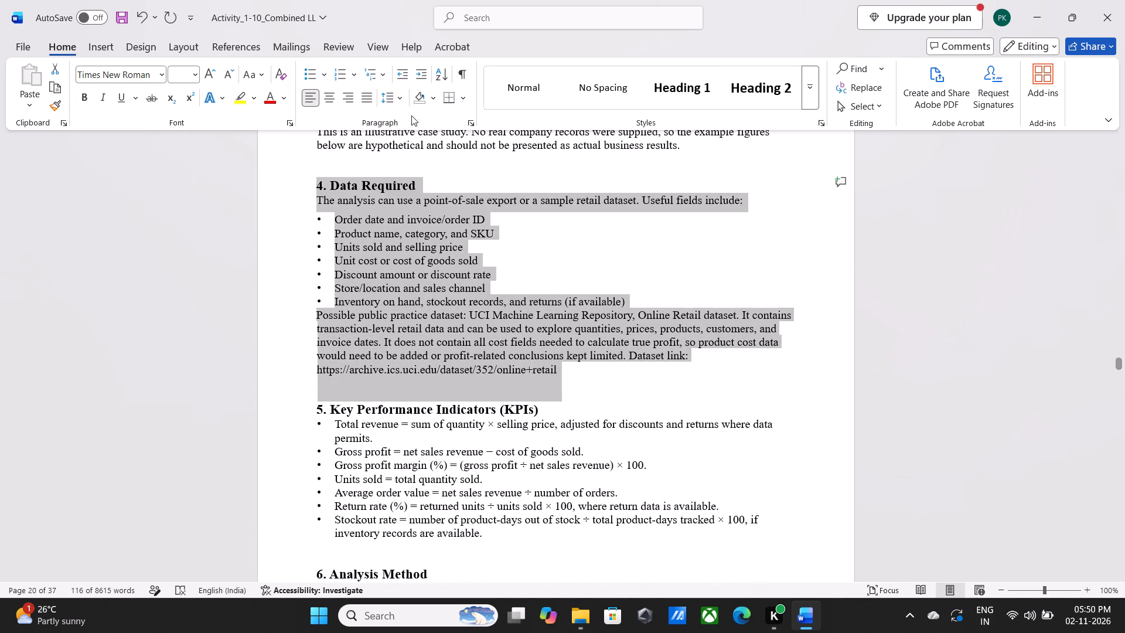
{"action": "left_click", "coordinate": [403, 100]}
{"action": "left_click", "coordinate": [272, 294]}
{"action": "left_click", "coordinate": [232, 308]}
Collapse the Activity 7 sections "10. Expected Benefits and Limitations", "11. Conclusion" and "12. References".
{"action": "scroll", "coordinate": [310, 368], "scroll_direction": "down", "scroll_amount": 1}
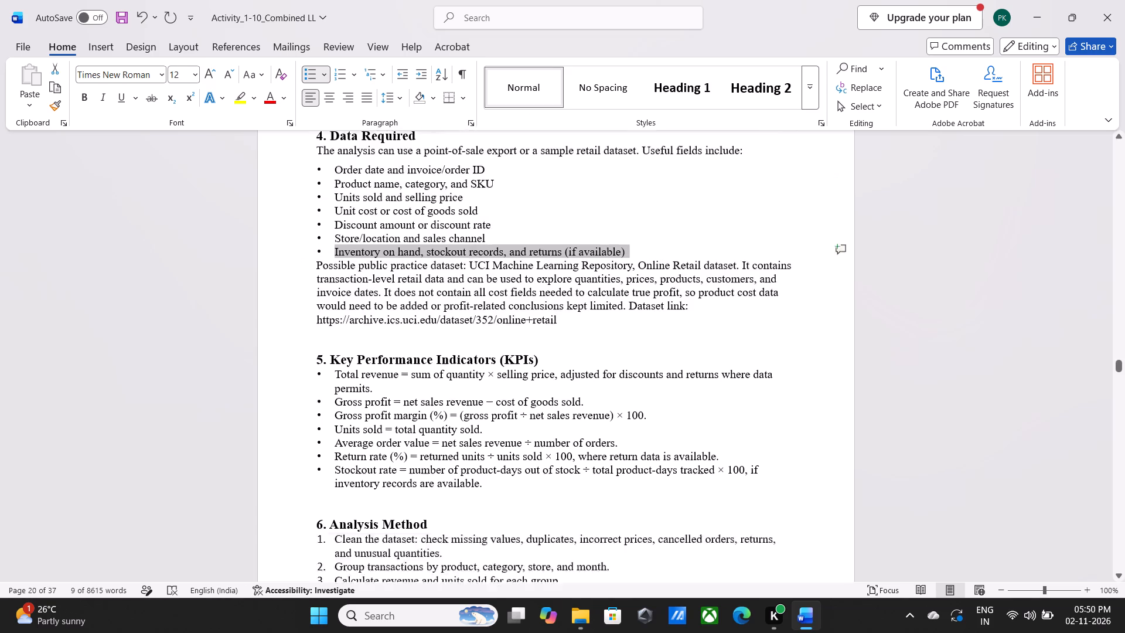
{"action": "scroll", "coordinate": [310, 368], "scroll_direction": "down", "scroll_amount": 10}
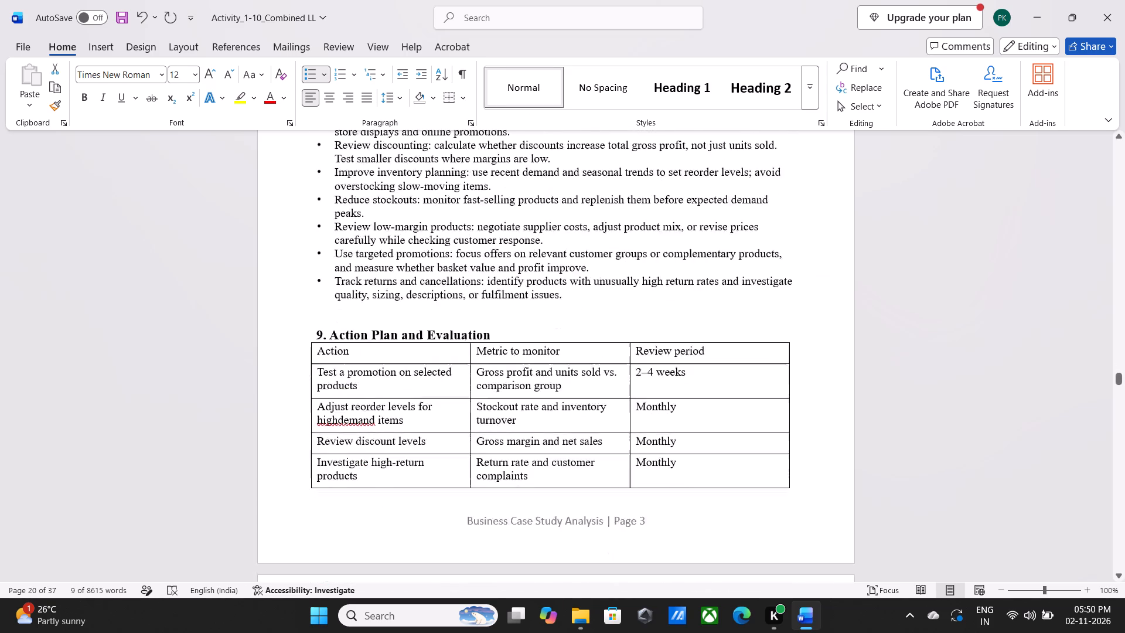
{"action": "scroll", "coordinate": [310, 368], "scroll_direction": "down", "scroll_amount": 7}
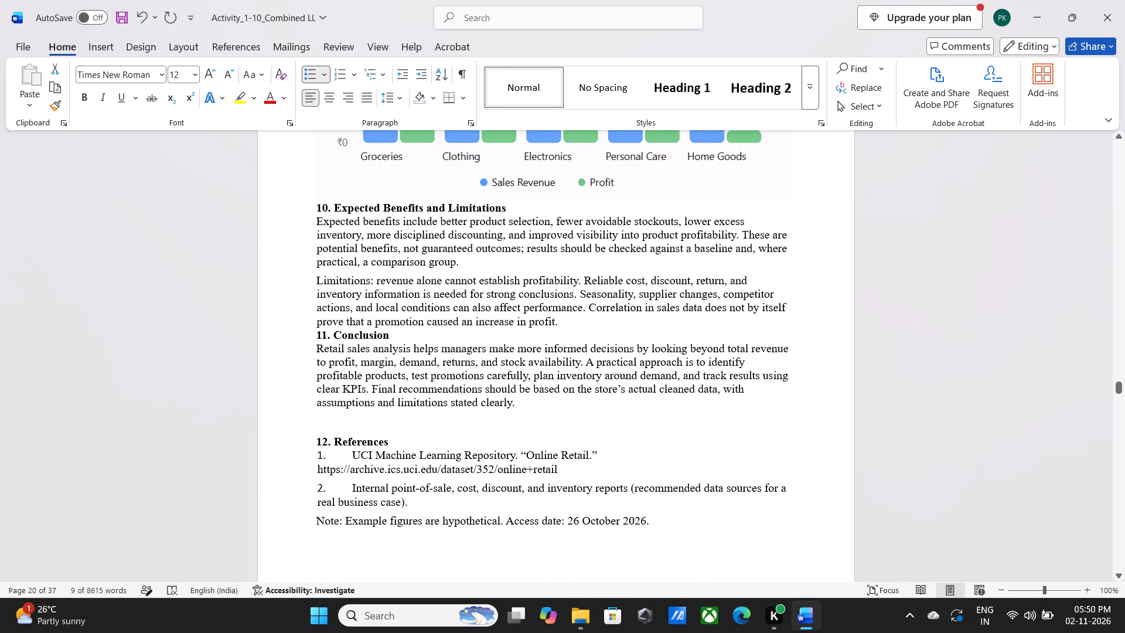
{"action": "left_click", "coordinate": [309, 210]}
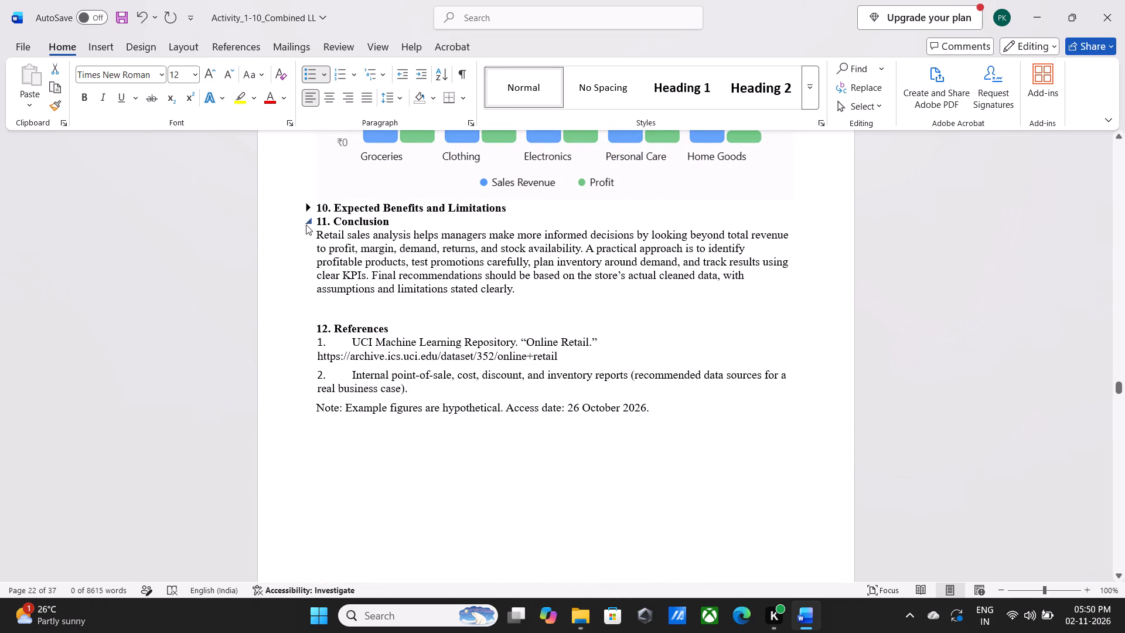
{"action": "left_click", "coordinate": [307, 222]}
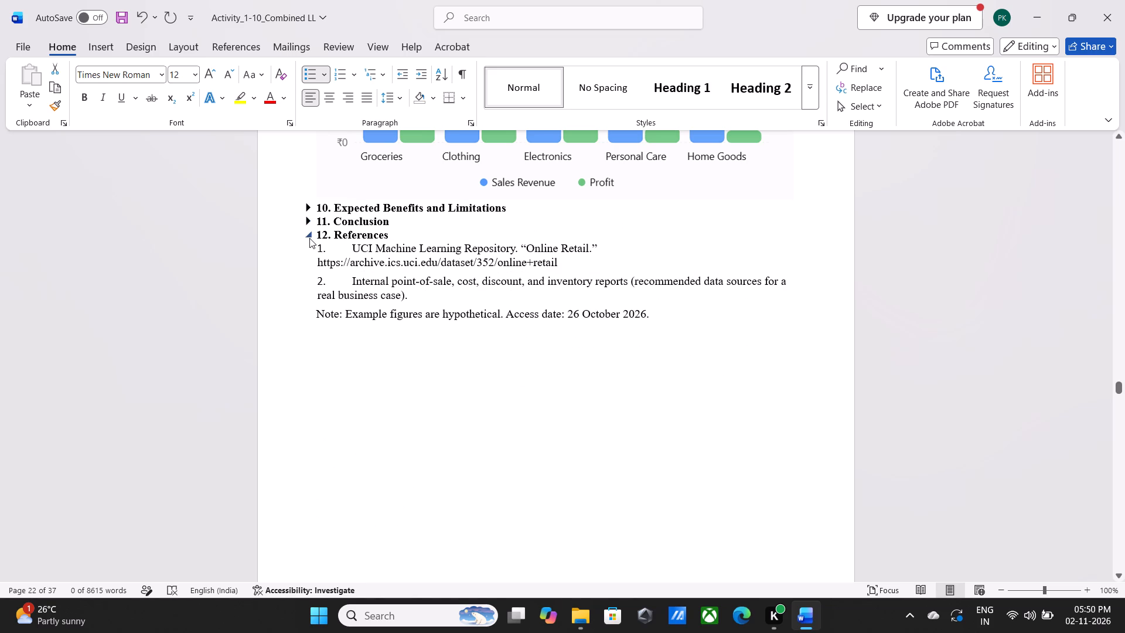
{"action": "left_click", "coordinate": [309, 238]}
Check the line spacing of the collapsed Activity 7 headings 10 to 12 and set their font size to 14.
{"action": "left_click", "coordinate": [315, 210]}
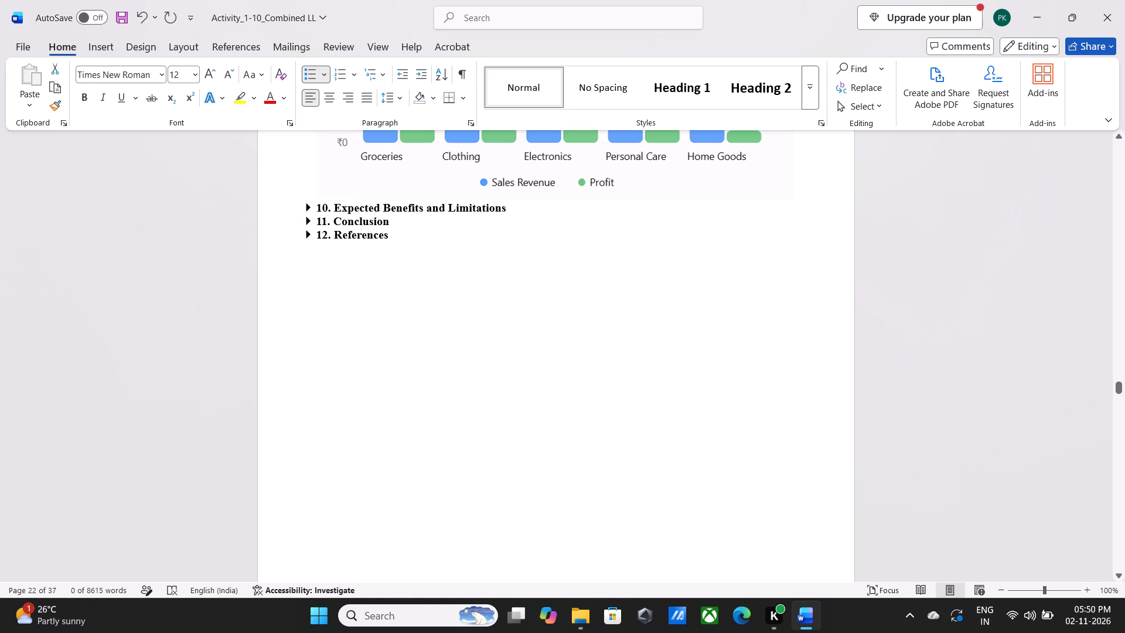
{"action": "left_click_drag", "start_coordinate": [315, 210], "coordinate": [428, 232]}
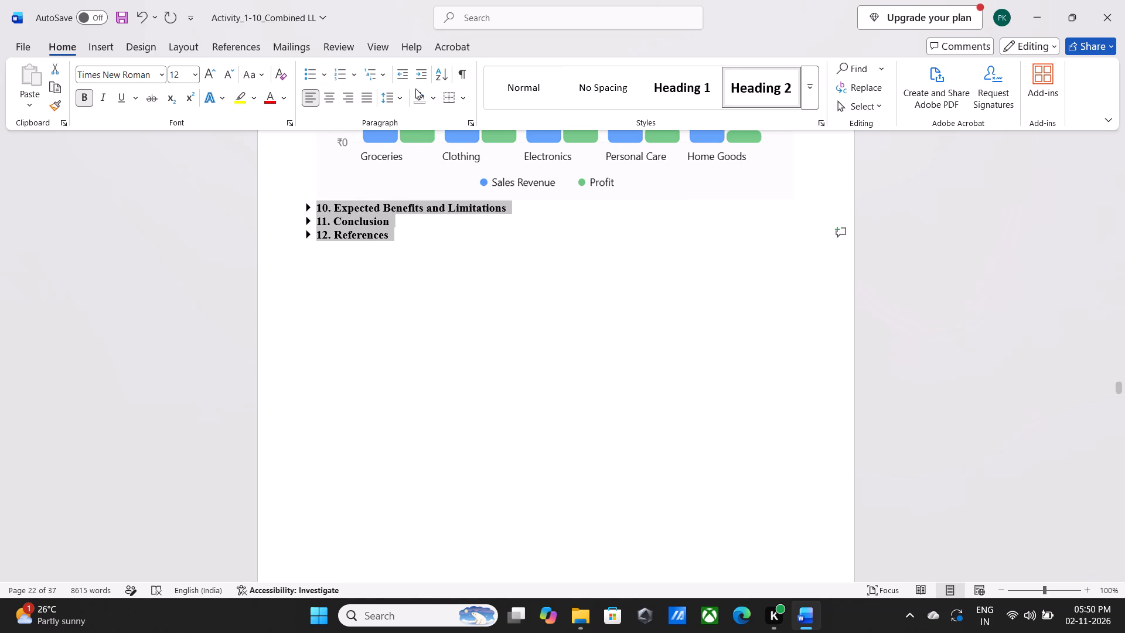
{"action": "left_click", "coordinate": [403, 100]}
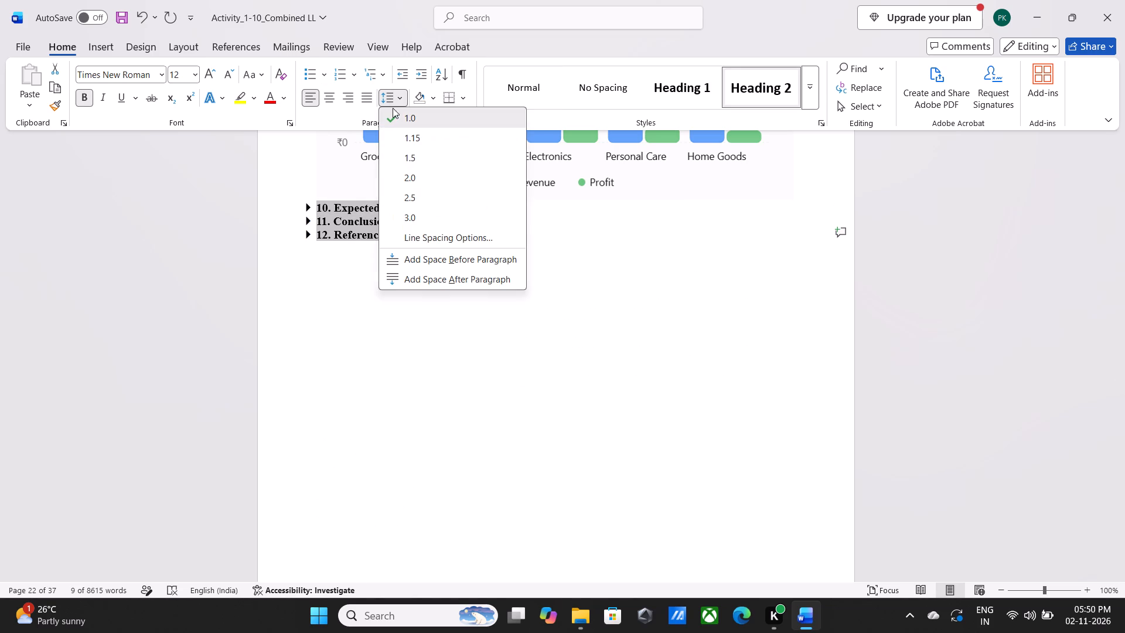
{"action": "left_click", "coordinate": [337, 168]}
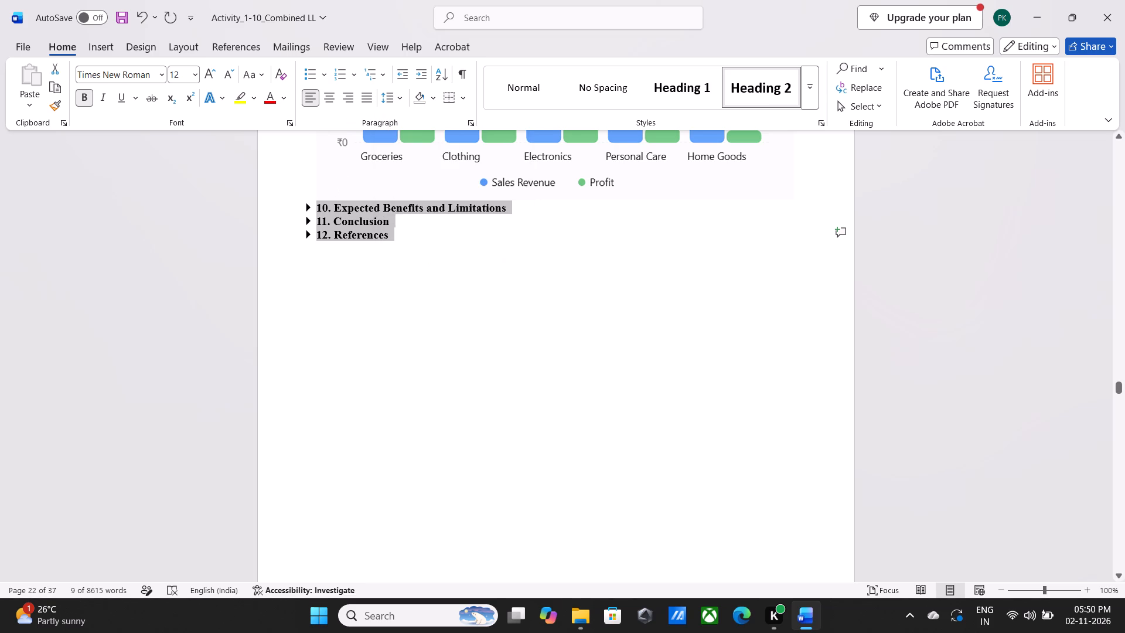
{"action": "right_click", "coordinate": [432, 219]}
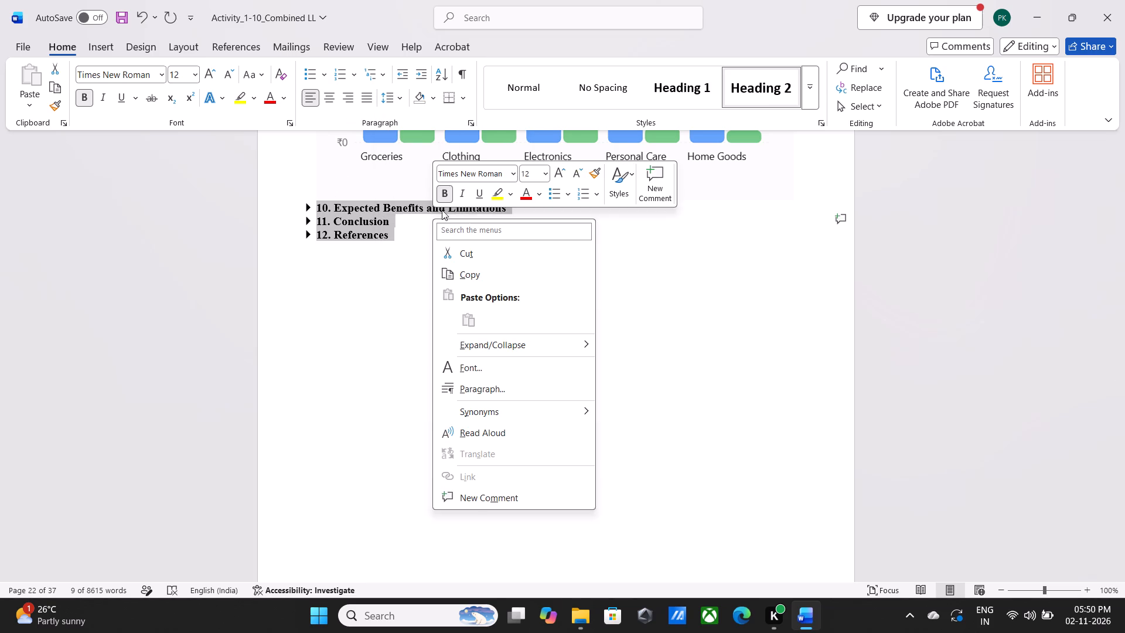
{"action": "left_click_drag", "start_coordinate": [546, 170], "coordinate": [540, 281]}
{"action": "left_click", "coordinate": [540, 281]}
Expand the Activity 7 sections "12. References", "11. Conclusion" and "10. Expected Benefits and Limitations".
{"action": "left_click", "coordinate": [308, 240]}
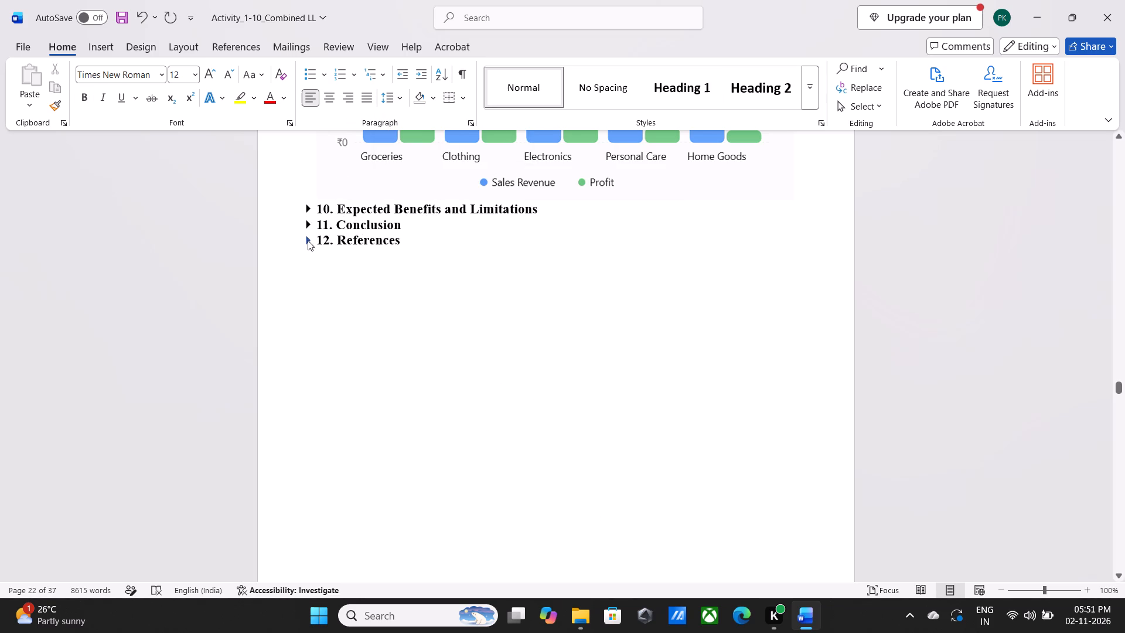
{"action": "left_click", "coordinate": [306, 227]}
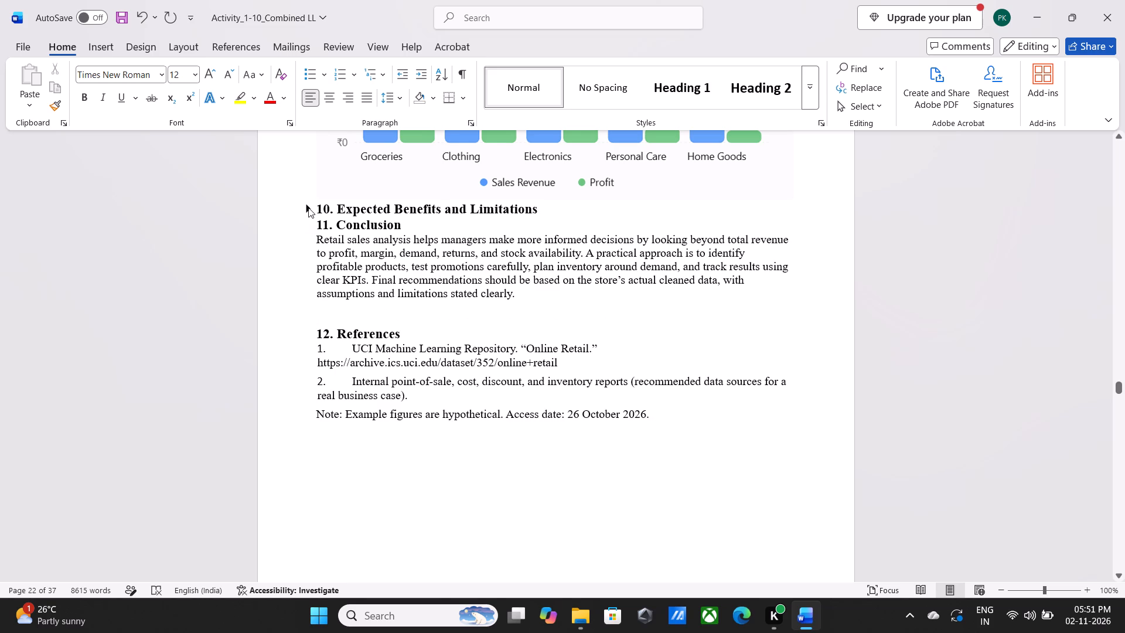
{"action": "left_click", "coordinate": [309, 207]}
Save the document after moving on to the start of Activity 8.
{"action": "scroll", "coordinate": [295, 338], "scroll_direction": "down", "scroll_amount": 5}
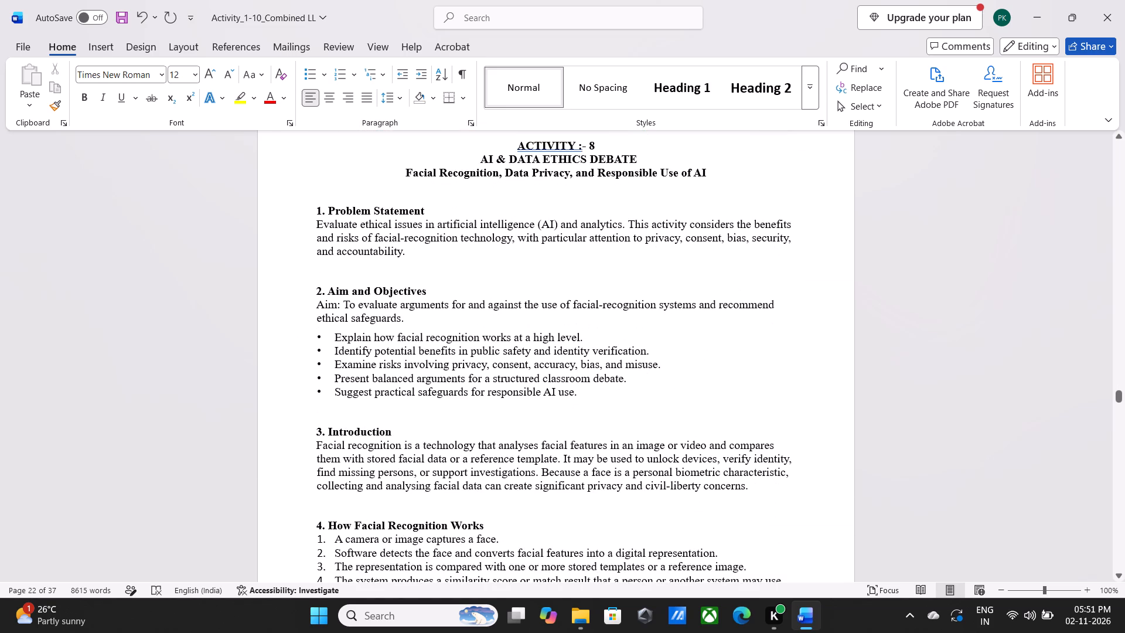
{"action": "scroll", "coordinate": [295, 338], "scroll_direction": "down", "scroll_amount": 1}
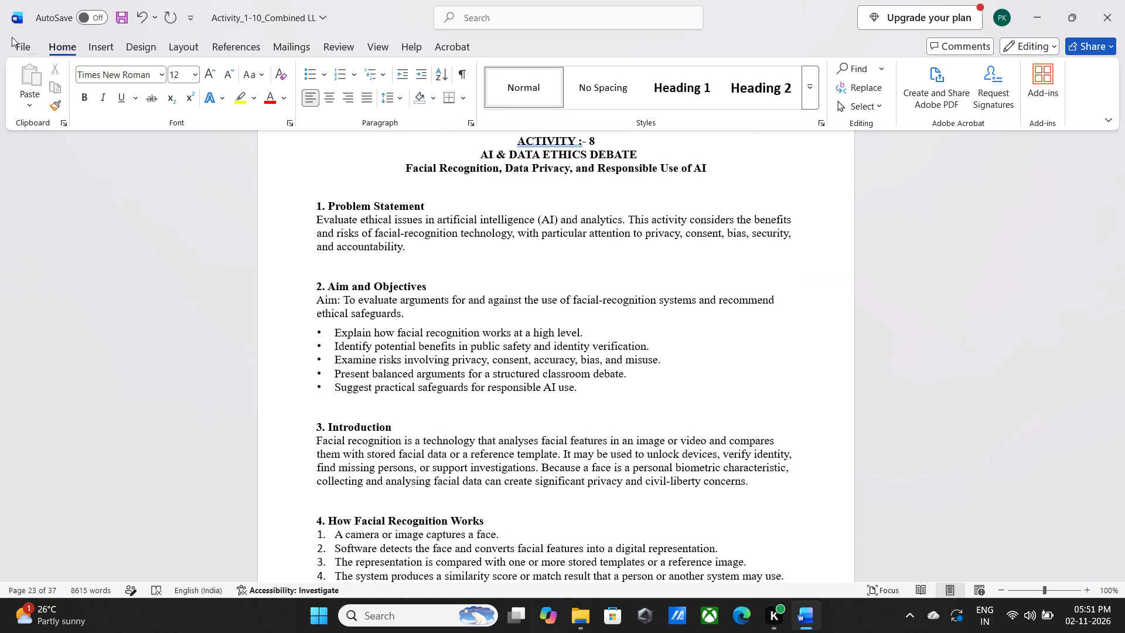
{"action": "left_click", "coordinate": [16, 44]}
{"action": "left_click", "coordinate": [26, 211]}
Set the three Activity 8 title lines, from "ACTIVITY :- 8" through "Facial Recognition, Data Privacy, and Responsible Use of AI", to font size 16.
{"action": "left_click", "coordinate": [517, 139]}
{"action": "left_click_drag", "start_coordinate": [517, 139], "coordinate": [545, 142]}
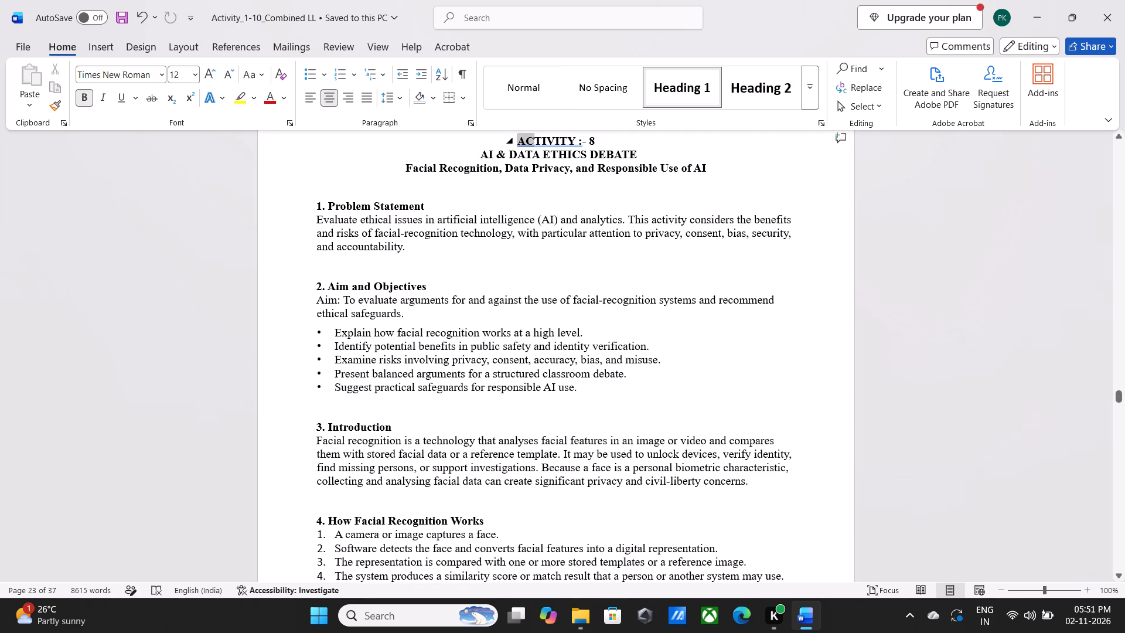
{"action": "left_click_drag", "start_coordinate": [545, 142], "coordinate": [742, 190]}
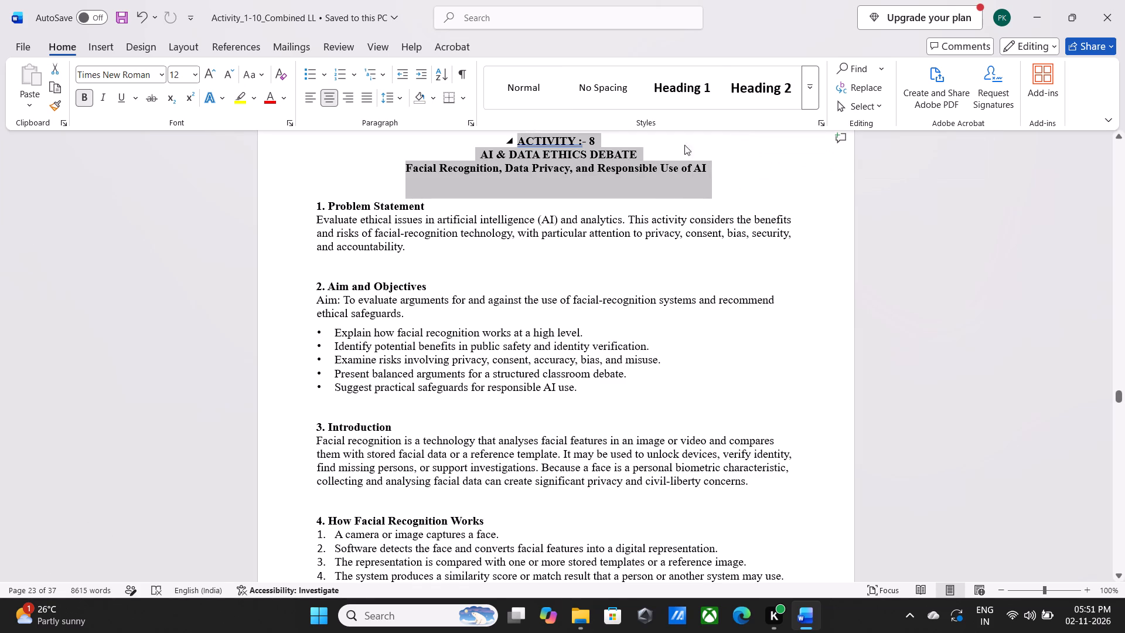
{"action": "right_click", "coordinate": [681, 186]}
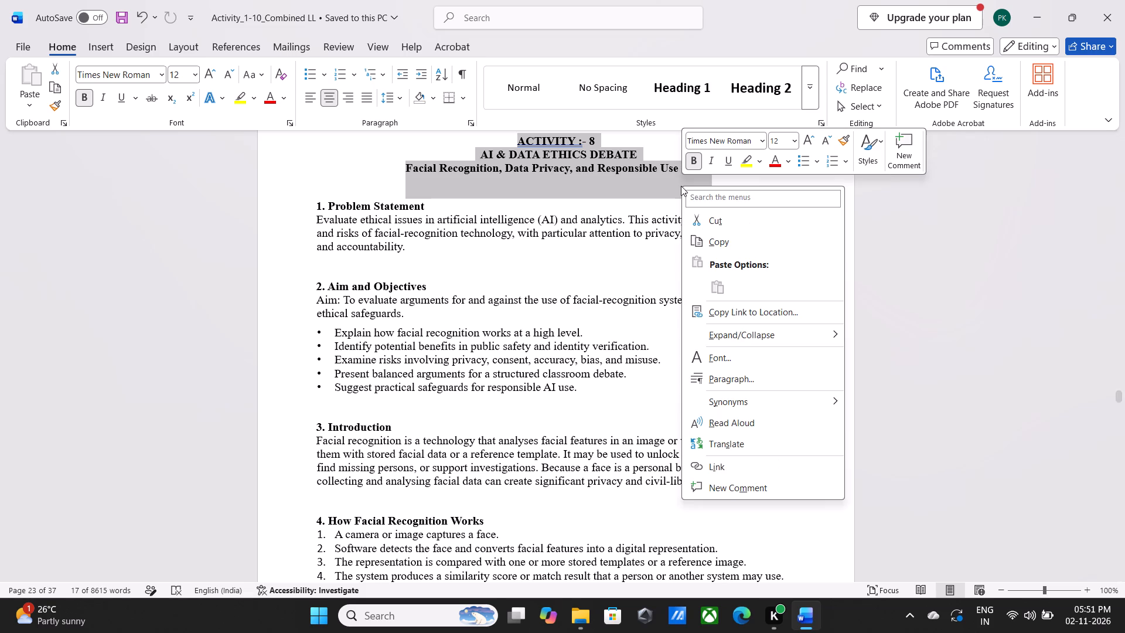
{"action": "left_click", "coordinate": [799, 135]}
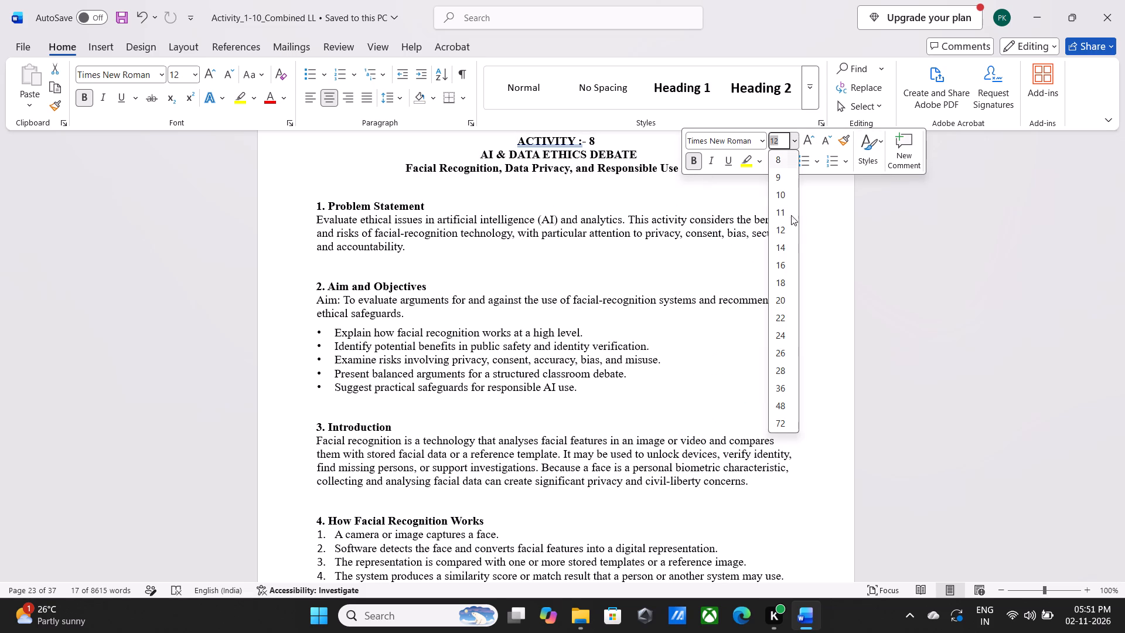
{"action": "left_click", "coordinate": [790, 270]}
{"action": "left_click", "coordinate": [703, 261]}
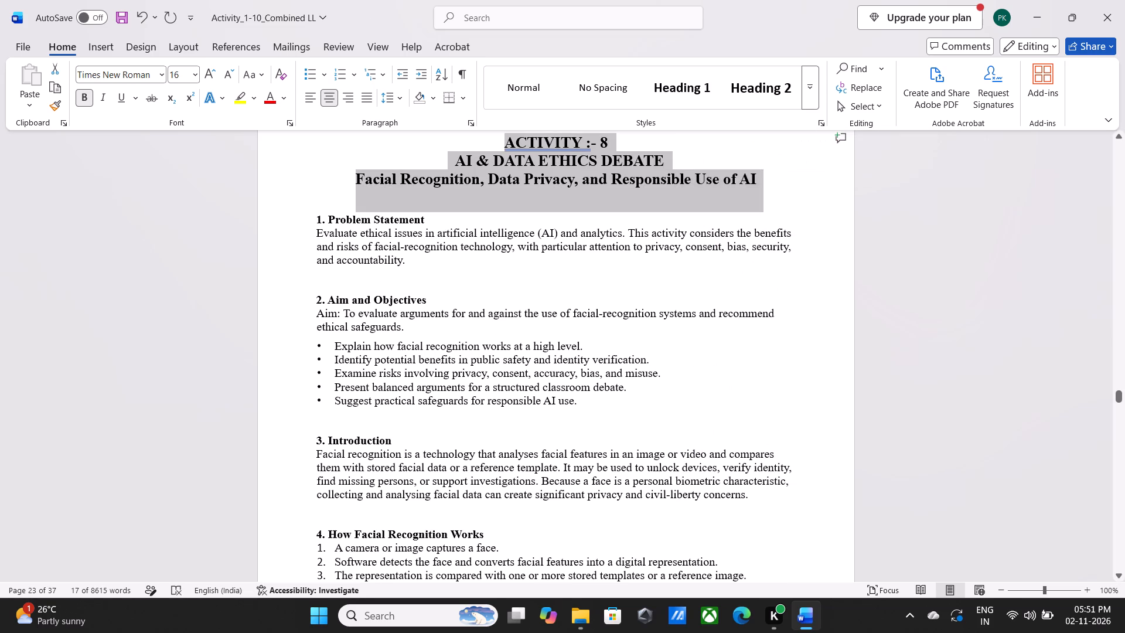
Collapse all Activity 8 sections from "1. Problem Statement" through "13. References", including the Team A and Team B headings.
{"action": "left_click", "coordinate": [308, 217]}
{"action": "left_click", "coordinate": [309, 231]}
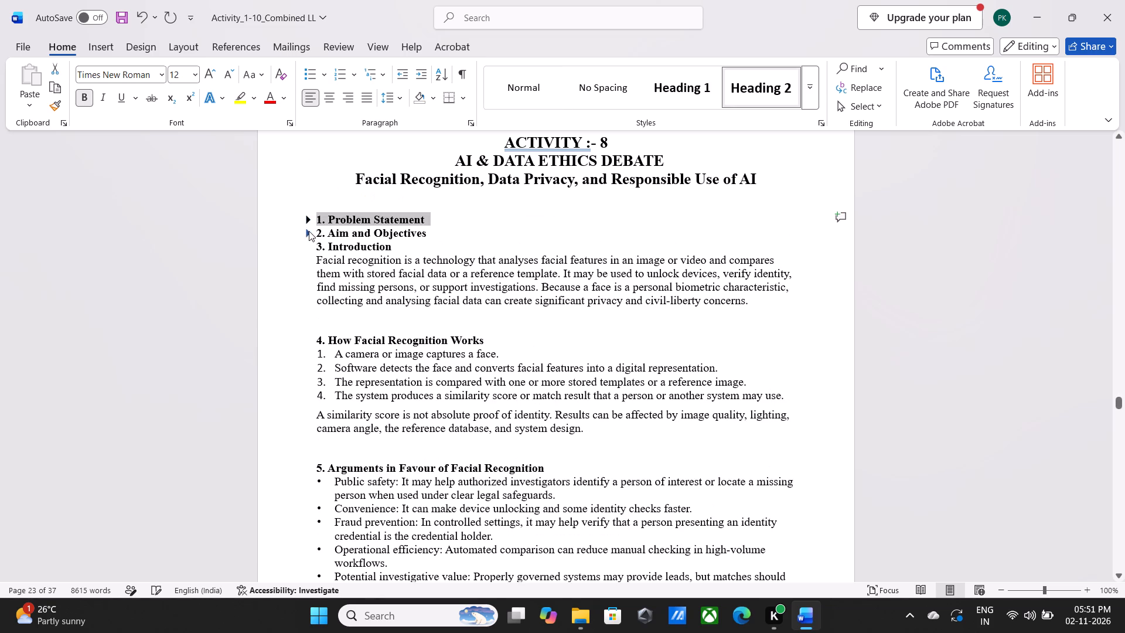
{"action": "left_click", "coordinate": [306, 246]}
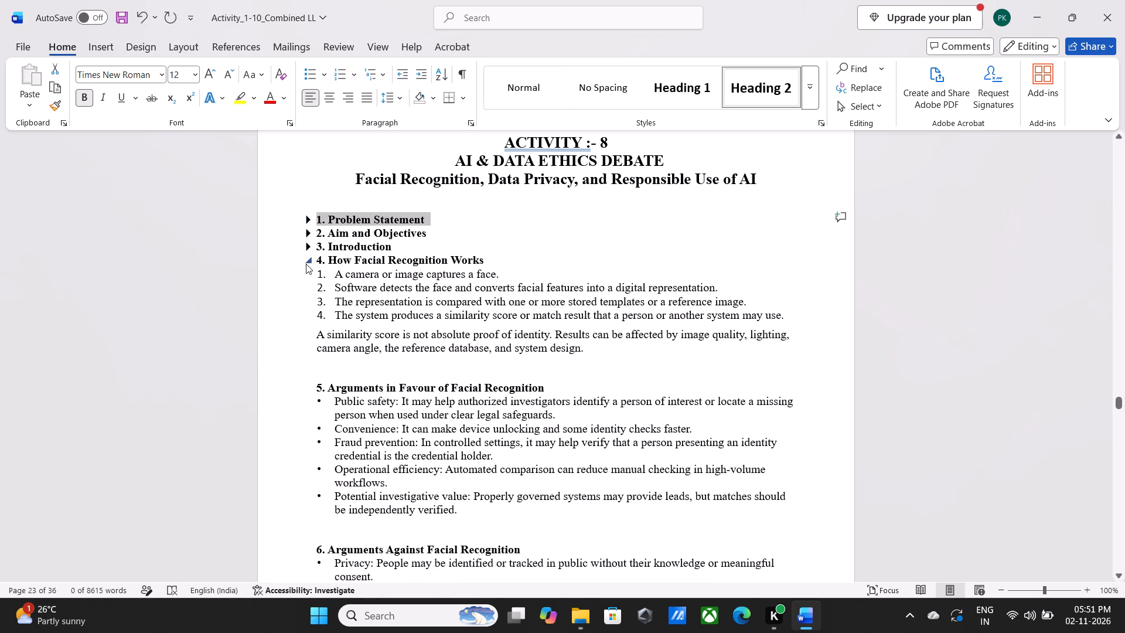
{"action": "left_click", "coordinate": [308, 259]}
{"action": "left_click", "coordinate": [308, 270]}
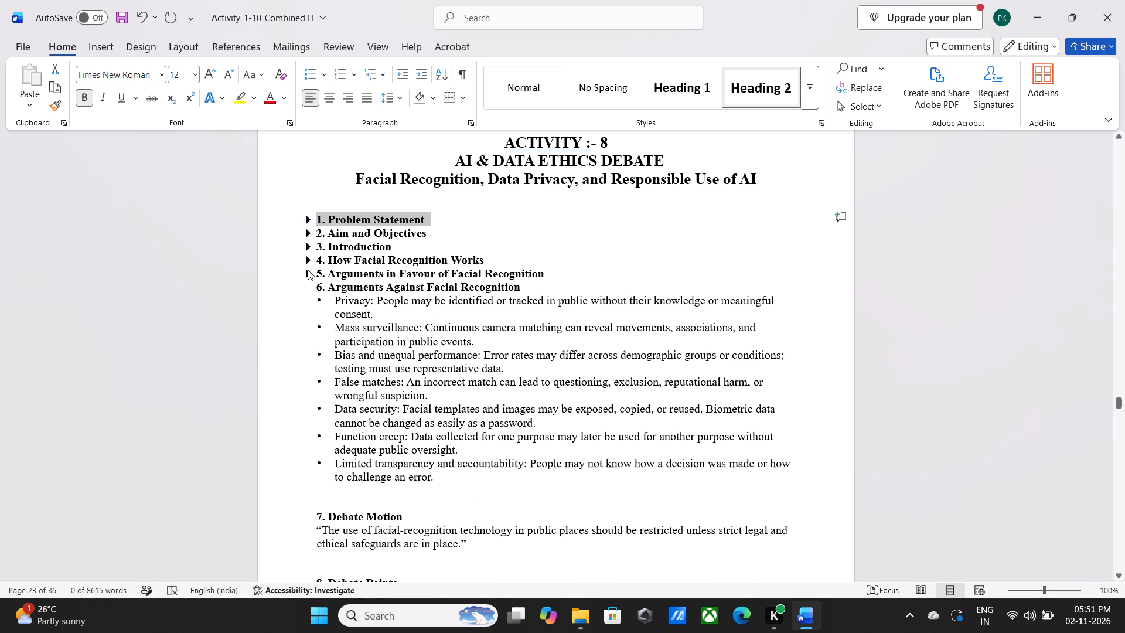
{"action": "left_click", "coordinate": [304, 286]}
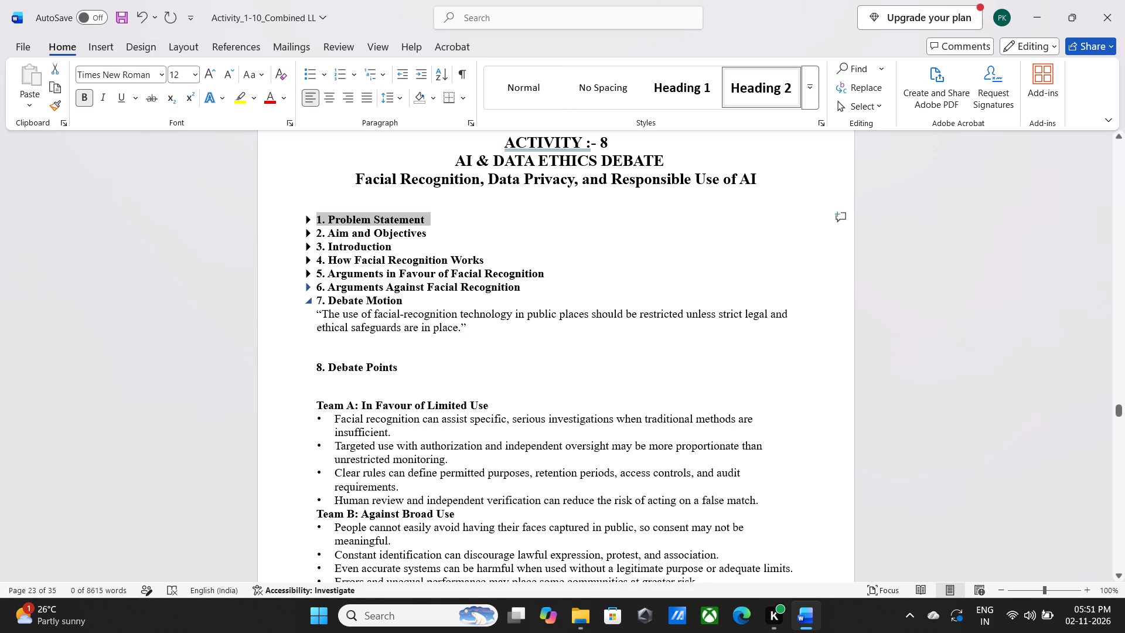
{"action": "left_click", "coordinate": [310, 301]}
{"action": "left_click", "coordinate": [309, 316]}
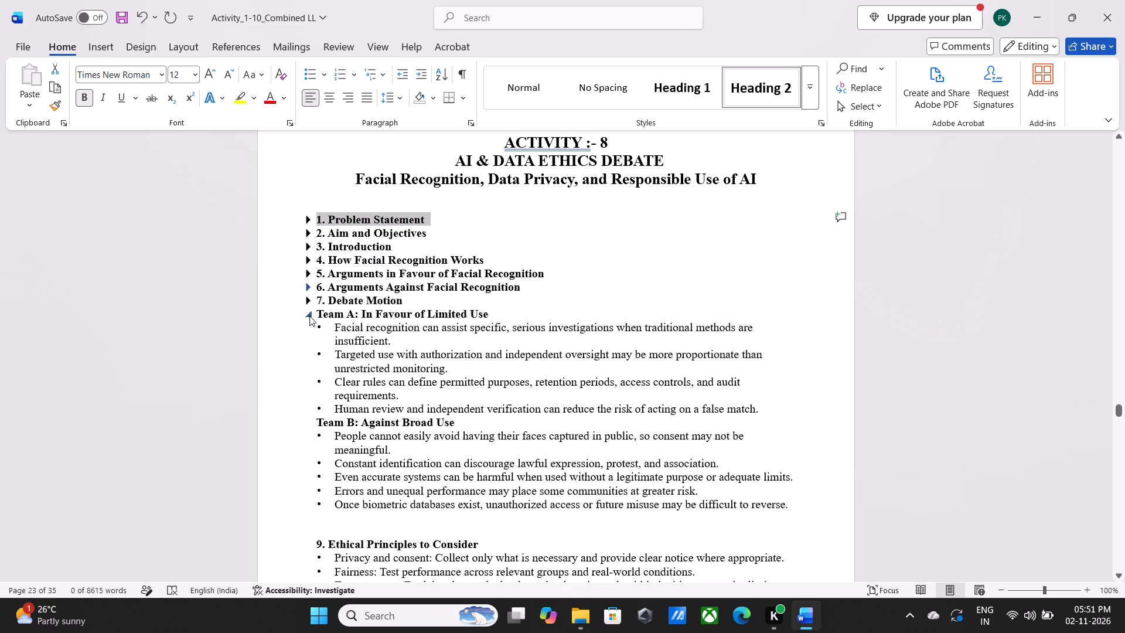
{"action": "left_click", "coordinate": [308, 325]}
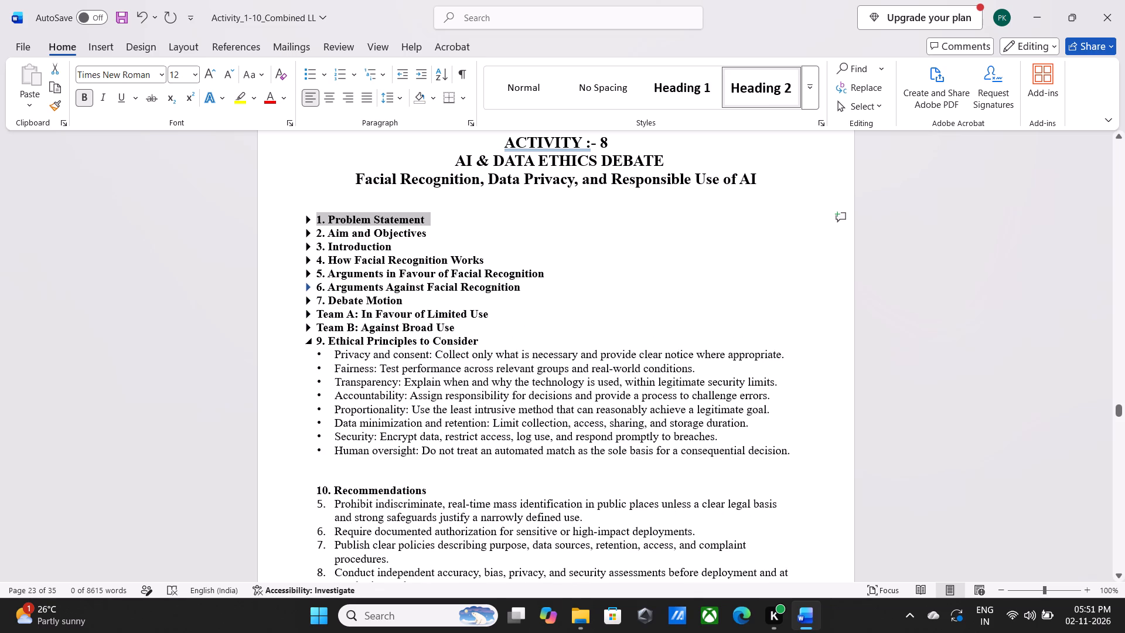
{"action": "left_click", "coordinate": [307, 339]}
{"action": "left_click", "coordinate": [308, 351]}
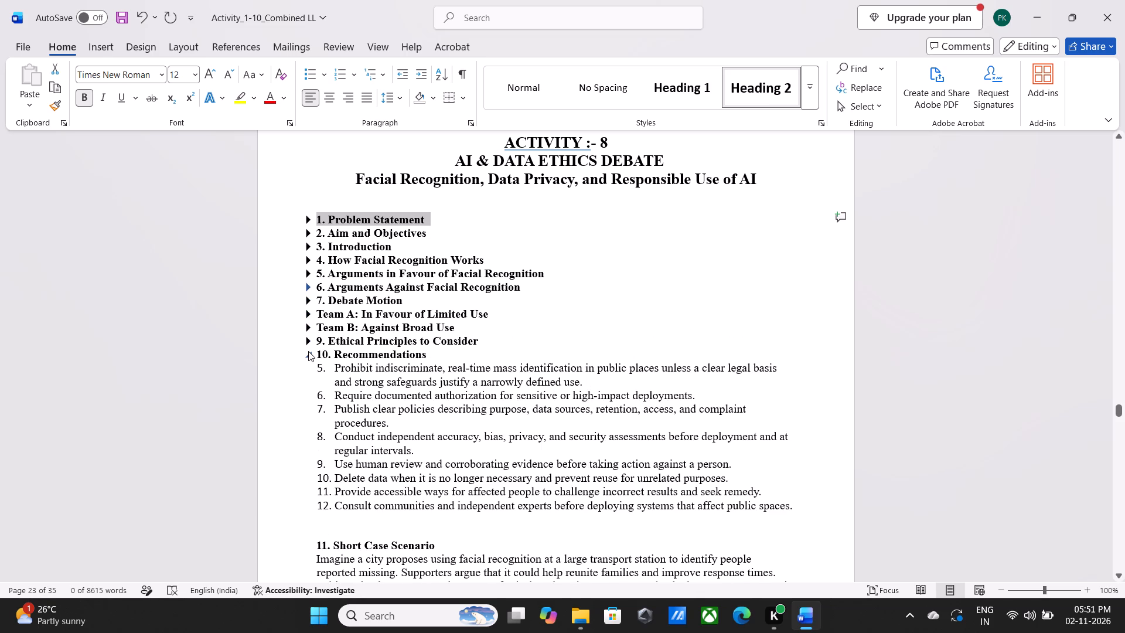
{"action": "left_click", "coordinate": [306, 365]}
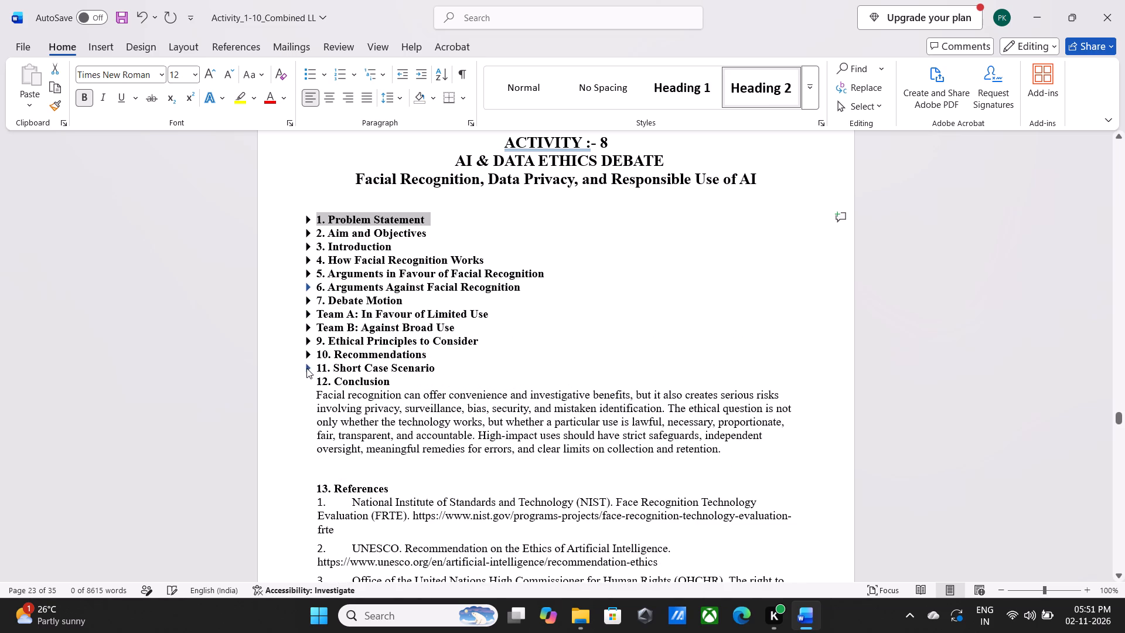
{"action": "left_click", "coordinate": [309, 376]}
{"action": "left_click", "coordinate": [307, 391]}
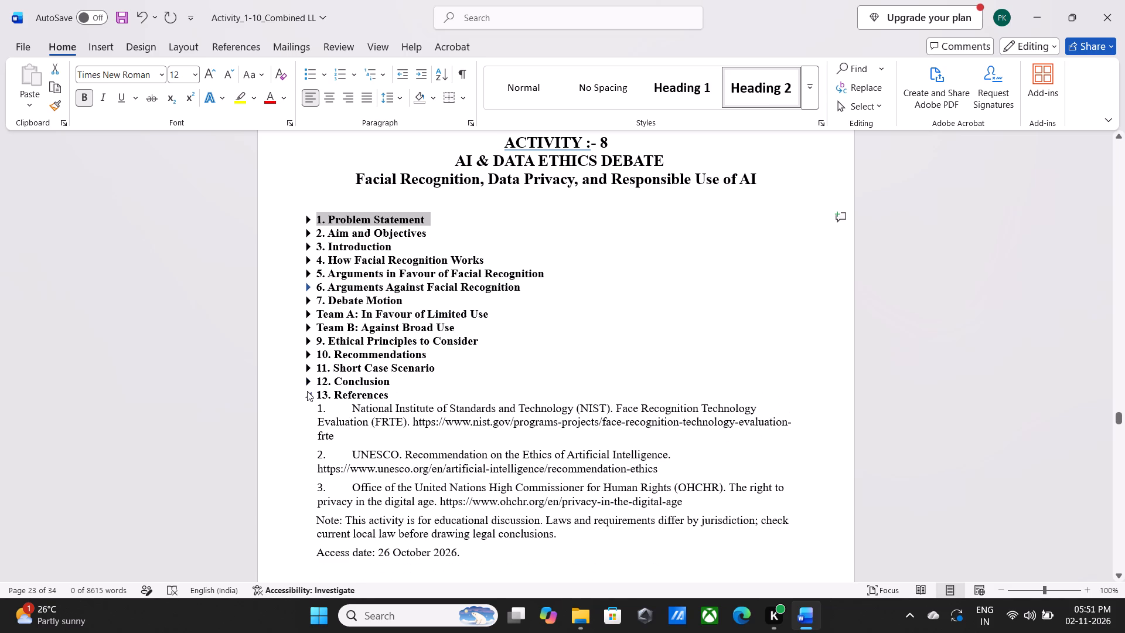
Set the word "Recognition" in the third Activity 8 title line to font size 14.
{"action": "left_click", "coordinate": [316, 220]}
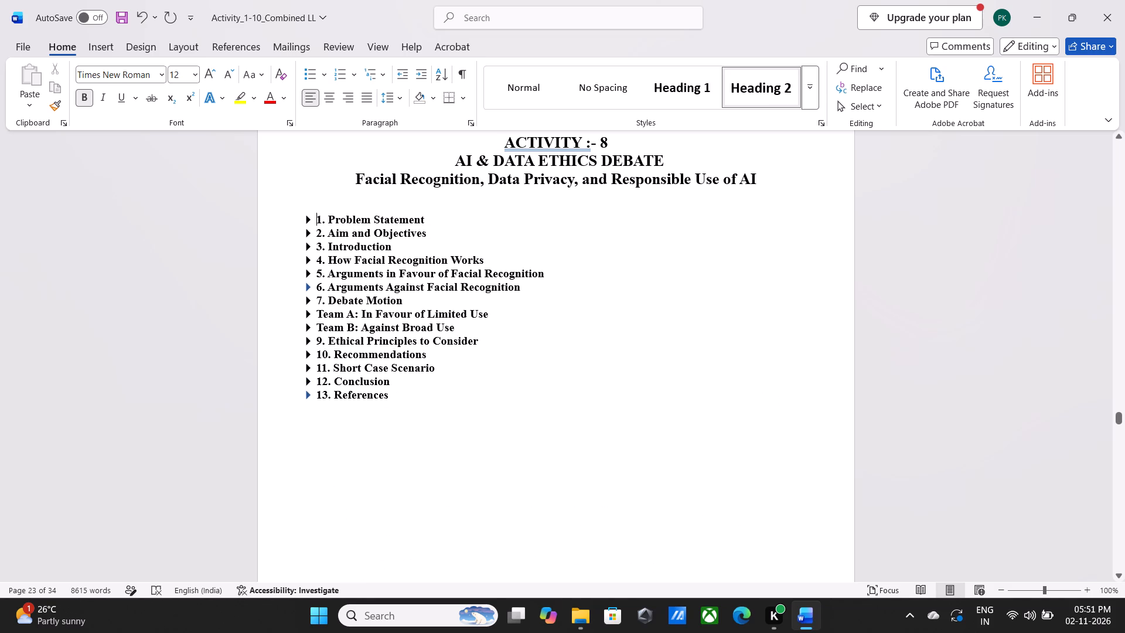
{"action": "left_click_drag", "start_coordinate": [318, 220], "coordinate": [516, 399]}
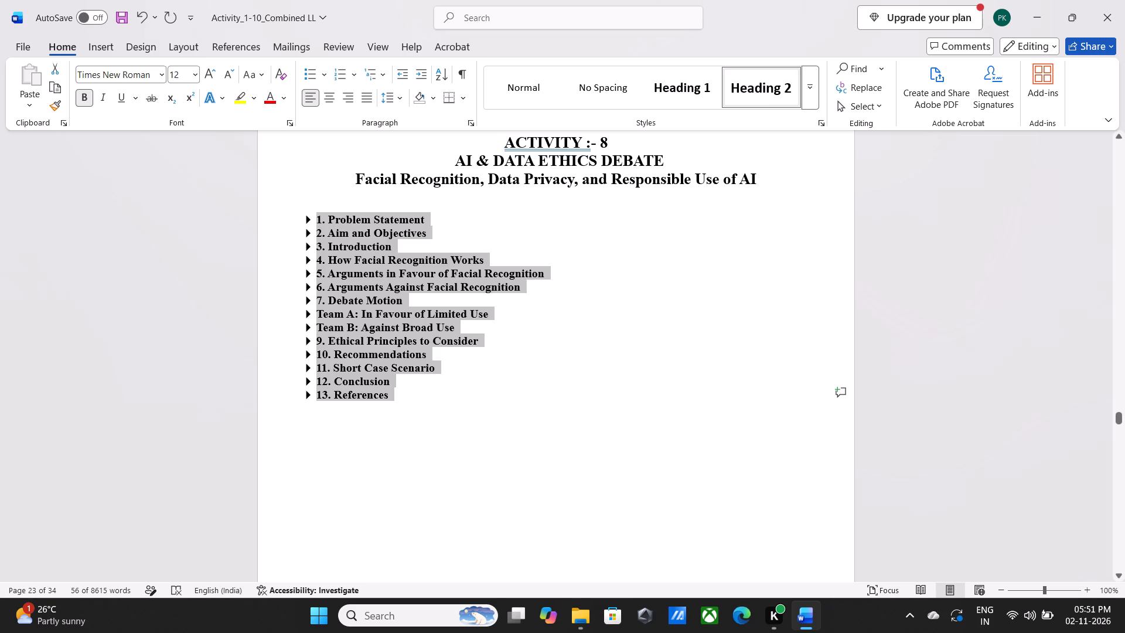
{"action": "right_click", "coordinate": [444, 211]}
{"action": "left_click", "coordinate": [558, 161]}
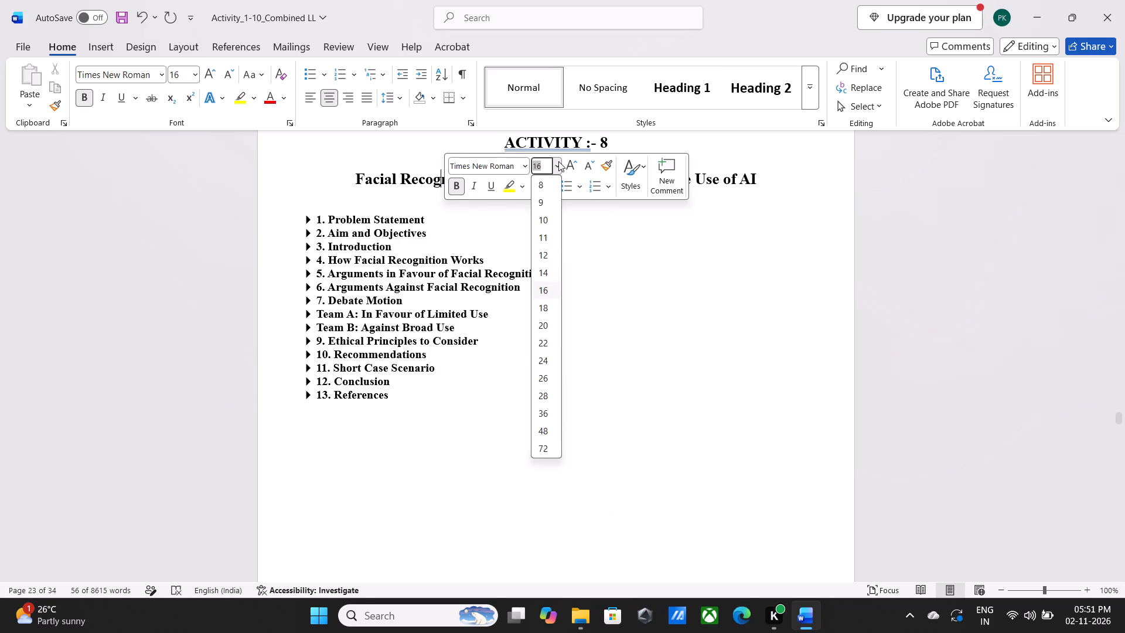
{"action": "left_click", "coordinate": [555, 268]}
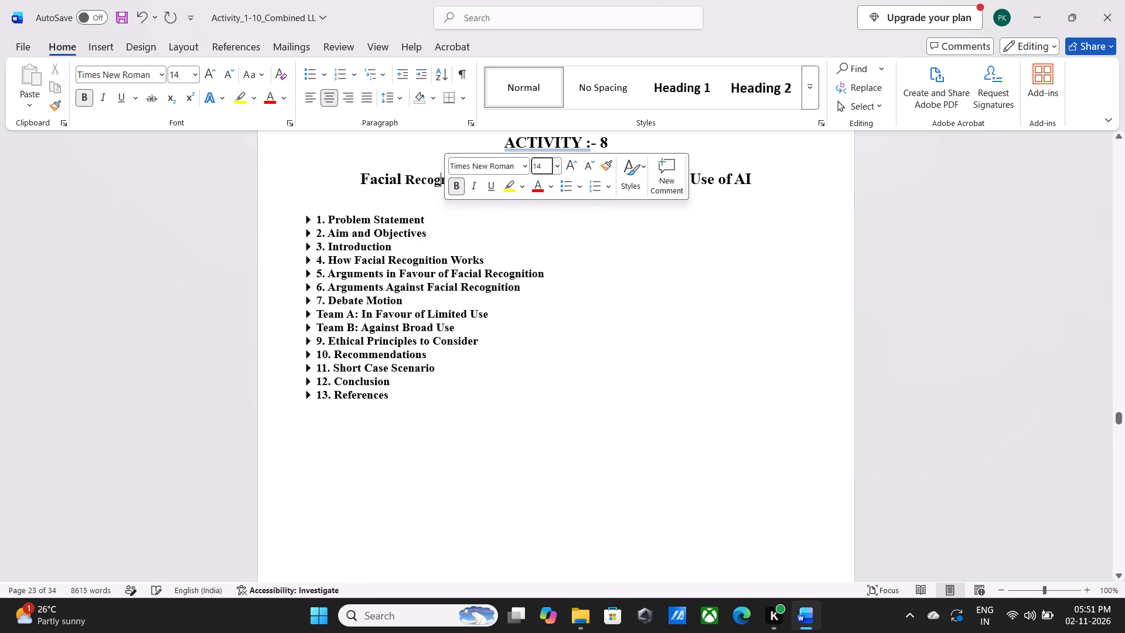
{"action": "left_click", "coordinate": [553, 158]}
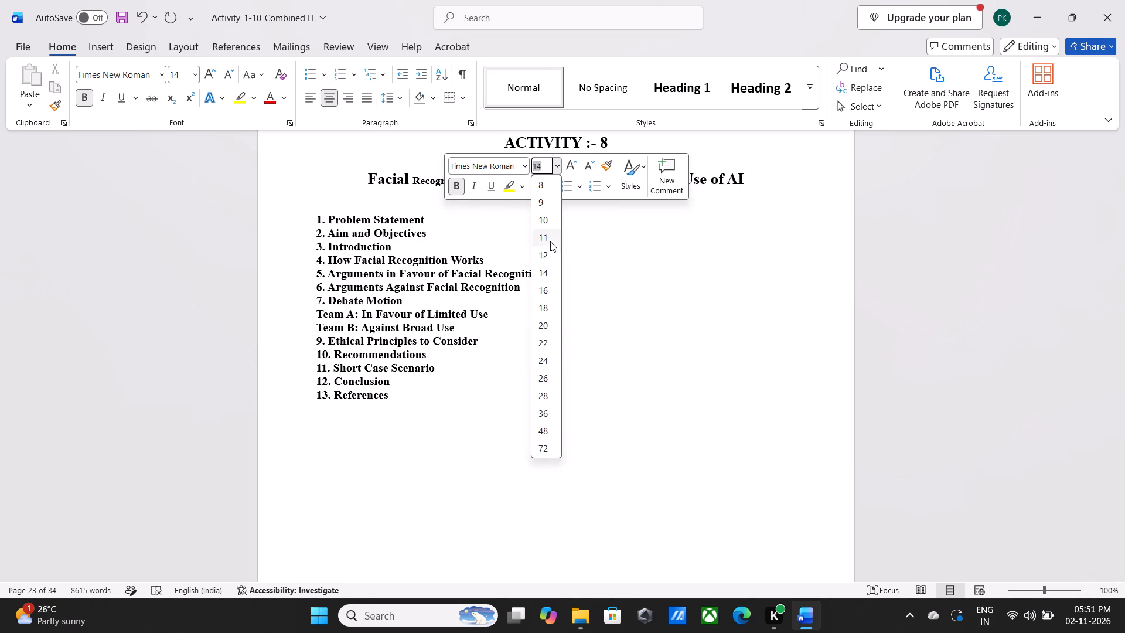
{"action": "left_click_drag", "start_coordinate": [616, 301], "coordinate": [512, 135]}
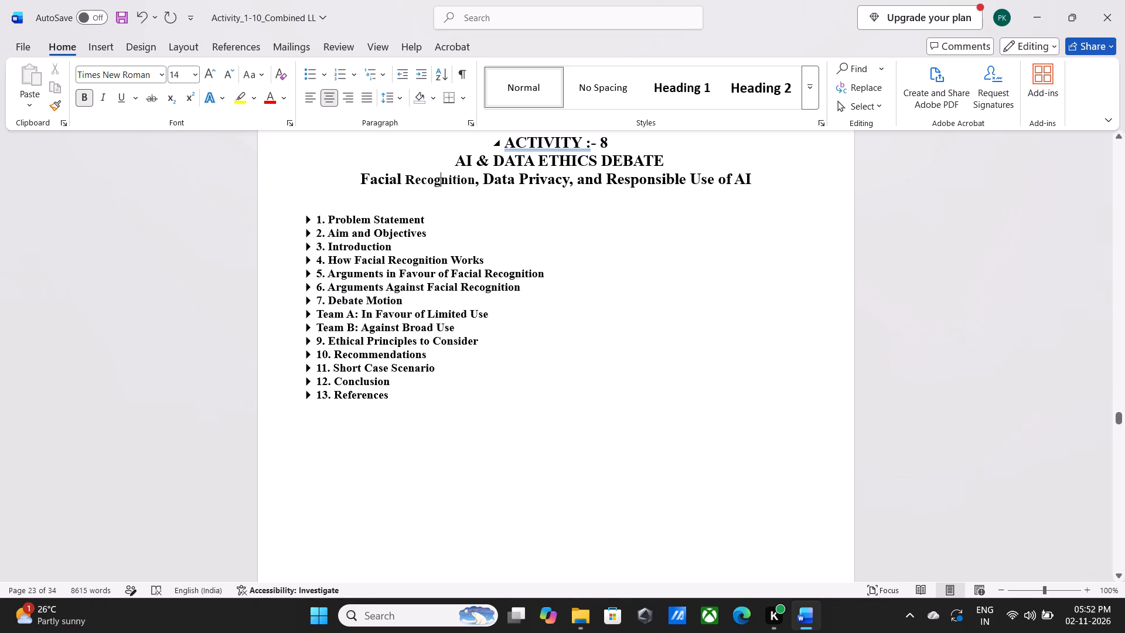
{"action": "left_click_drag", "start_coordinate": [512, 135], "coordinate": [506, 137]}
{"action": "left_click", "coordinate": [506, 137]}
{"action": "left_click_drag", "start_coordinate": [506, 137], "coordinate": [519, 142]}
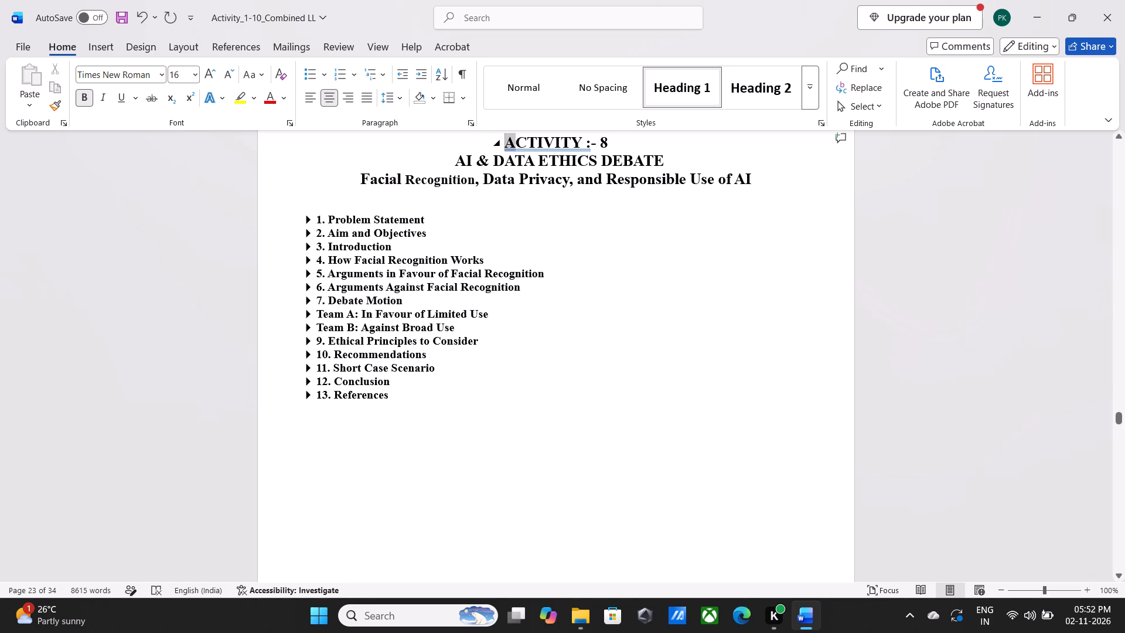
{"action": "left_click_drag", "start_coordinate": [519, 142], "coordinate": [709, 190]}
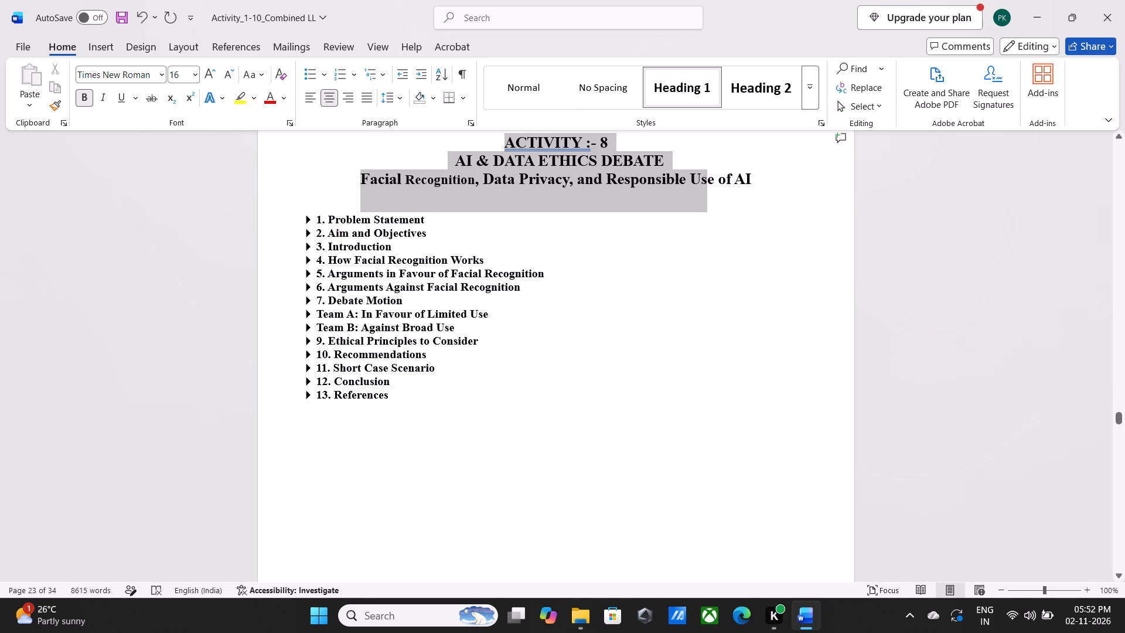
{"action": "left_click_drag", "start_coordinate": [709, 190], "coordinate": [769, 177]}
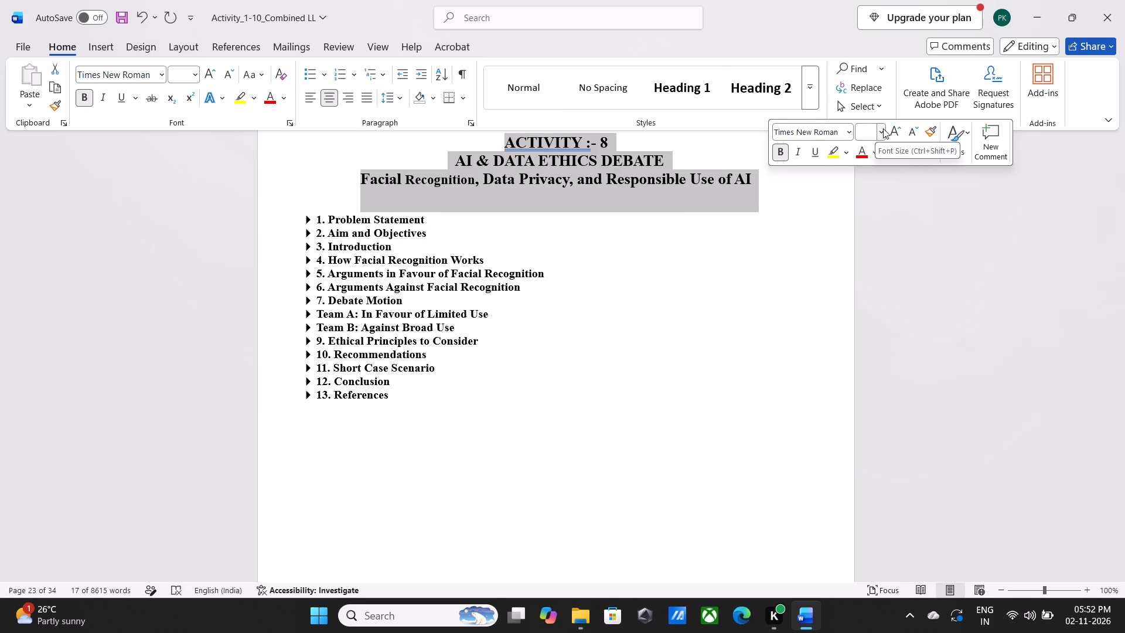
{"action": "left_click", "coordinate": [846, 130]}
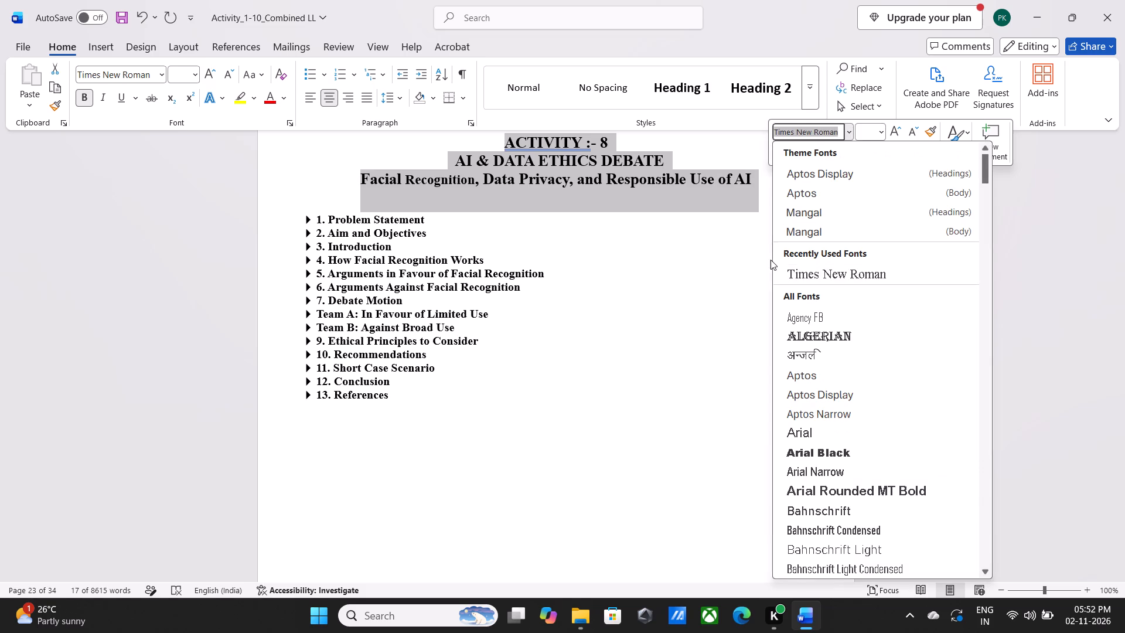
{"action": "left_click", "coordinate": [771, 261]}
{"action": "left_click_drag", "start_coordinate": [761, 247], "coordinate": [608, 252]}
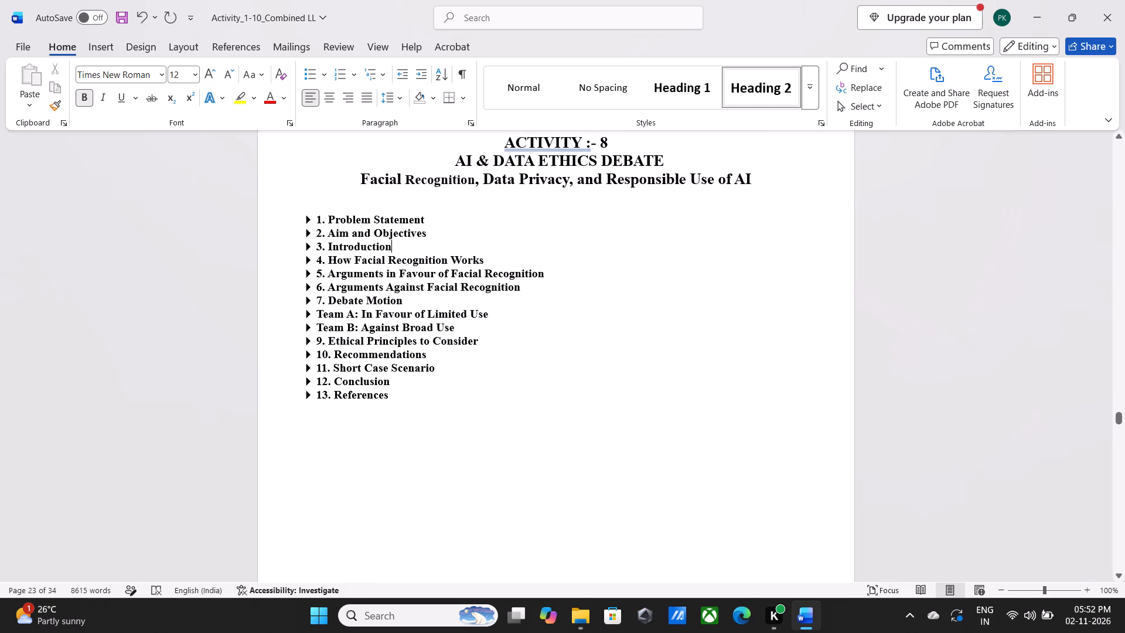
Set the collapsed Activity 8 headings, from "1. Problem Statement" through "13. References", to font size 14.
{"action": "left_click", "coordinate": [318, 216]}
{"action": "left_click_drag", "start_coordinate": [318, 216], "coordinate": [504, 399]}
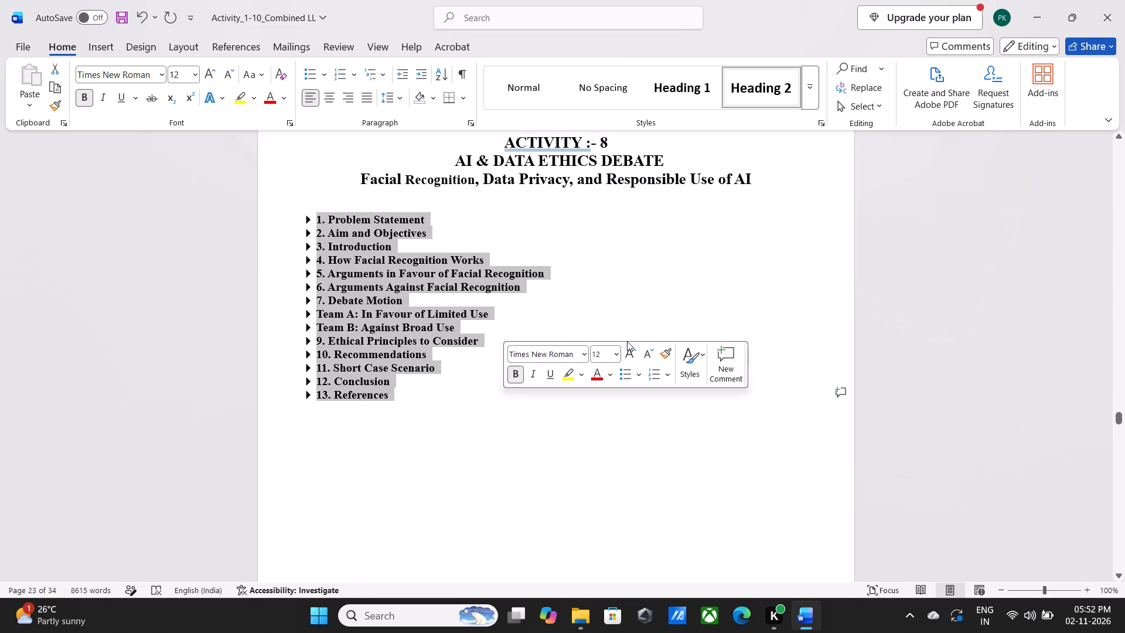
{"action": "left_click", "coordinate": [619, 357]}
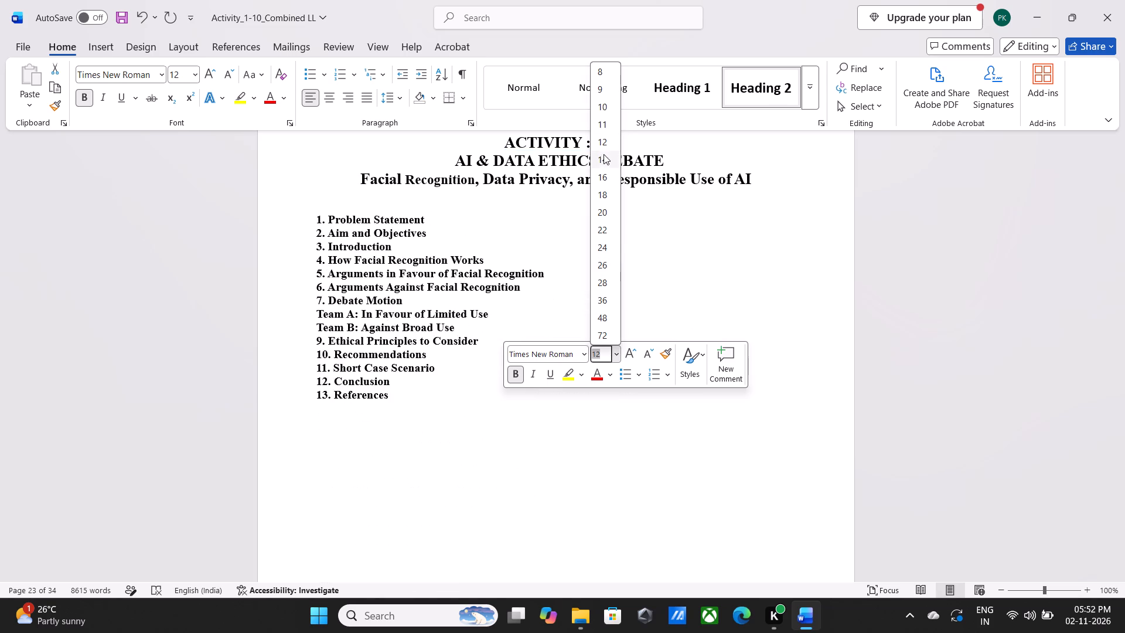
{"action": "left_click", "coordinate": [605, 157]}
{"action": "left_click", "coordinate": [550, 217]}
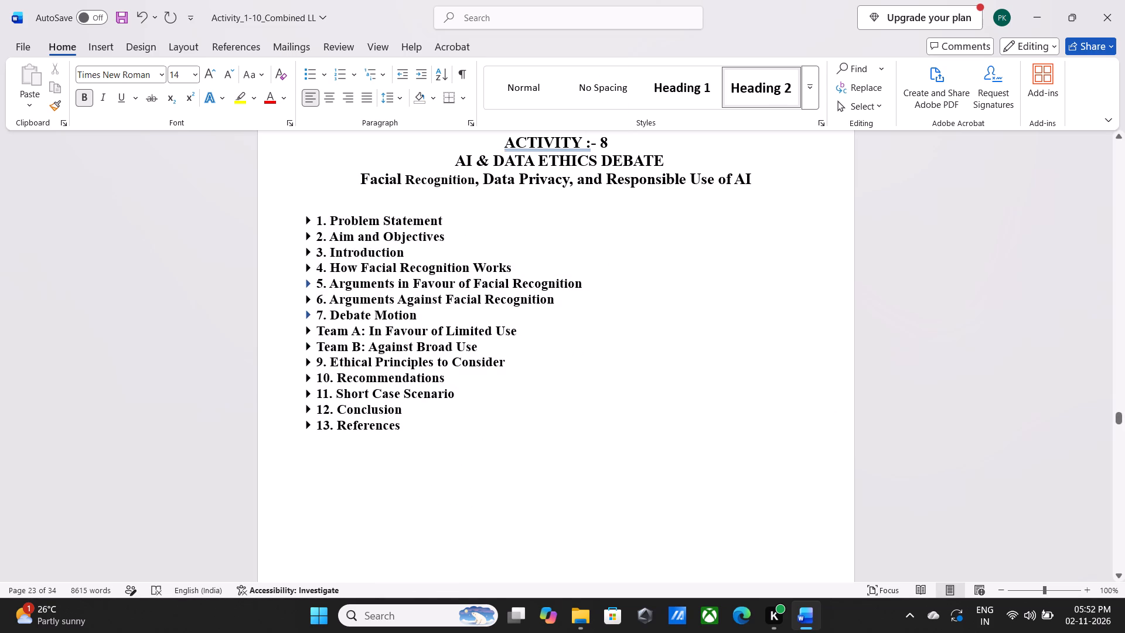
Expand all Activity 8 sections again, from "13. References" back up to "1. Problem Statement", including Team A and Team B.
{"action": "left_click", "coordinate": [306, 425]}
{"action": "left_click", "coordinate": [309, 410]}
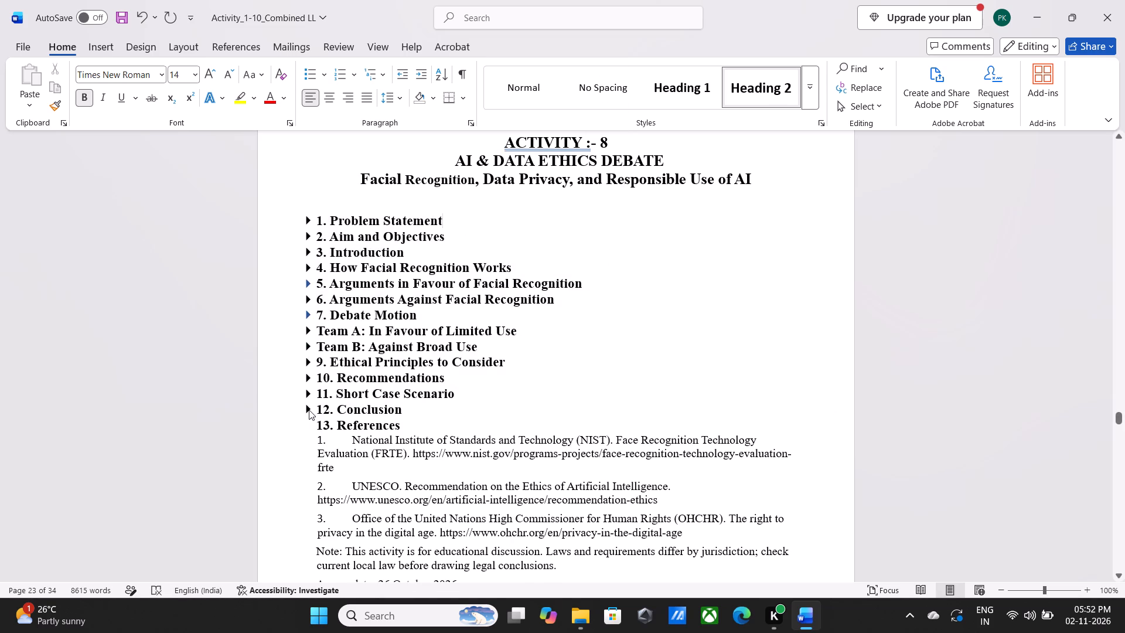
{"action": "left_click", "coordinate": [306, 397]}
{"action": "left_click_drag", "start_coordinate": [306, 377], "coordinate": [306, 358]}
{"action": "left_click", "coordinate": [306, 358]}
{"action": "left_click", "coordinate": [306, 345]}
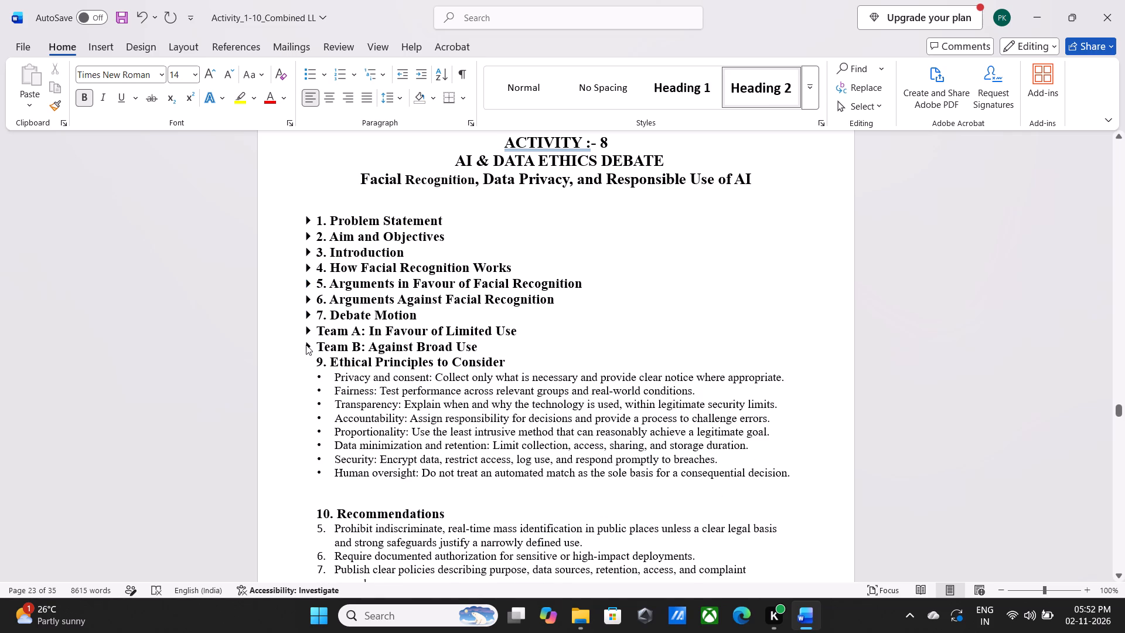
{"action": "left_click", "coordinate": [309, 329]}
{"action": "left_click_drag", "start_coordinate": [309, 316], "coordinate": [306, 300]}
{"action": "left_click", "coordinate": [306, 300]}
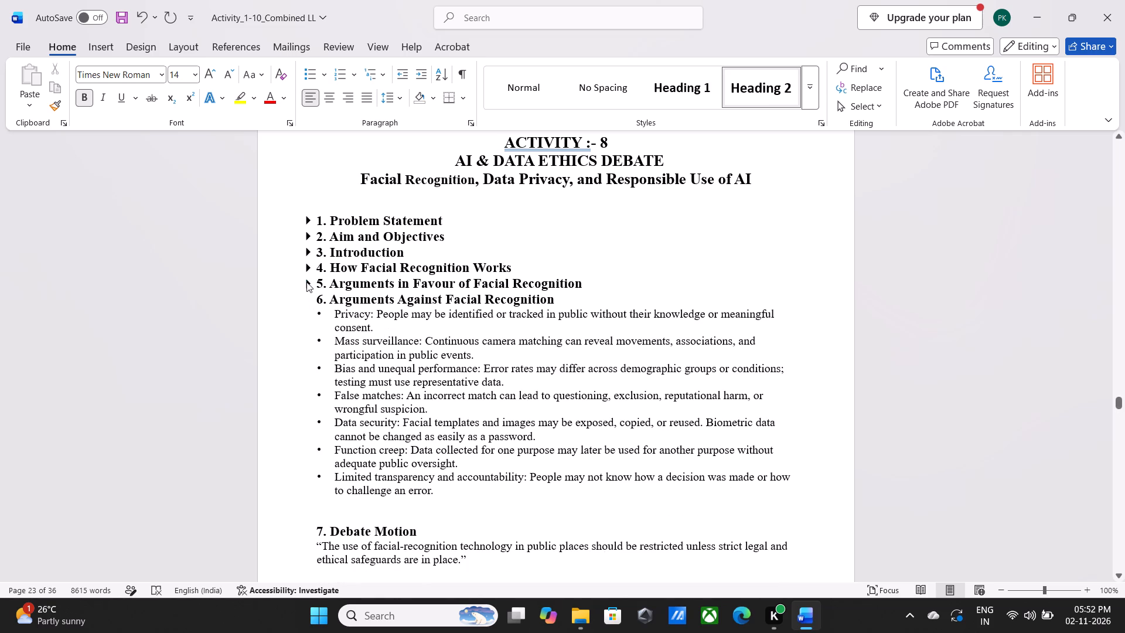
{"action": "left_click", "coordinate": [307, 283]}
{"action": "left_click", "coordinate": [307, 266]}
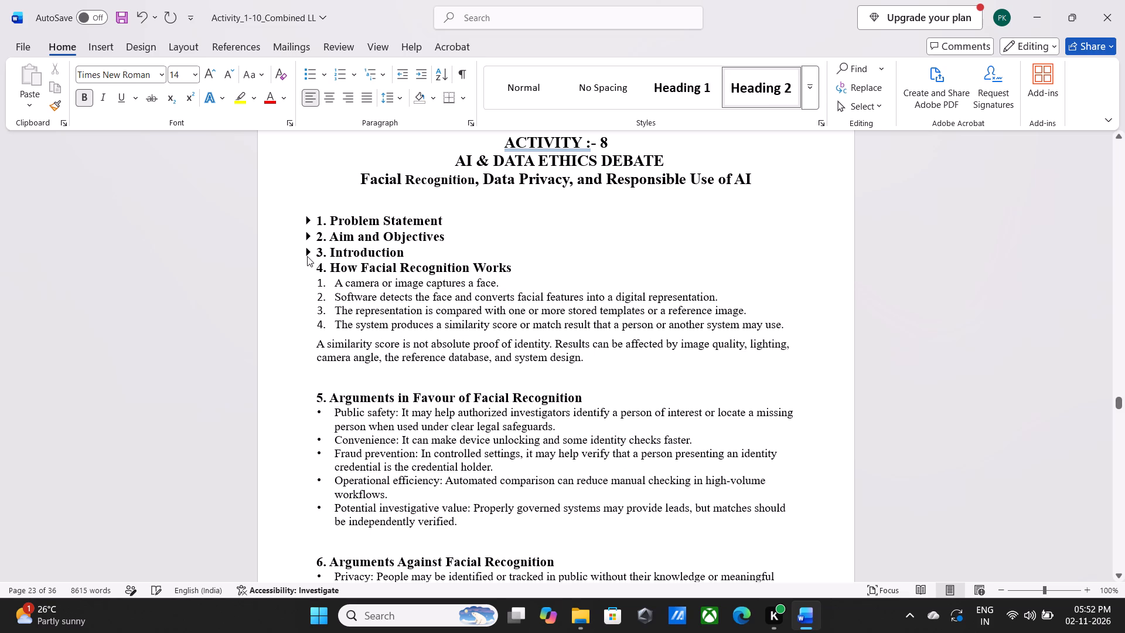
{"action": "left_click", "coordinate": [309, 250]}
{"action": "left_click", "coordinate": [308, 238]}
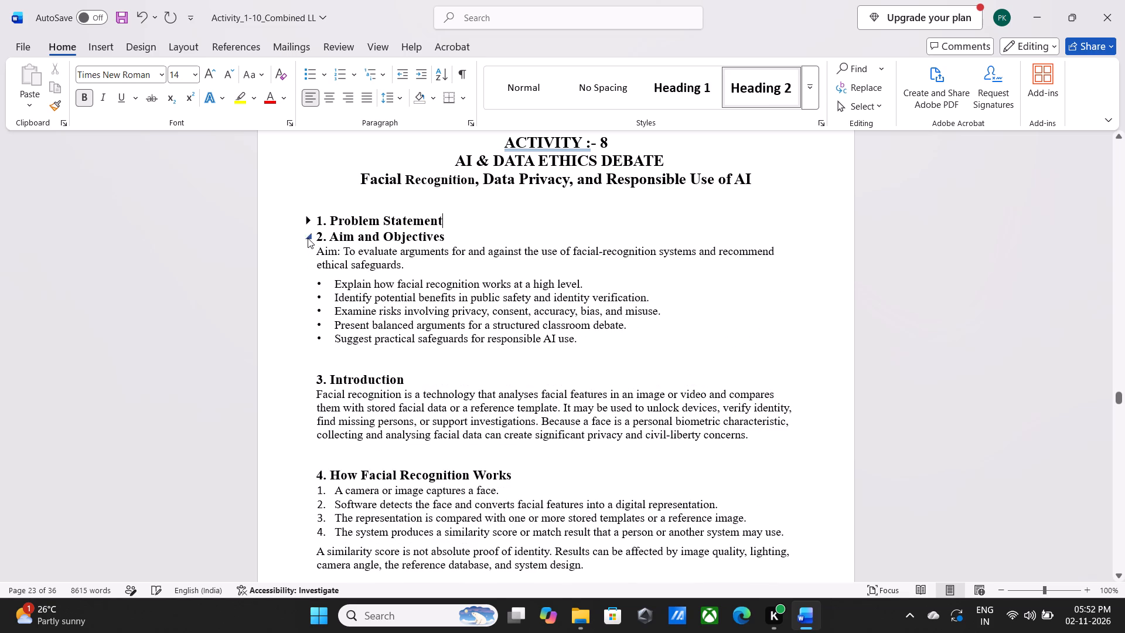
{"action": "left_click", "coordinate": [308, 218]}
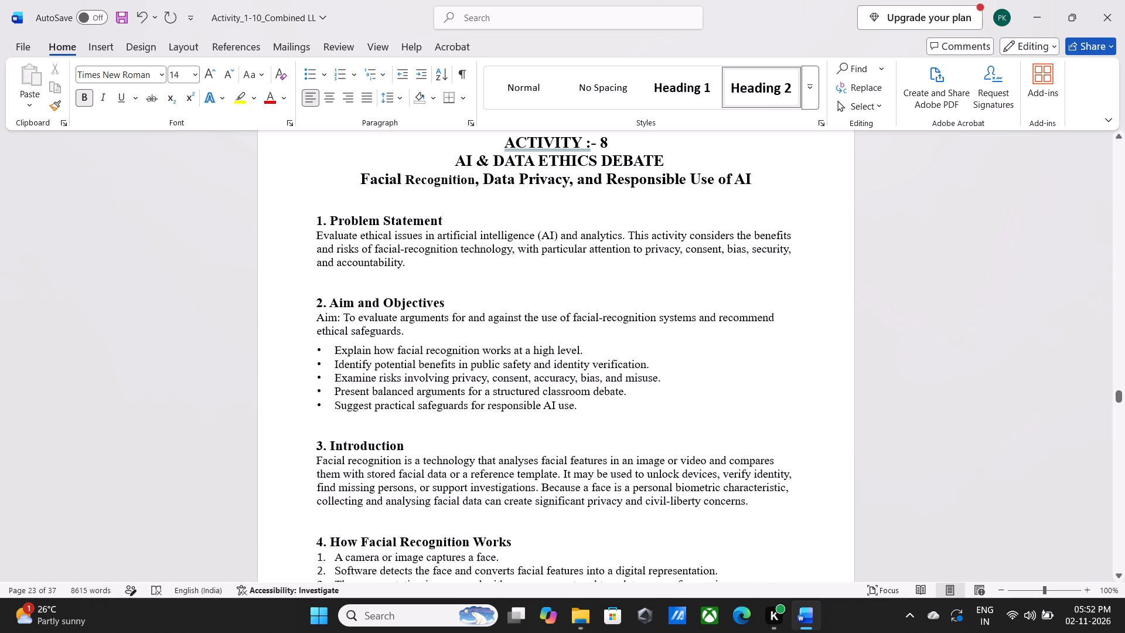
Check the line and paragraph spacing options for the Activity 8 "1. Problem Statement" heading and its paragraph.
{"action": "left_click", "coordinate": [314, 222]}
{"action": "left_click_drag", "start_coordinate": [314, 222], "coordinate": [536, 272]}
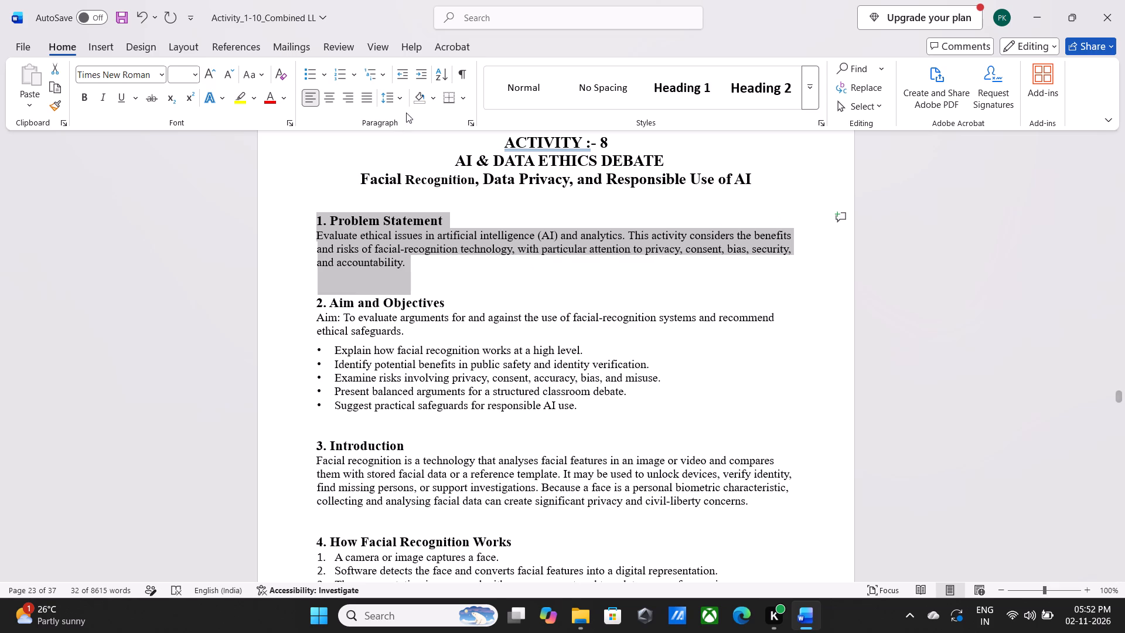
{"action": "left_click", "coordinate": [403, 99]}
{"action": "left_click", "coordinate": [309, 196]}
Check the line and paragraph spacing options for the Activity 8 "2. Aim and Objectives" section through the "3. Introduction" heading.
{"action": "left_click", "coordinate": [301, 302]}
{"action": "left_click", "coordinate": [242, 302]}
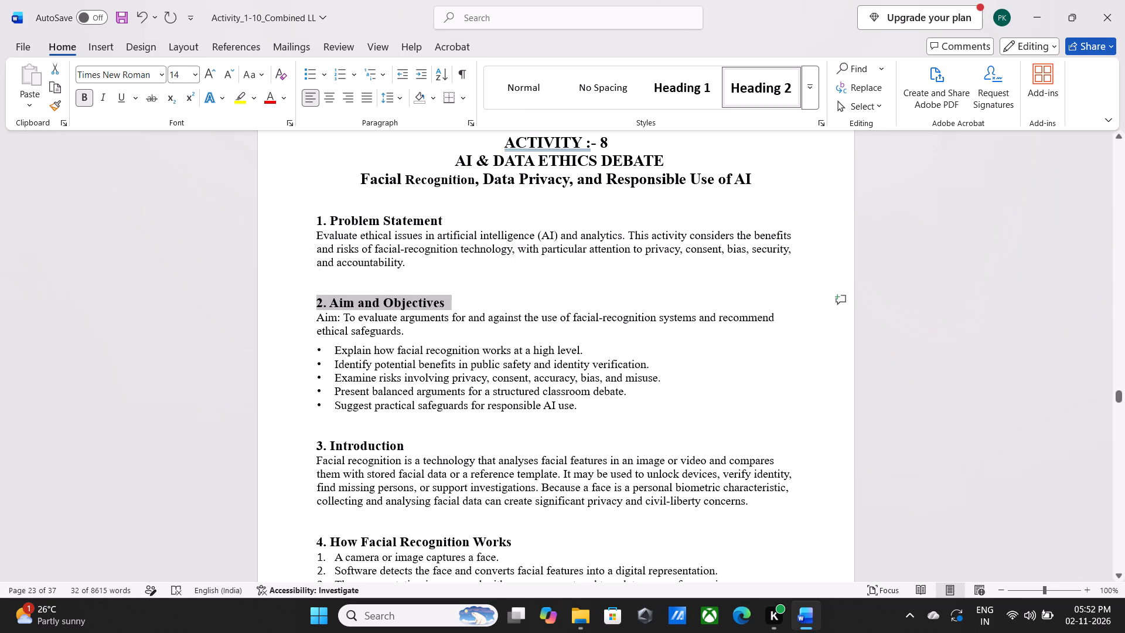
{"action": "left_click", "coordinate": [314, 291]}
{"action": "left_click_drag", "start_coordinate": [318, 302], "coordinate": [459, 363]}
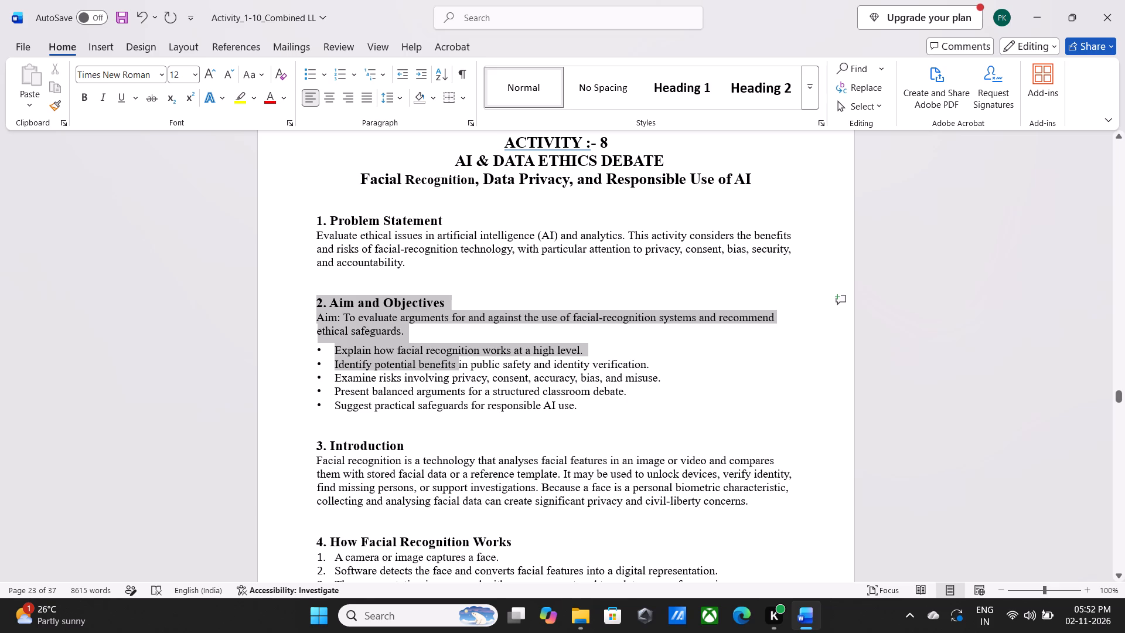
{"action": "left_click_drag", "start_coordinate": [459, 363], "coordinate": [605, 447]}
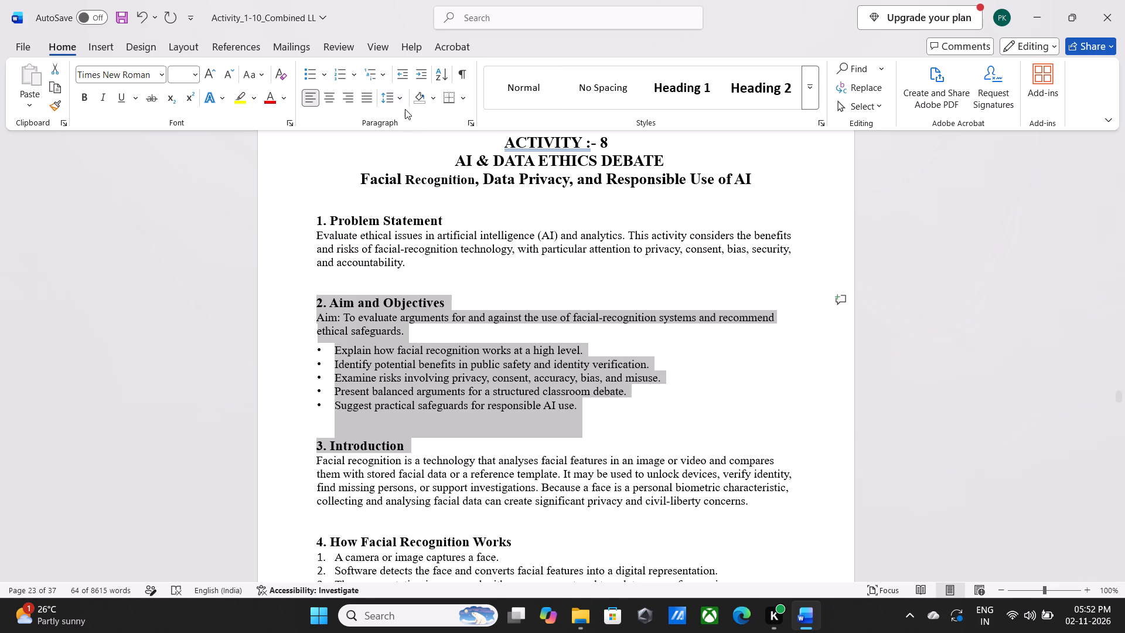
{"action": "left_click", "coordinate": [403, 97]}
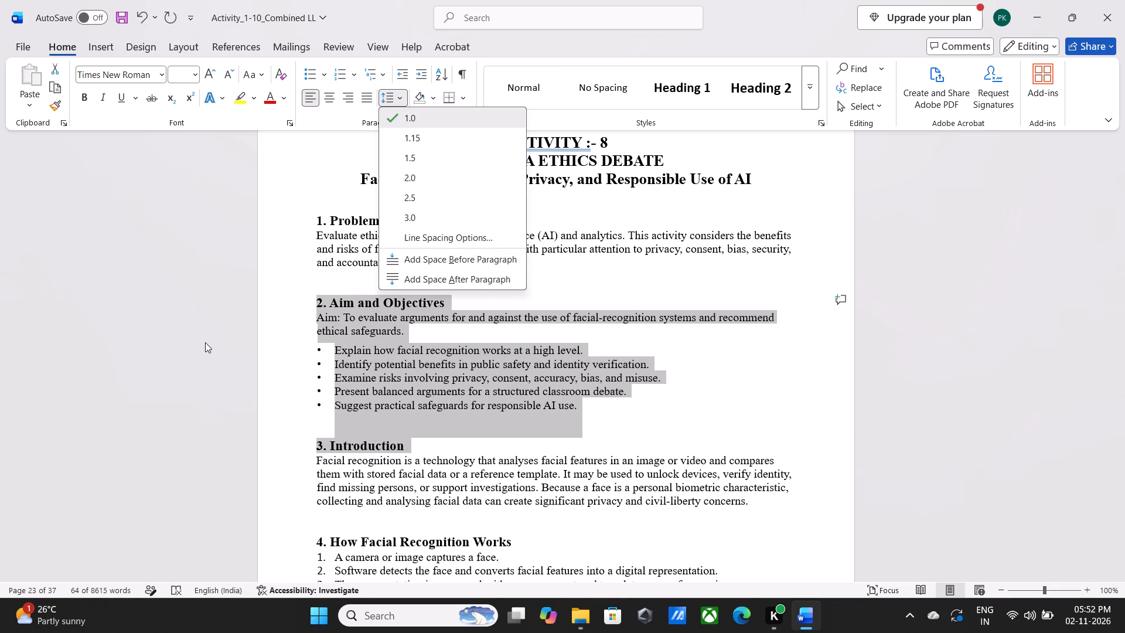
{"action": "left_click", "coordinate": [203, 346]}
Set the Activity 9 title lines, "ACTIVITY :- 9" and "DATA ANALYTICS QUIZ LEAGUE", to font size 16.
{"action": "scroll", "coordinate": [203, 346], "scroll_direction": "down", "scroll_amount": 7}
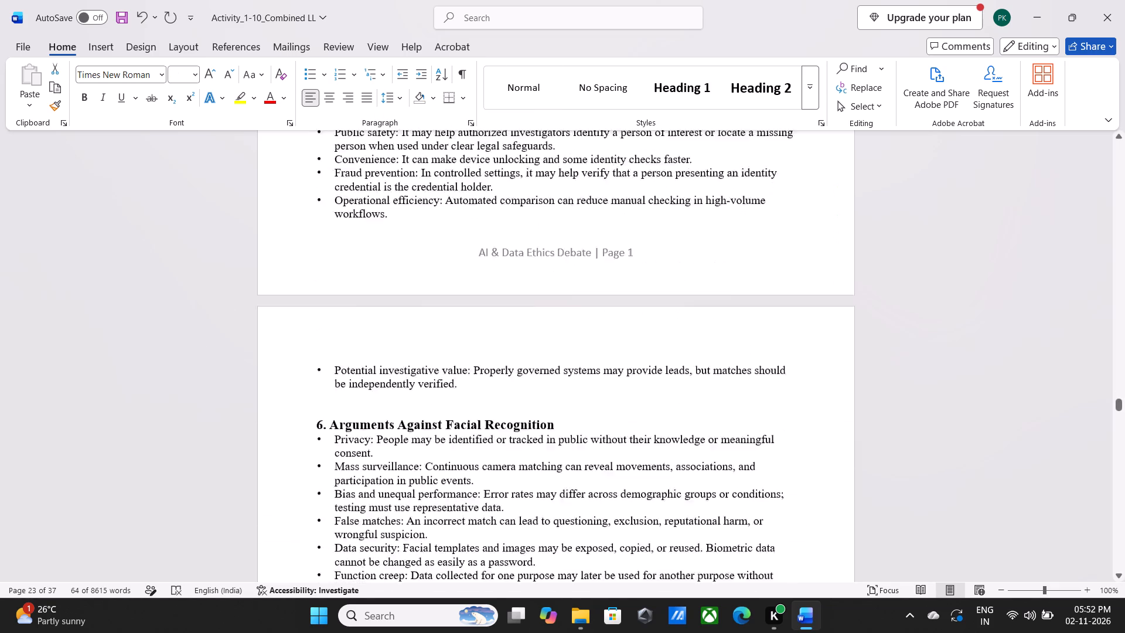
{"action": "scroll", "coordinate": [203, 346], "scroll_direction": "down", "scroll_amount": 12}
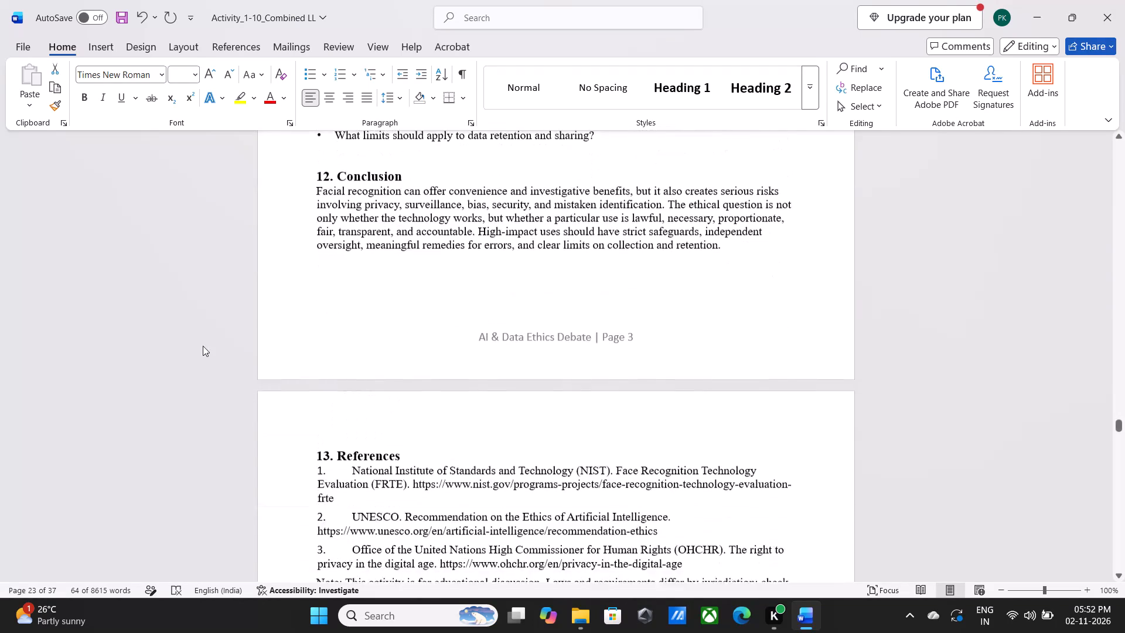
{"action": "scroll", "coordinate": [203, 346], "scroll_direction": "down", "scroll_amount": 9}
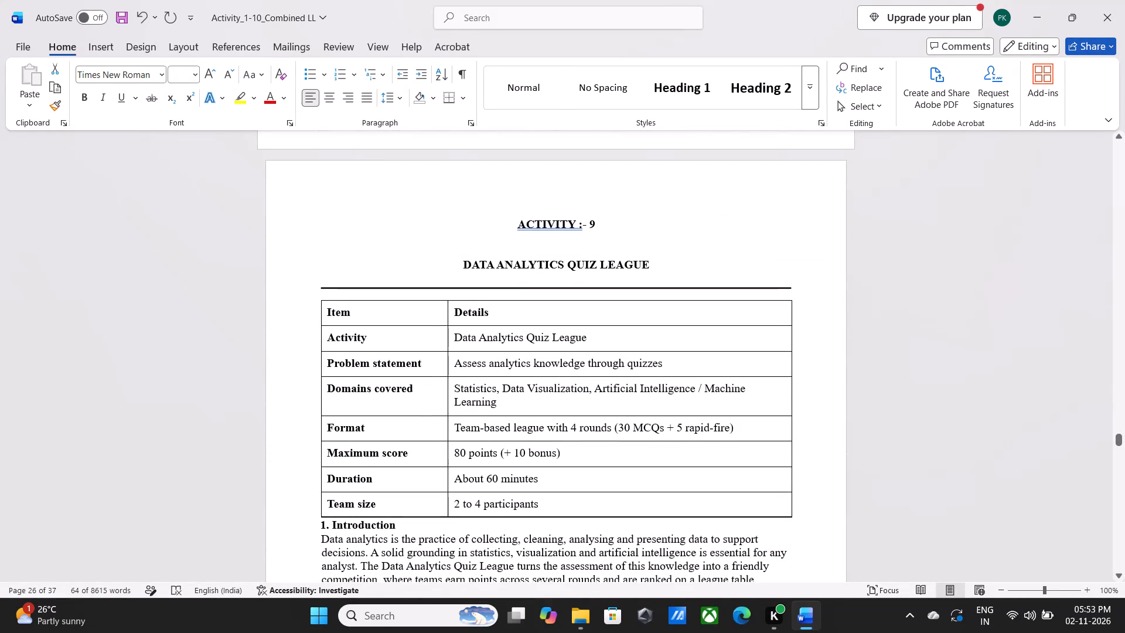
{"action": "left_click", "coordinate": [218, 253]}
{"action": "left_click", "coordinate": [237, 330]}
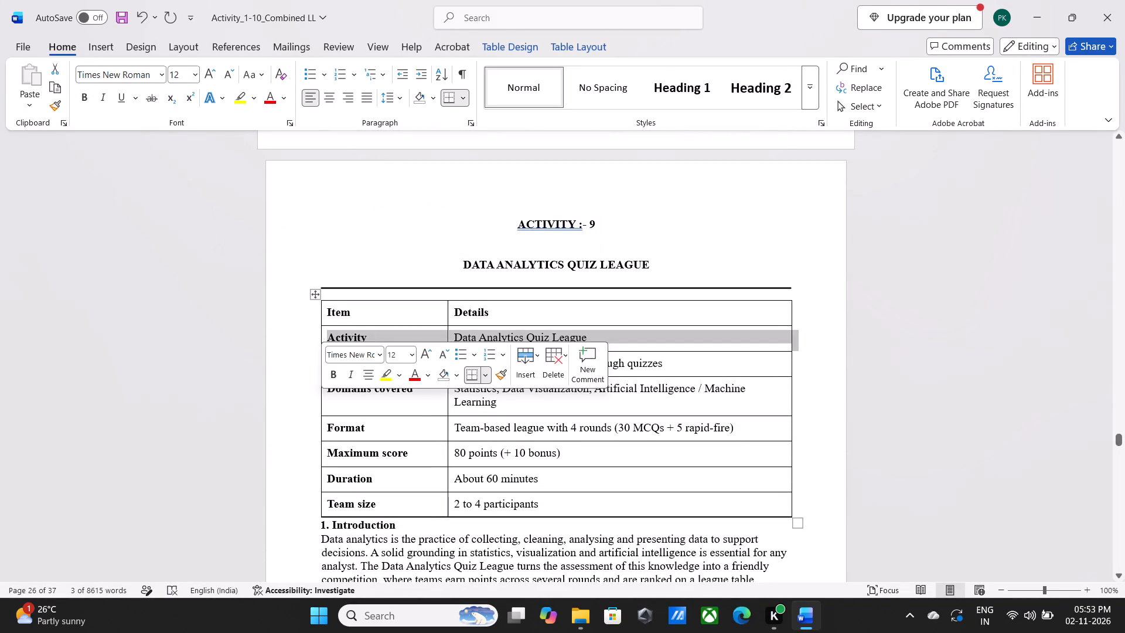
{"action": "left_click", "coordinate": [516, 226]}
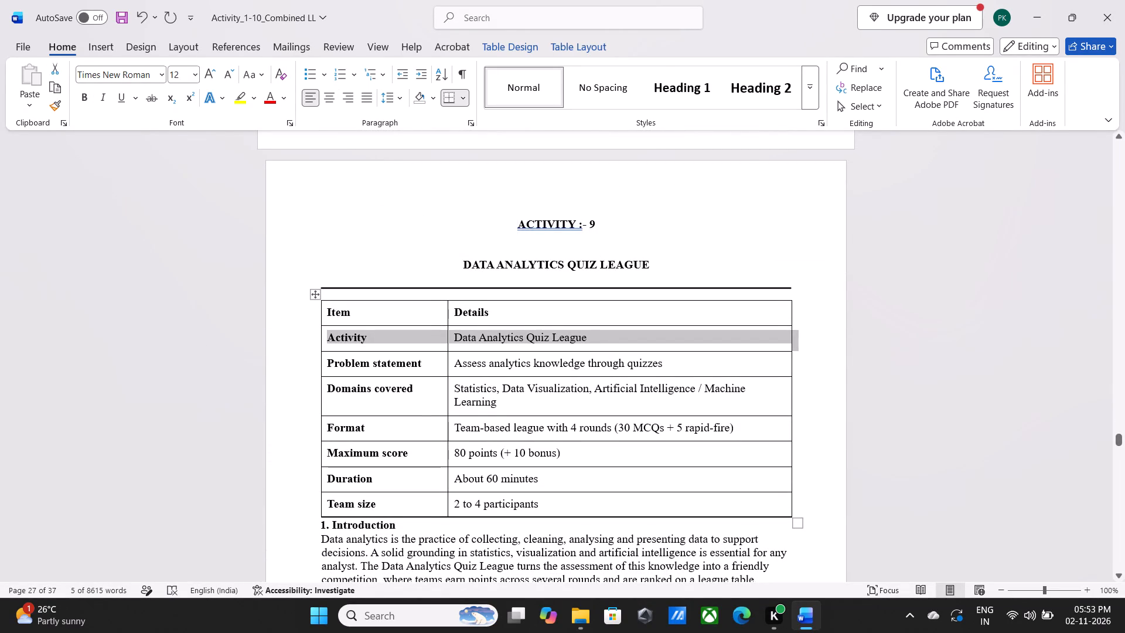
{"action": "left_click_drag", "start_coordinate": [516, 226], "coordinate": [674, 283]}
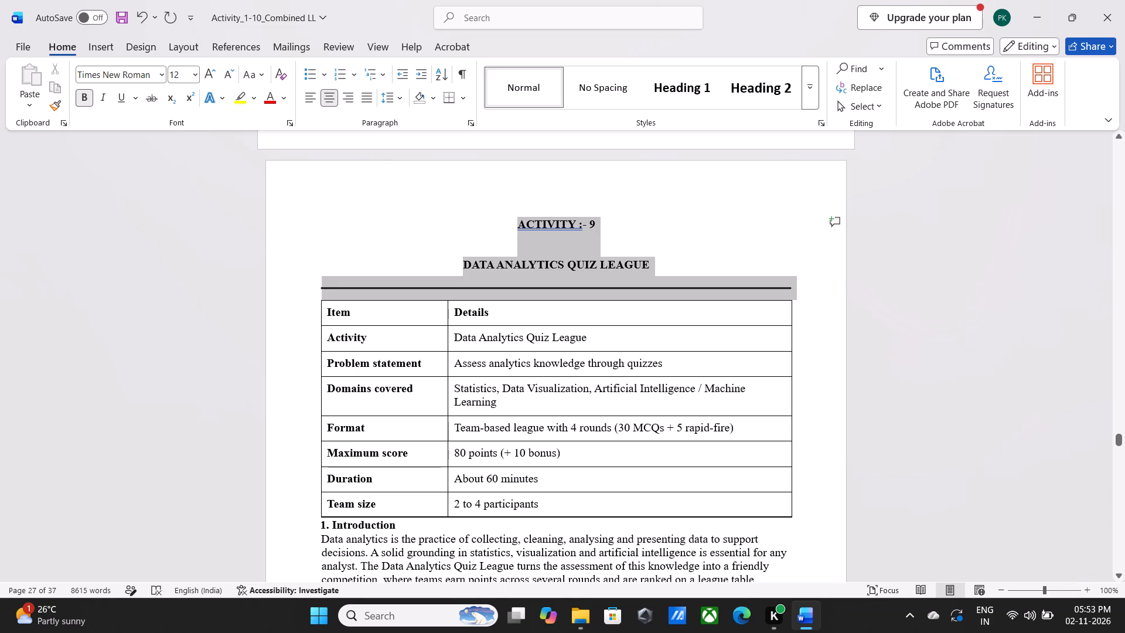
{"action": "left_click_drag", "start_coordinate": [674, 283], "coordinate": [675, 258]}
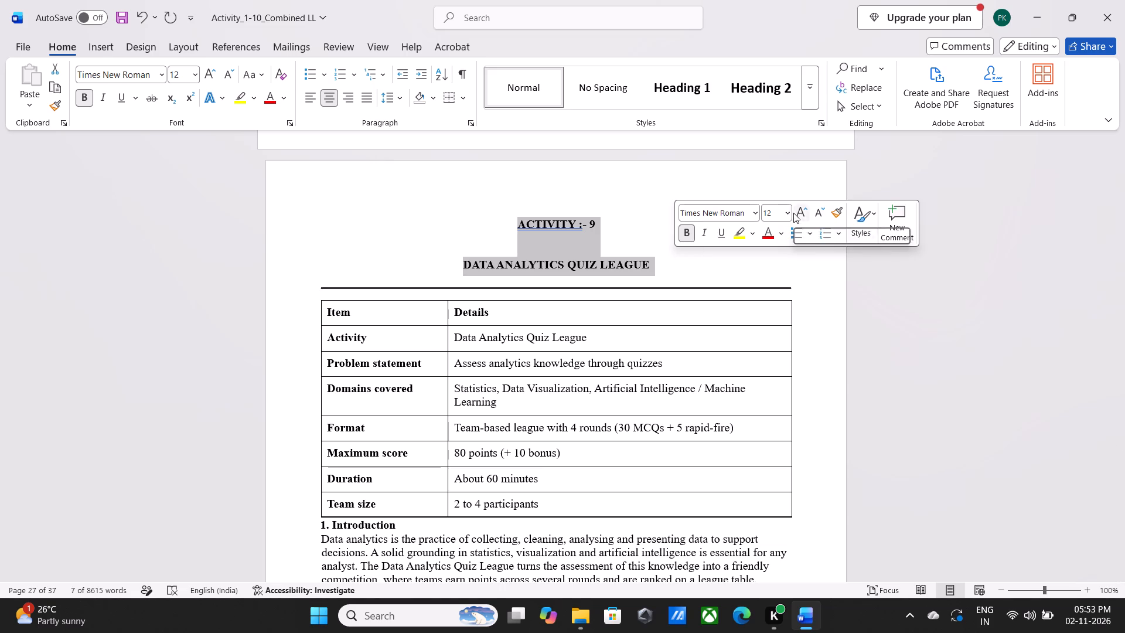
{"action": "left_click", "coordinate": [788, 212]}
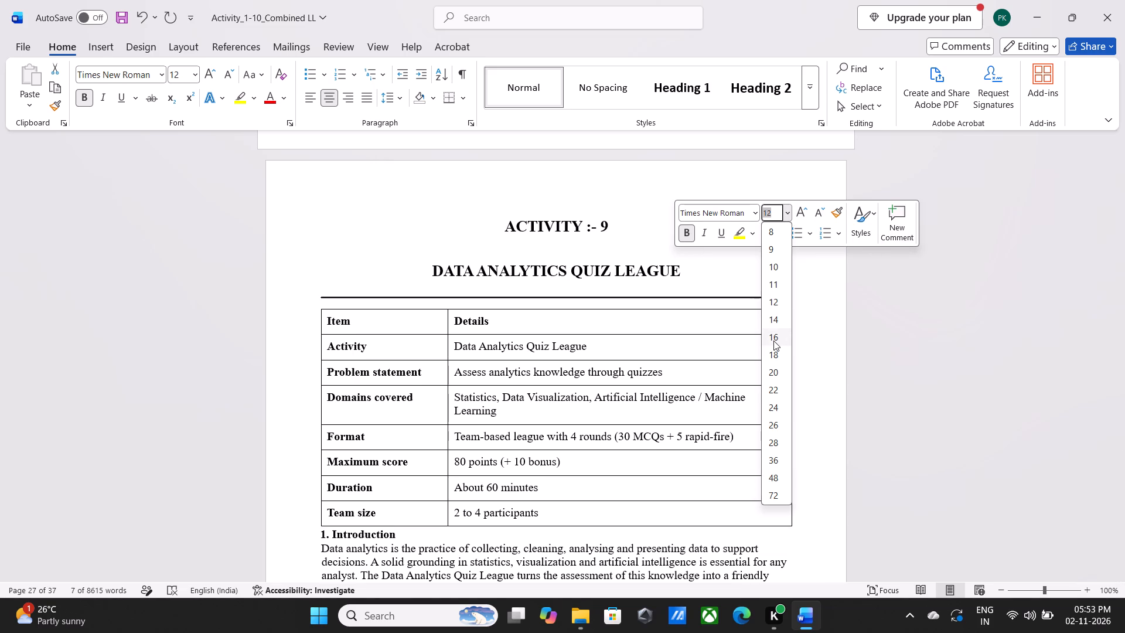
{"action": "left_click", "coordinate": [773, 341]}
Collapse all Activity 9 sections under their headings, from "1. Introduction" through "14. Conclusion".
{"action": "scroll", "coordinate": [502, 338], "scroll_direction": "down", "scroll_amount": 1}
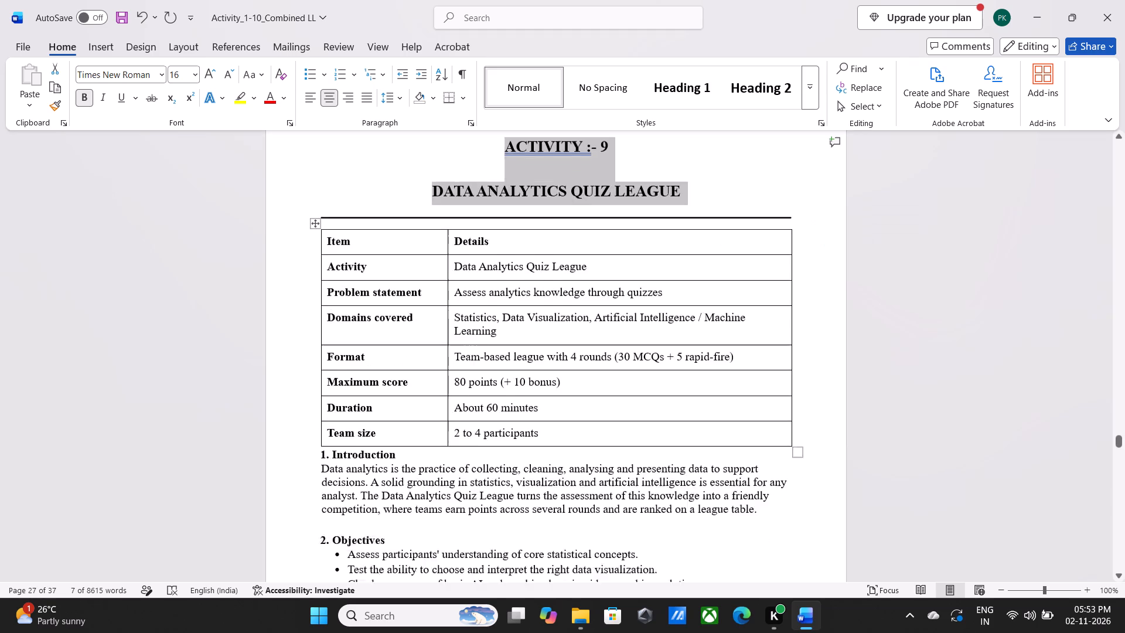
{"action": "scroll", "coordinate": [502, 338], "scroll_direction": "down", "scroll_amount": 3}
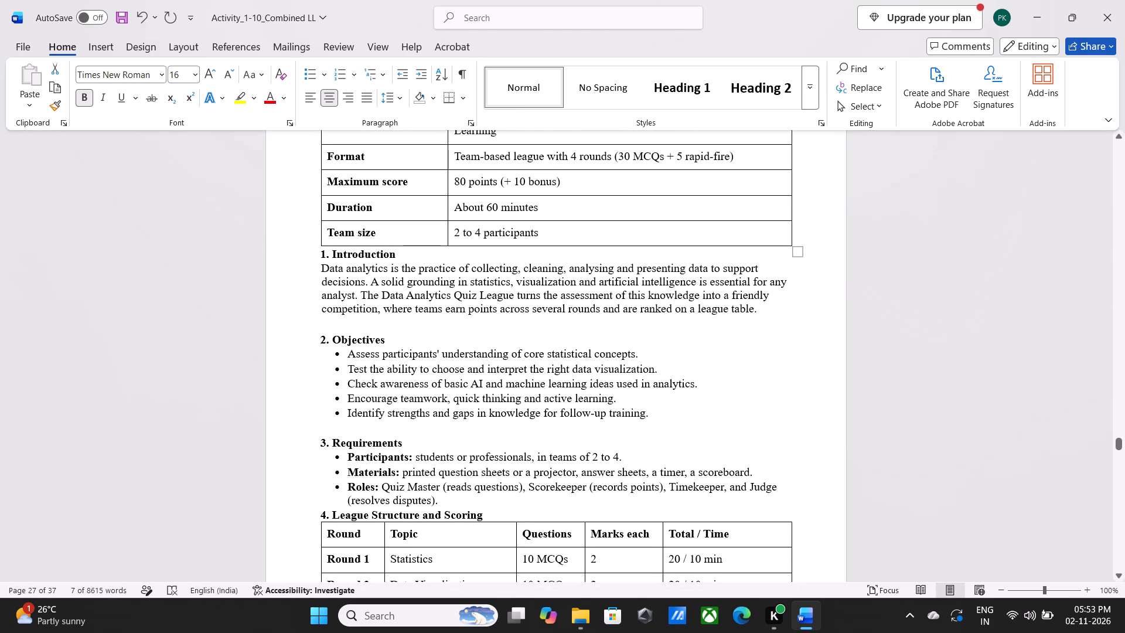
{"action": "left_click", "coordinate": [311, 257]}
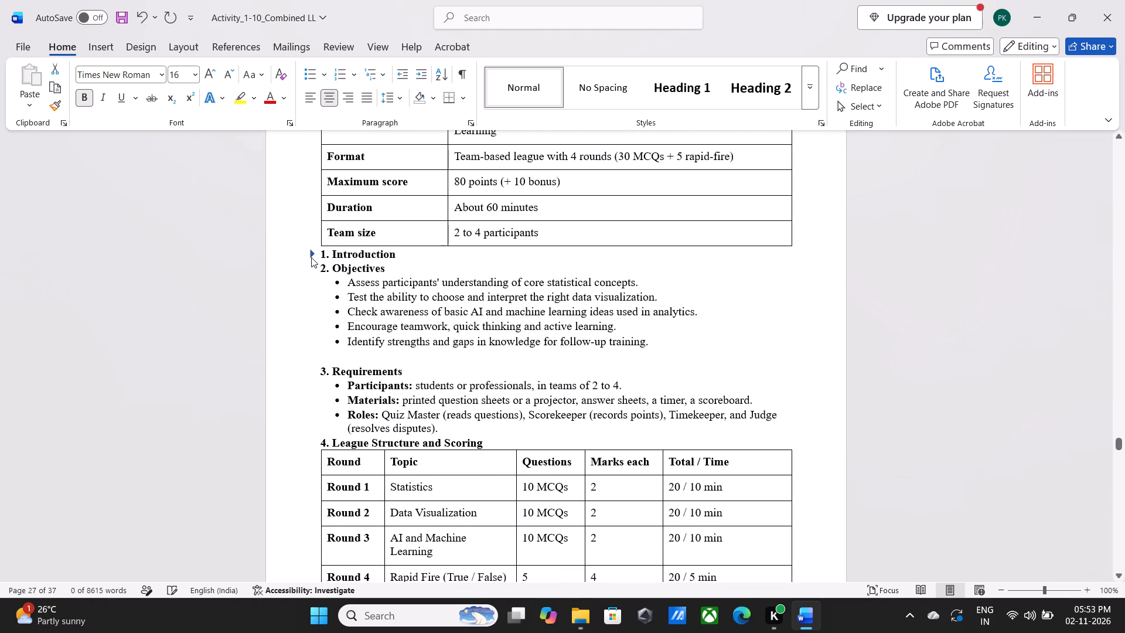
{"action": "left_click", "coordinate": [311, 257]}
{"action": "left_click", "coordinate": [311, 257]}
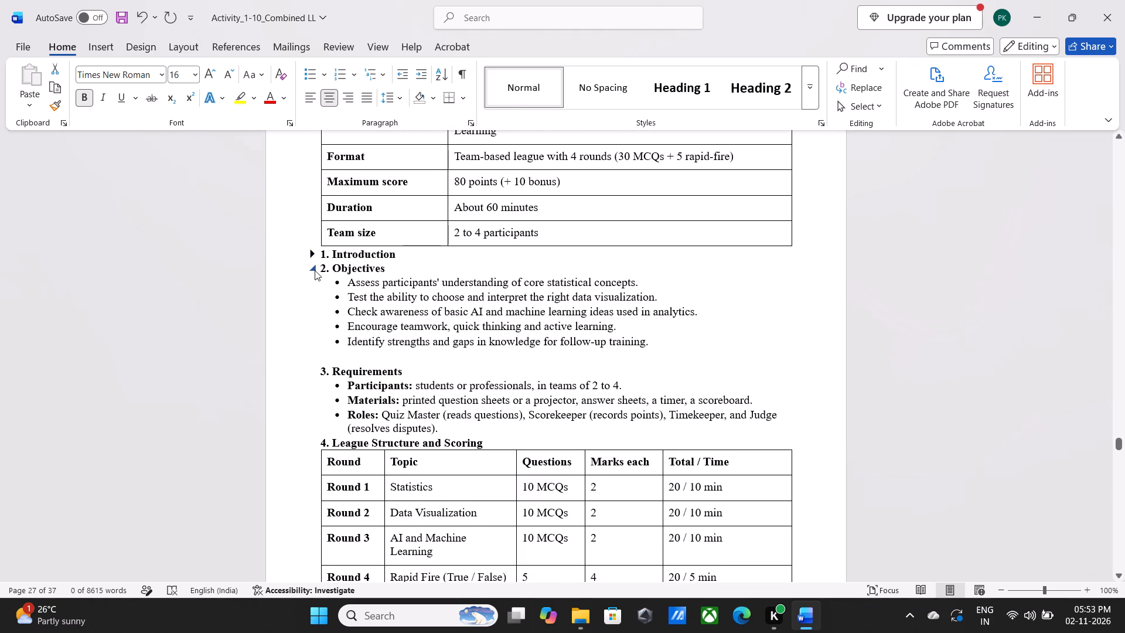
{"action": "left_click", "coordinate": [315, 270]}
{"action": "left_click", "coordinate": [312, 278]}
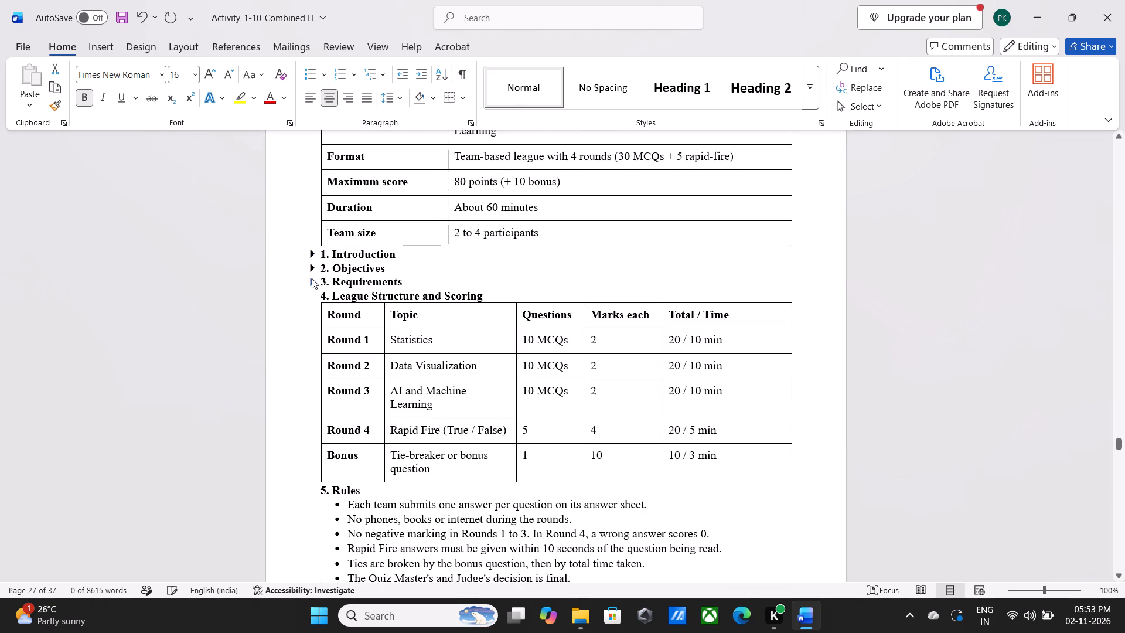
{"action": "left_click", "coordinate": [310, 296]}
{"action": "left_click", "coordinate": [314, 307]}
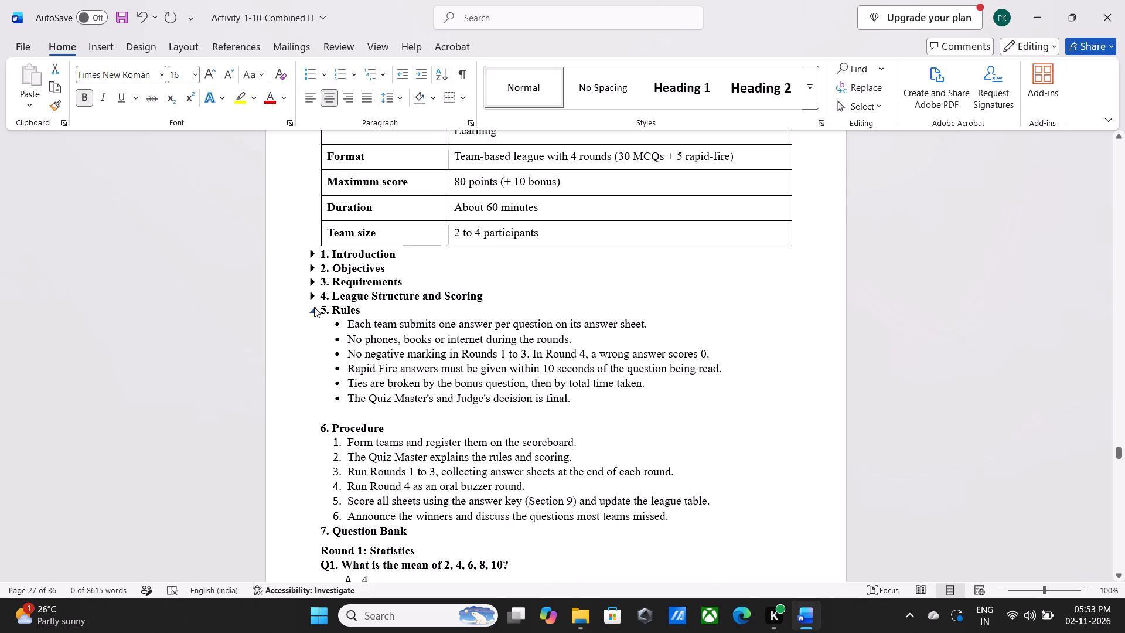
{"action": "left_click", "coordinate": [314, 325]}
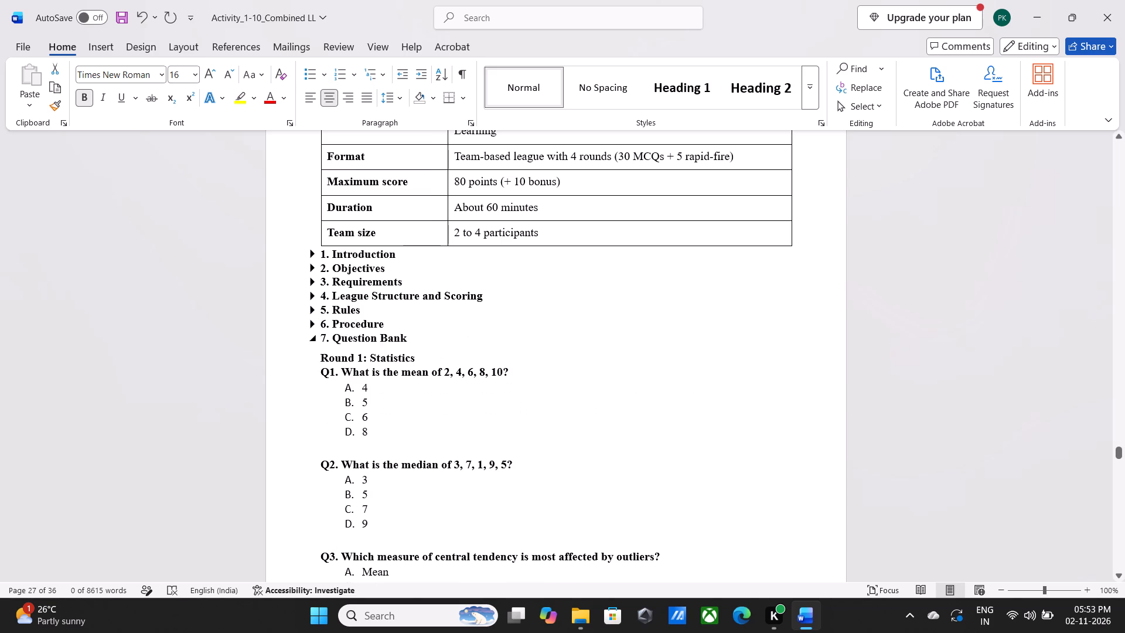
{"action": "left_click", "coordinate": [312, 342]}
{"action": "left_click", "coordinate": [313, 355]}
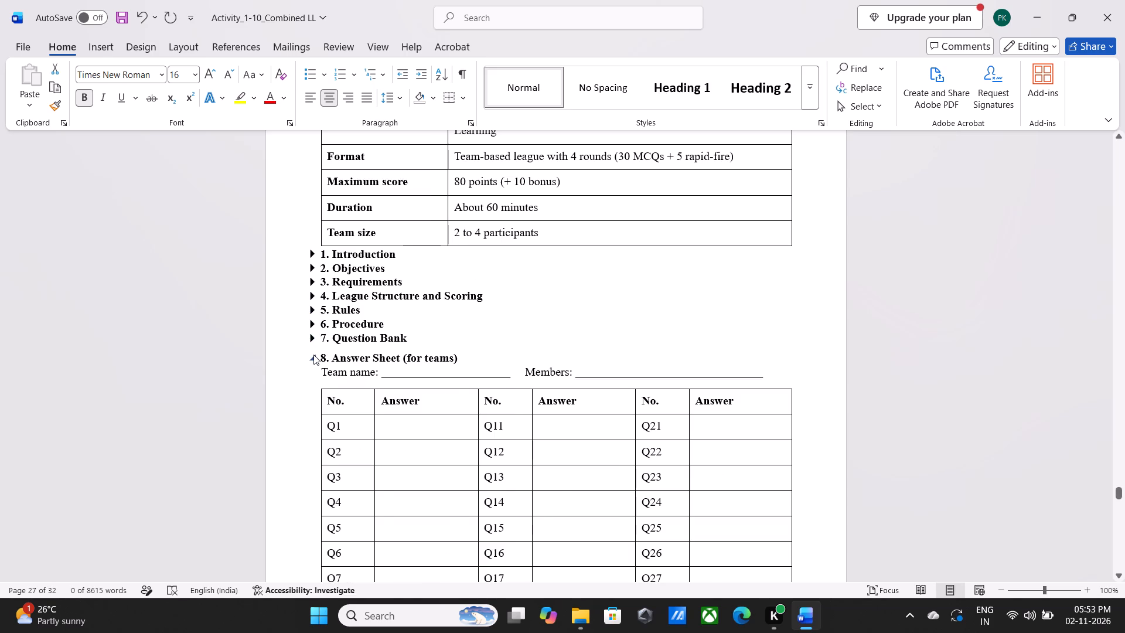
{"action": "left_click", "coordinate": [311, 375]}
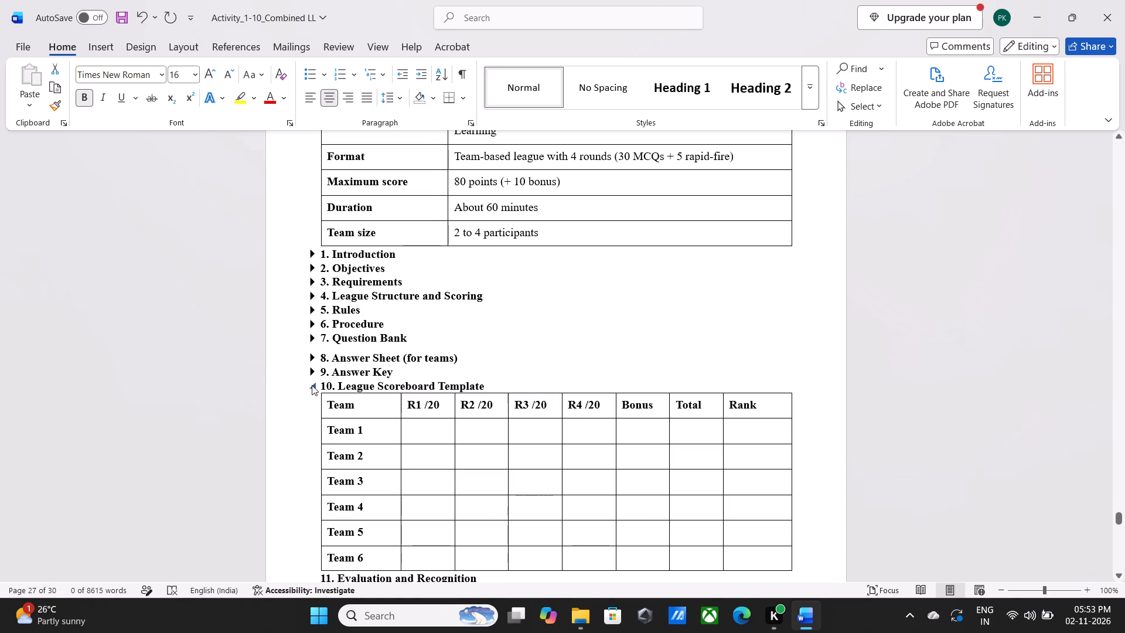
{"action": "left_click", "coordinate": [312, 385]}
{"action": "left_click", "coordinate": [313, 397]}
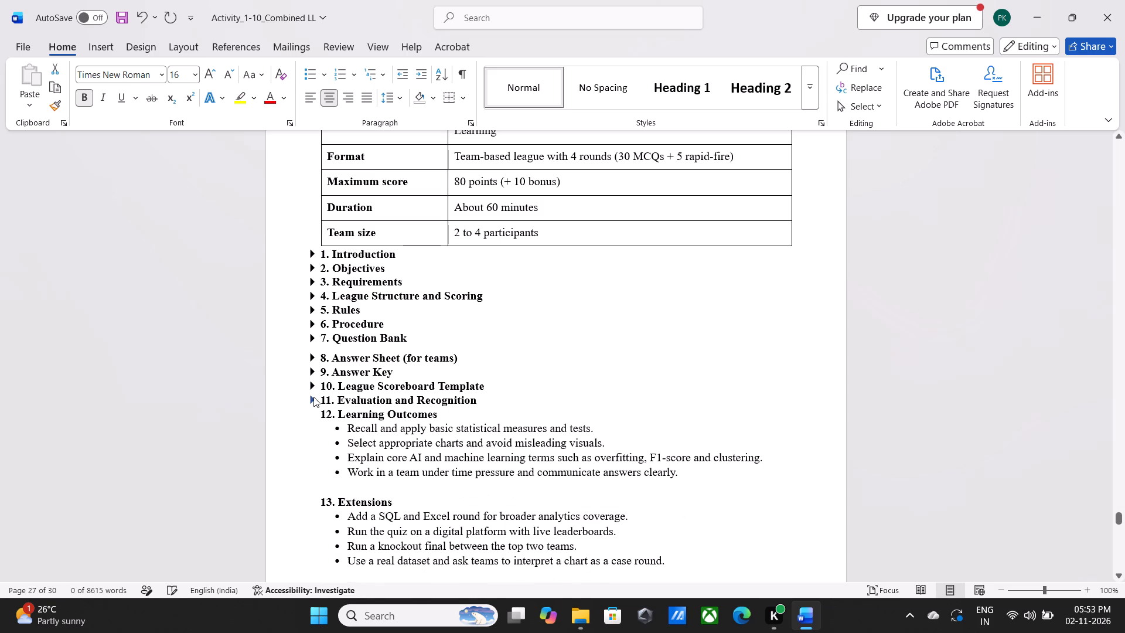
{"action": "left_click", "coordinate": [313, 411]}
{"action": "left_click", "coordinate": [312, 426]}
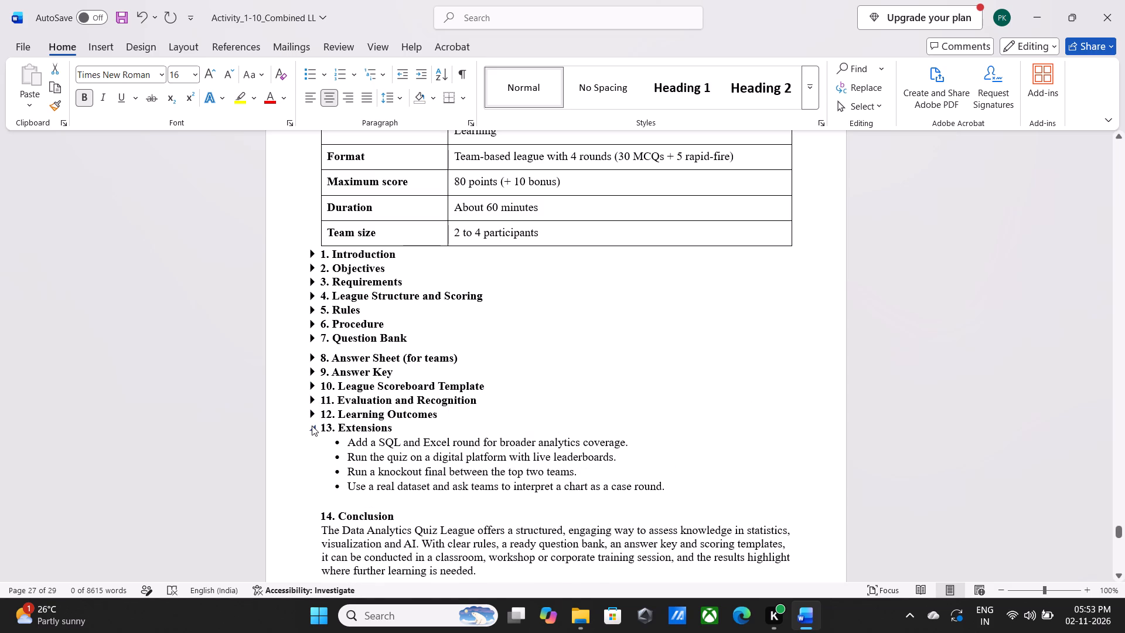
{"action": "left_click", "coordinate": [310, 445]}
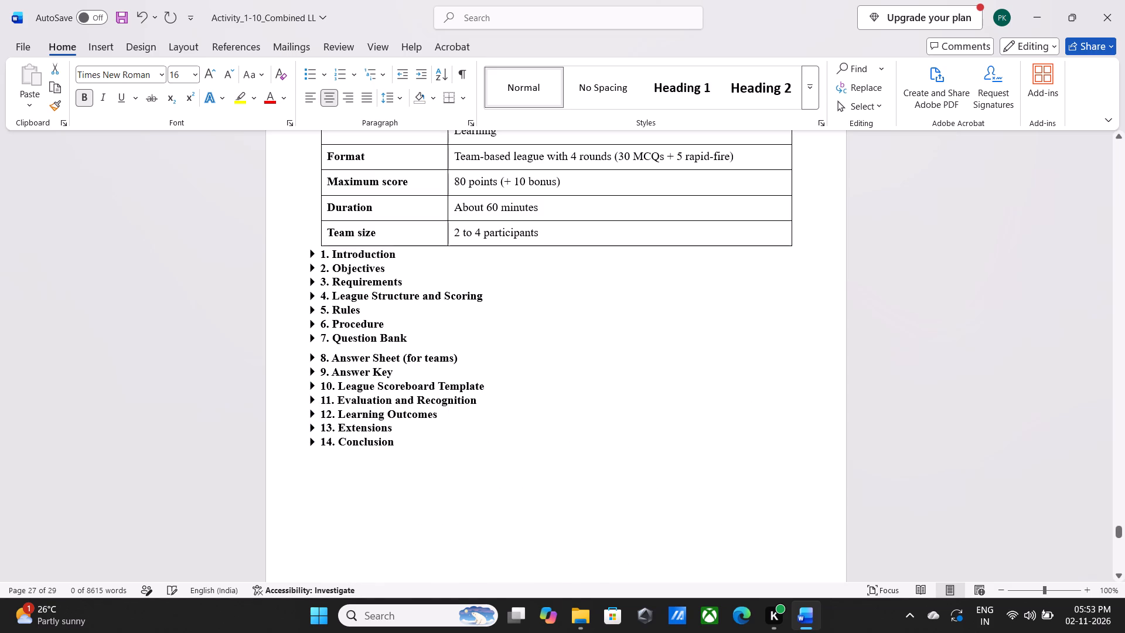
Set the collapsed Activity 9 headings, from "1. Introduction" through "14. Conclusion", to font size 14.
{"action": "left_click", "coordinate": [319, 255]}
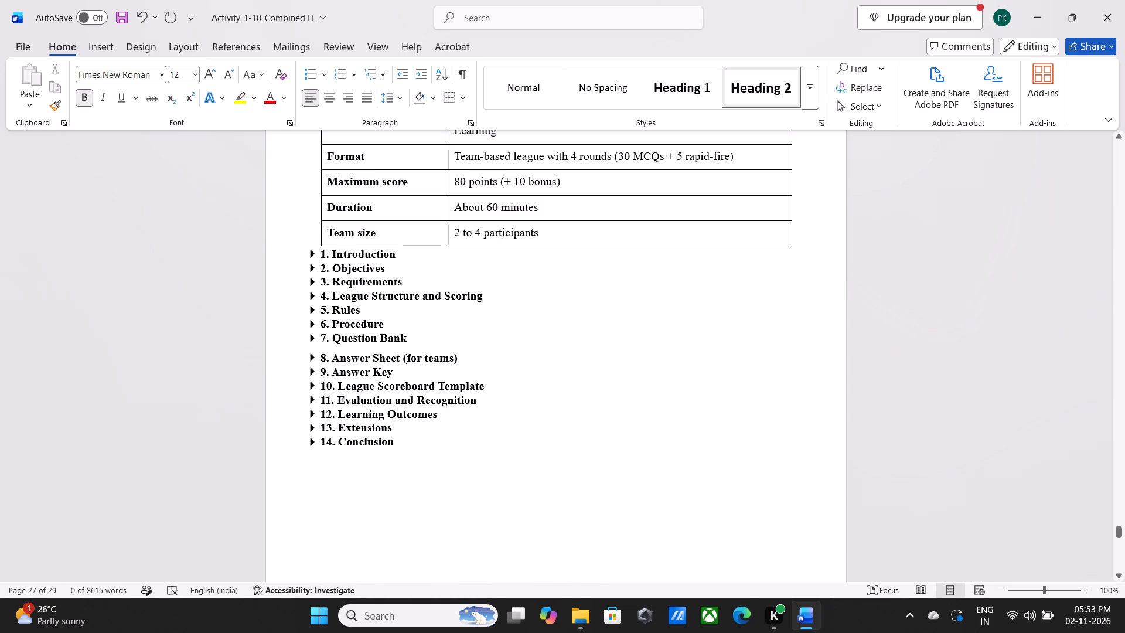
{"action": "left_click_drag", "start_coordinate": [319, 255], "coordinate": [473, 440]}
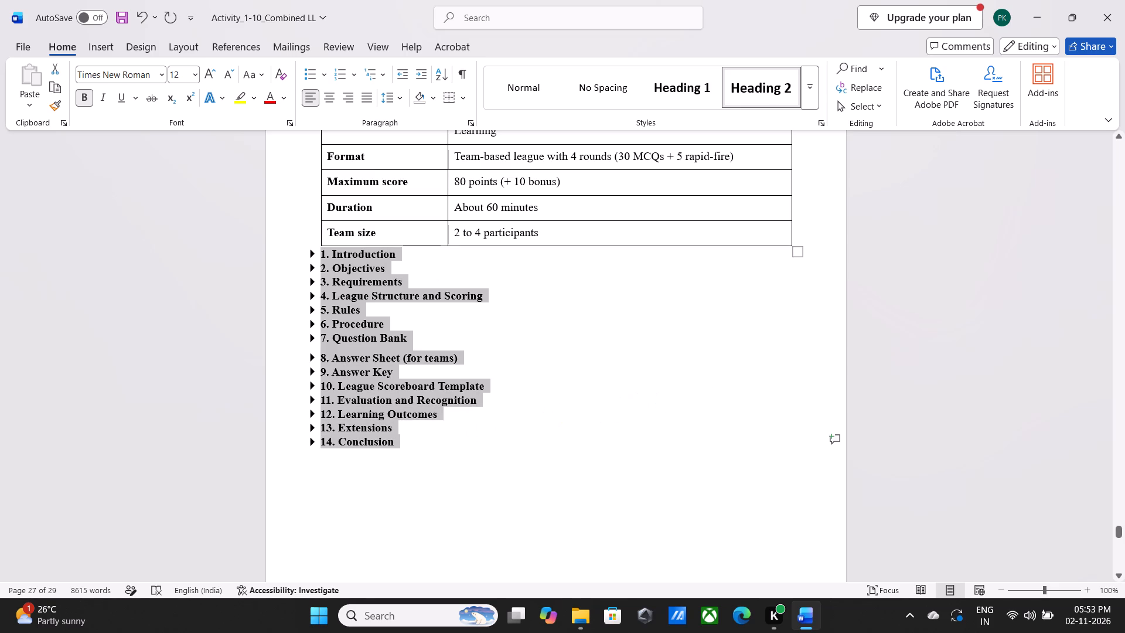
{"action": "right_click", "coordinate": [506, 285]}
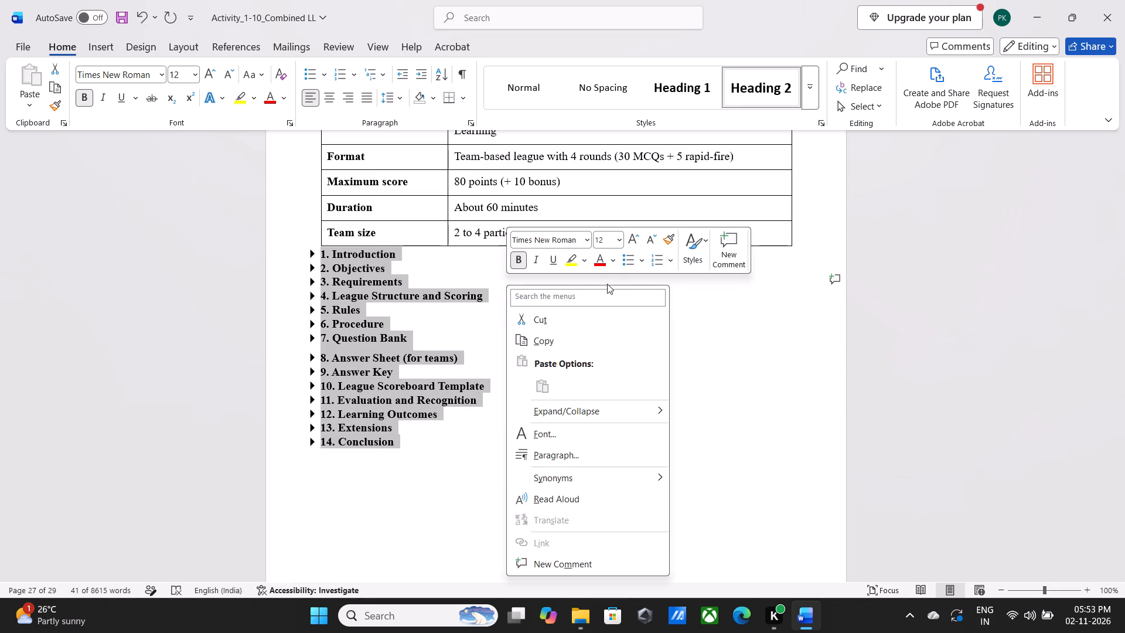
{"action": "left_click", "coordinate": [621, 235]}
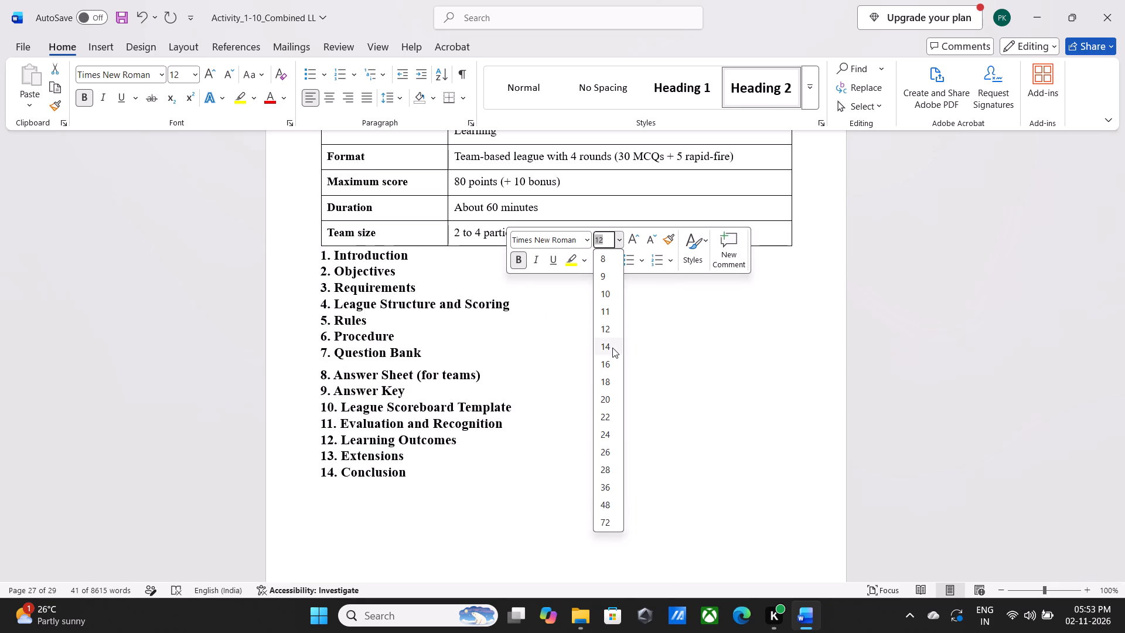
{"action": "left_click", "coordinate": [612, 348]}
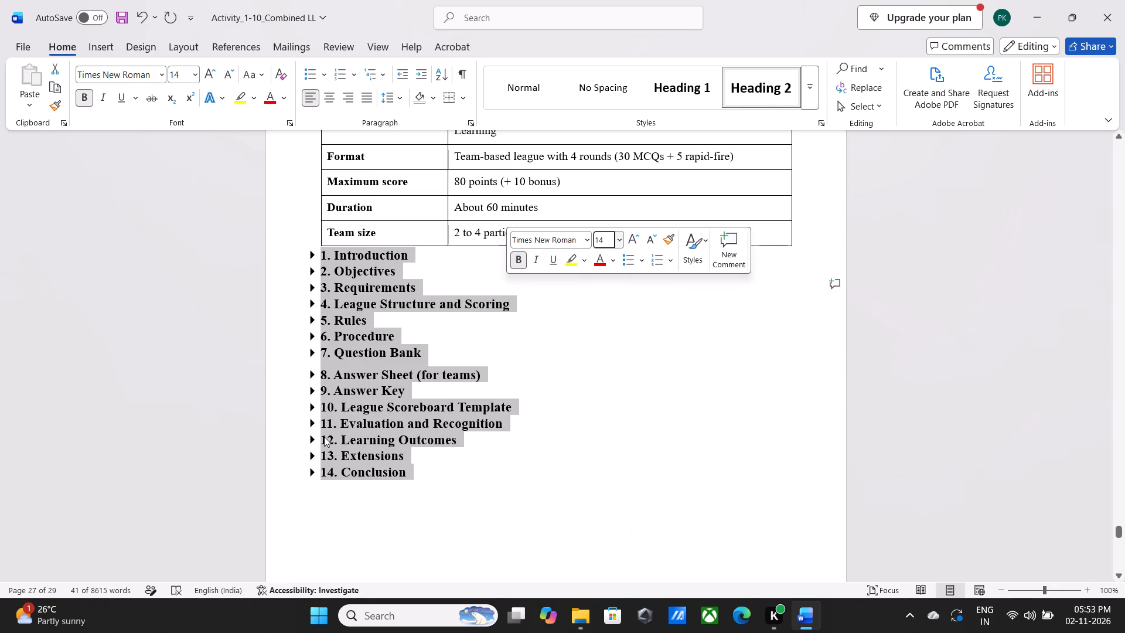
Expand all collapsed Activity 9 sections again, from "14. Conclusion" back up through "1. Introduction".
{"action": "left_click", "coordinate": [312, 474]}
{"action": "left_click", "coordinate": [311, 457]}
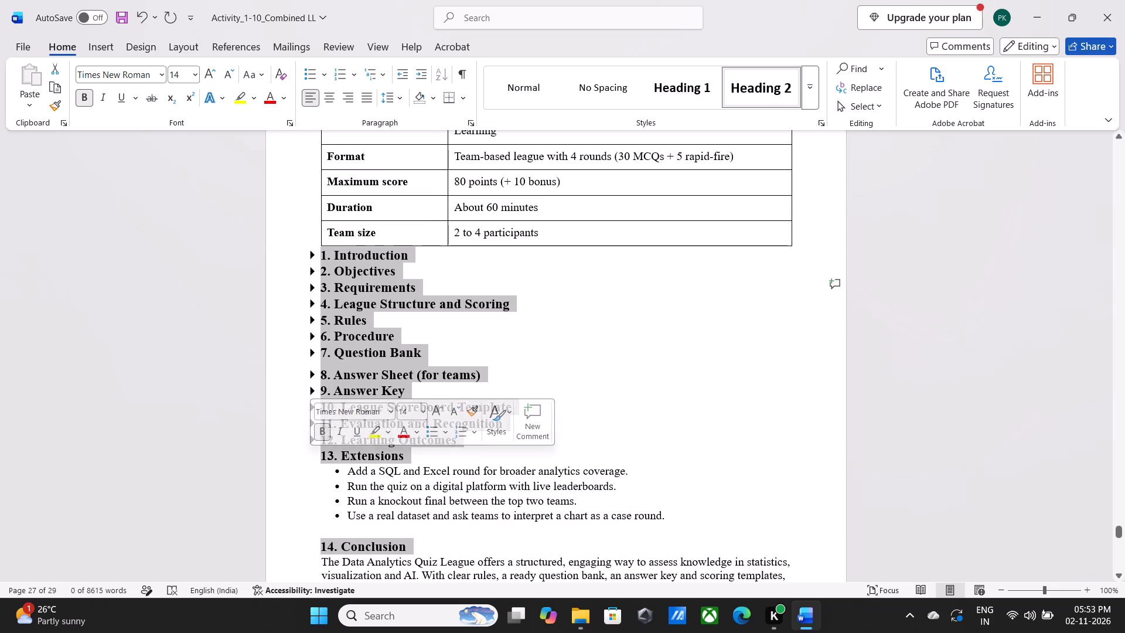
{"action": "left_click", "coordinate": [228, 381]}
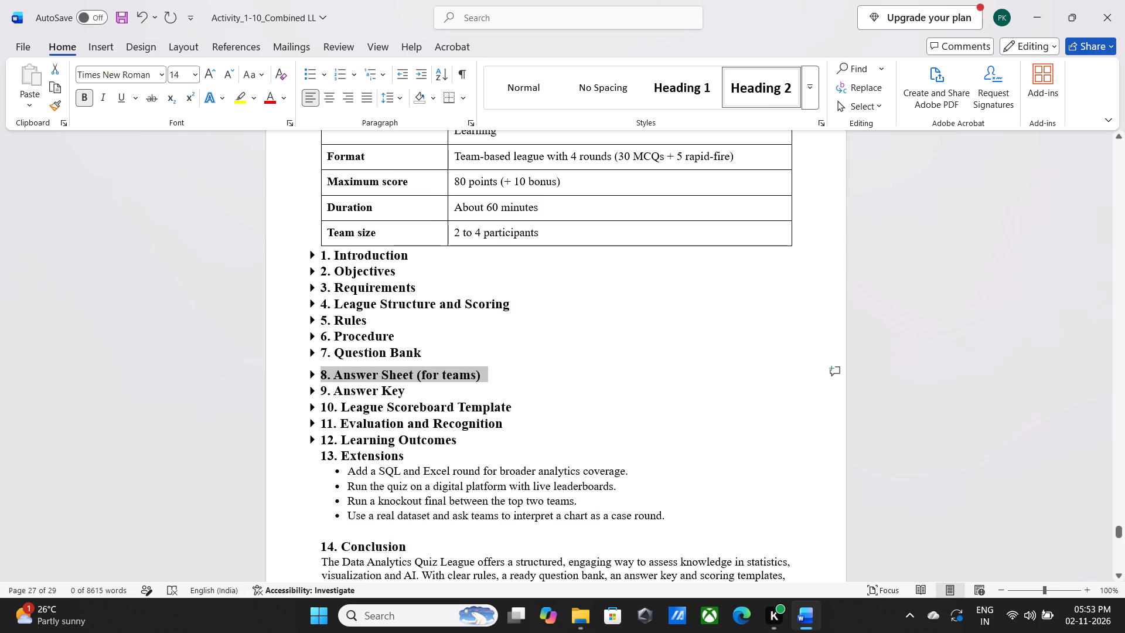
{"action": "left_click", "coordinate": [310, 435]}
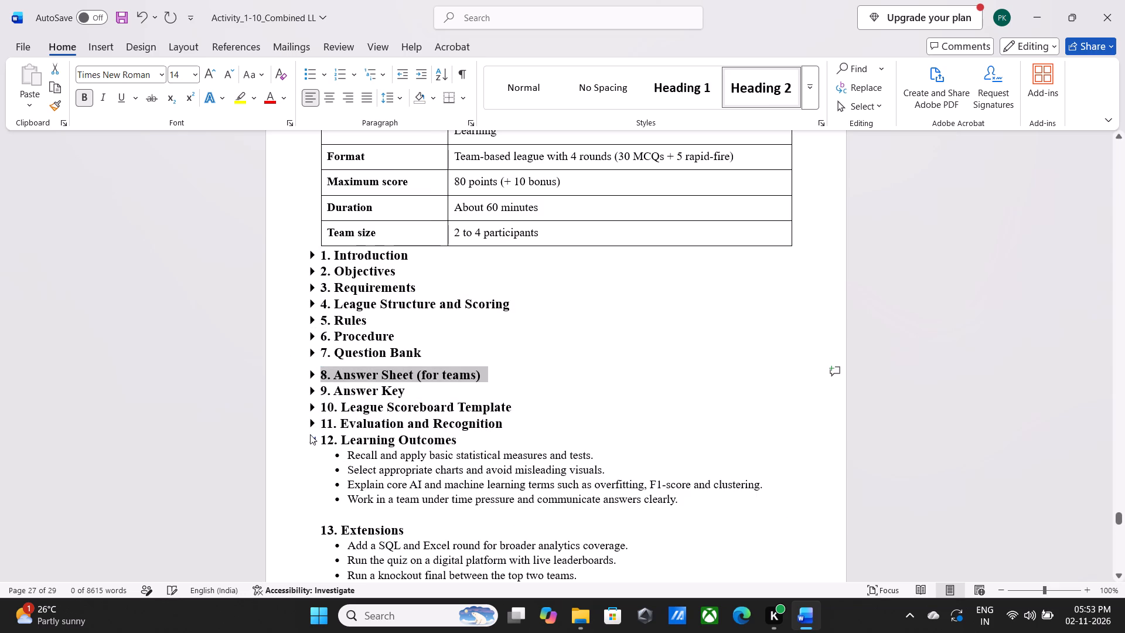
{"action": "left_click", "coordinate": [312, 423]}
{"action": "left_click", "coordinate": [311, 400]}
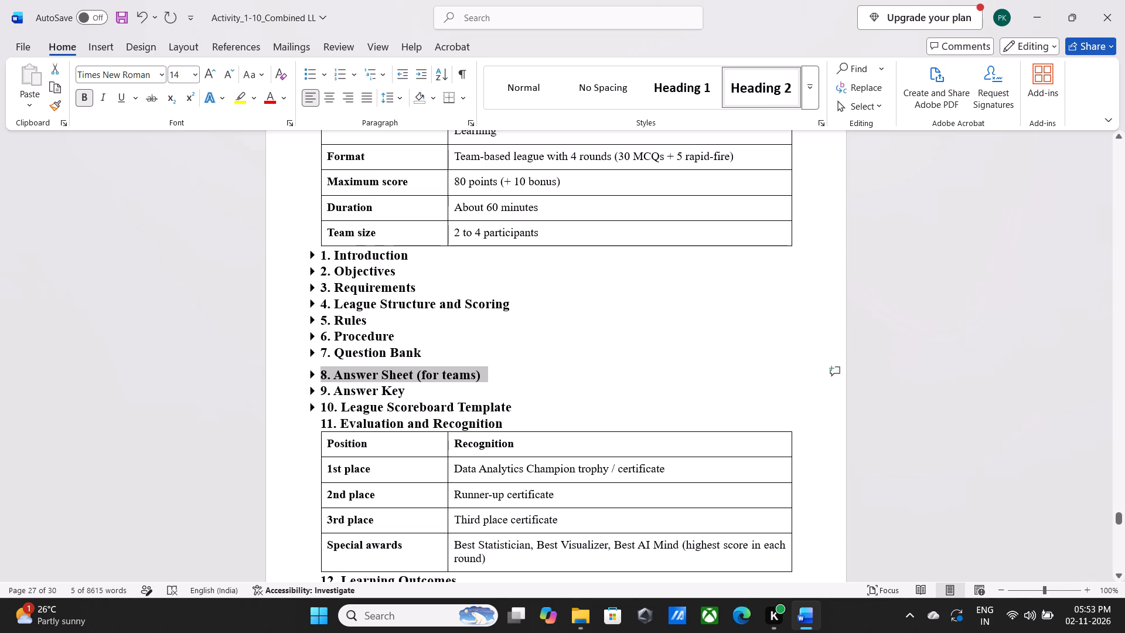
{"action": "left_click", "coordinate": [309, 413]}
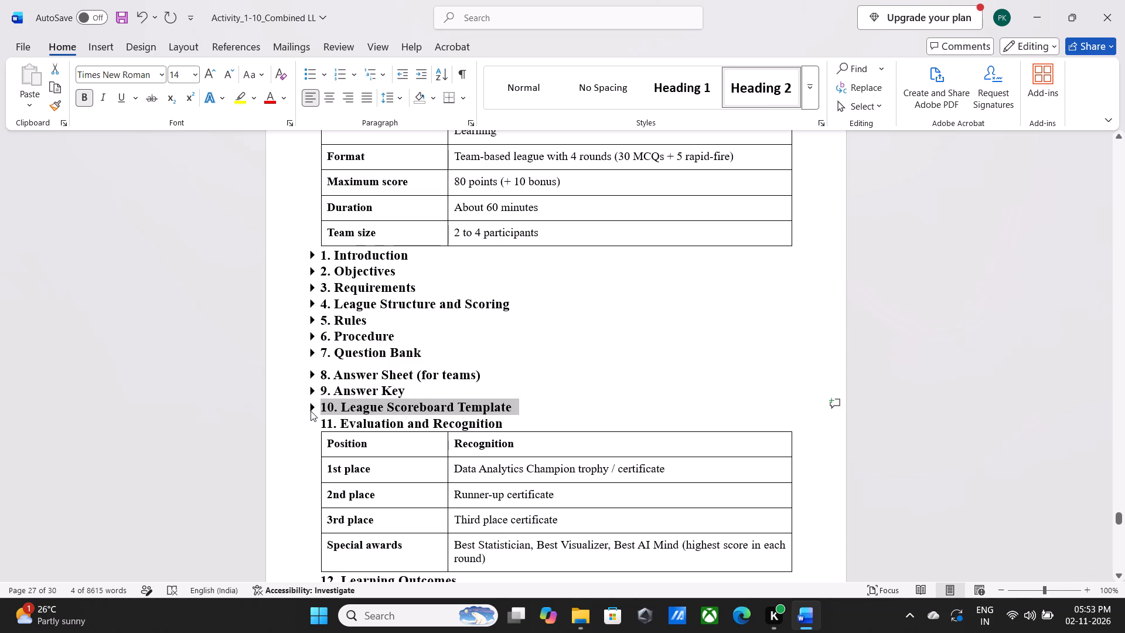
{"action": "left_click", "coordinate": [311, 409]}
{"action": "left_click", "coordinate": [313, 385]}
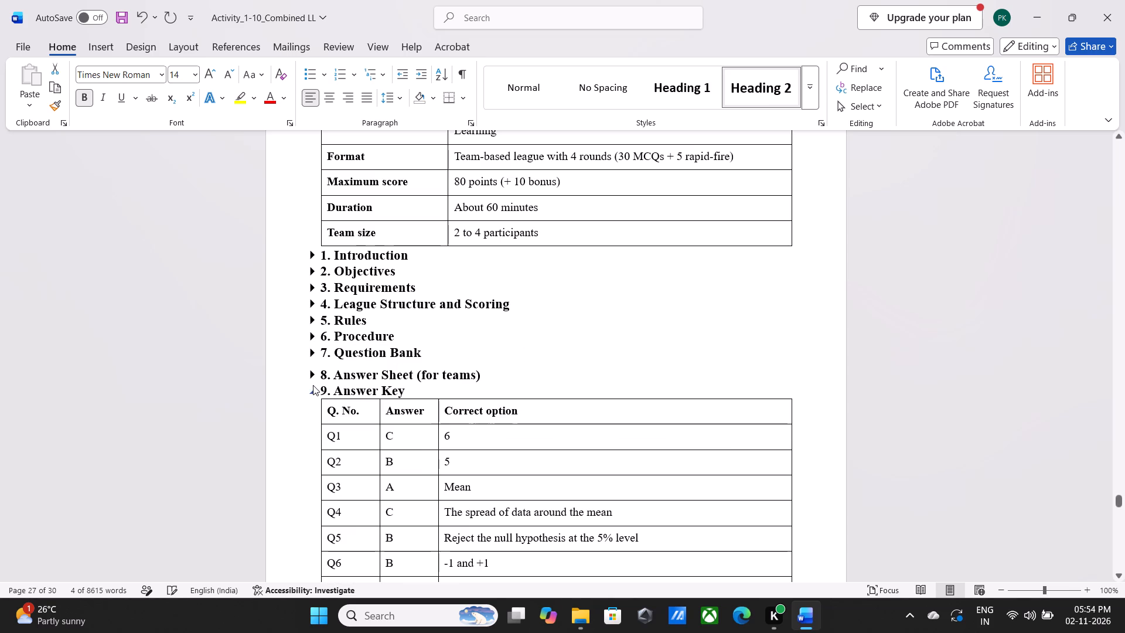
{"action": "left_click", "coordinate": [312, 374]}
{"action": "left_click", "coordinate": [312, 353]}
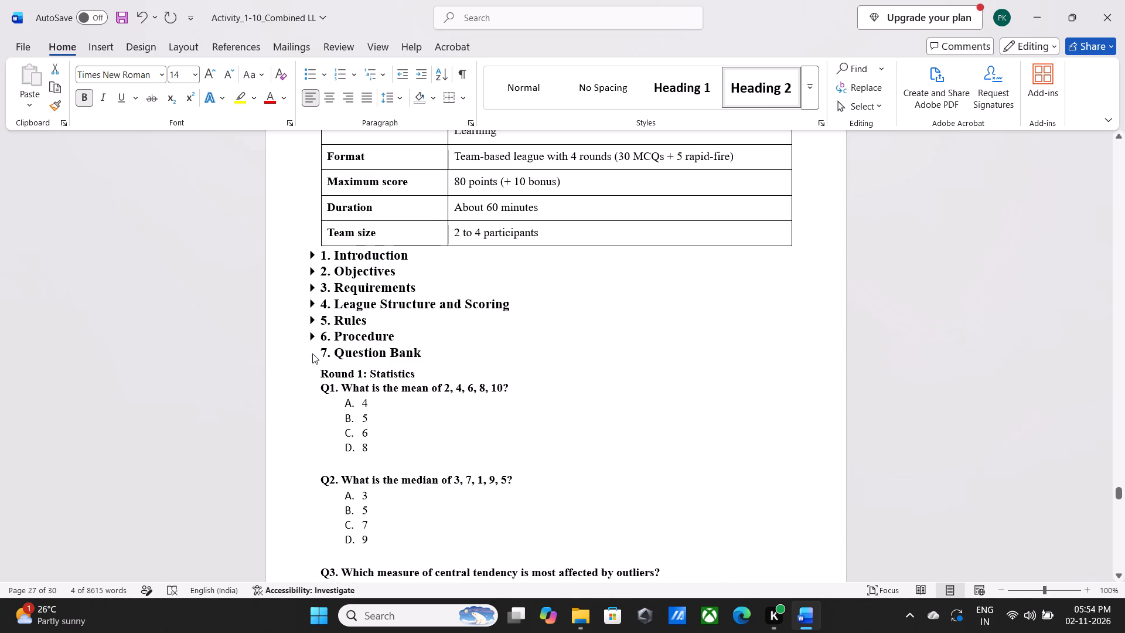
{"action": "left_click", "coordinate": [312, 338]}
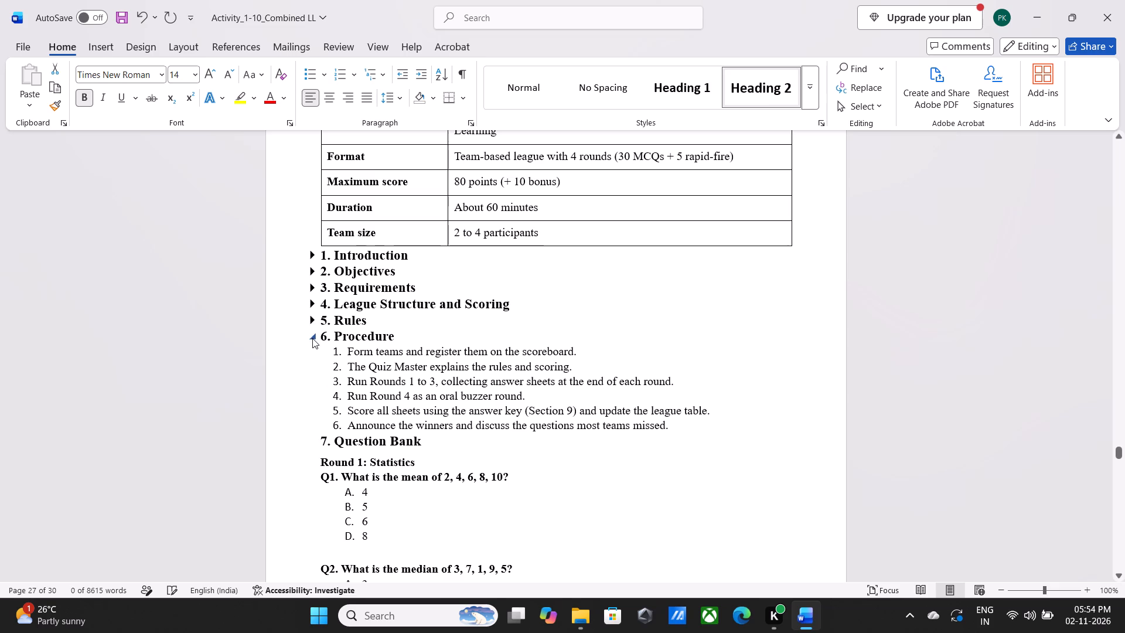
{"action": "left_click", "coordinate": [311, 316]}
{"action": "left_click", "coordinate": [310, 301]}
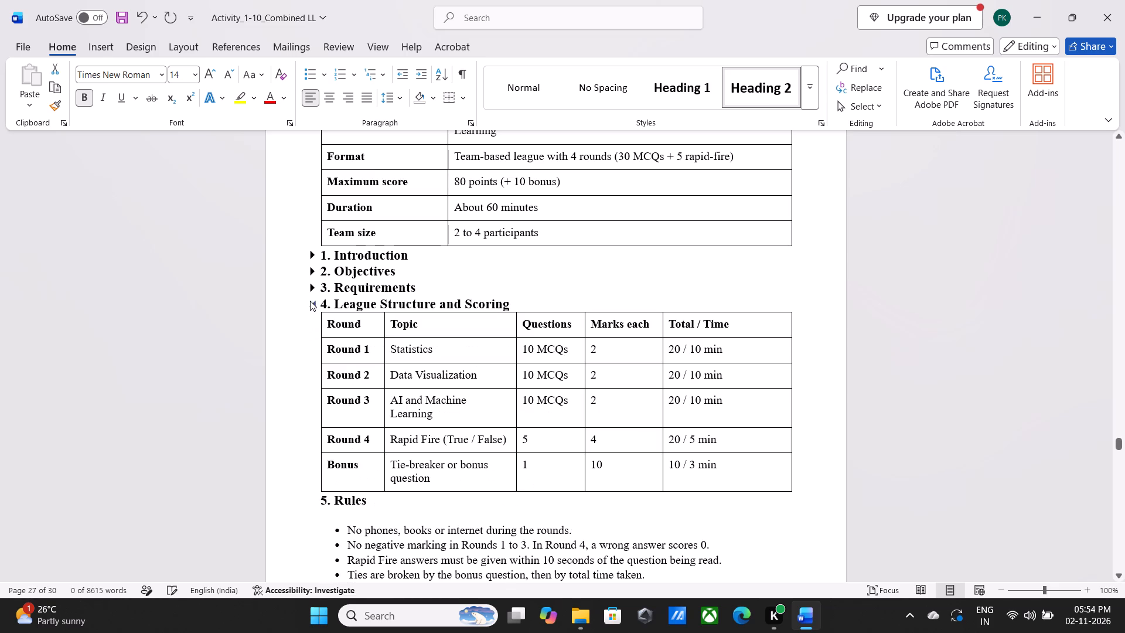
{"action": "left_click", "coordinate": [310, 288]}
{"action": "left_click", "coordinate": [313, 270]}
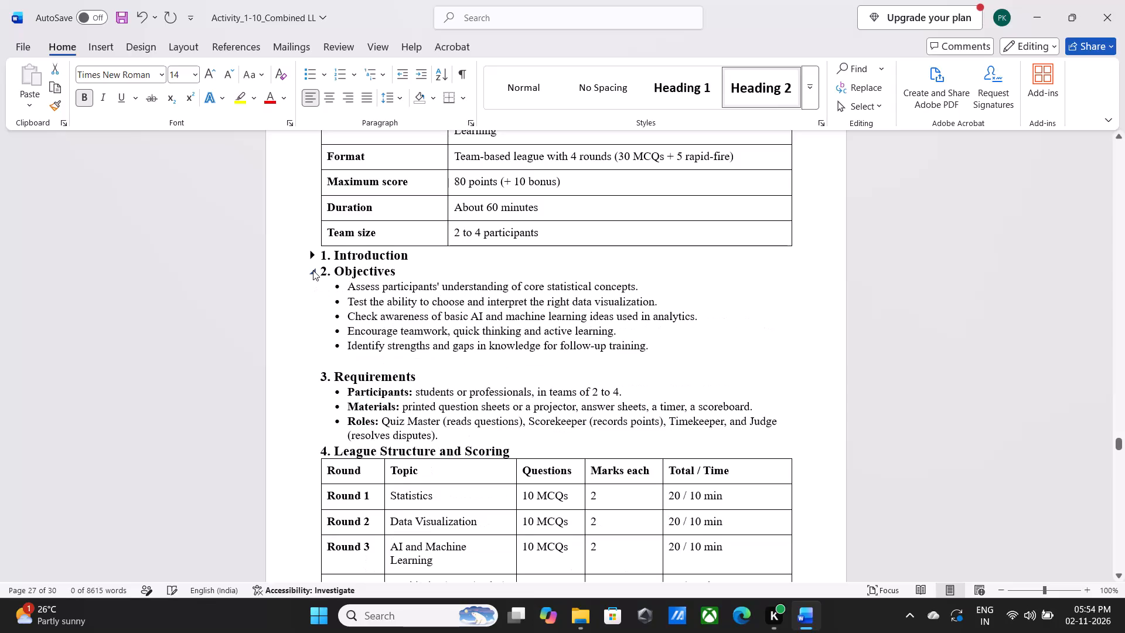
{"action": "left_click", "coordinate": [311, 257]}
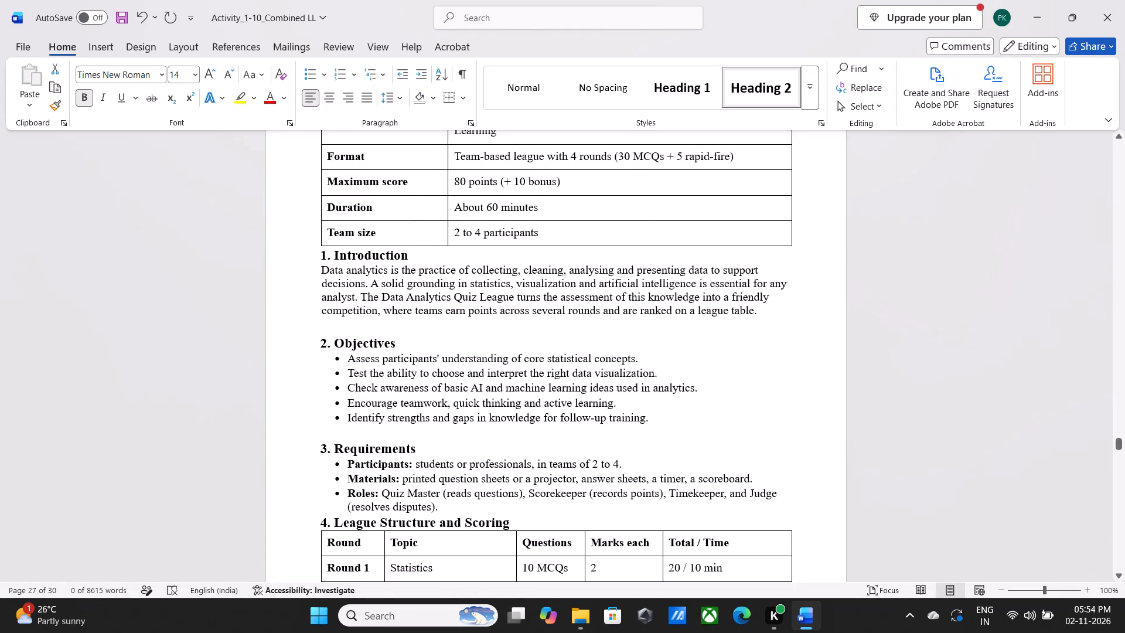
Set the Activity 10 title lines, "ACTIVITY :- 10" and "Mini Analytics Hackathon", to font size 16.
{"action": "scroll", "coordinate": [292, 345], "scroll_direction": "down", "scroll_amount": 12}
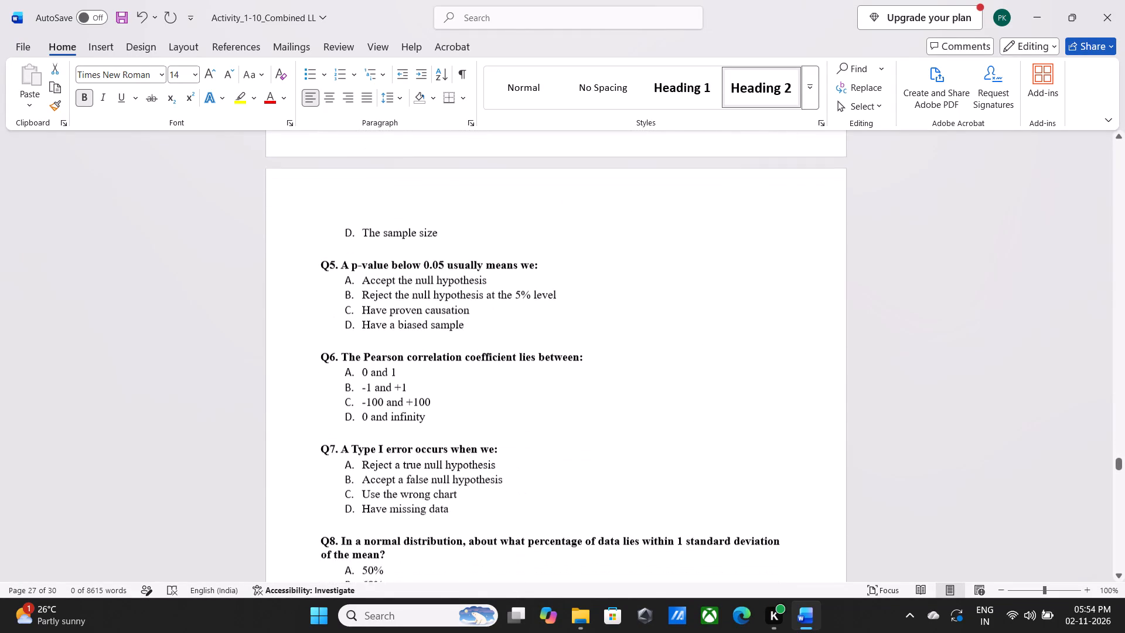
{"action": "scroll", "coordinate": [292, 345], "scroll_direction": "down", "scroll_amount": 15}
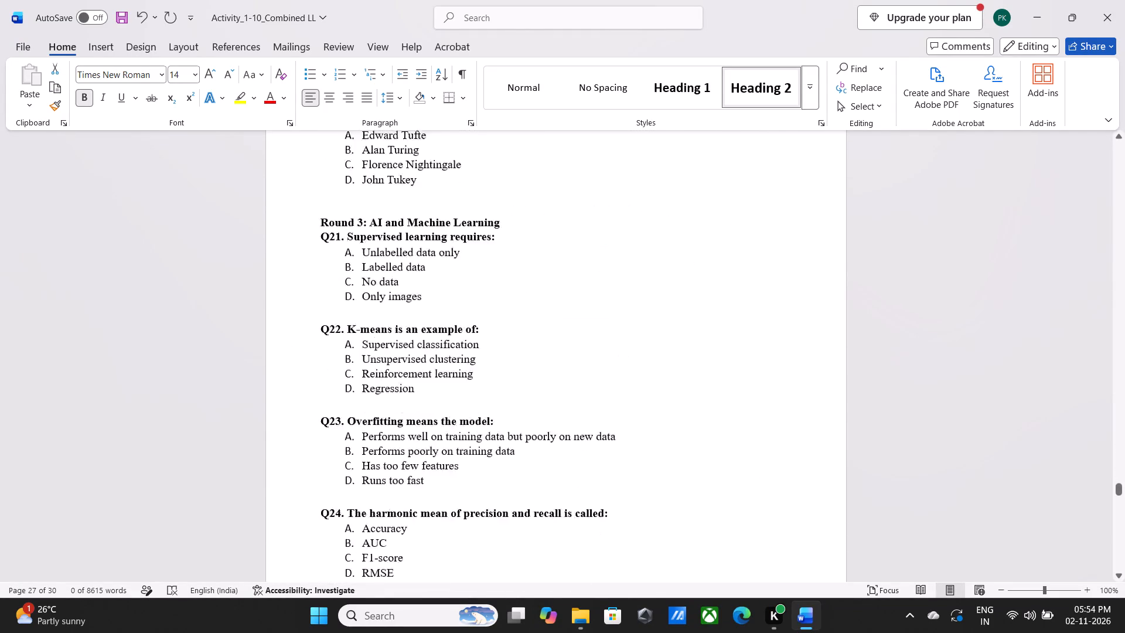
{"action": "scroll", "coordinate": [292, 345], "scroll_direction": "down", "scroll_amount": 14}
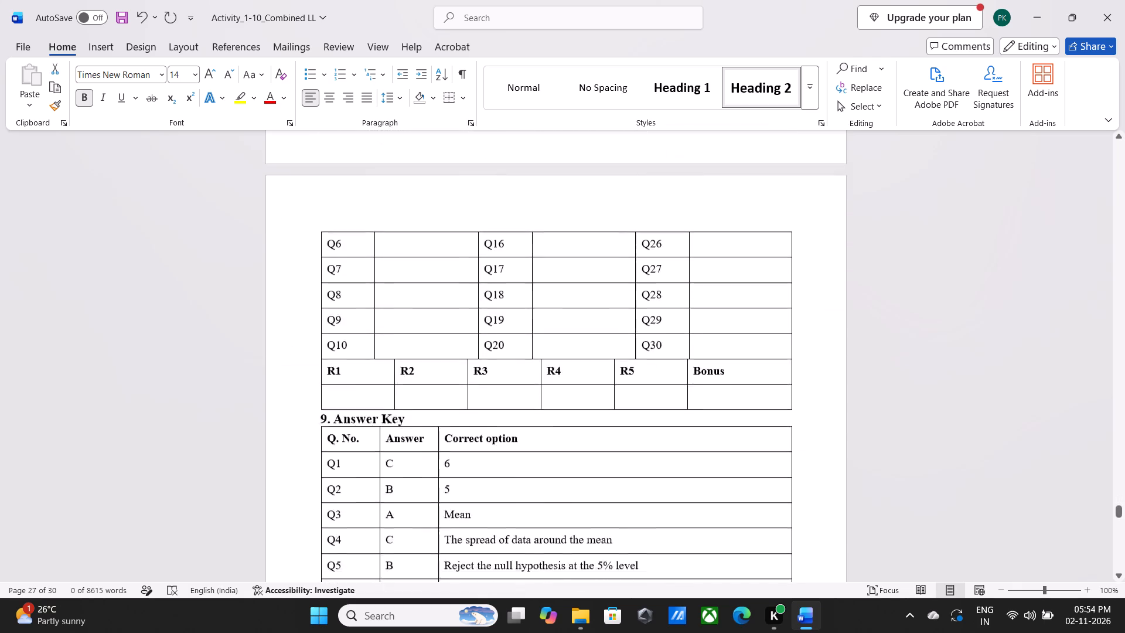
{"action": "scroll", "coordinate": [292, 345], "scroll_direction": "down", "scroll_amount": 13}
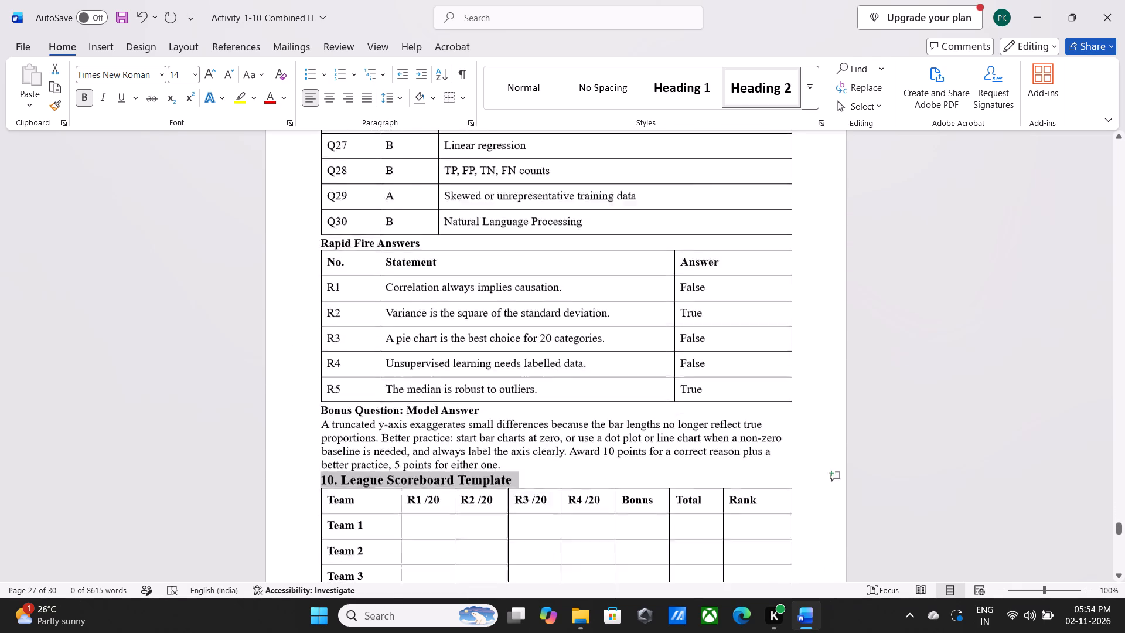
{"action": "scroll", "coordinate": [292, 345], "scroll_direction": "down", "scroll_amount": 6}
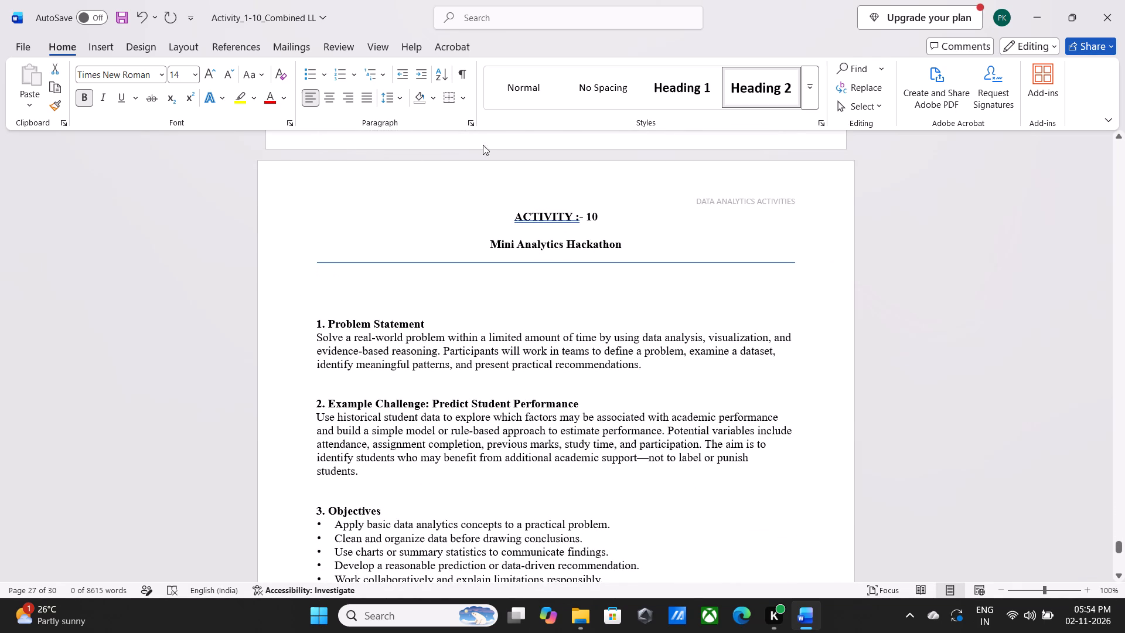
{"action": "left_click_drag", "start_coordinate": [511, 217], "coordinate": [654, 263]}
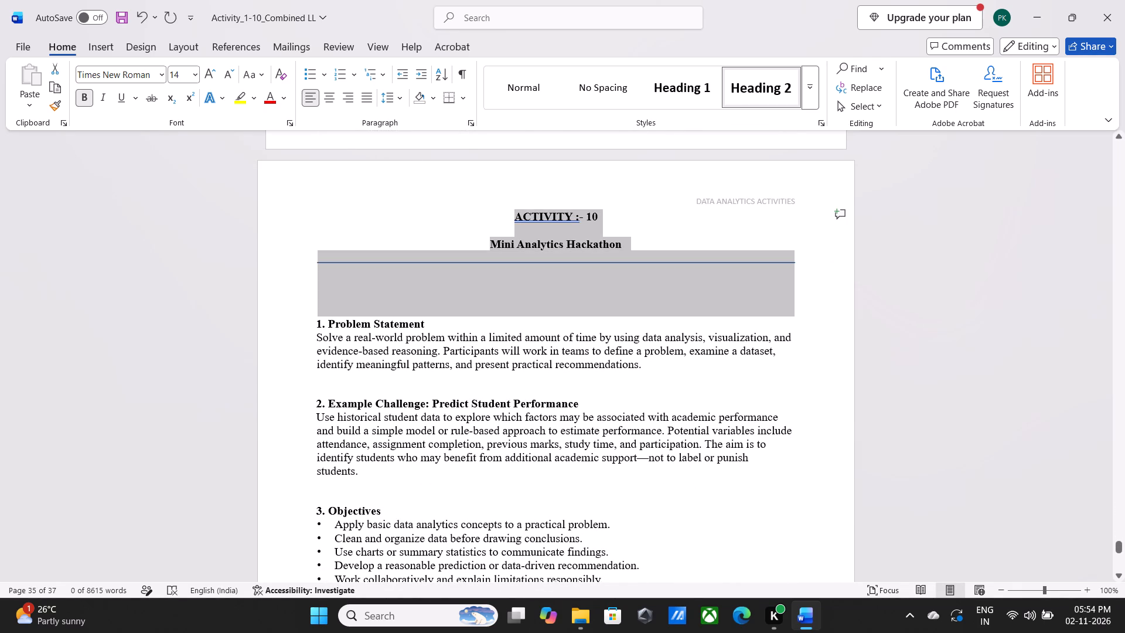
{"action": "left_click_drag", "start_coordinate": [654, 263], "coordinate": [659, 249]}
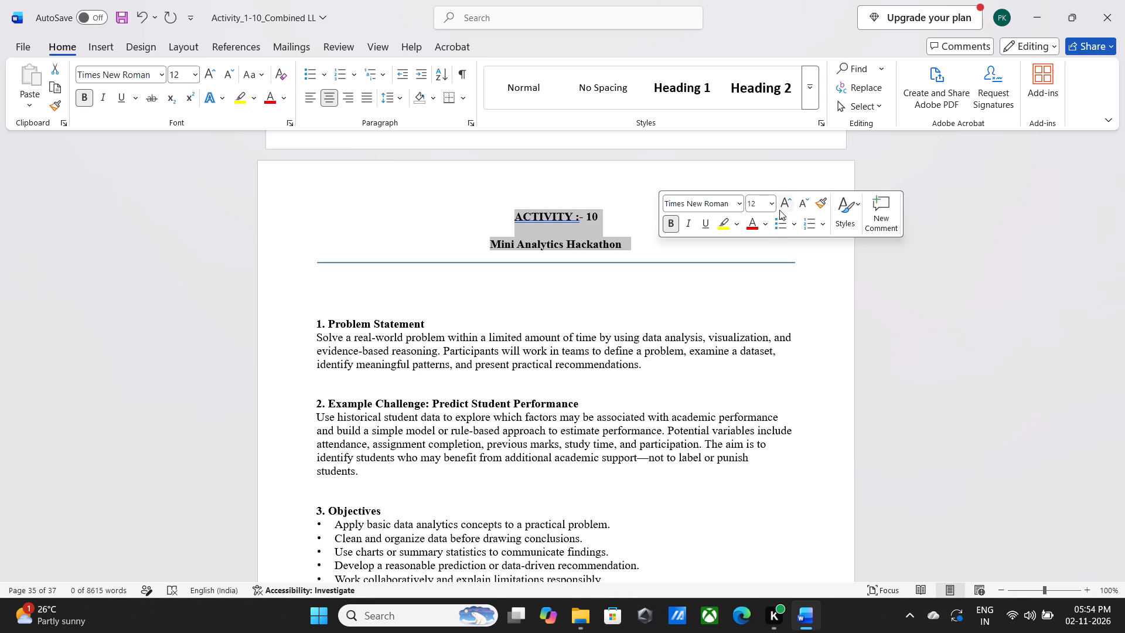
{"action": "left_click_drag", "start_coordinate": [772, 203], "coordinate": [763, 366]}
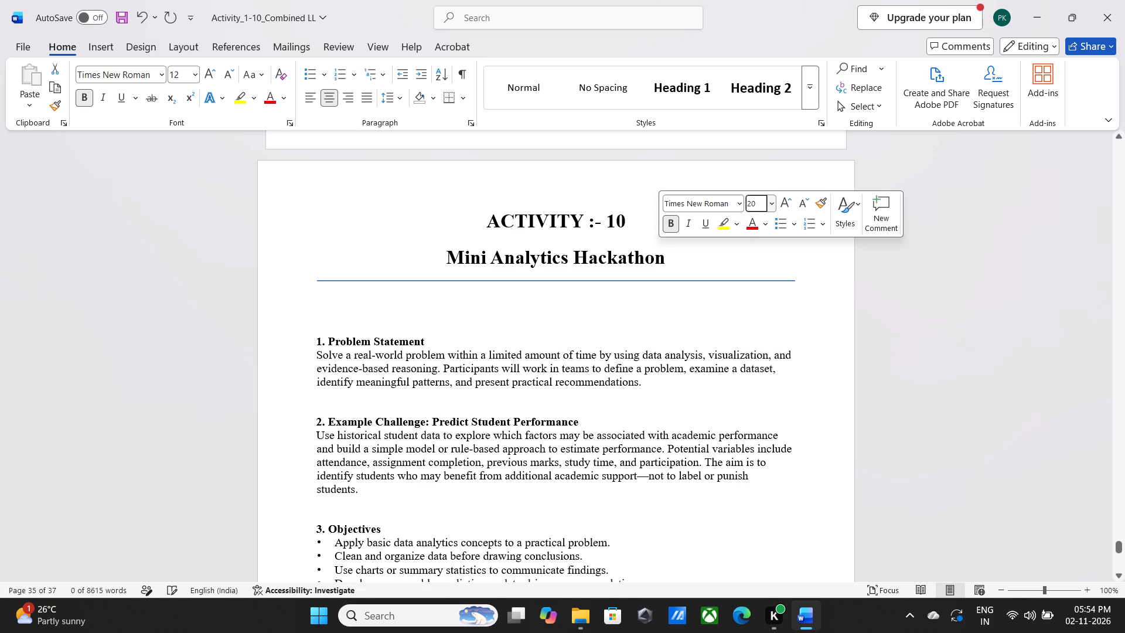
{"action": "left_click", "coordinate": [775, 203]}
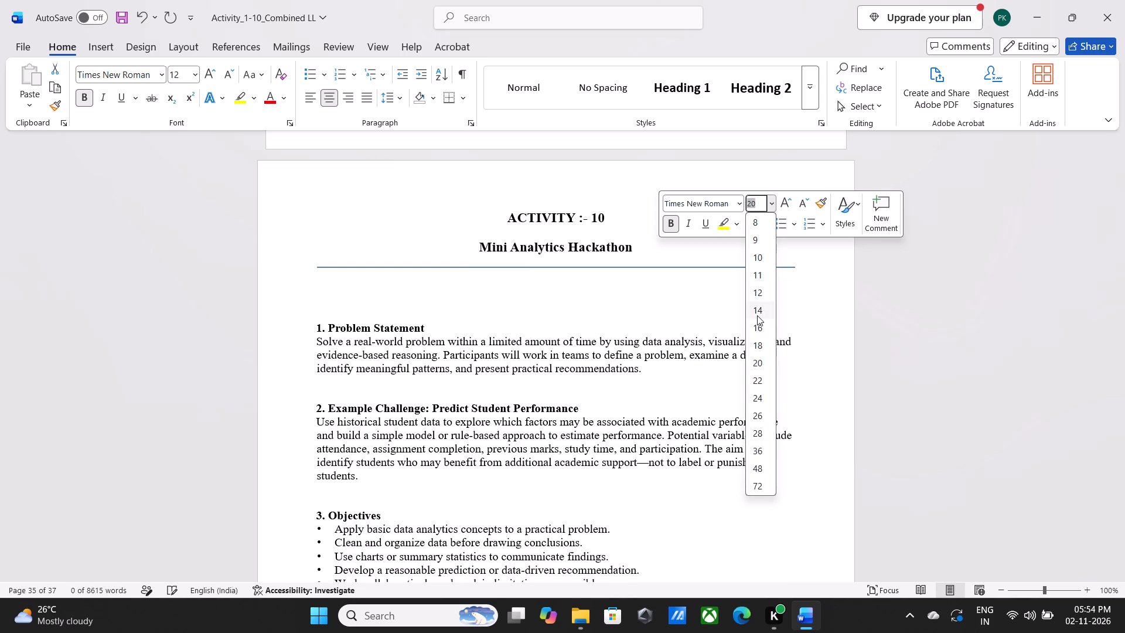
{"action": "left_click", "coordinate": [759, 320]}
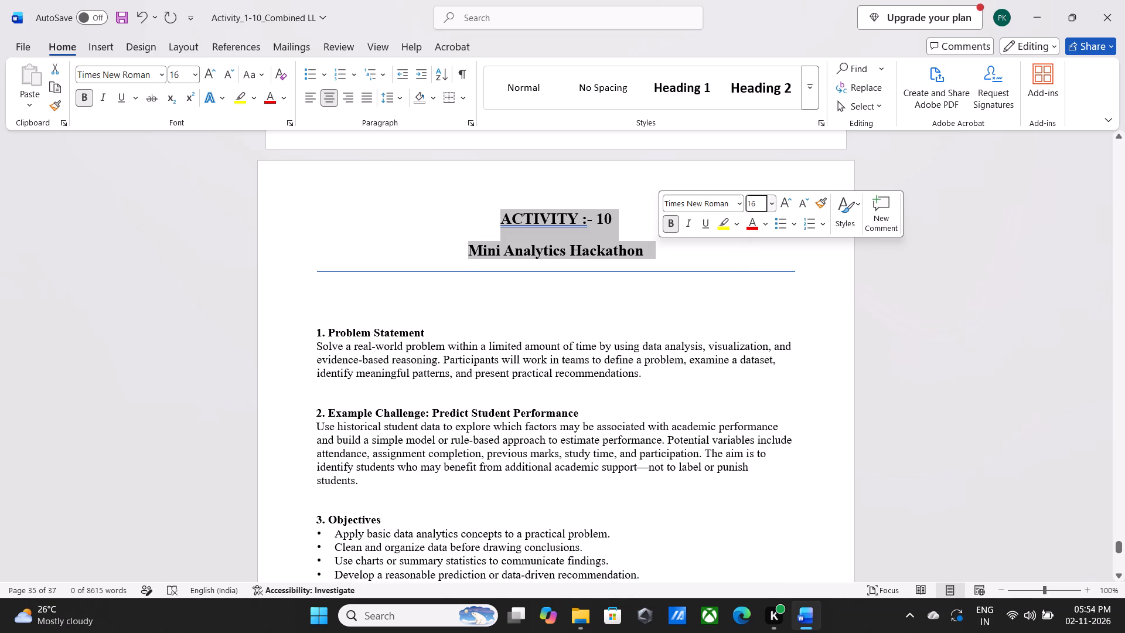
{"action": "left_click", "coordinate": [456, 298]}
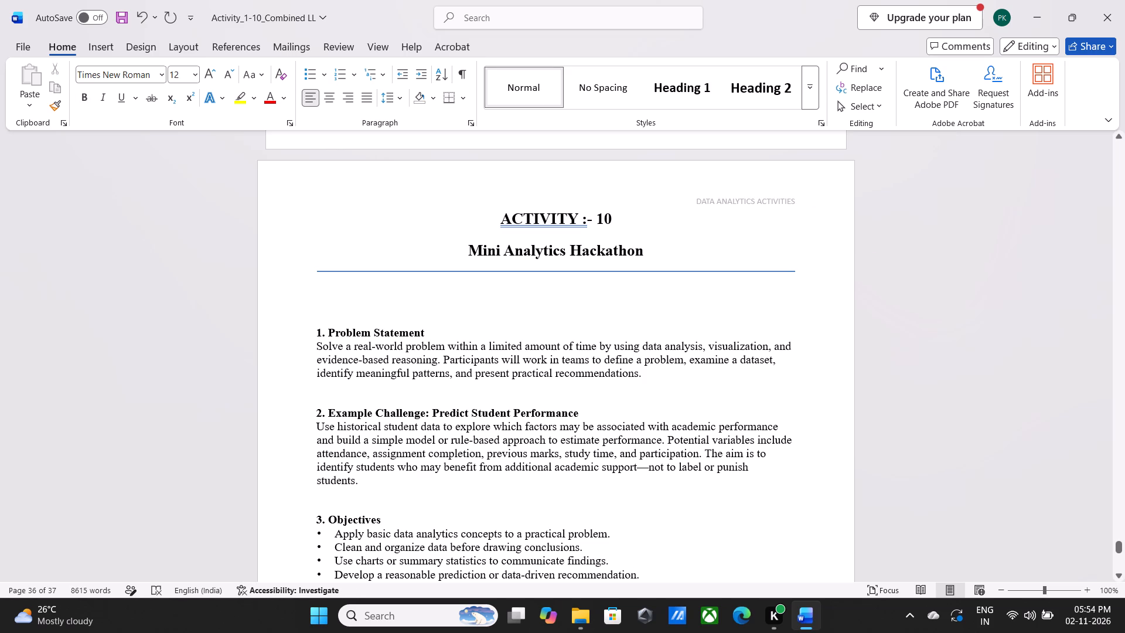
Delete the horizontal blue line below the "Mini Analytics Hackathon" title.
{"action": "left_click_drag", "start_coordinate": [318, 271], "coordinate": [358, 280]}
{"action": "left_click", "coordinate": [359, 278]}
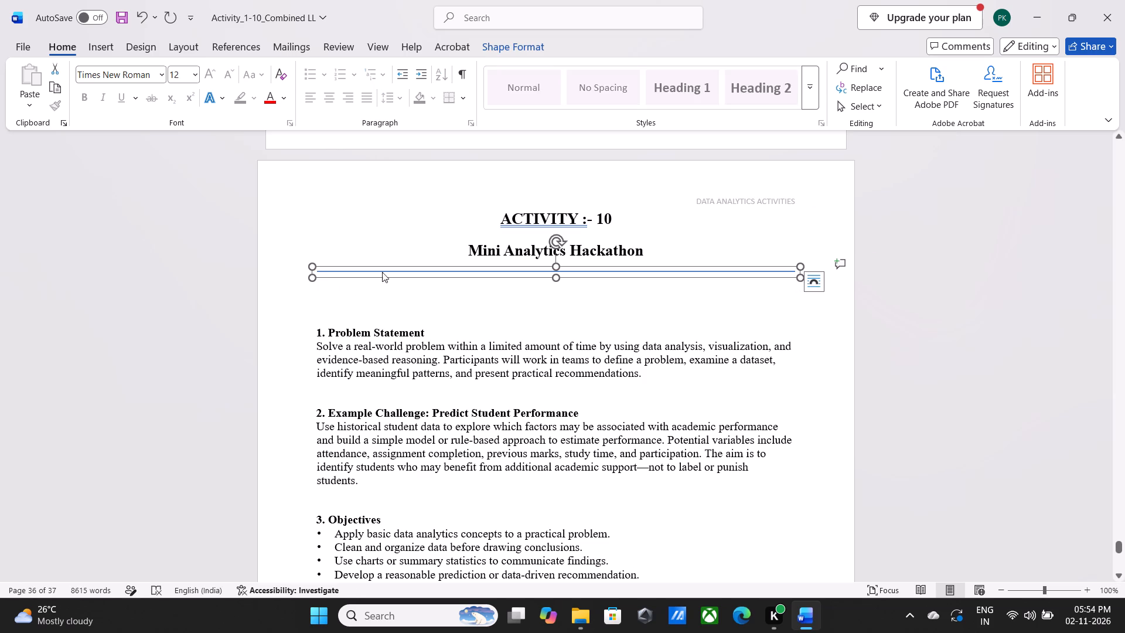
{"action": "right_click", "coordinate": [452, 277]}
{"action": "left_click", "coordinate": [474, 275]}
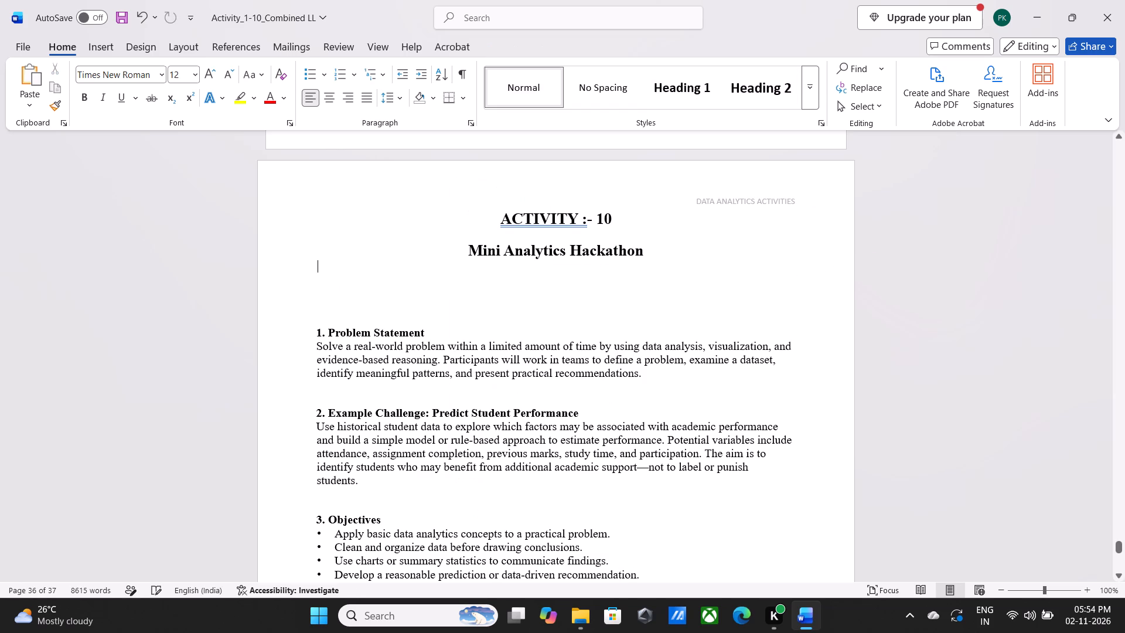
Remove the blank space between the "Mini Analytics Hackathon" title and the "1. Problem Statement" heading.
{"action": "left_click", "coordinate": [317, 330]}
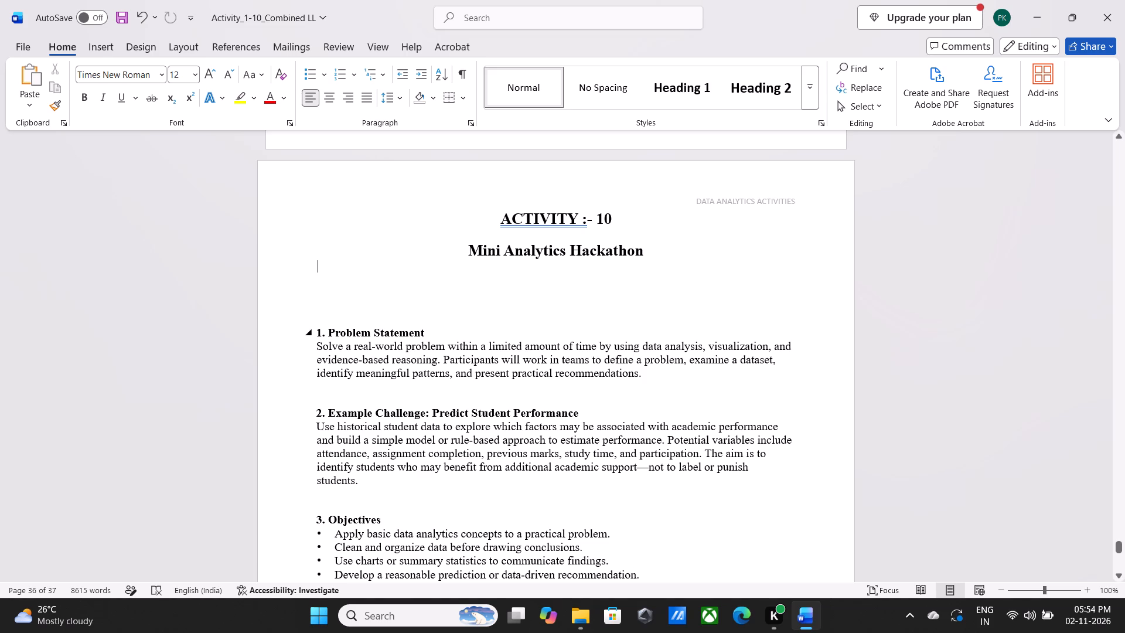
{"action": "left_click", "coordinate": [317, 330]}
{"action": "key", "text": "space"}
{"action": "key", "text": "space"}
{"action": "key", "text": "BackSpace"}
{"action": "key", "text": "BackSpace"}
{"action": "key", "text": "BackSpace"}
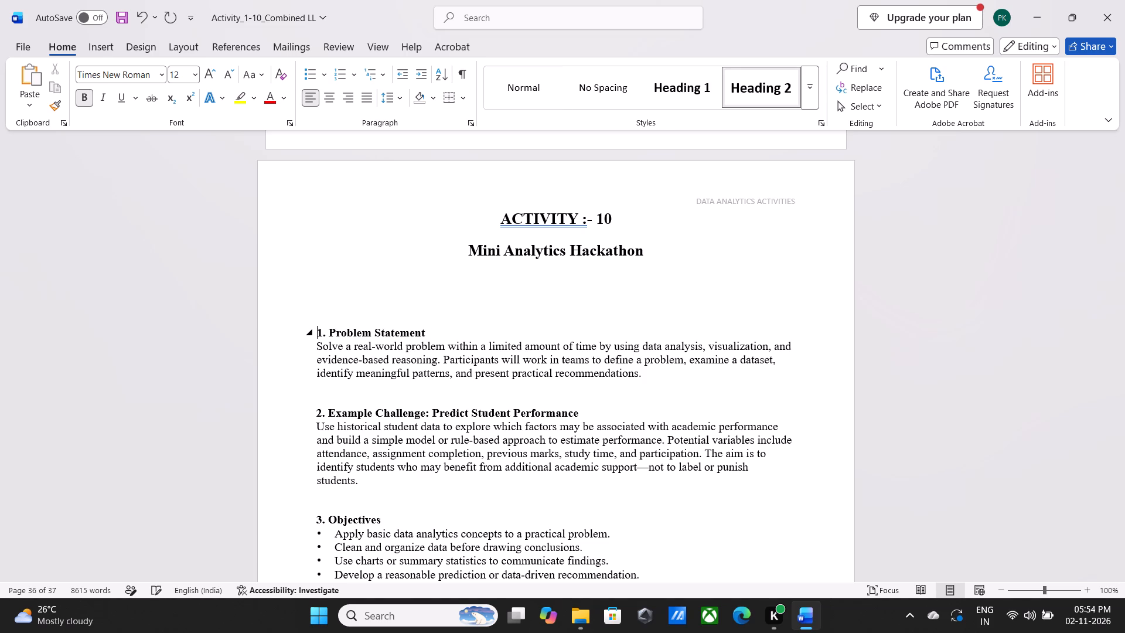
{"action": "key", "text": "BackSpace"}
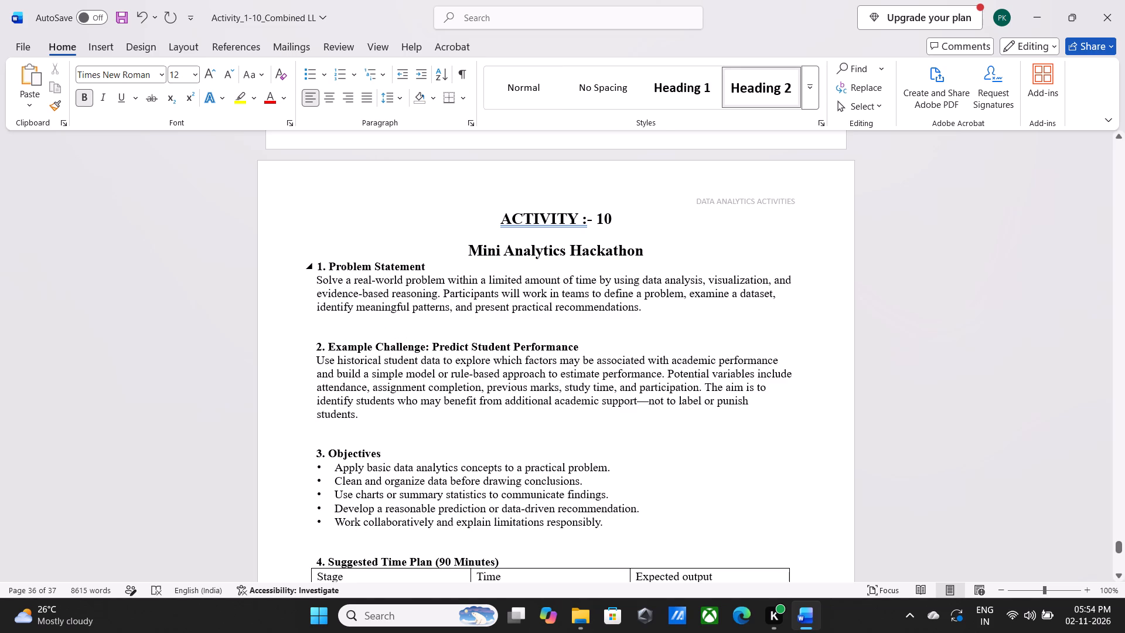
Collapse all Activity 10 sections under their headings, from "1. Problem Statement" through "10. Expected Outcome".
{"action": "left_click", "coordinate": [312, 264]}
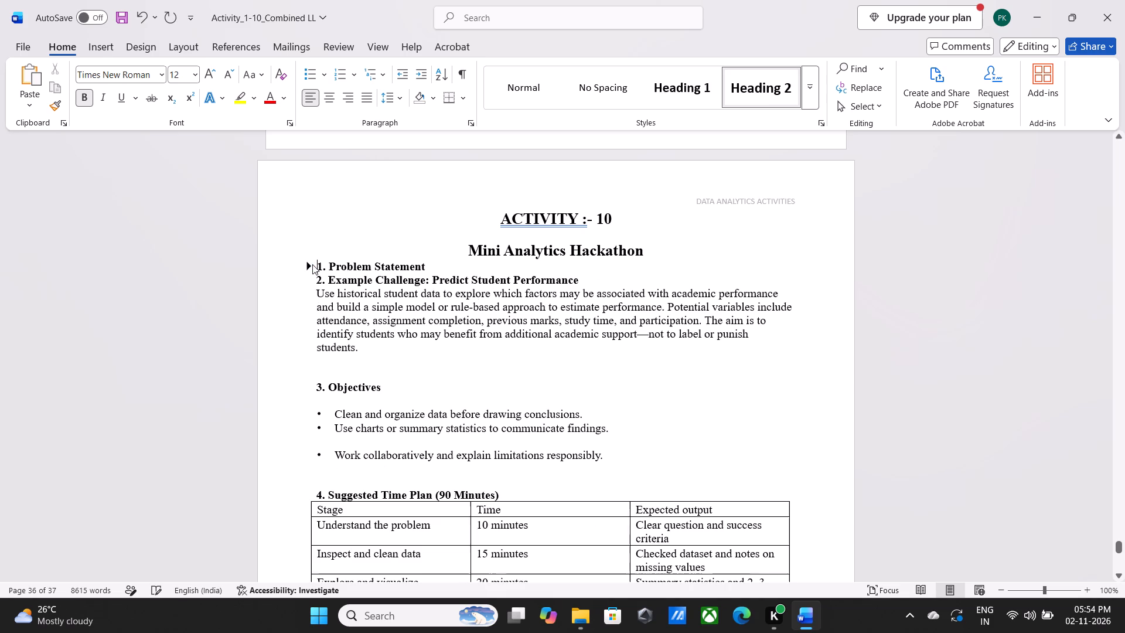
{"action": "left_click", "coordinate": [309, 280]}
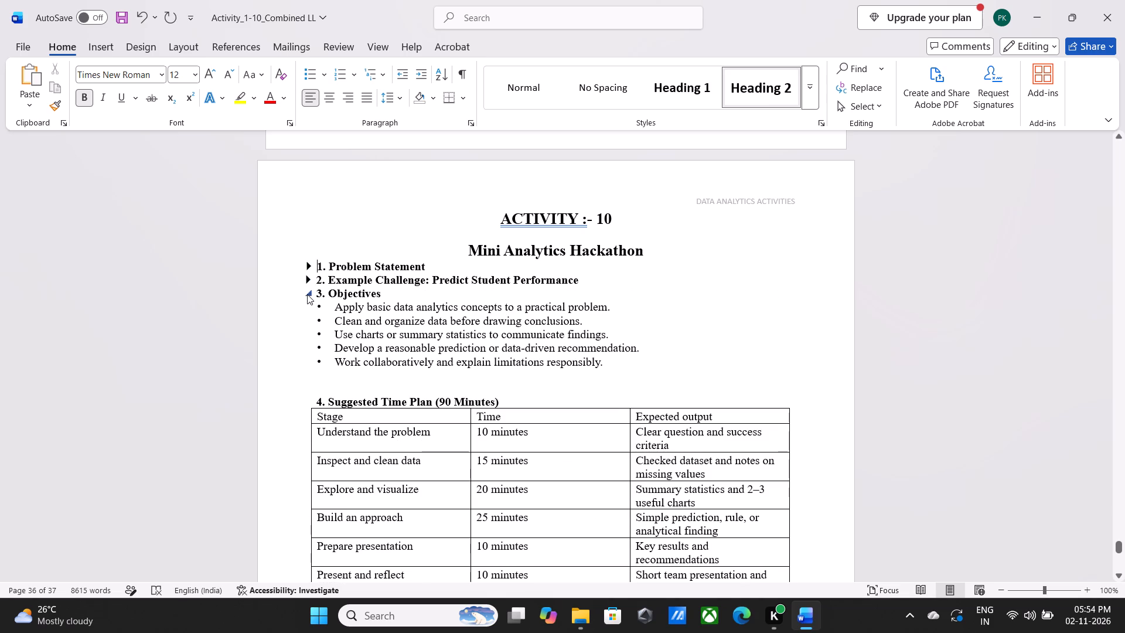
{"action": "left_click", "coordinate": [307, 294]}
{"action": "left_click", "coordinate": [309, 307]}
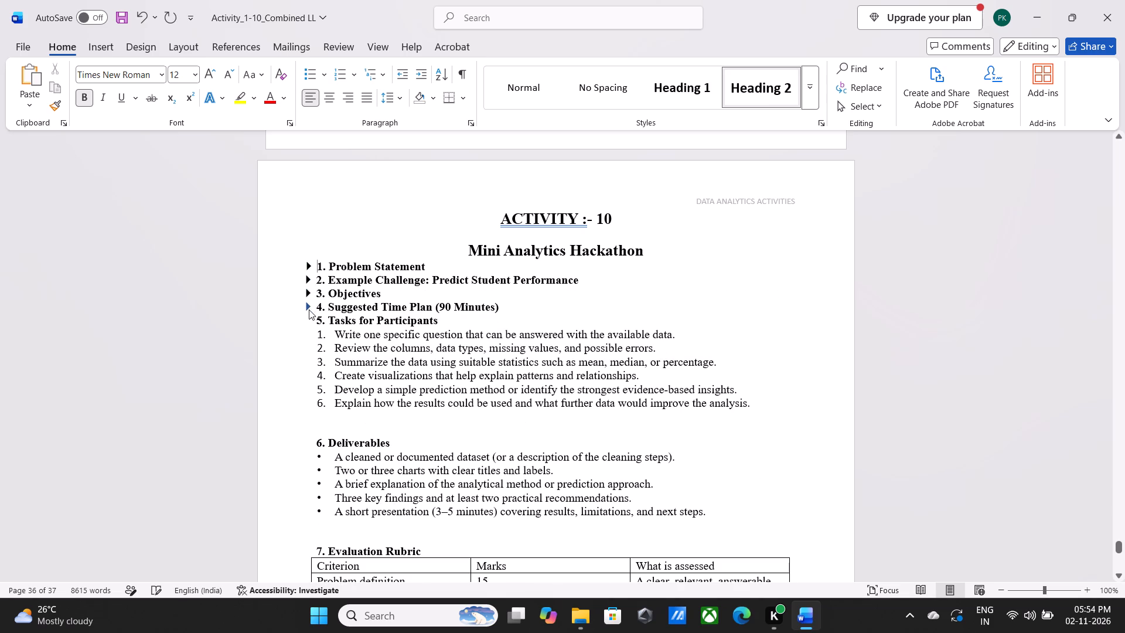
{"action": "left_click", "coordinate": [309, 318]}
{"action": "left_click", "coordinate": [308, 334]}
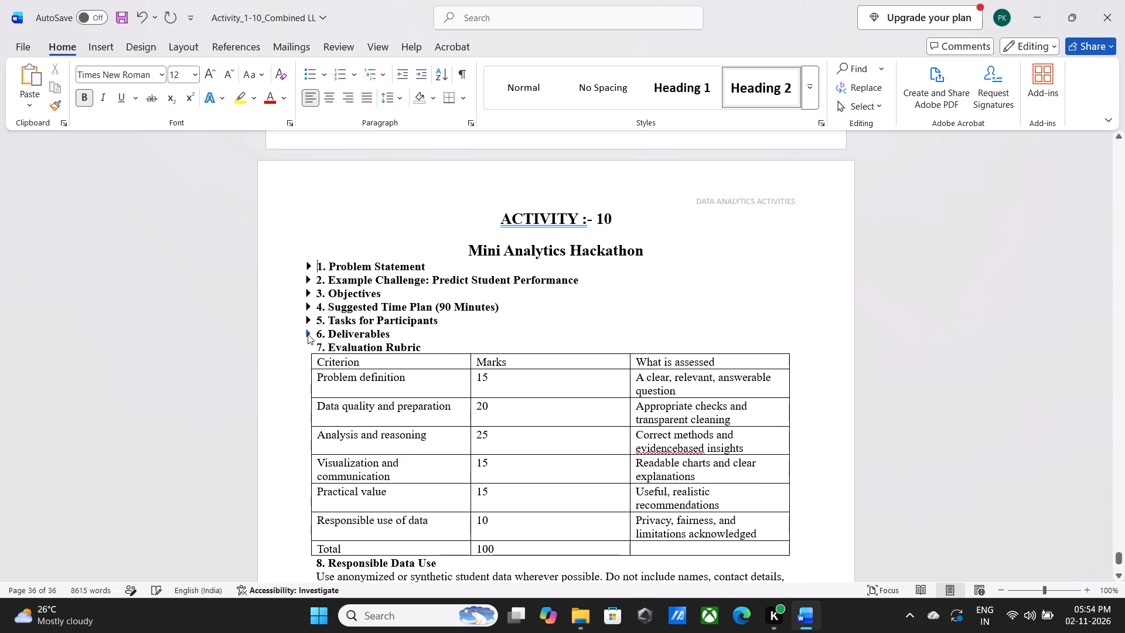
{"action": "left_click", "coordinate": [307, 350]}
{"action": "left_click", "coordinate": [307, 359]}
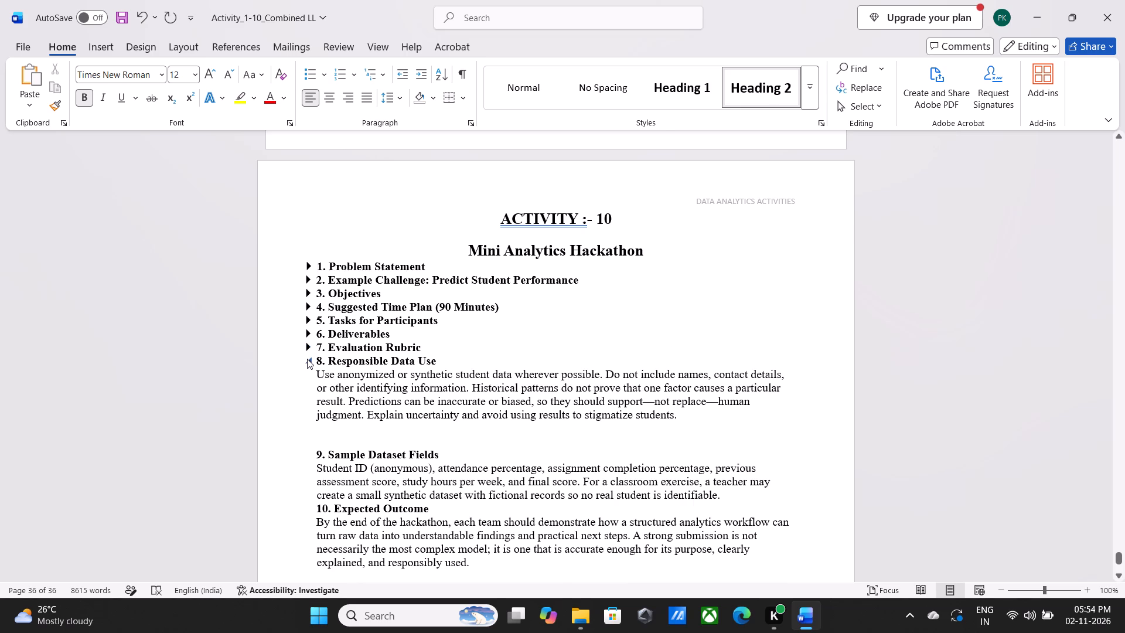
{"action": "left_click", "coordinate": [308, 368]}
{"action": "left_click", "coordinate": [308, 386]}
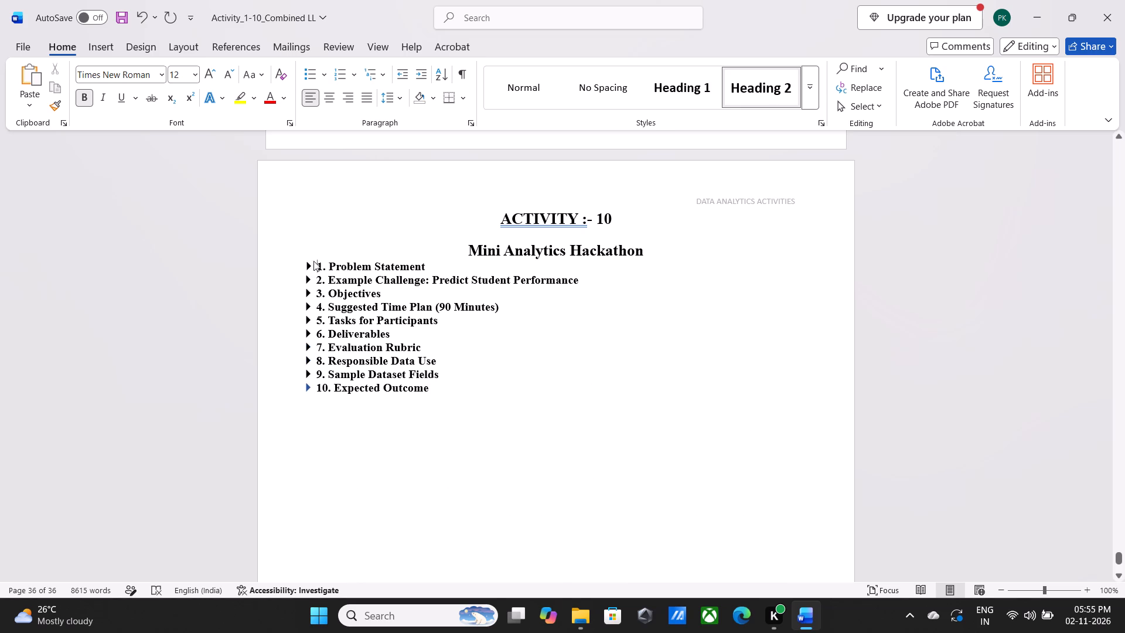
Set all collapsed Activity 10 headings, from "1. Problem Statement" through "10. Expected Outcome", to font size 14.
{"action": "left_click_drag", "start_coordinate": [318, 261], "coordinate": [429, 357]}
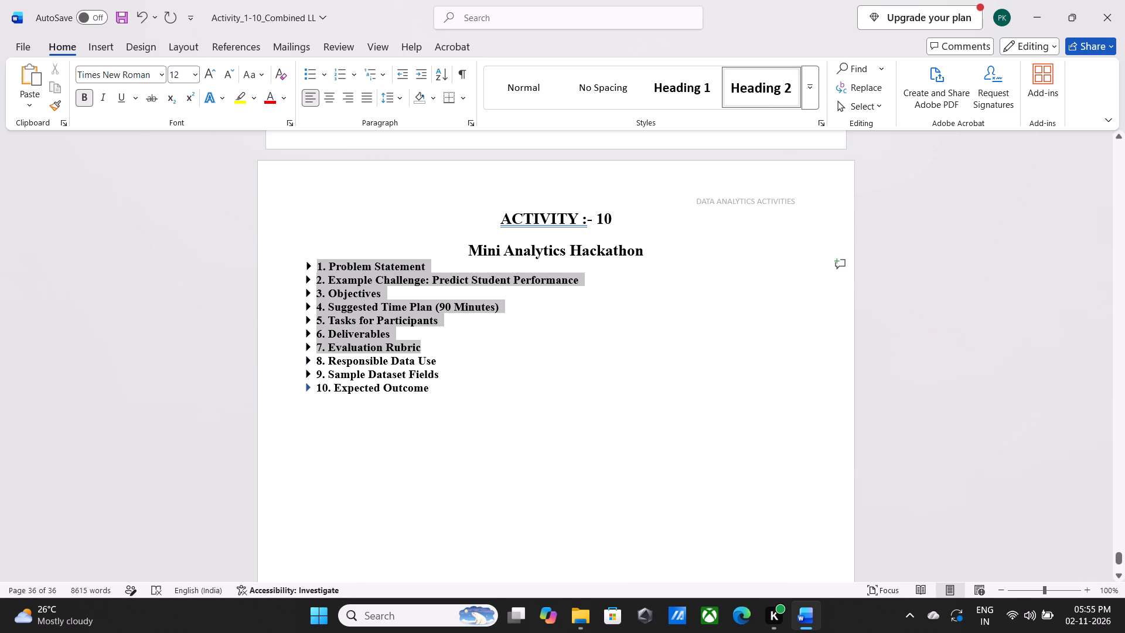
{"action": "left_click_drag", "start_coordinate": [429, 357], "coordinate": [446, 385]}
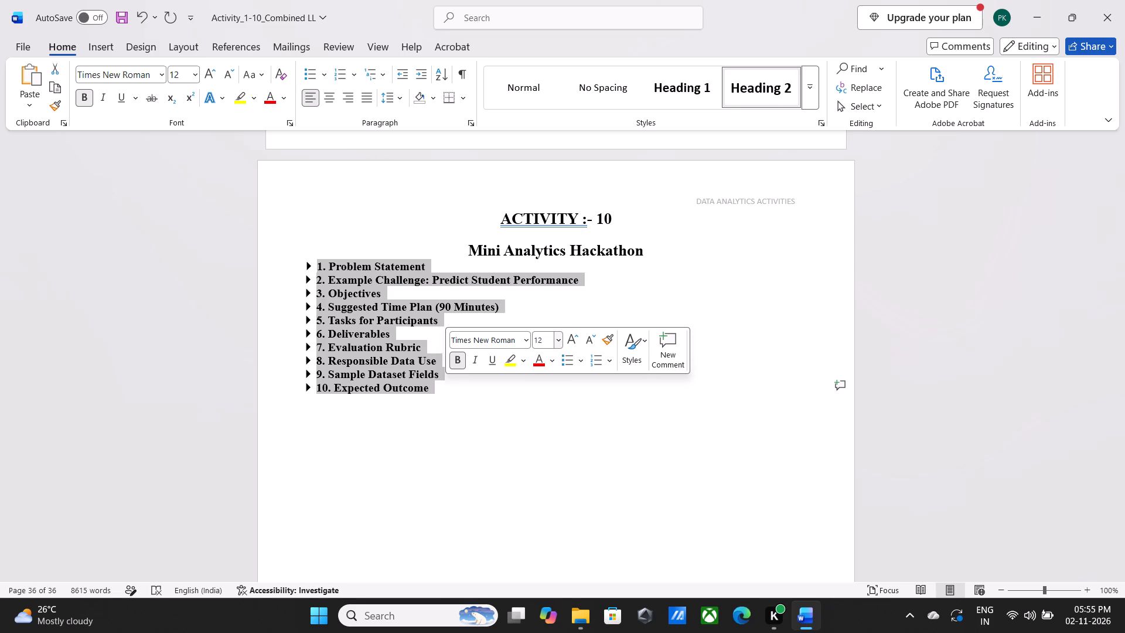
{"action": "left_click", "coordinate": [557, 339]}
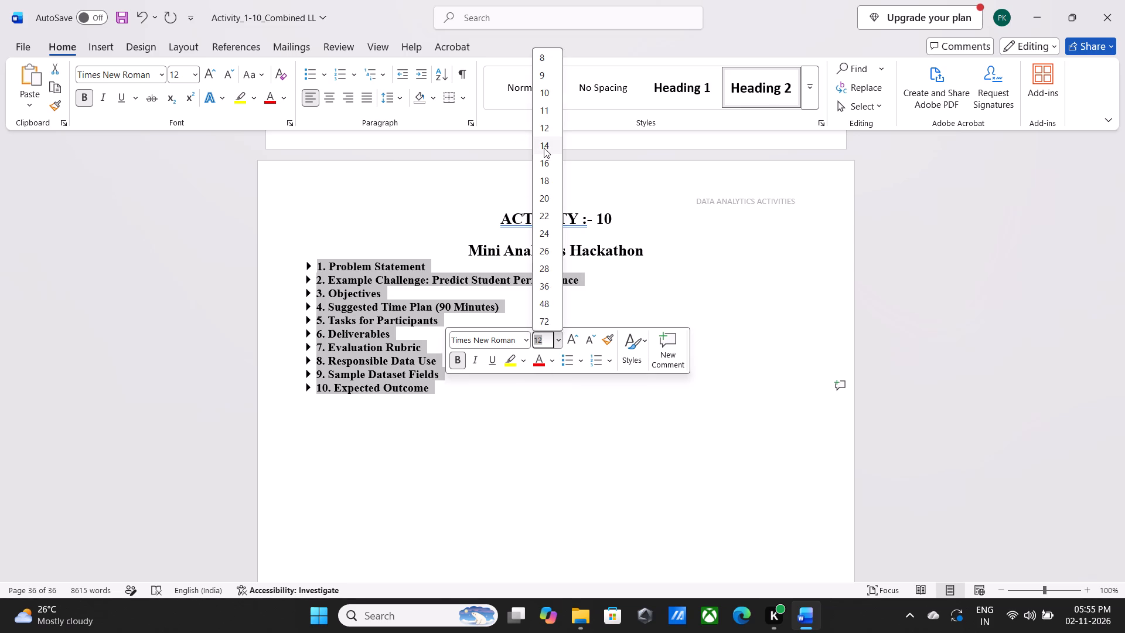
{"action": "left_click", "coordinate": [546, 147]}
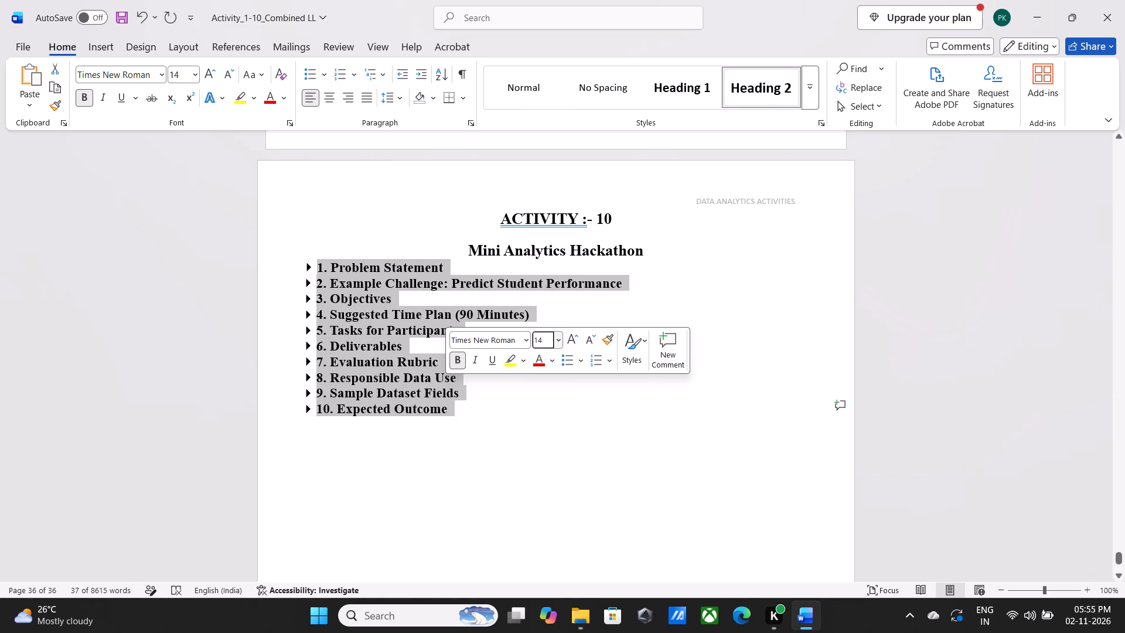
Expand all Activity 10 sections again, from "10. Expected Outcome" back up to "1. Problem Statement".
{"action": "left_click", "coordinate": [307, 408]}
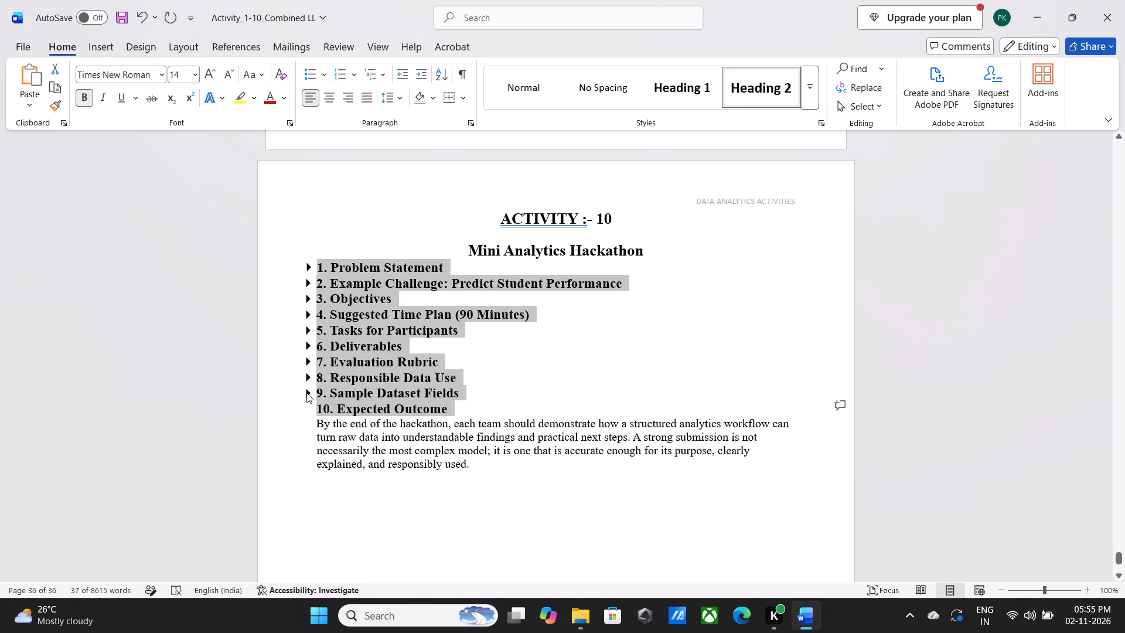
{"action": "left_click", "coordinate": [306, 393]}
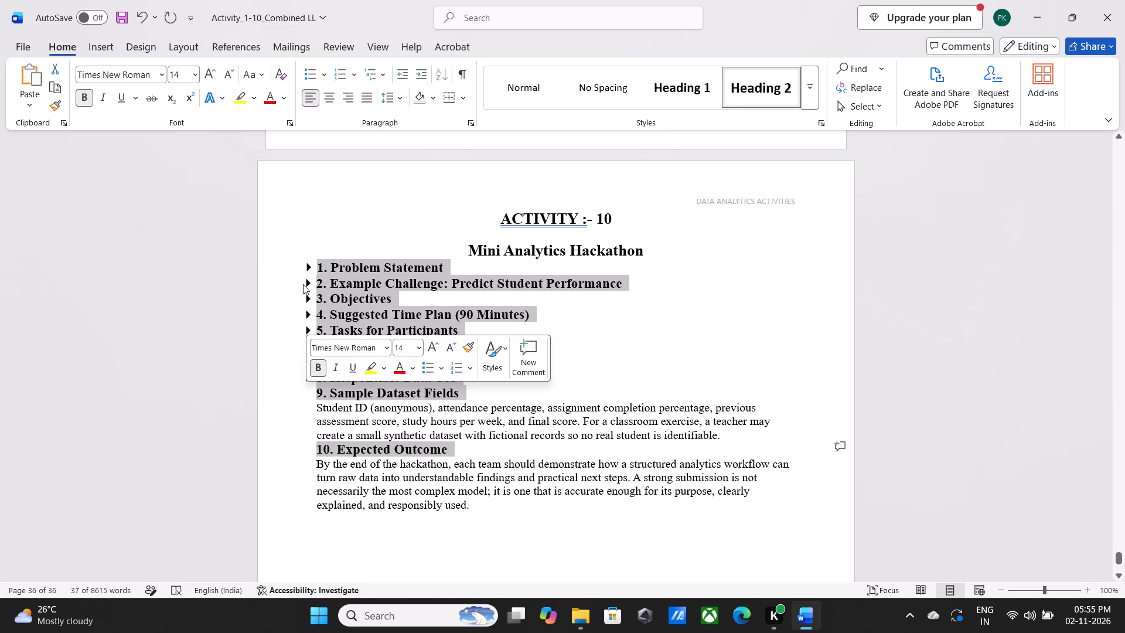
{"action": "left_click", "coordinate": [228, 511]}
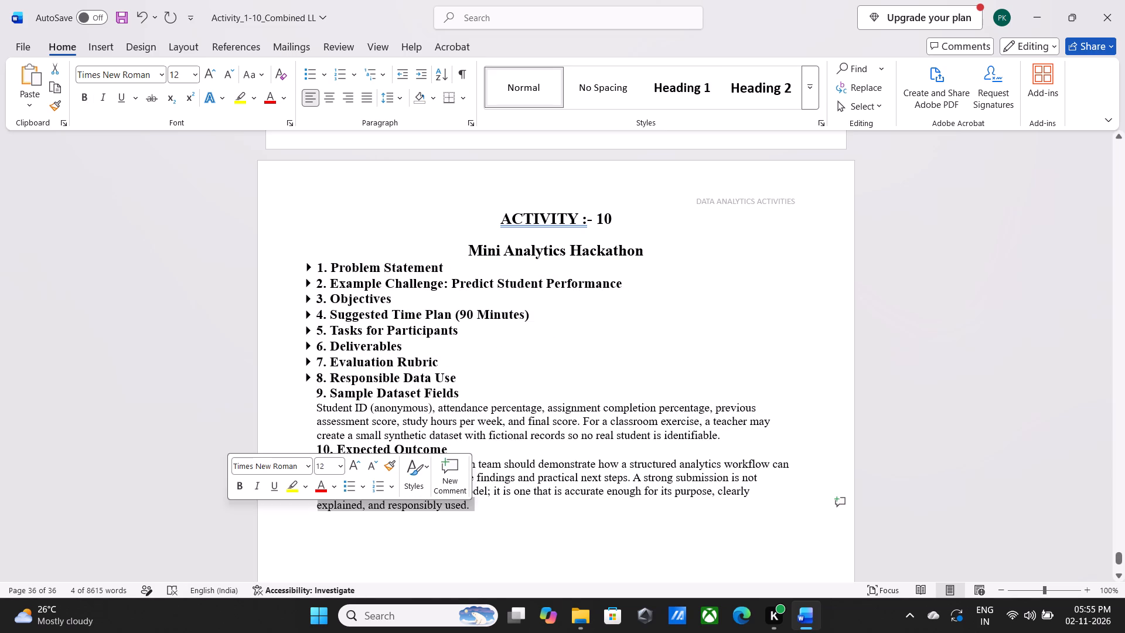
{"action": "left_click", "coordinate": [308, 373]}
{"action": "left_click", "coordinate": [308, 366]}
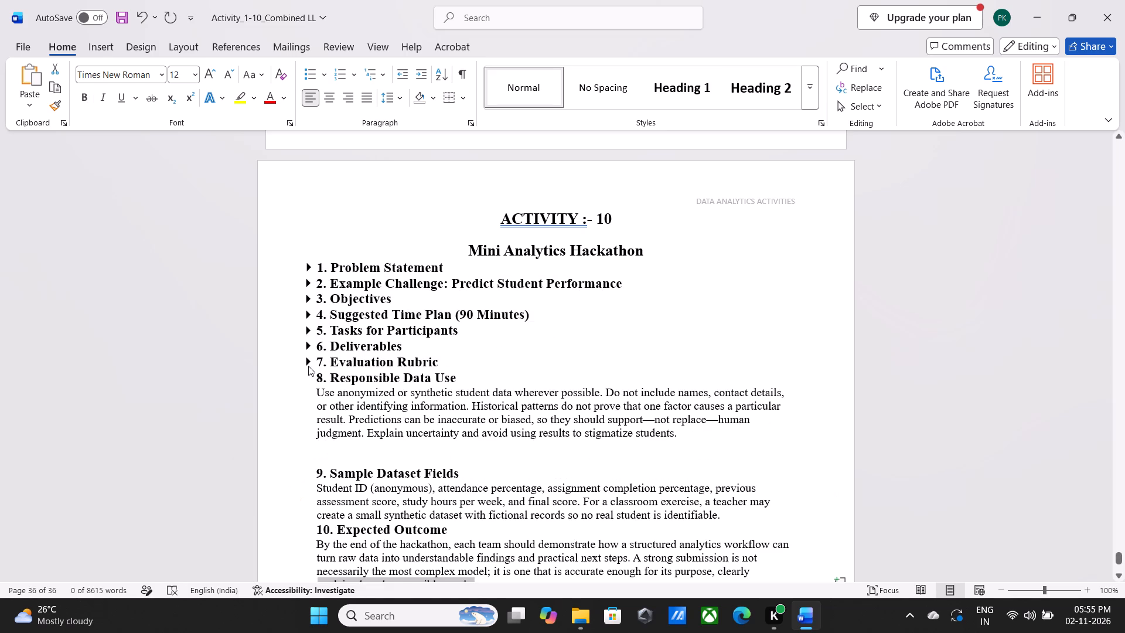
{"action": "left_click", "coordinate": [309, 352]}
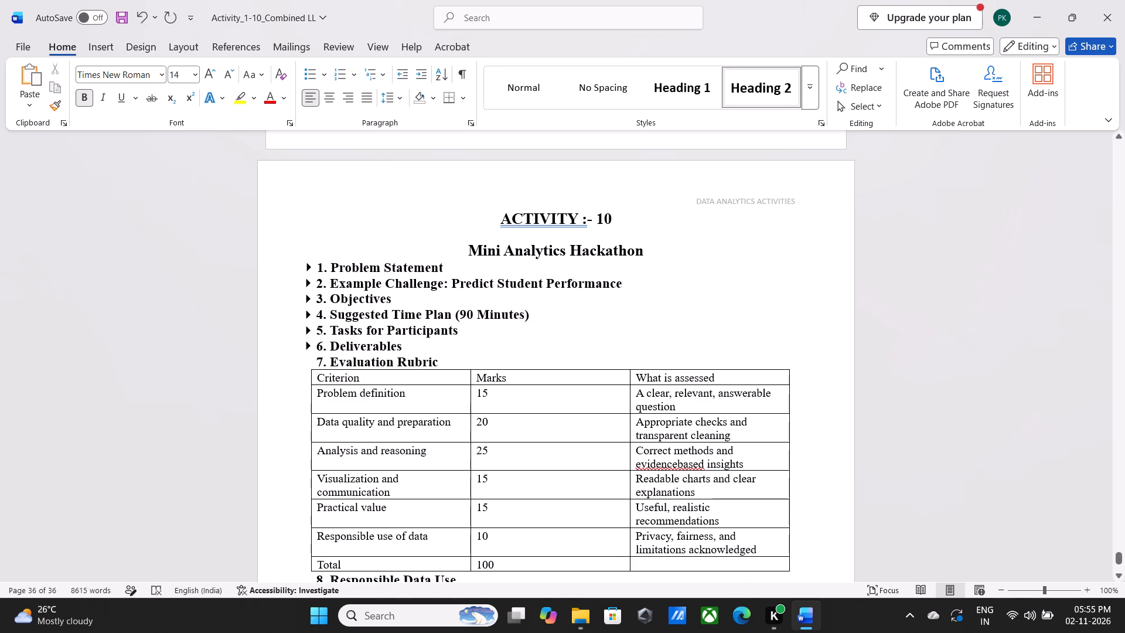
{"action": "left_click", "coordinate": [305, 342]}
{"action": "left_click", "coordinate": [306, 325]}
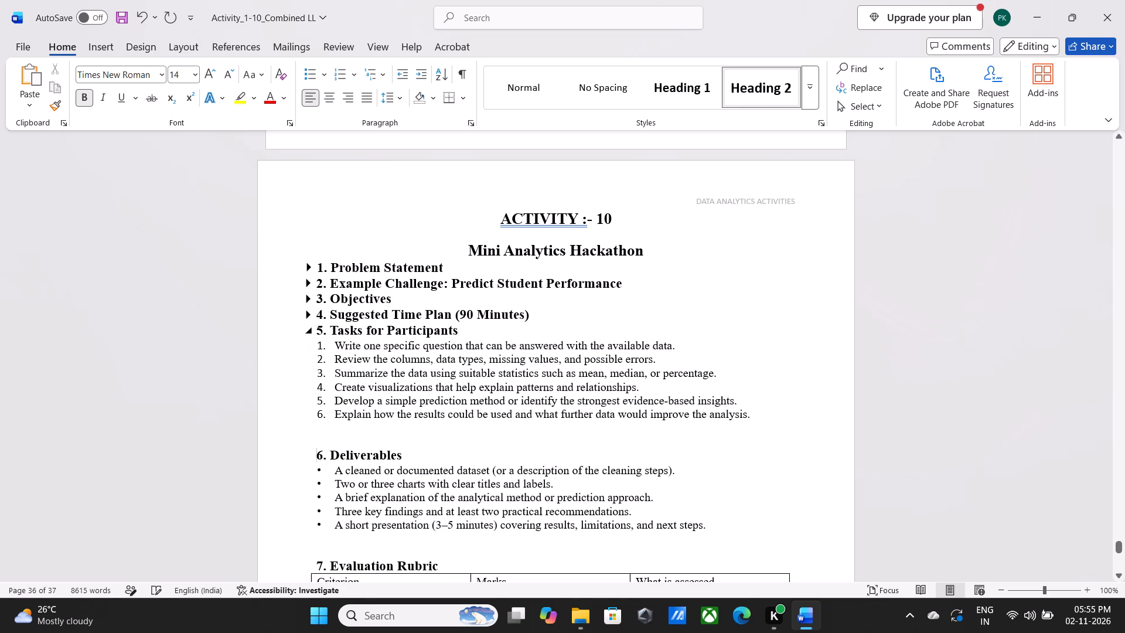
{"action": "left_click", "coordinate": [310, 319]}
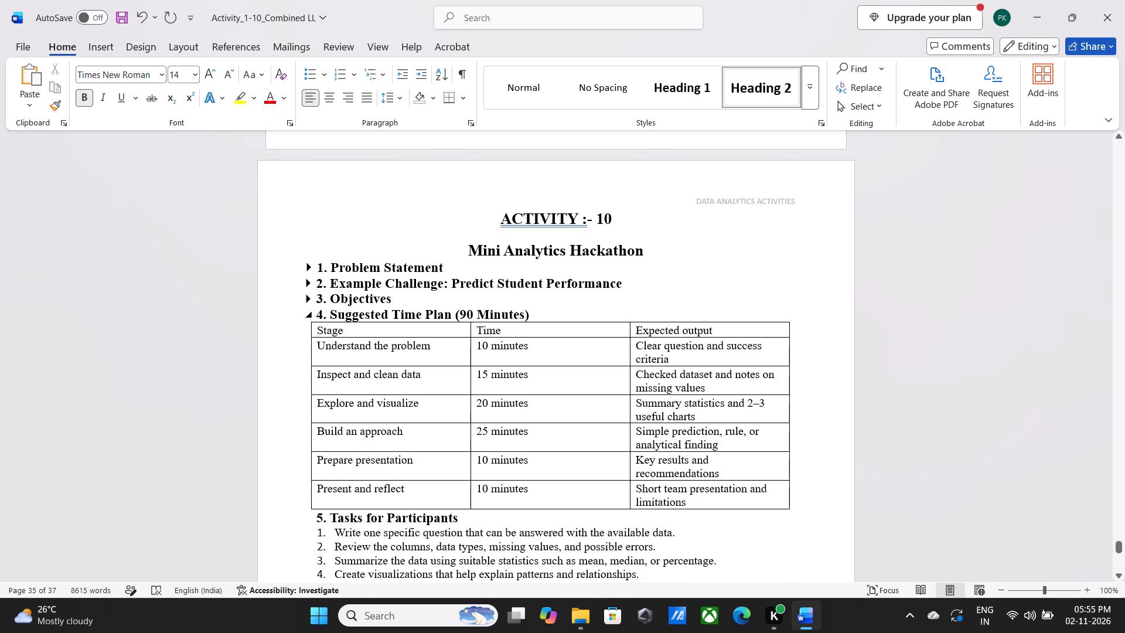
{"action": "left_click", "coordinate": [310, 306]}
{"action": "left_click", "coordinate": [305, 300]}
{"action": "left_click", "coordinate": [309, 283]}
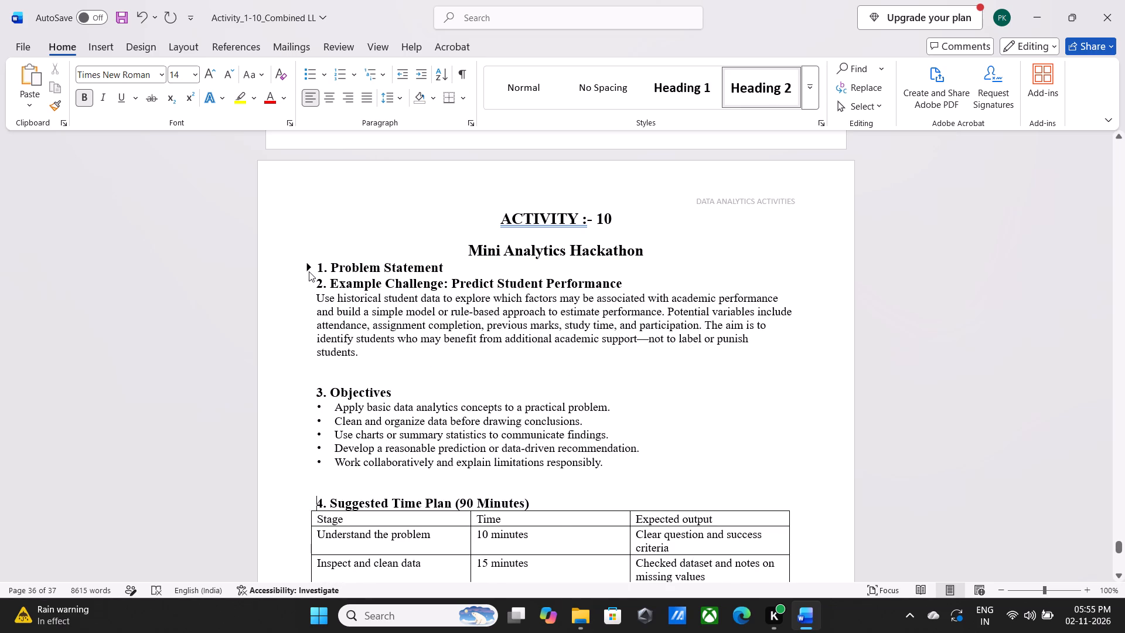
{"action": "left_click", "coordinate": [309, 271]}
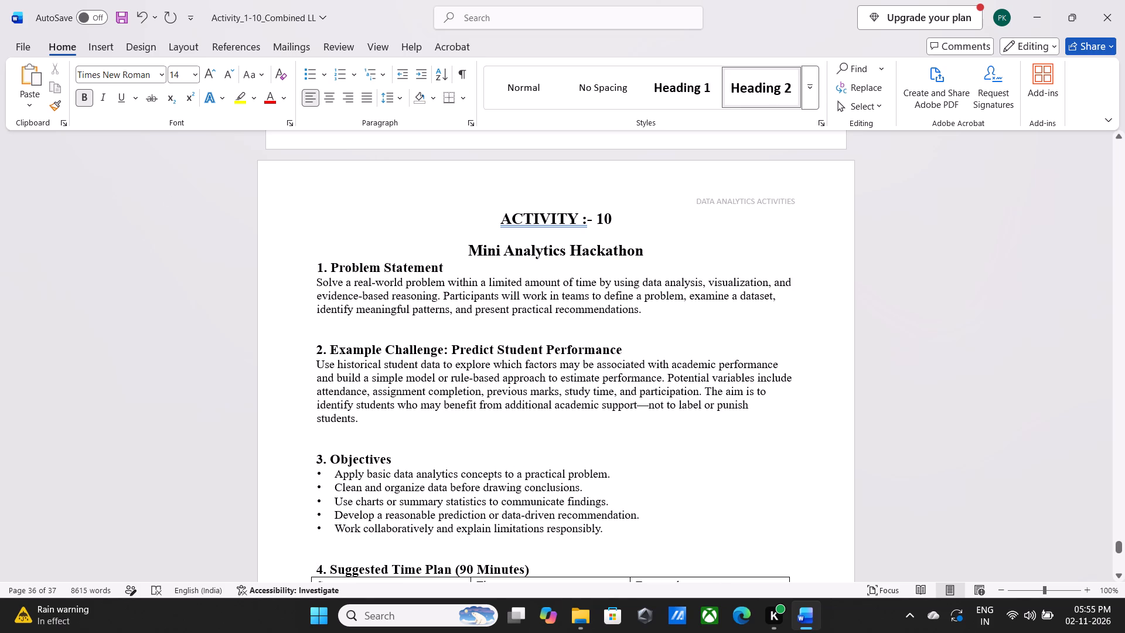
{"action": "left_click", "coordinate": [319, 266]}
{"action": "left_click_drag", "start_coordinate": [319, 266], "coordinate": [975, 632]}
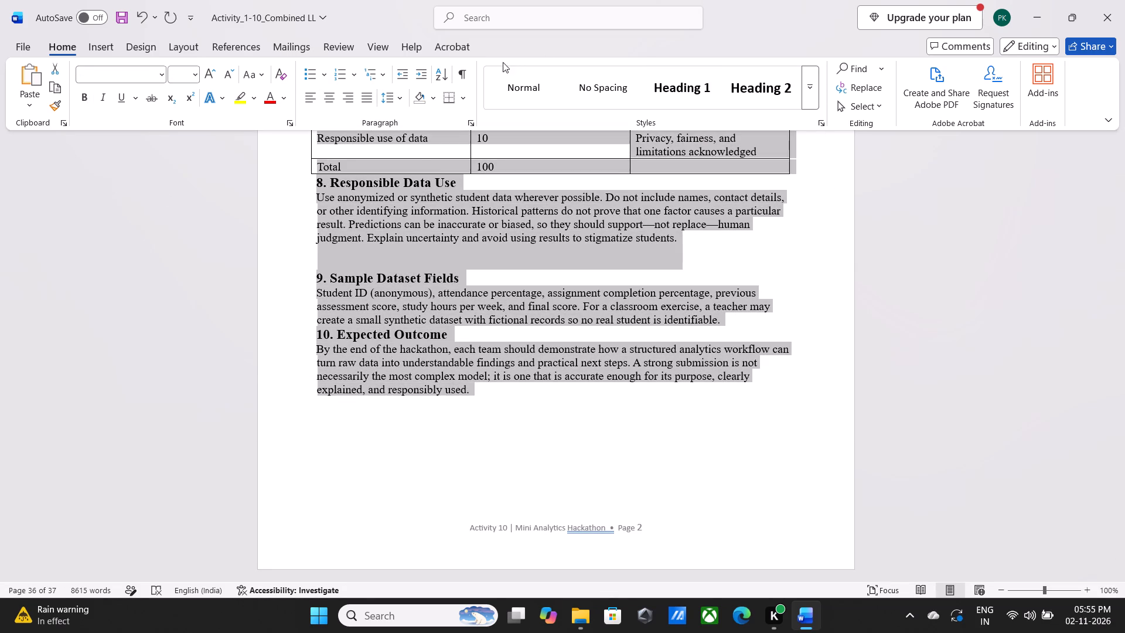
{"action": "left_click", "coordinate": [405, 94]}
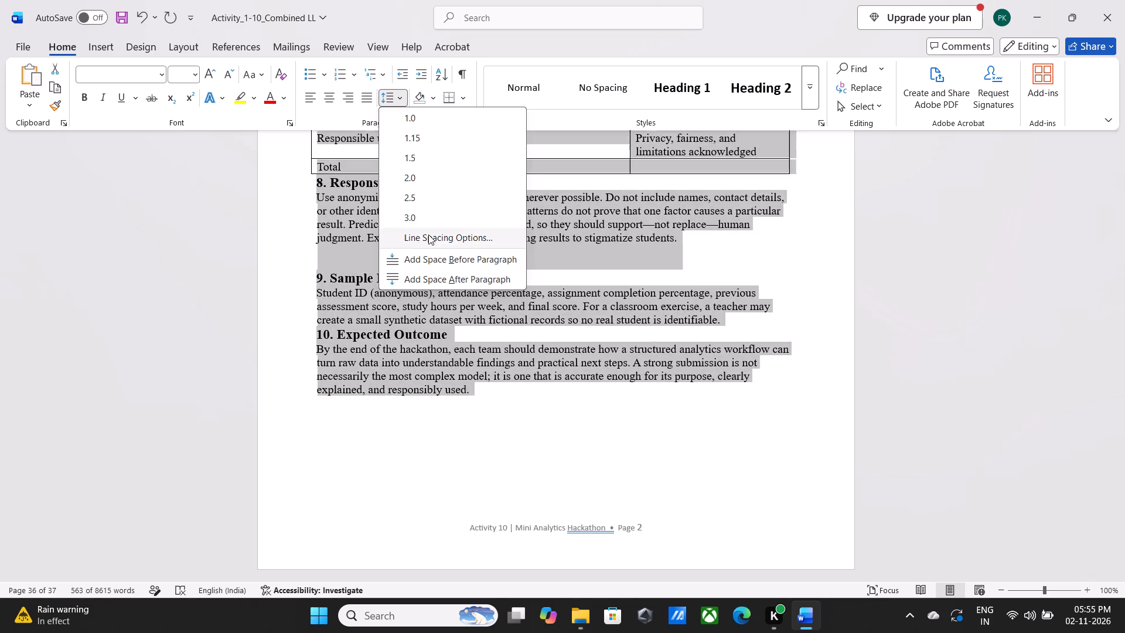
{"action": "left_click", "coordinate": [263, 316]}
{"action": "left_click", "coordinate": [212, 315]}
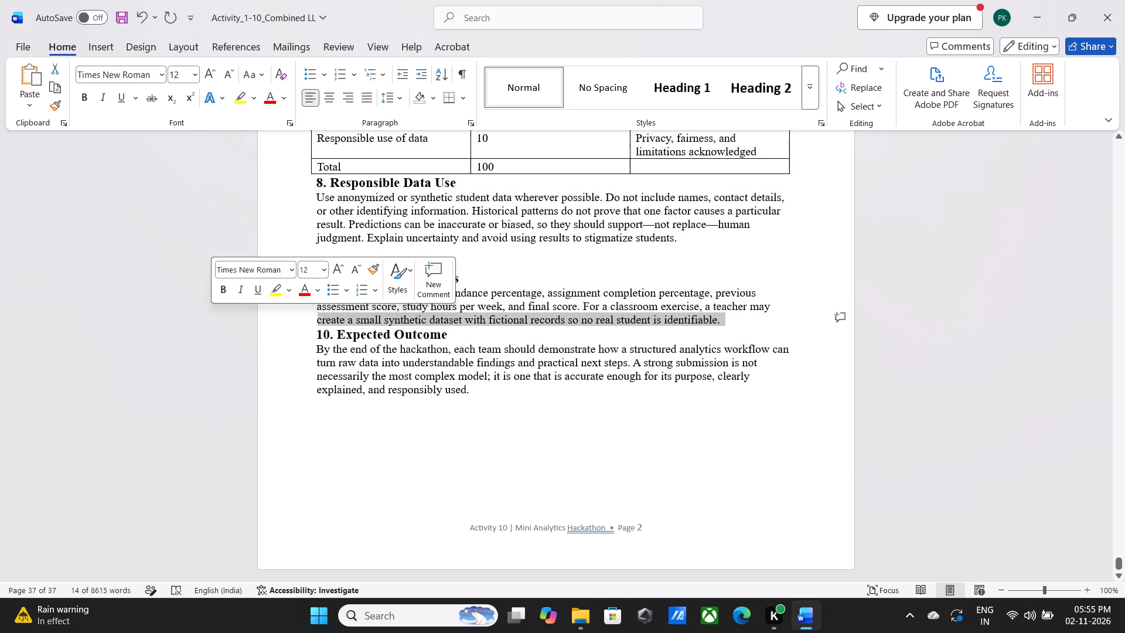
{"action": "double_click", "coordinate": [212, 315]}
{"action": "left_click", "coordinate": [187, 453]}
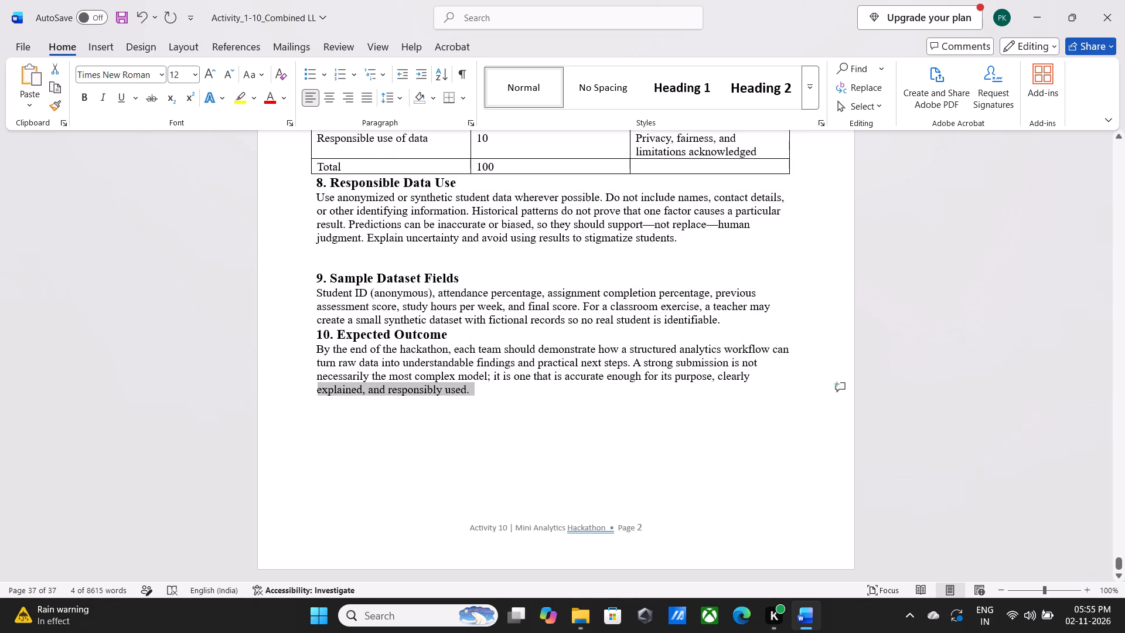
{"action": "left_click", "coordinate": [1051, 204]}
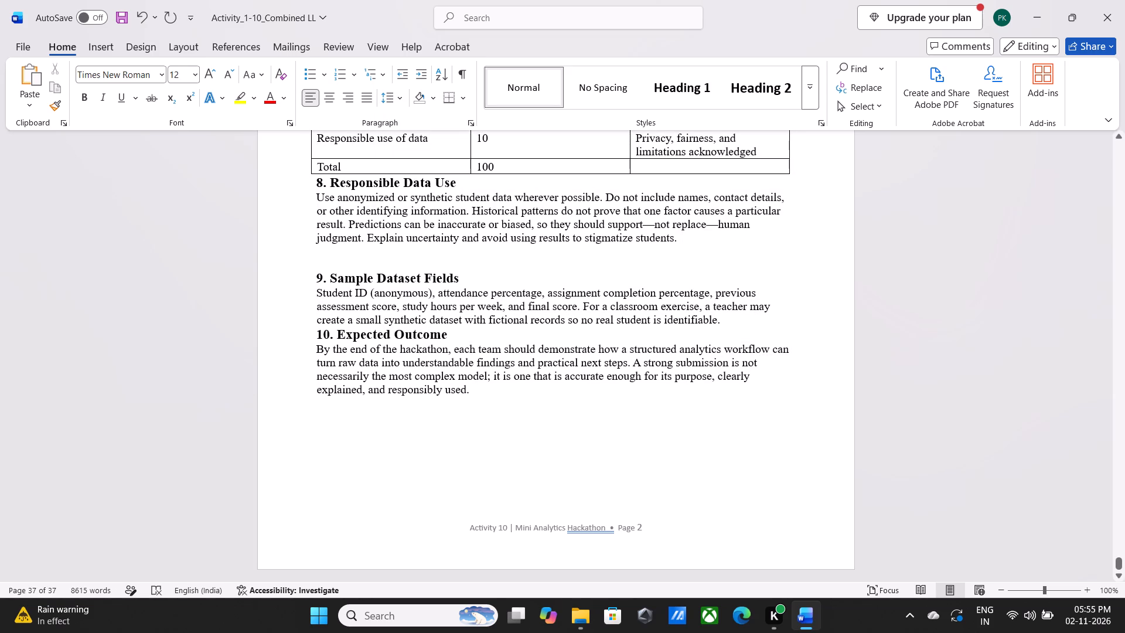
Save the Activity_1-10_Combined LL document.
{"action": "scroll", "coordinate": [852, 298], "scroll_direction": "up", "scroll_amount": 6}
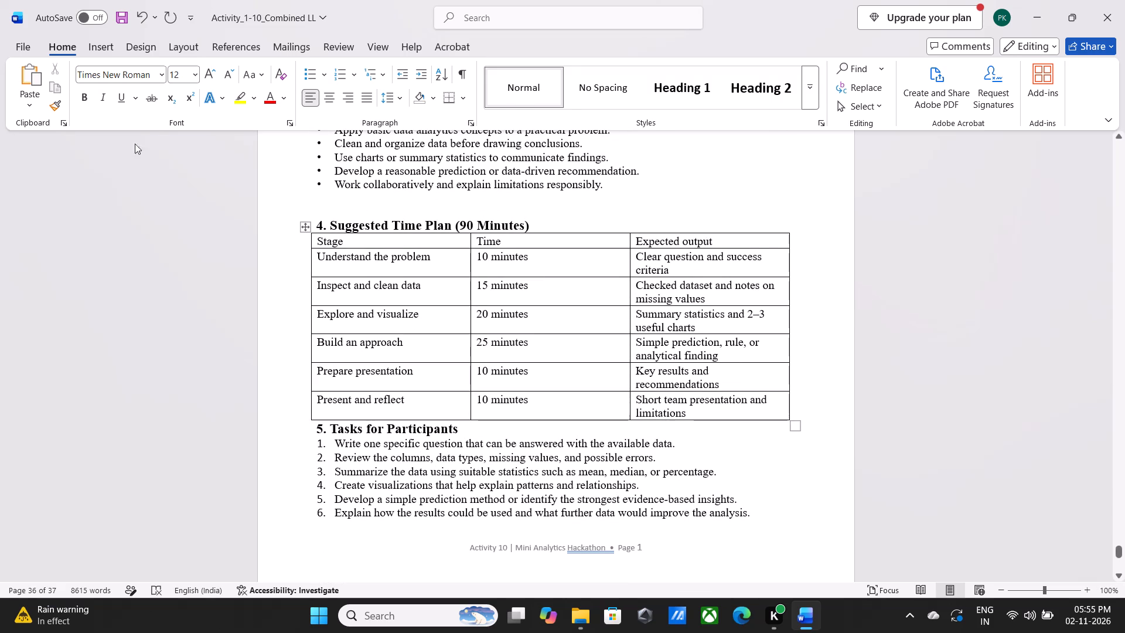
{"action": "left_click", "coordinate": [19, 41]}
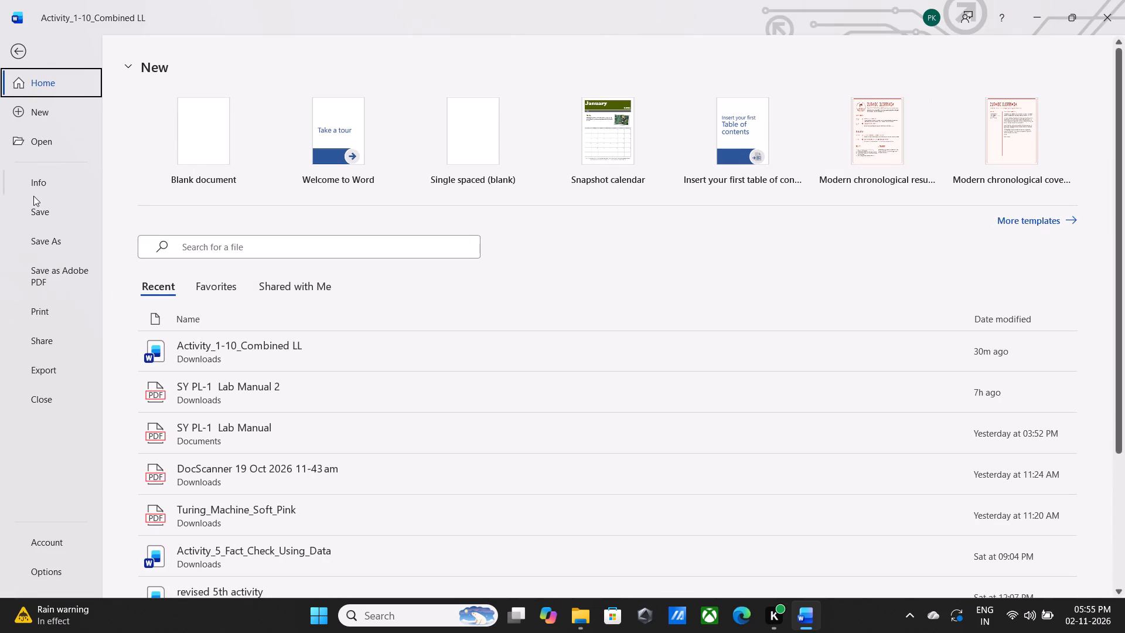
{"action": "left_click", "coordinate": [36, 203]}
Review the report from Activity 10 back up to the submission details on the cover page.
{"action": "scroll", "coordinate": [296, 315], "scroll_direction": "up", "scroll_amount": 5}
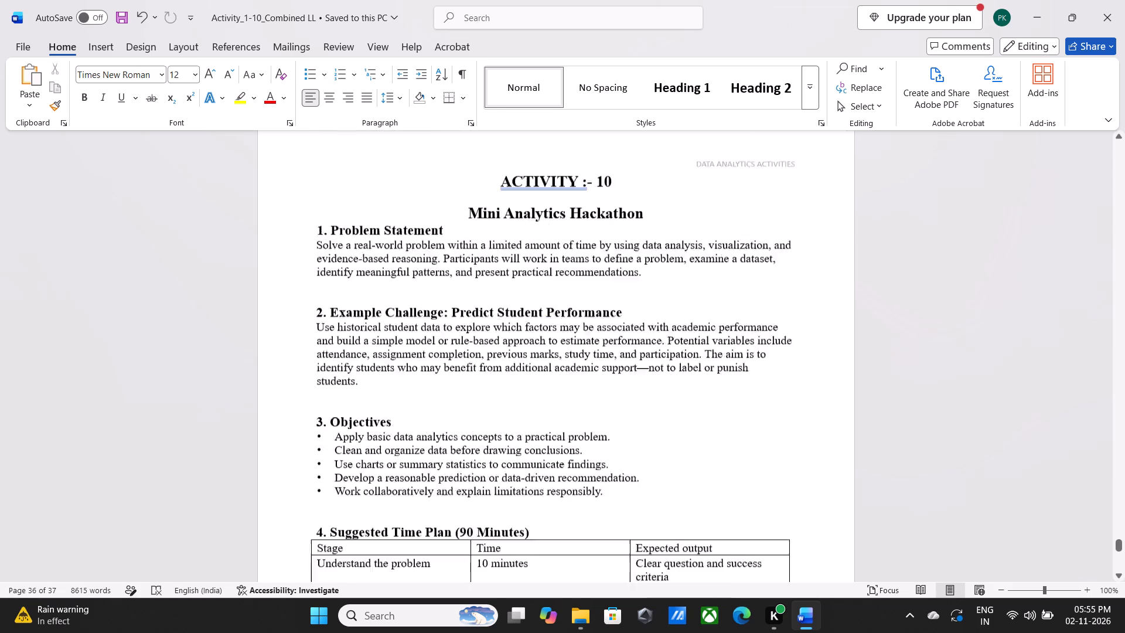
{"action": "scroll", "coordinate": [296, 315], "scroll_direction": "up", "scroll_amount": 20}
{"action": "scroll", "coordinate": [296, 315], "scroll_direction": "up", "scroll_amount": 10}
{"action": "scroll", "coordinate": [296, 315], "scroll_direction": "up", "scroll_amount": 15}
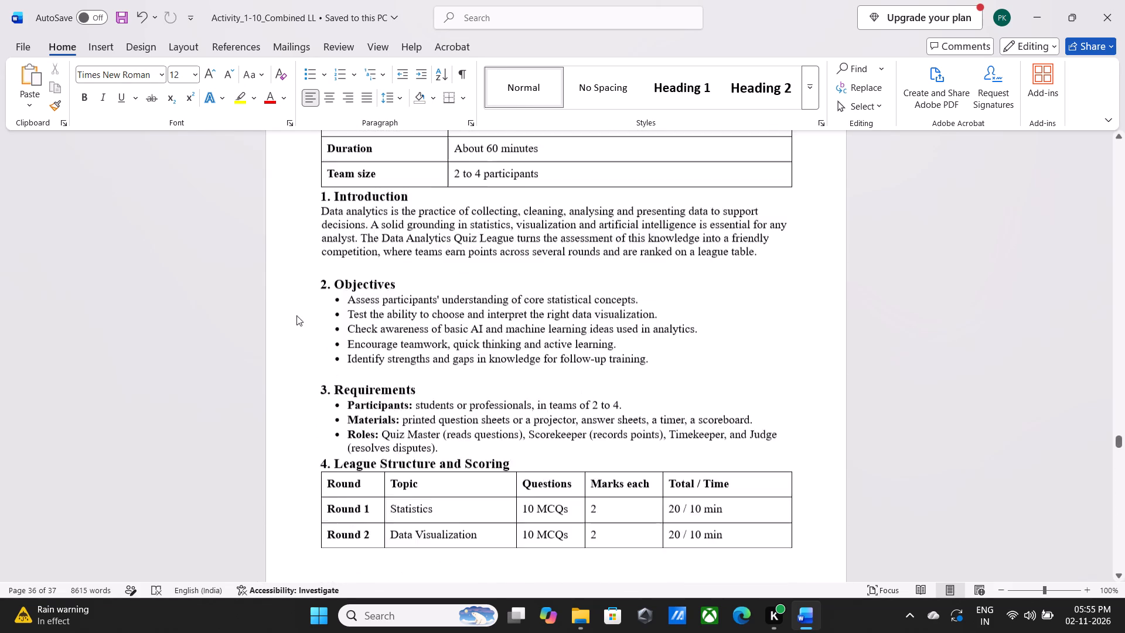
{"action": "scroll", "coordinate": [296, 315], "scroll_direction": "up", "scroll_amount": 6}
{"action": "scroll", "coordinate": [296, 315], "scroll_direction": "up", "scroll_amount": 16}
{"action": "scroll", "coordinate": [296, 315], "scroll_direction": "up", "scroll_amount": 14}
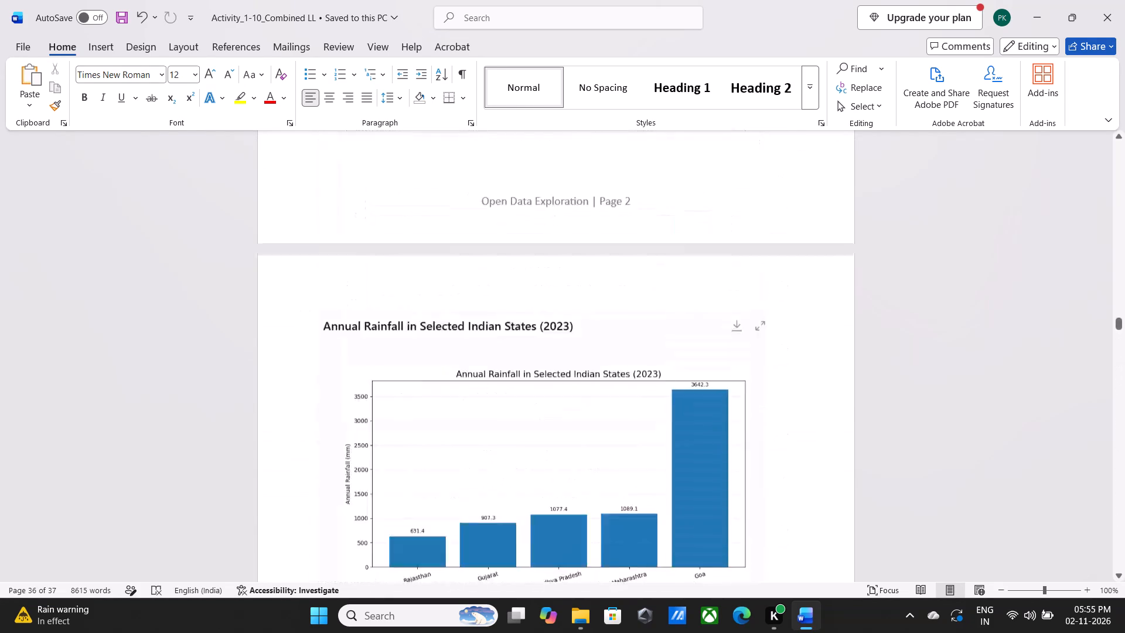
{"action": "scroll", "coordinate": [296, 315], "scroll_direction": "up", "scroll_amount": 8}
{"action": "scroll", "coordinate": [288, 343], "scroll_direction": "up", "scroll_amount": 20}
{"action": "scroll", "coordinate": [288, 343], "scroll_direction": "up", "scroll_amount": 8}
{"action": "key", "text": "Up"}
{"action": "key", "text": "Up"}
{"action": "key", "text": "Up"}
{"action": "key", "text": "Up"}
{"action": "key", "text": "Up"}
{"action": "key", "text": "Up"}
{"action": "key", "text": "Up"}
{"action": "key", "text": "Up"}
{"action": "key", "text": "Up"}
{"action": "key", "text": "Up"}
{"action": "key", "text": "Up"}
{"action": "key", "text": "Up"}
{"action": "key", "text": "Up"}
{"action": "key", "text": "Up"}
{"action": "key", "text": "Up"}
{"action": "key", "text": "Up"}
{"action": "key", "text": "Up"}
{"action": "key", "text": "Up"}
{"action": "key", "text": "Up"}
{"action": "key", "text": "Up"}
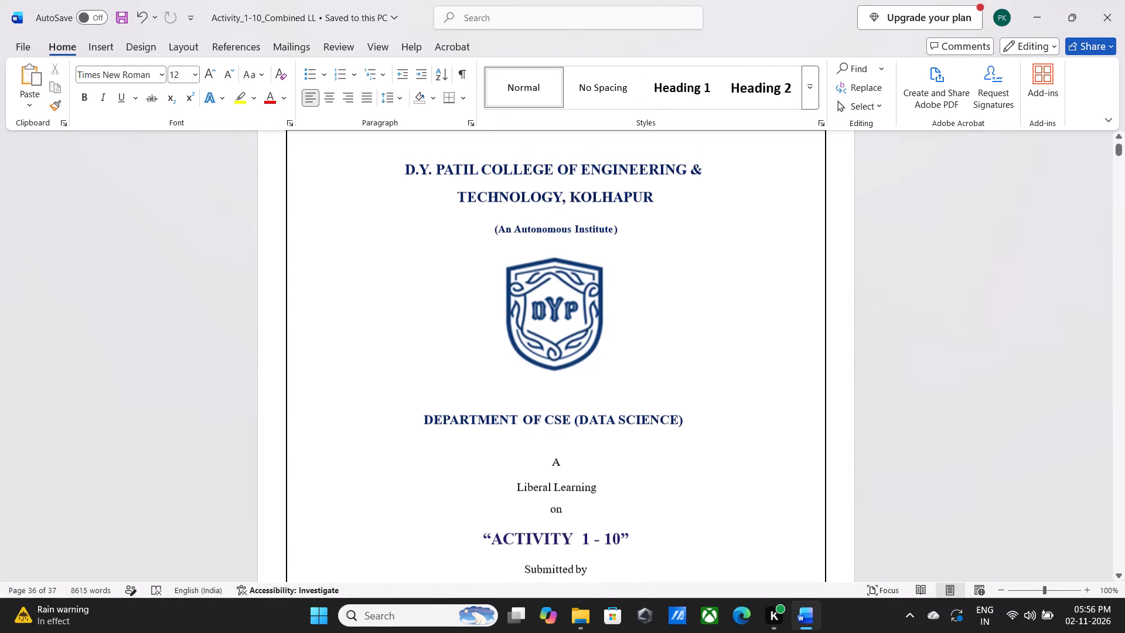
Try to insert two line breaks after "Submitted by" on the cover page.
{"action": "scroll", "coordinate": [438, 344], "scroll_direction": "down", "scroll_amount": 2}
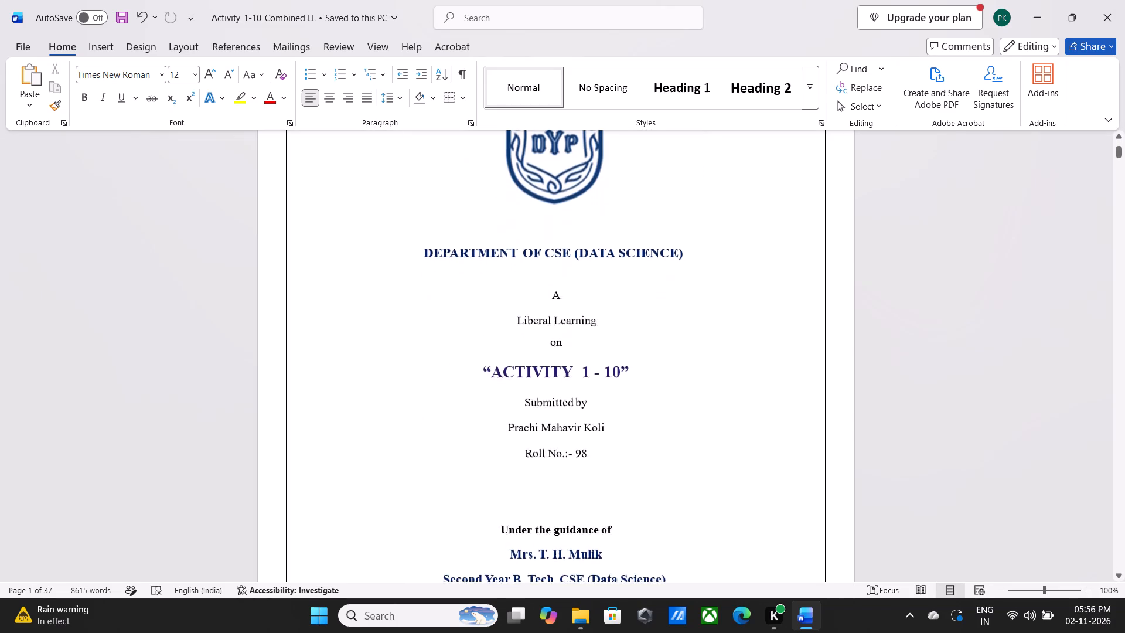
{"action": "scroll", "coordinate": [438, 344], "scroll_direction": "down", "scroll_amount": 2}
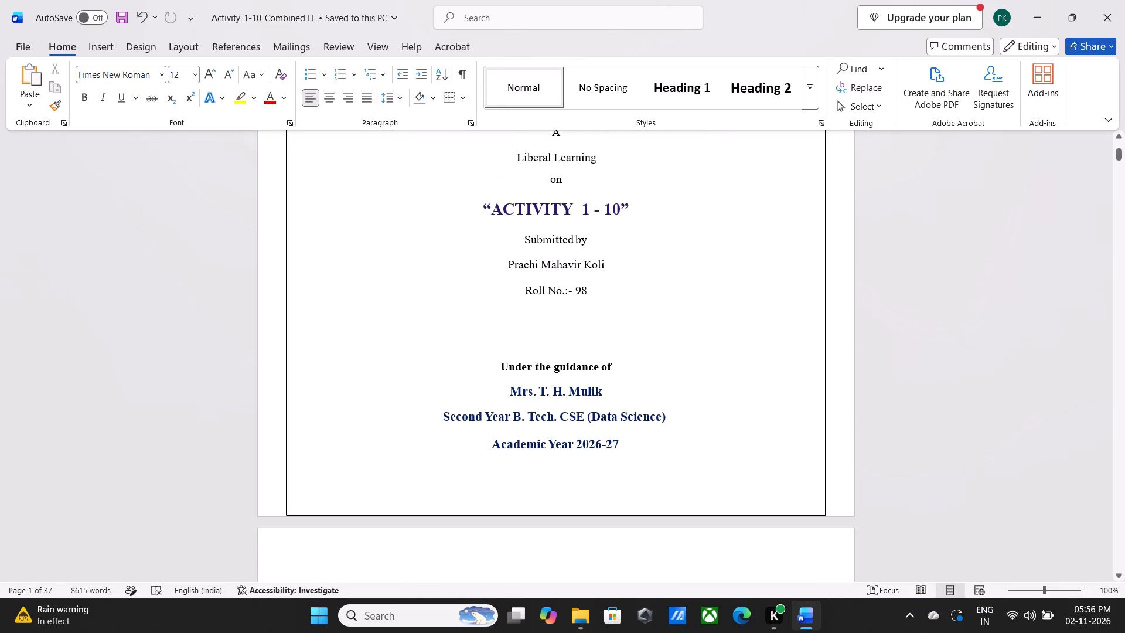
{"action": "left_click", "coordinate": [597, 239]}
{"action": "key", "text": "Return"}
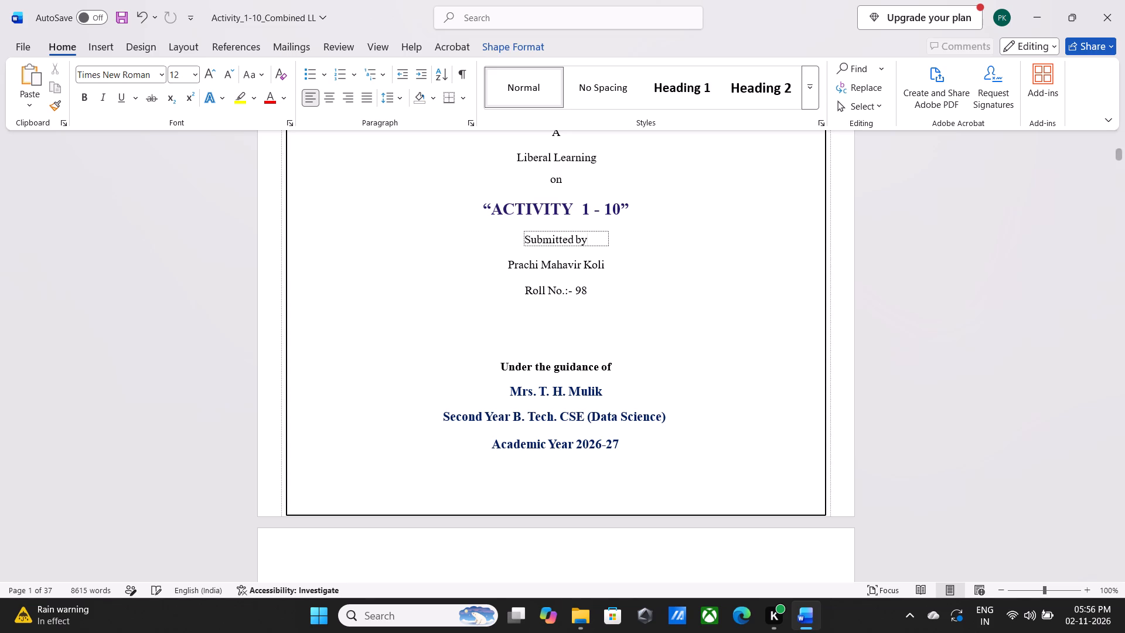
{"action": "key", "text": "Return"}
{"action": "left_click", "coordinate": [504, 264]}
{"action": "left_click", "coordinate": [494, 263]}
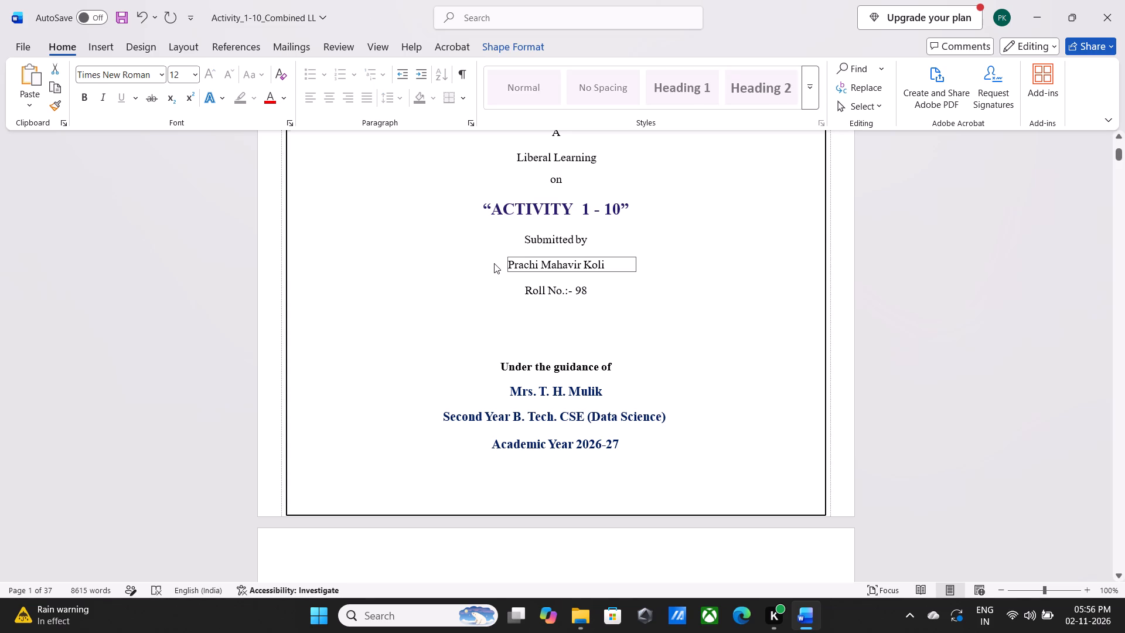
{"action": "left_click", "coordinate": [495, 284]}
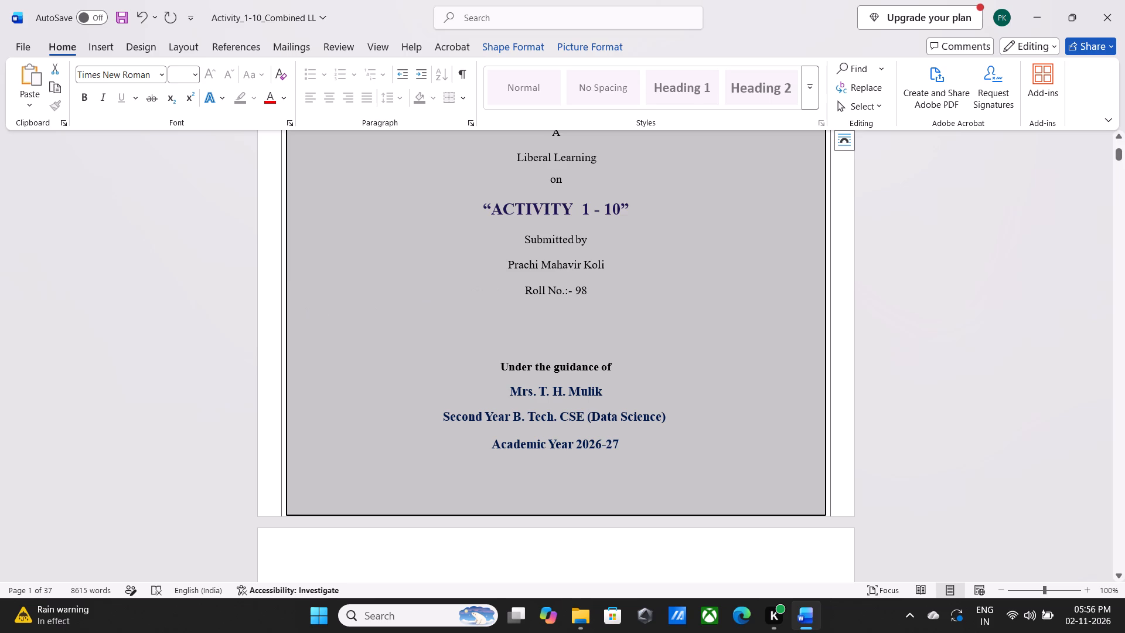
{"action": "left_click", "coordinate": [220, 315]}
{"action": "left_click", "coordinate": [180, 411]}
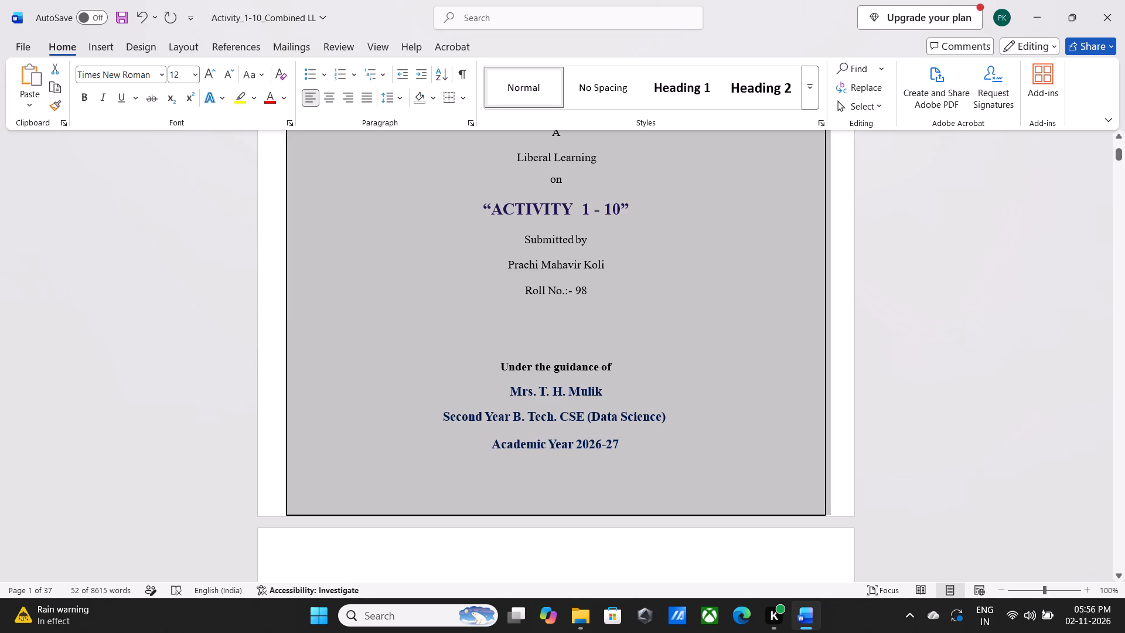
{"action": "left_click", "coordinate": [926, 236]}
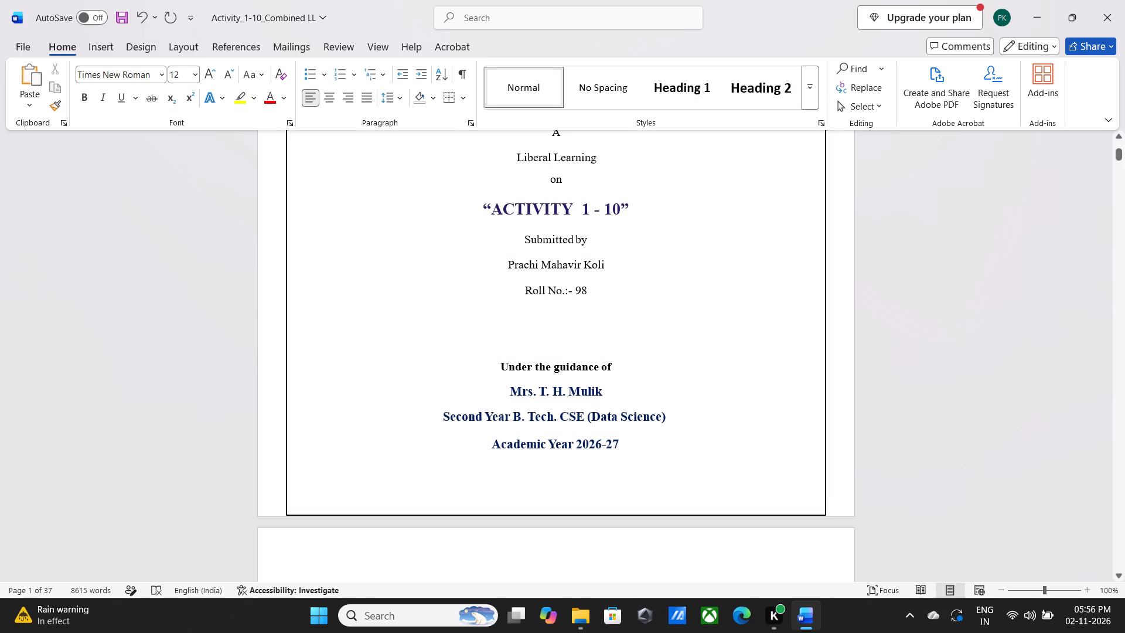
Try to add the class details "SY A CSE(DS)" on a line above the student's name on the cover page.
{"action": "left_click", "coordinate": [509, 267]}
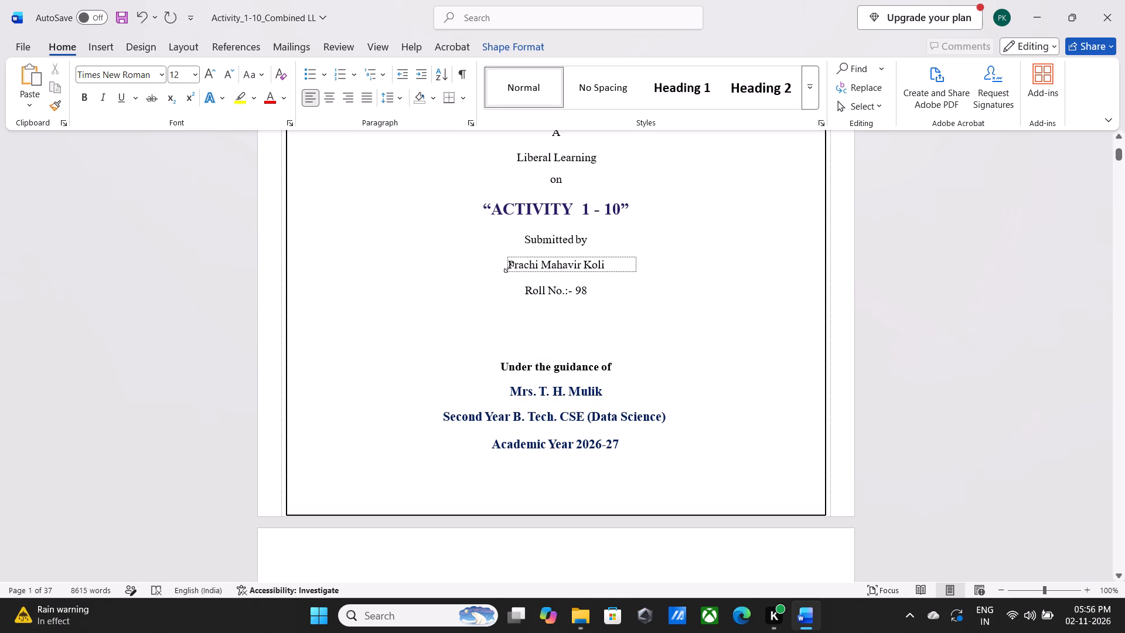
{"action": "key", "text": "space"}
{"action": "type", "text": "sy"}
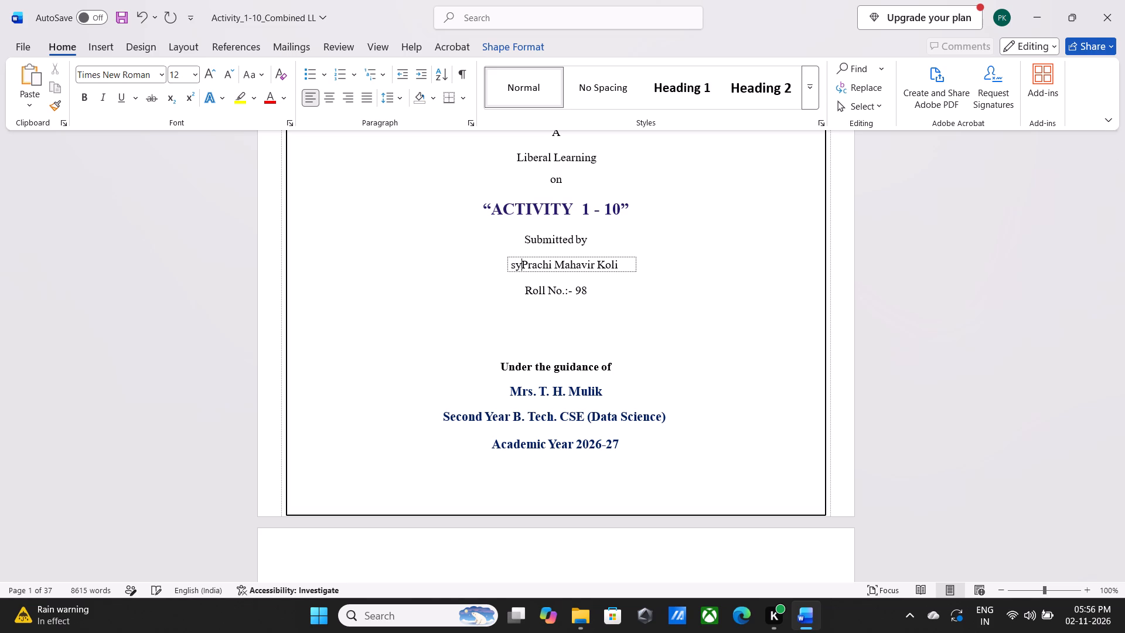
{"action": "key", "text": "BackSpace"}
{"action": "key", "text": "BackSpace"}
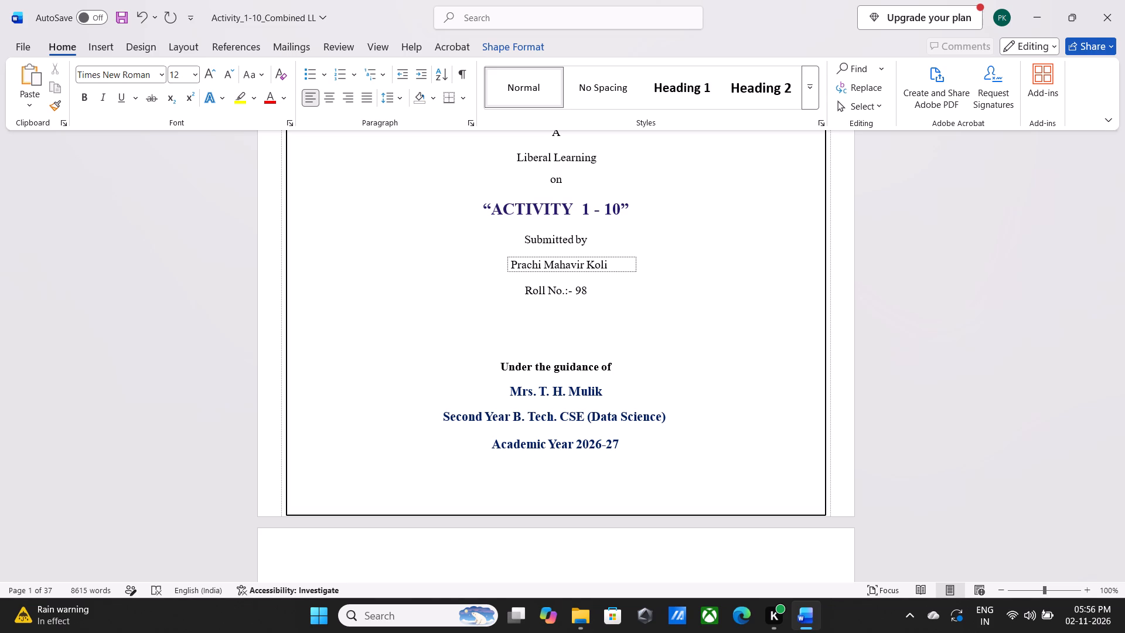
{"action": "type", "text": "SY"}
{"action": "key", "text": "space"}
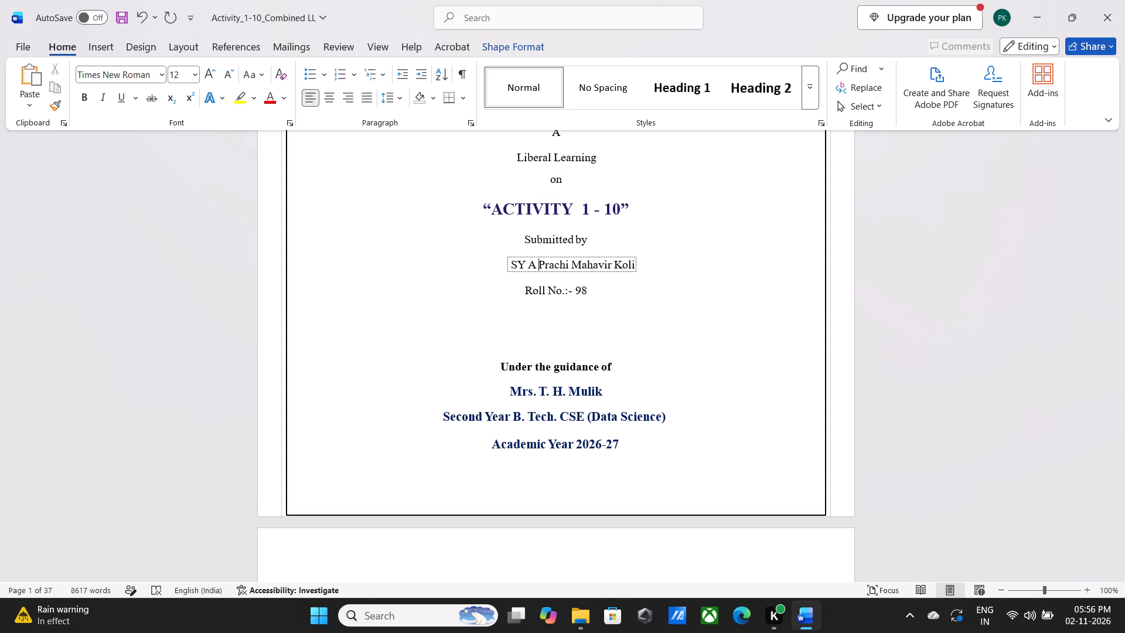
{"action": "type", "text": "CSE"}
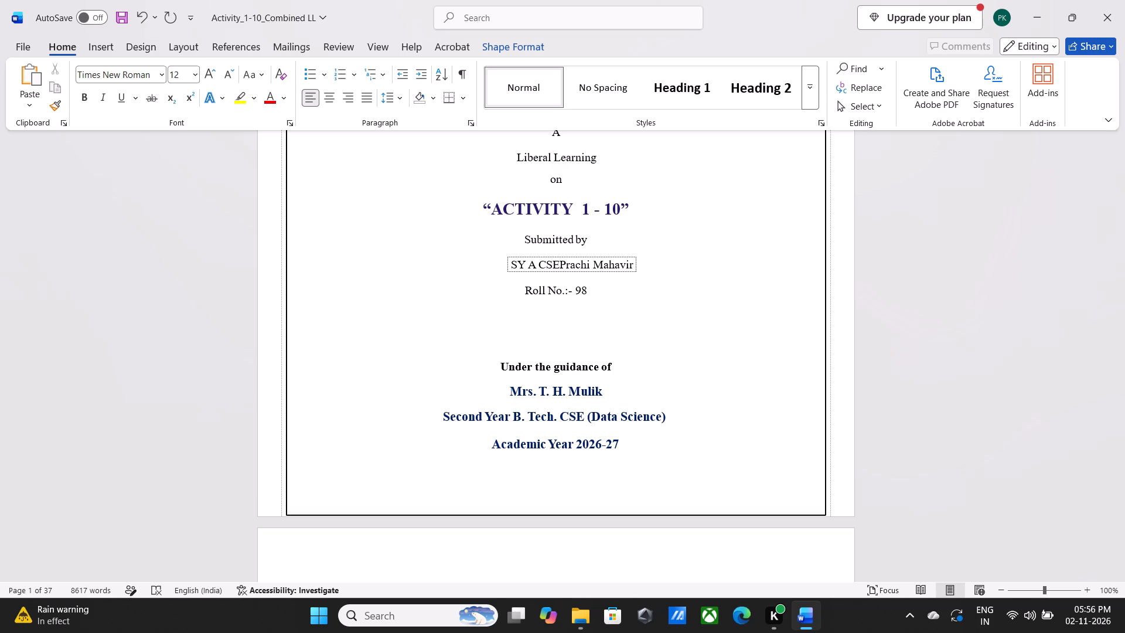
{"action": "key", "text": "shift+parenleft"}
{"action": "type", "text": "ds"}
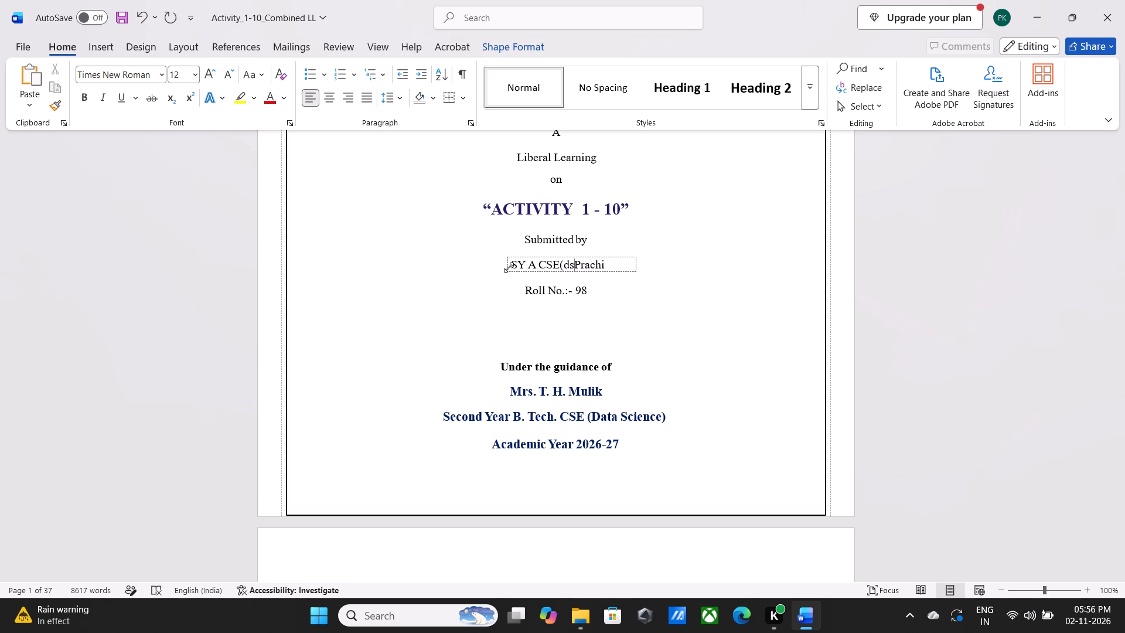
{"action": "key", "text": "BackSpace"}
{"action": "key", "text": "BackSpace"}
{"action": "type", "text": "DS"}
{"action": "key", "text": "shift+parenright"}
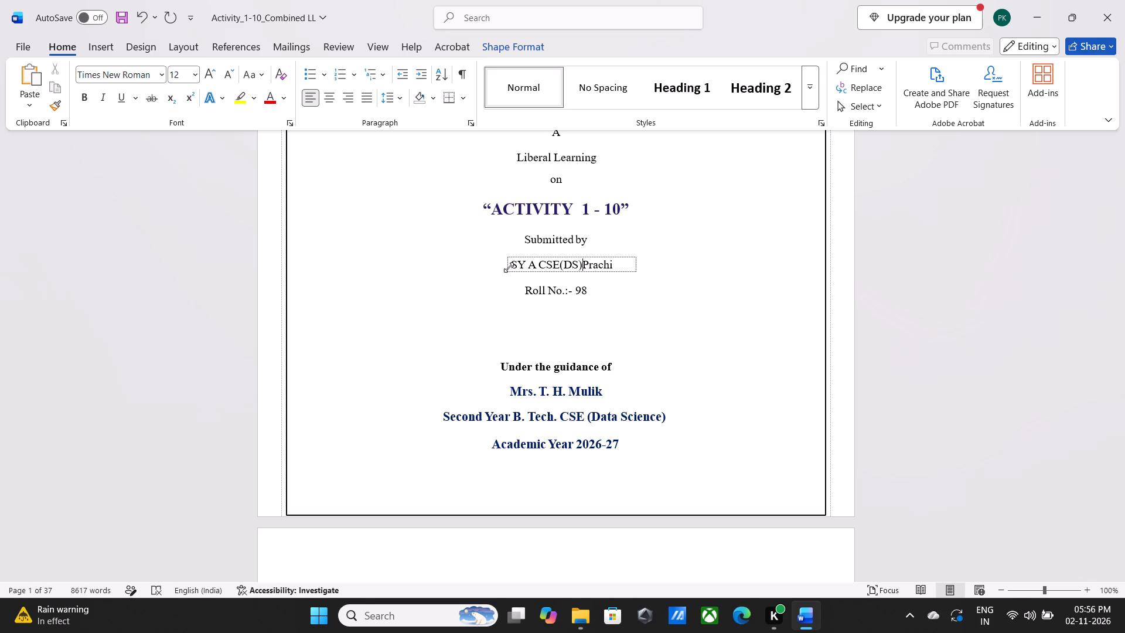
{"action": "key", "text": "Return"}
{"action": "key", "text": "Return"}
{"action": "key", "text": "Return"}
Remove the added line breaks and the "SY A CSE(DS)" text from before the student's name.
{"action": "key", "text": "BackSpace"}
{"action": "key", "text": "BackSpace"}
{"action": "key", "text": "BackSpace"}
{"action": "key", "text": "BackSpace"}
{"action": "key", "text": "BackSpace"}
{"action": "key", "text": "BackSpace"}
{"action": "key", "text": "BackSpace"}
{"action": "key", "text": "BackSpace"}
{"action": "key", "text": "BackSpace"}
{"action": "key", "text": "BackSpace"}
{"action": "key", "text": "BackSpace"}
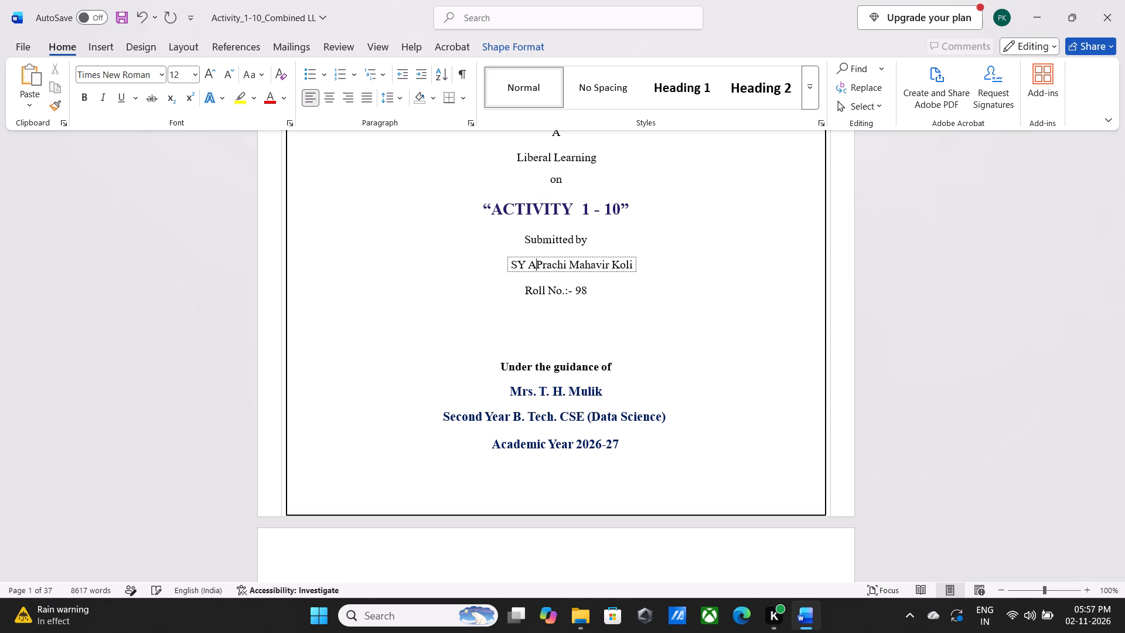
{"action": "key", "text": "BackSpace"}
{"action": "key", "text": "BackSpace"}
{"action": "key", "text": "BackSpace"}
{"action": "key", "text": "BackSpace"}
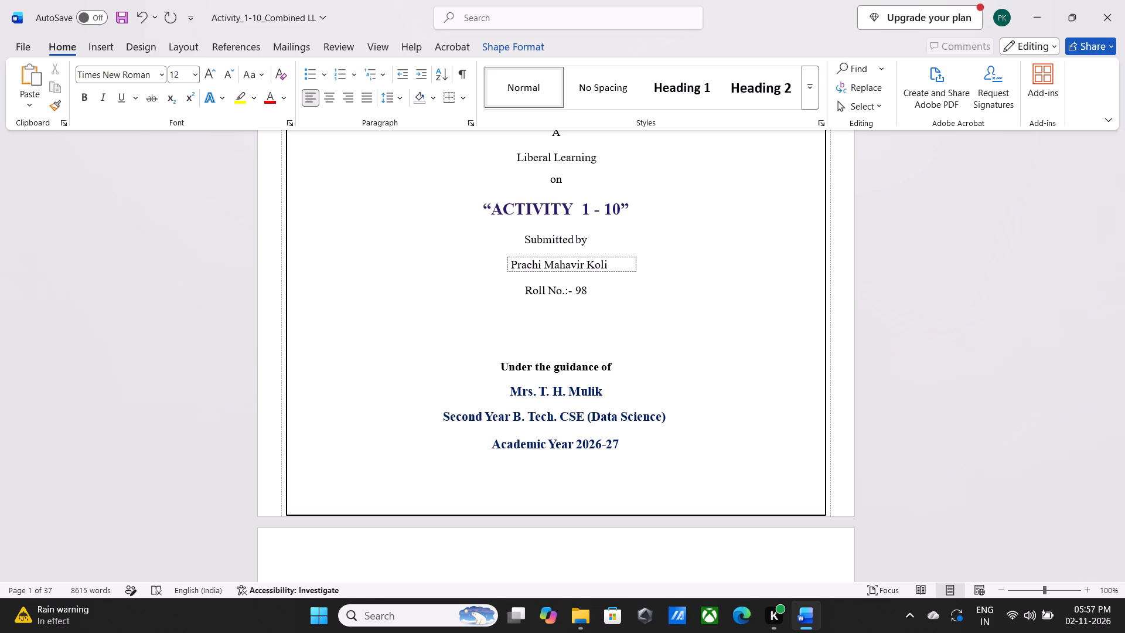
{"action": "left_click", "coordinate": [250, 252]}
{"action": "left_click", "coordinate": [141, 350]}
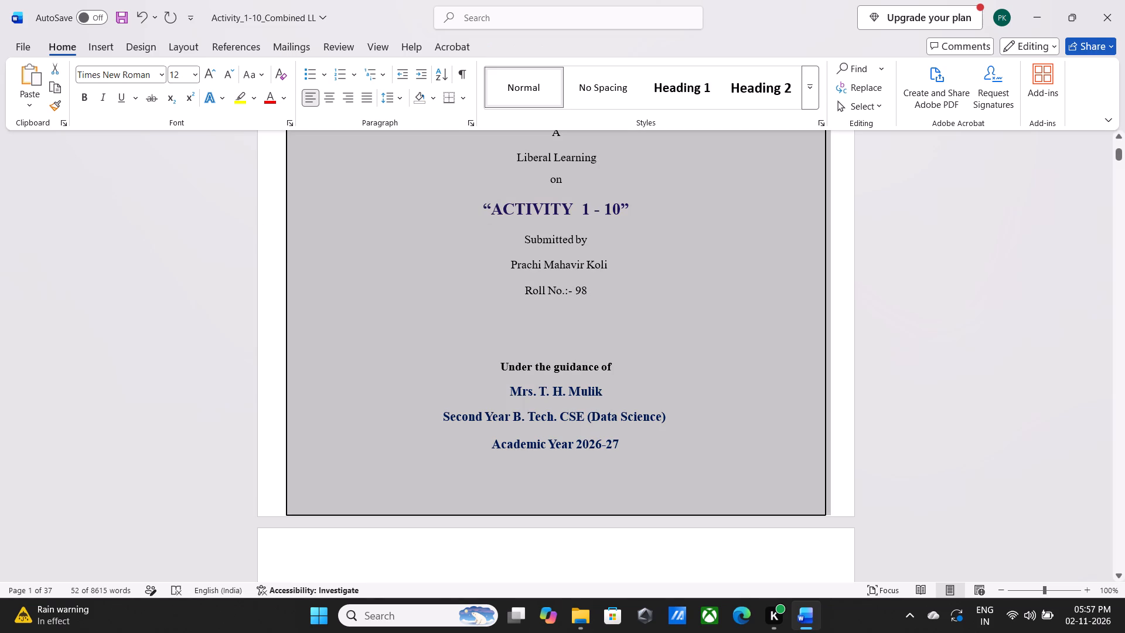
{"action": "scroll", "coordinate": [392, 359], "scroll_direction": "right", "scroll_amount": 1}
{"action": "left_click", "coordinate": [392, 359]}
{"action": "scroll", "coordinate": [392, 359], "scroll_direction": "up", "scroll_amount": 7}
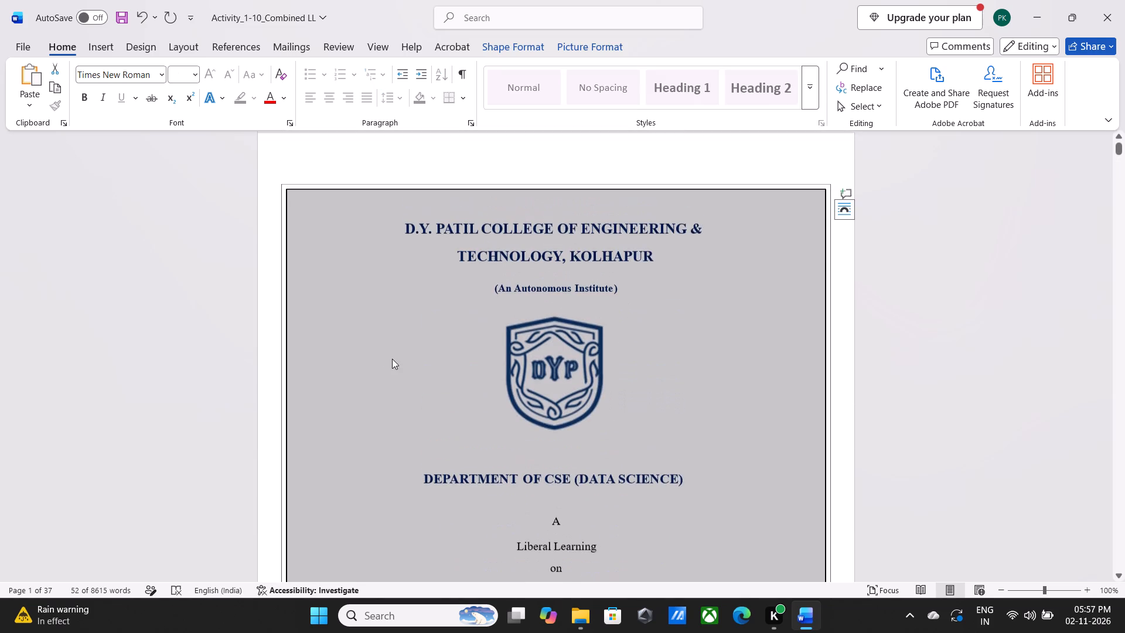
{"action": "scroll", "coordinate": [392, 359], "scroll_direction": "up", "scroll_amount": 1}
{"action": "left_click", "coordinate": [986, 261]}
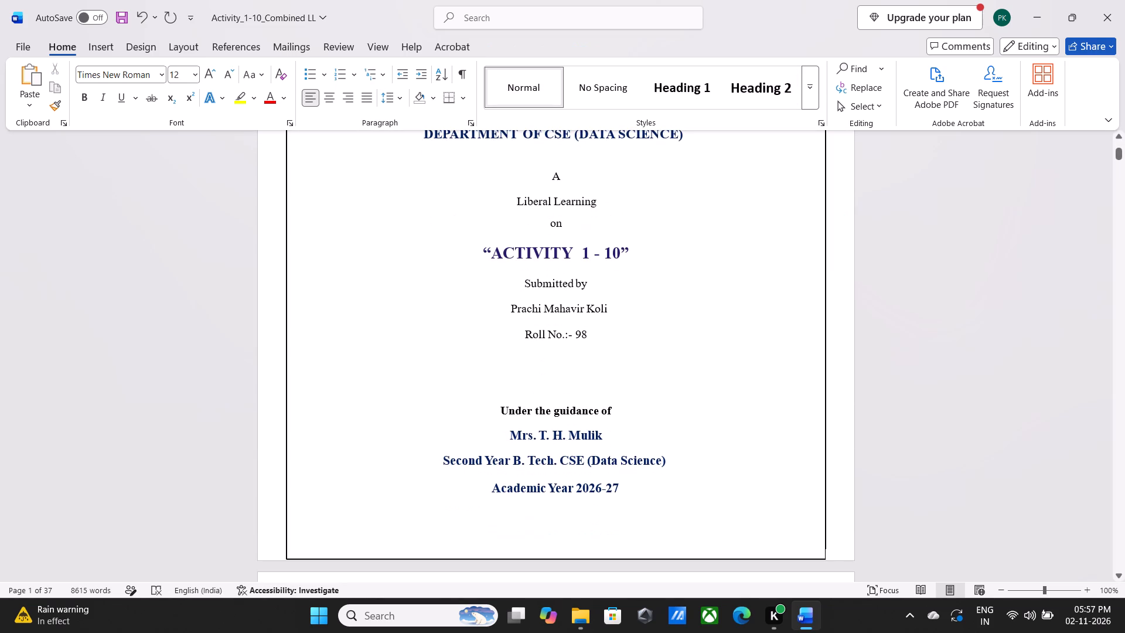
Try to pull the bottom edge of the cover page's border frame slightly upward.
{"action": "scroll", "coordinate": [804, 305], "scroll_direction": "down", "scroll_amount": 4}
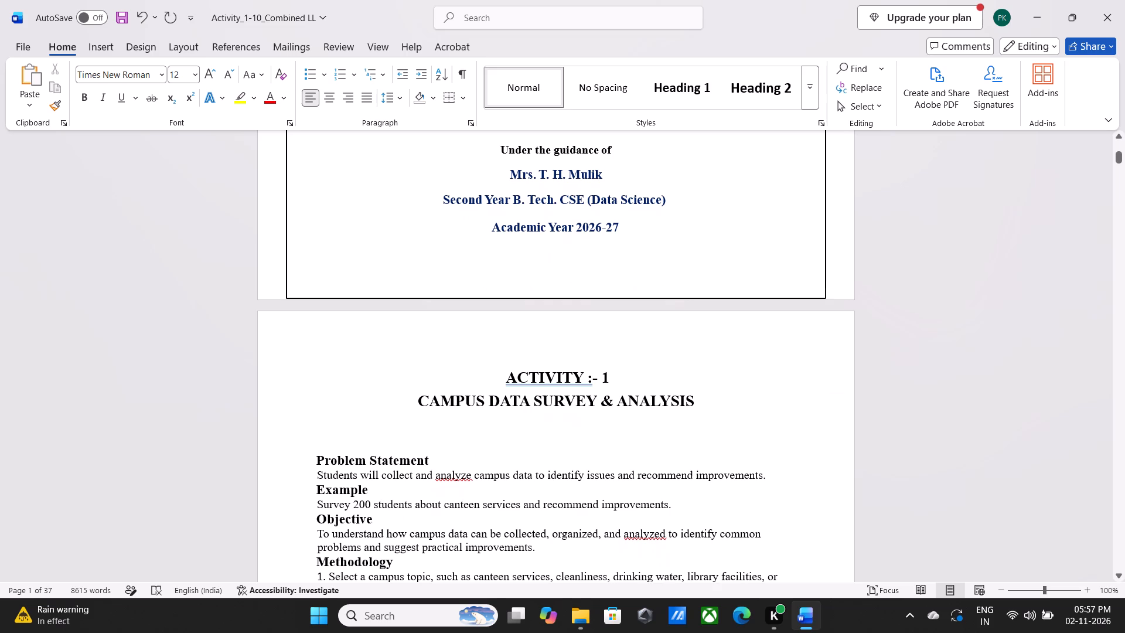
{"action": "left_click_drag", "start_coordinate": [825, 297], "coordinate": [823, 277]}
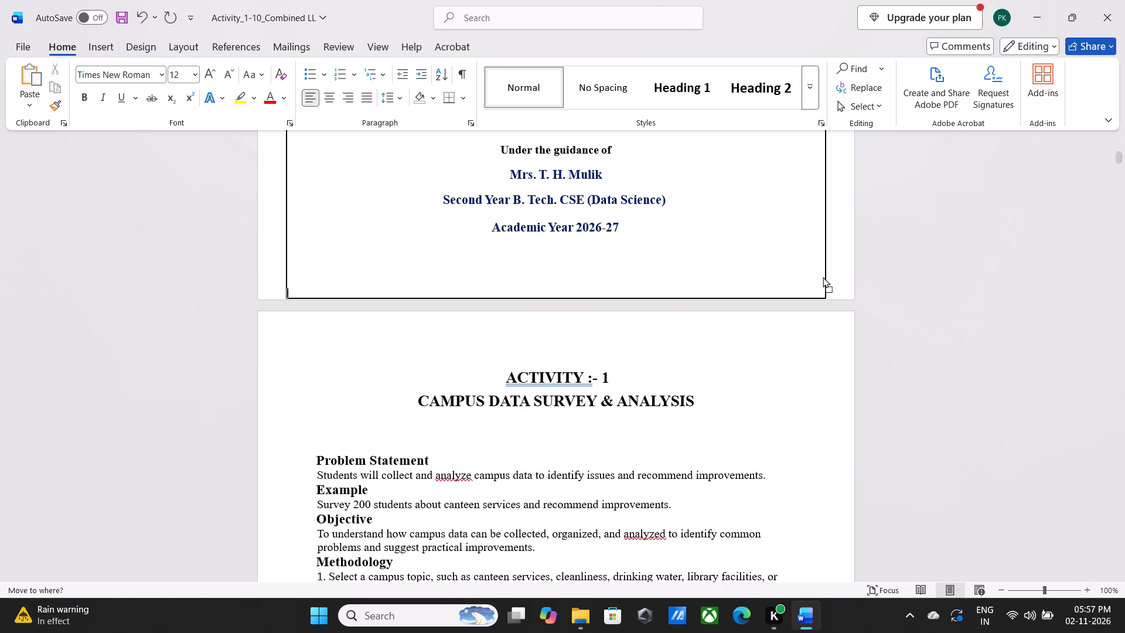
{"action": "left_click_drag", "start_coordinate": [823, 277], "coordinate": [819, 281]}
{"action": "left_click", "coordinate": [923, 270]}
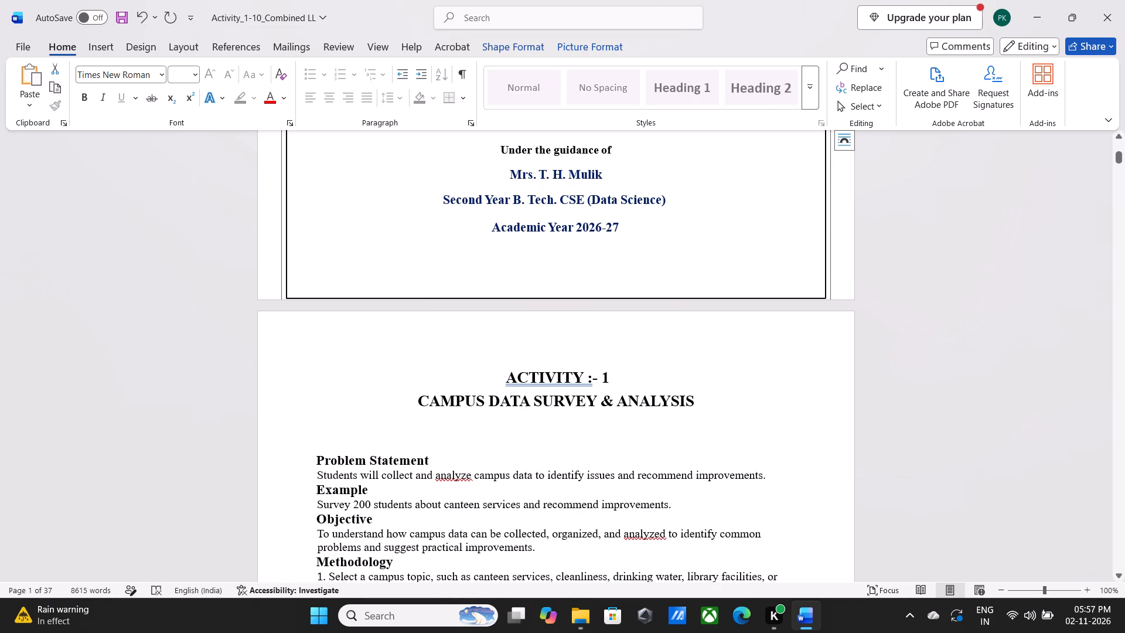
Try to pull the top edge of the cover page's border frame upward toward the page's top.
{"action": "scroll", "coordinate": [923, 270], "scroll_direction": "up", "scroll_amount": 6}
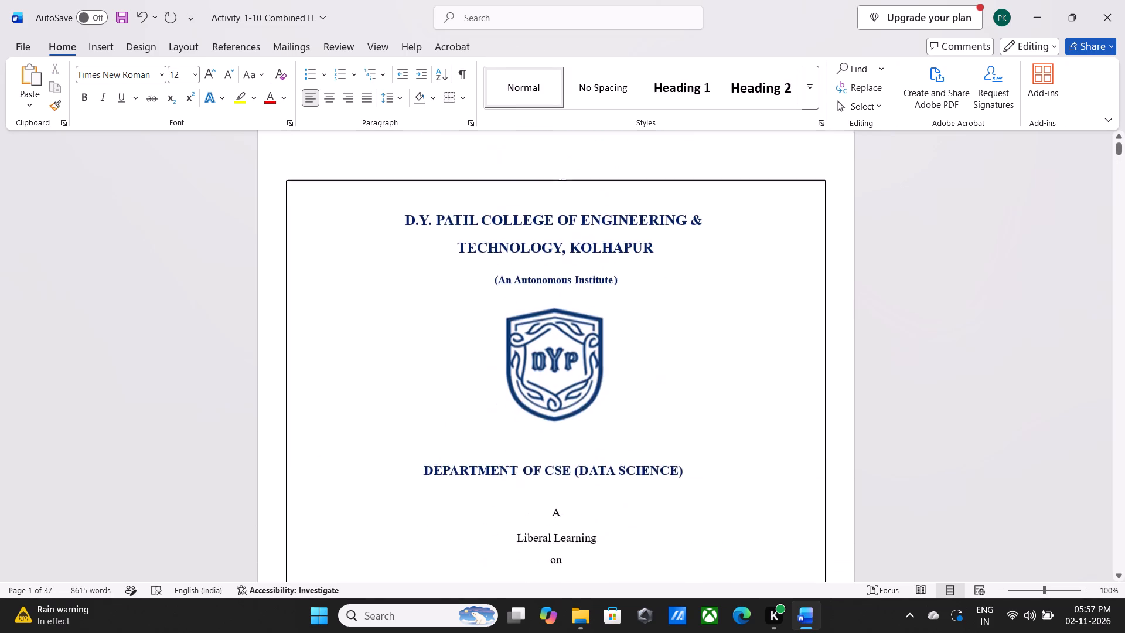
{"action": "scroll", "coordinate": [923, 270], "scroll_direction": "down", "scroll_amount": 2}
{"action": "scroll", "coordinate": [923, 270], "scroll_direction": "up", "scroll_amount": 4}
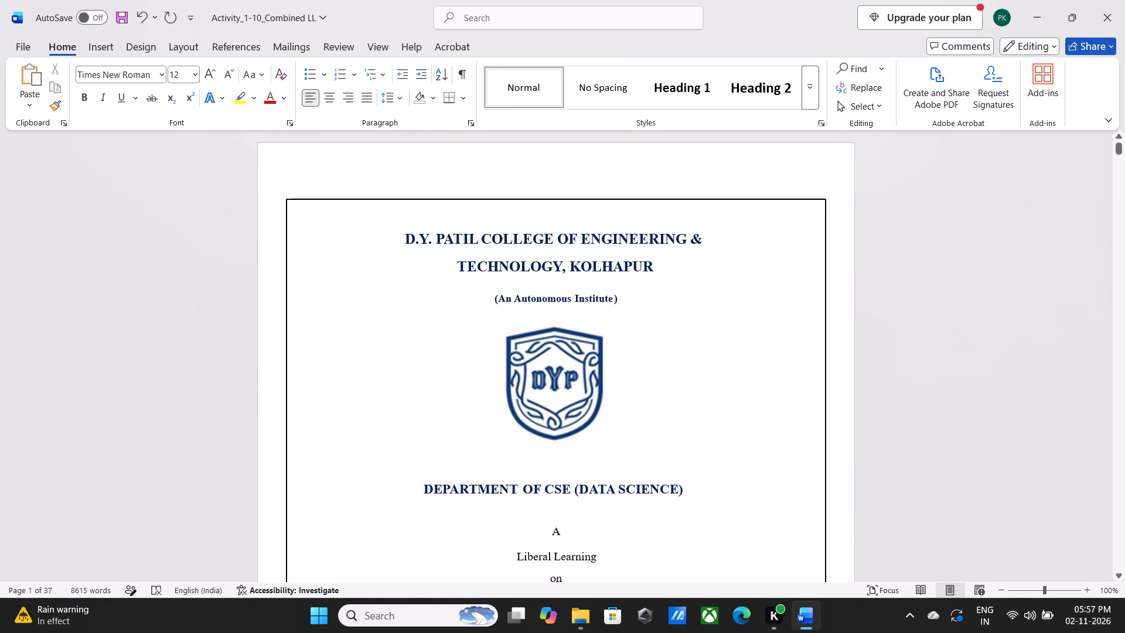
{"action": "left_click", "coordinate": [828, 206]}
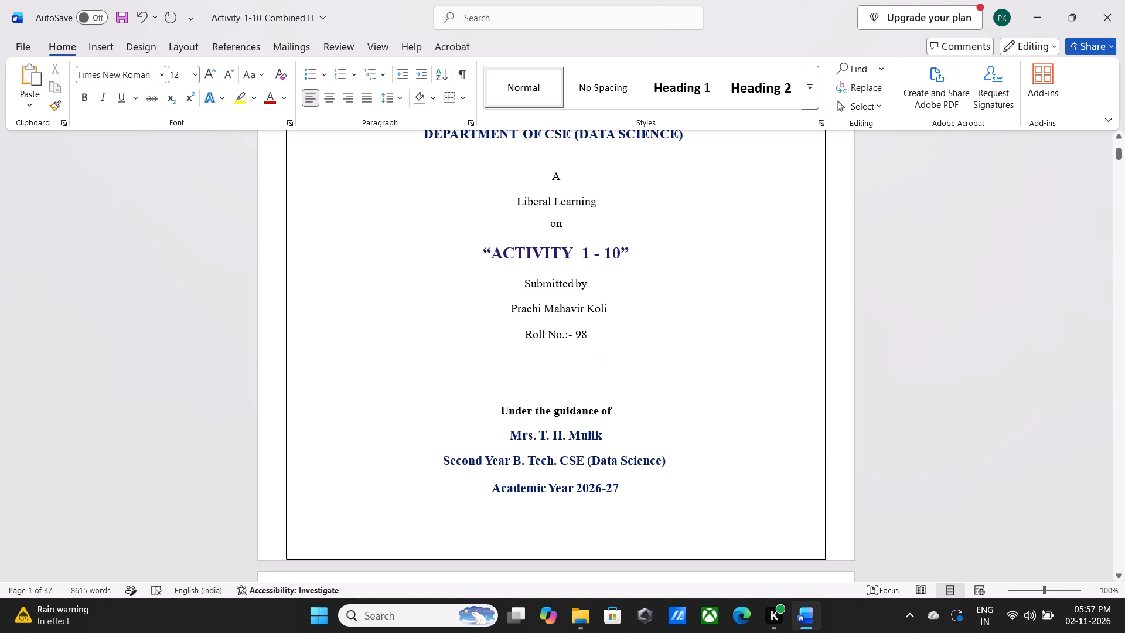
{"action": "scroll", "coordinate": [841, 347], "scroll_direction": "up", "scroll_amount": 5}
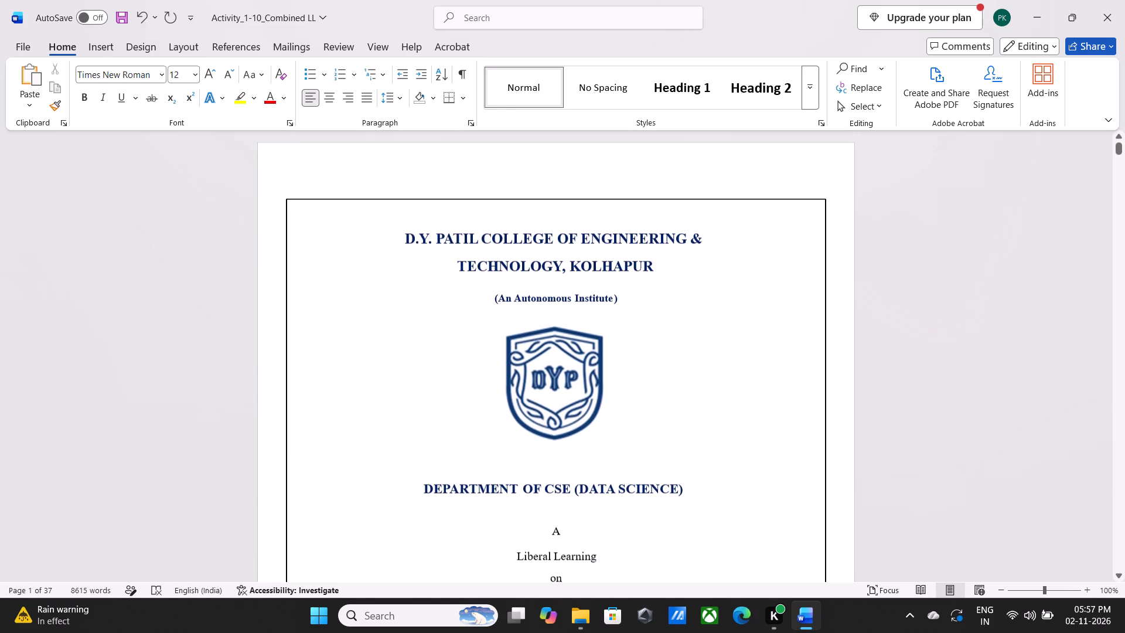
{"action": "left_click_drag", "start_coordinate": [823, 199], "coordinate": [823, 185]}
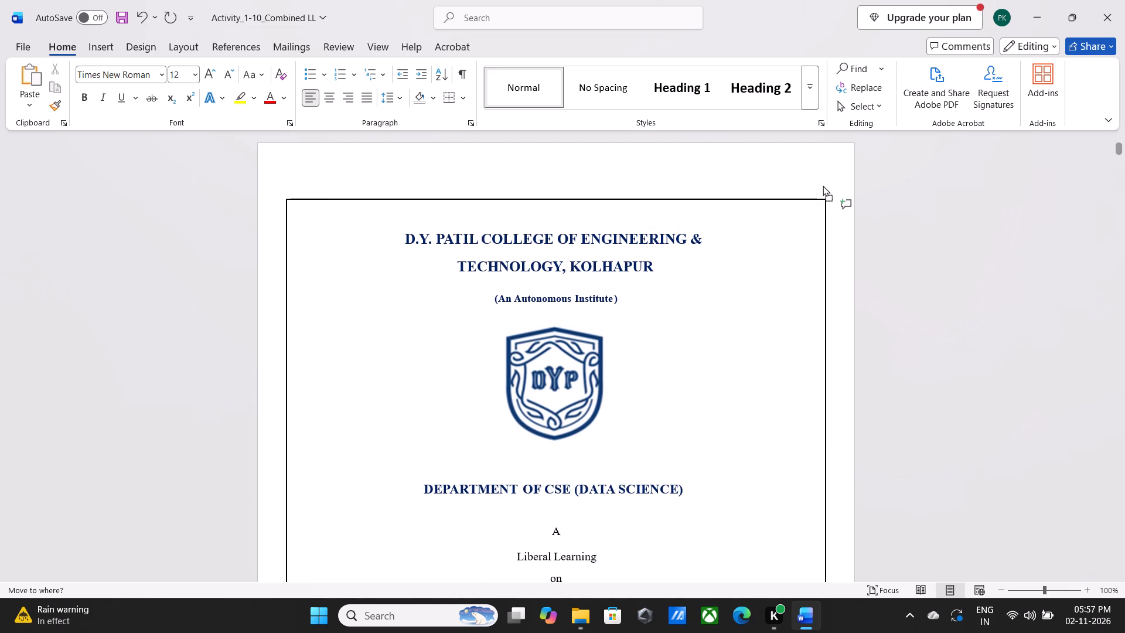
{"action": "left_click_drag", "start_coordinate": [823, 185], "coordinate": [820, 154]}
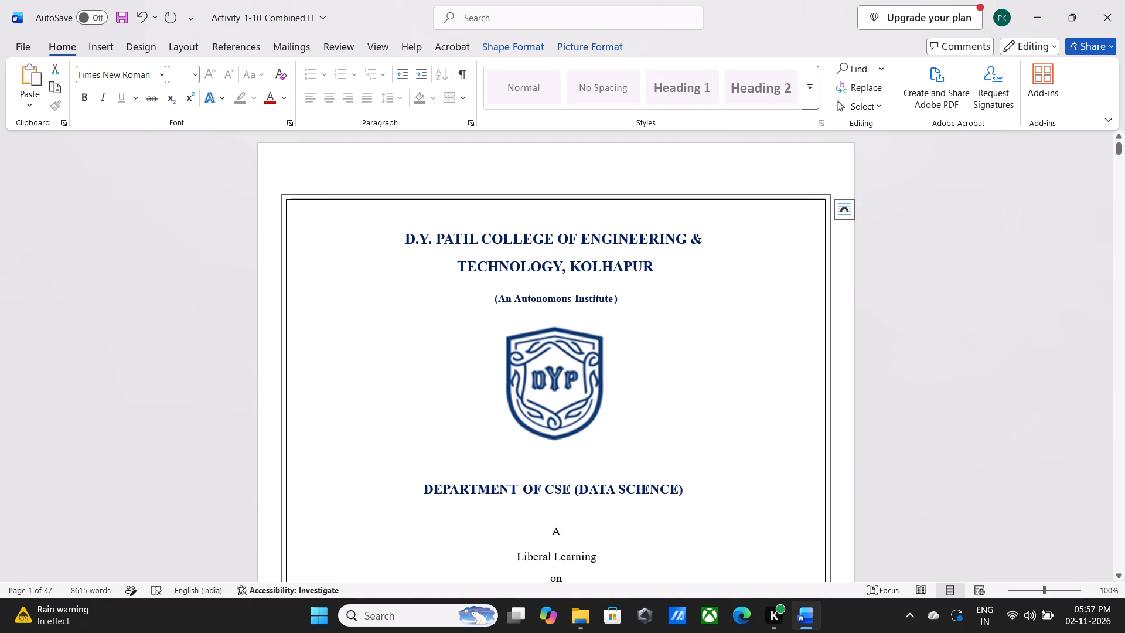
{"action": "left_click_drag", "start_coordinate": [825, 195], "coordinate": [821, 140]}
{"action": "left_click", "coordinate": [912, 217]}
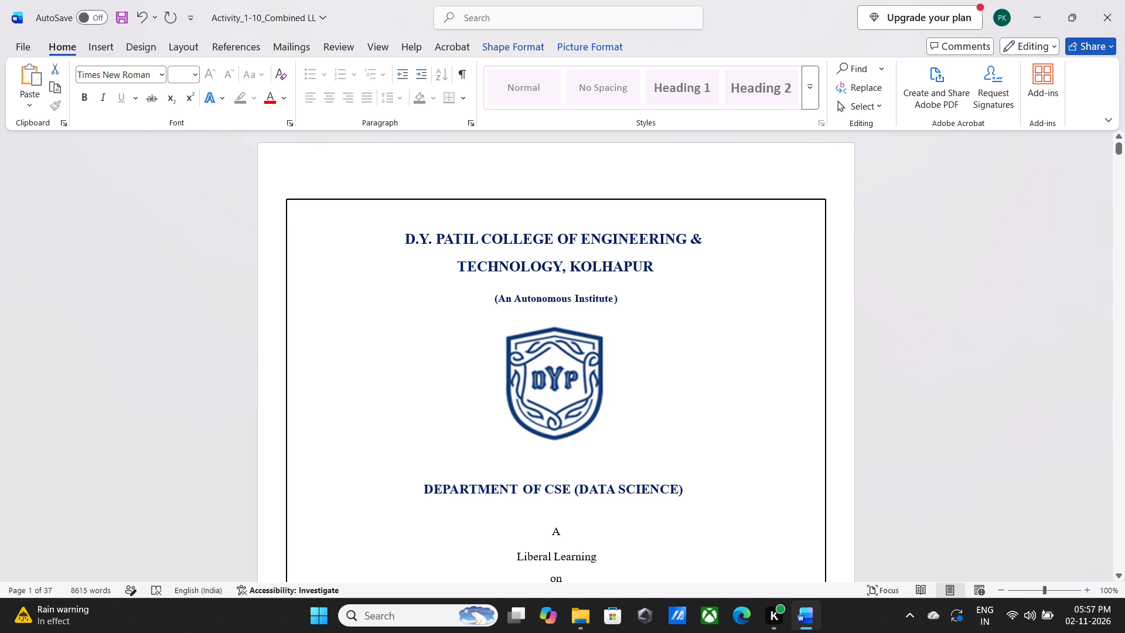
Examine the cover page's border and layout, along with the start of the Activity 1 page.
{"action": "scroll", "coordinate": [912, 217], "scroll_direction": "down", "scroll_amount": 1}
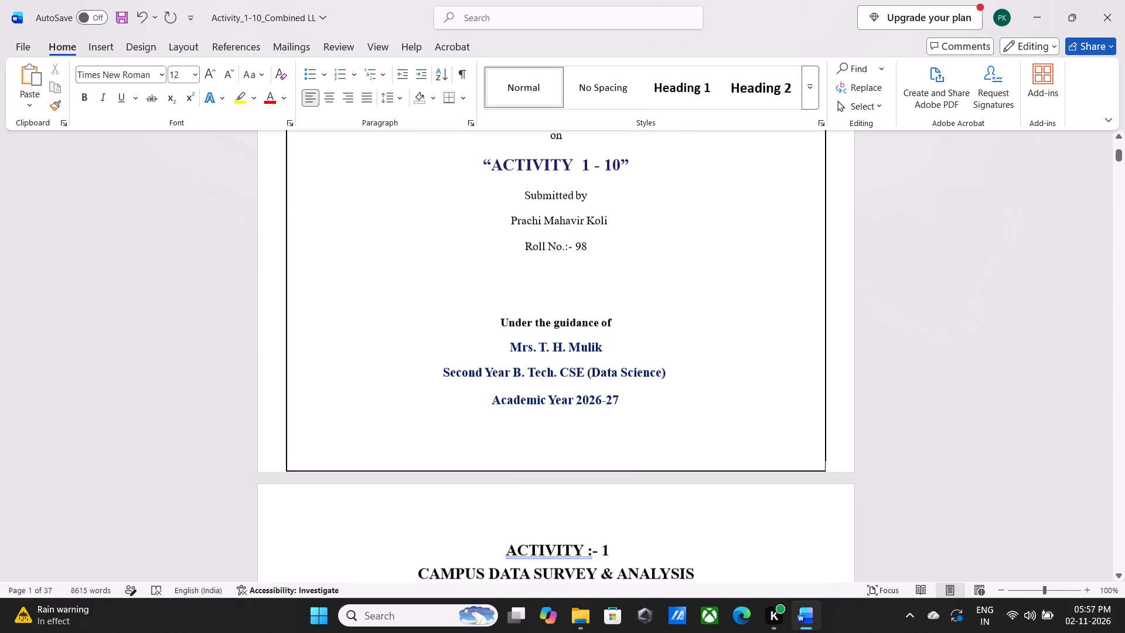
{"action": "scroll", "coordinate": [912, 217], "scroll_direction": "down", "scroll_amount": 2}
{"action": "scroll", "coordinate": [912, 217], "scroll_direction": "up", "scroll_amount": 4}
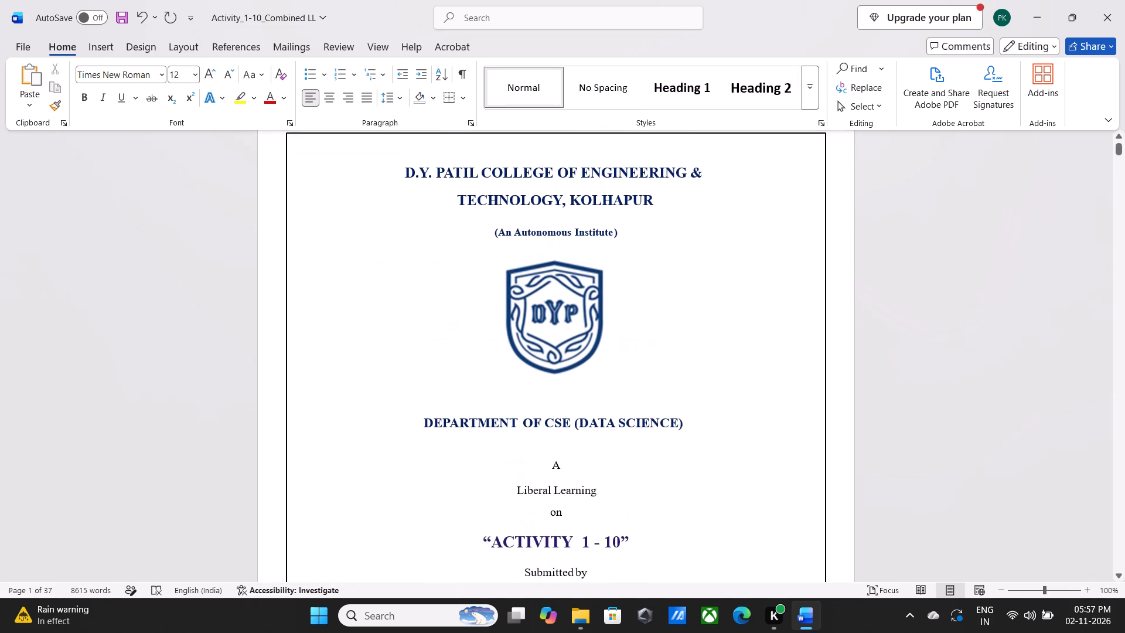
{"action": "scroll", "coordinate": [912, 217], "scroll_direction": "up", "scroll_amount": 3}
{"action": "scroll", "coordinate": [912, 217], "scroll_direction": "down", "scroll_amount": 5}
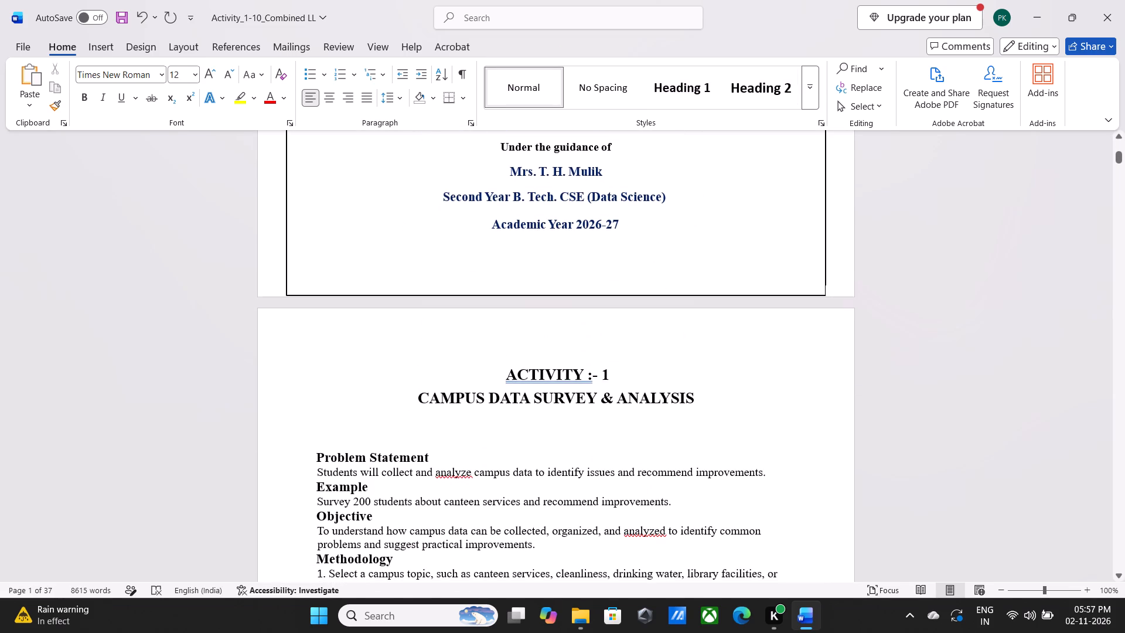
{"action": "scroll", "coordinate": [912, 217], "scroll_direction": "up", "scroll_amount": 9}
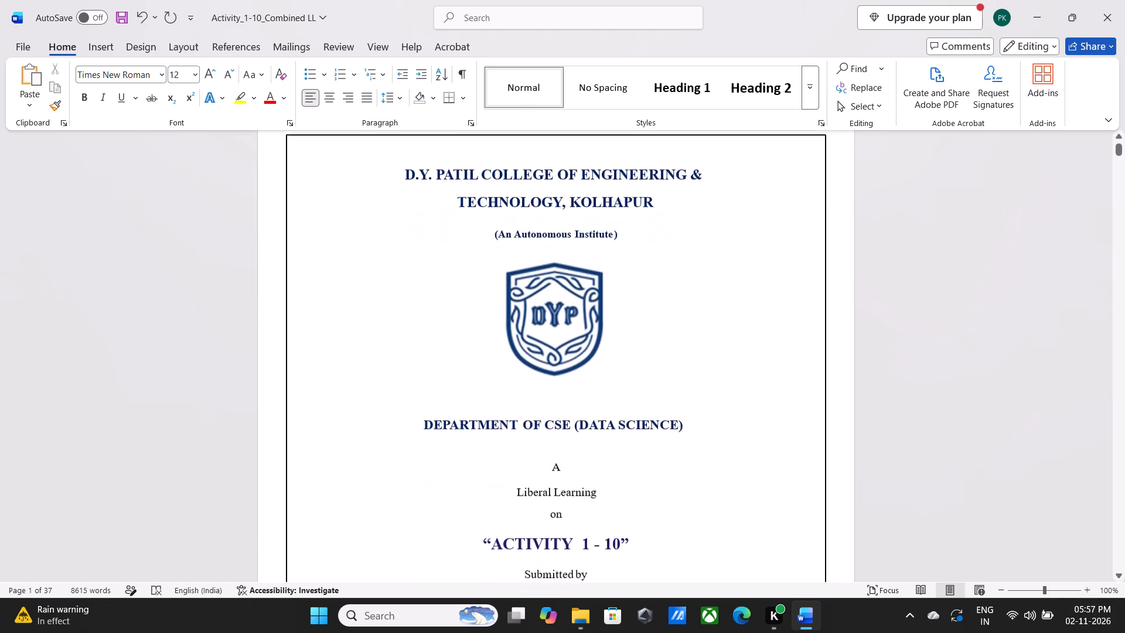
{"action": "scroll", "coordinate": [912, 217], "scroll_direction": "down", "scroll_amount": 6}
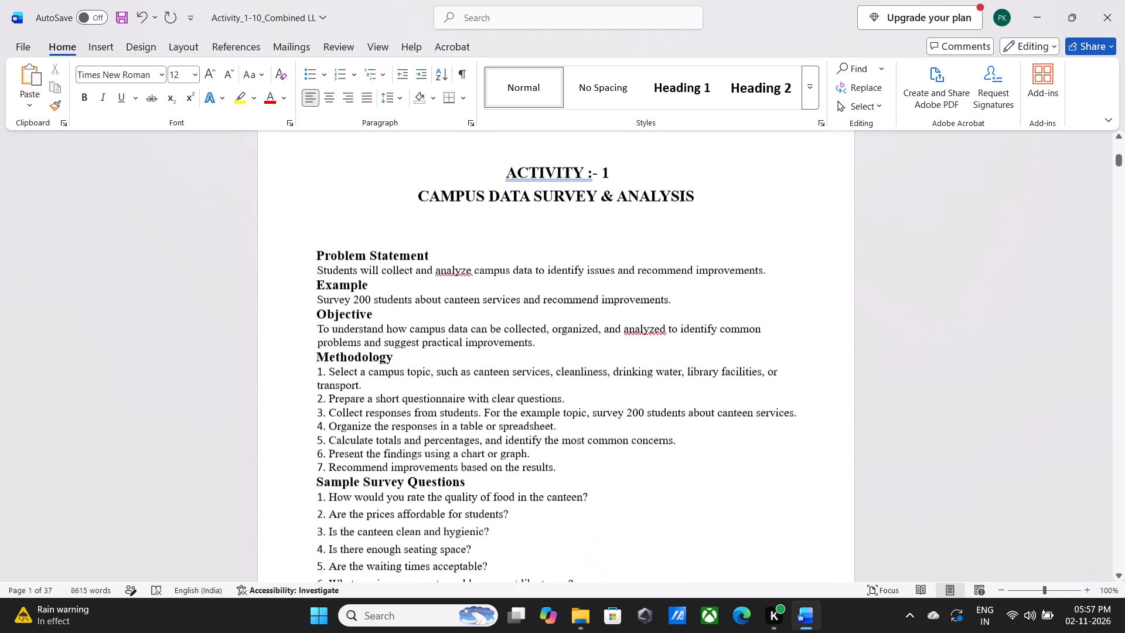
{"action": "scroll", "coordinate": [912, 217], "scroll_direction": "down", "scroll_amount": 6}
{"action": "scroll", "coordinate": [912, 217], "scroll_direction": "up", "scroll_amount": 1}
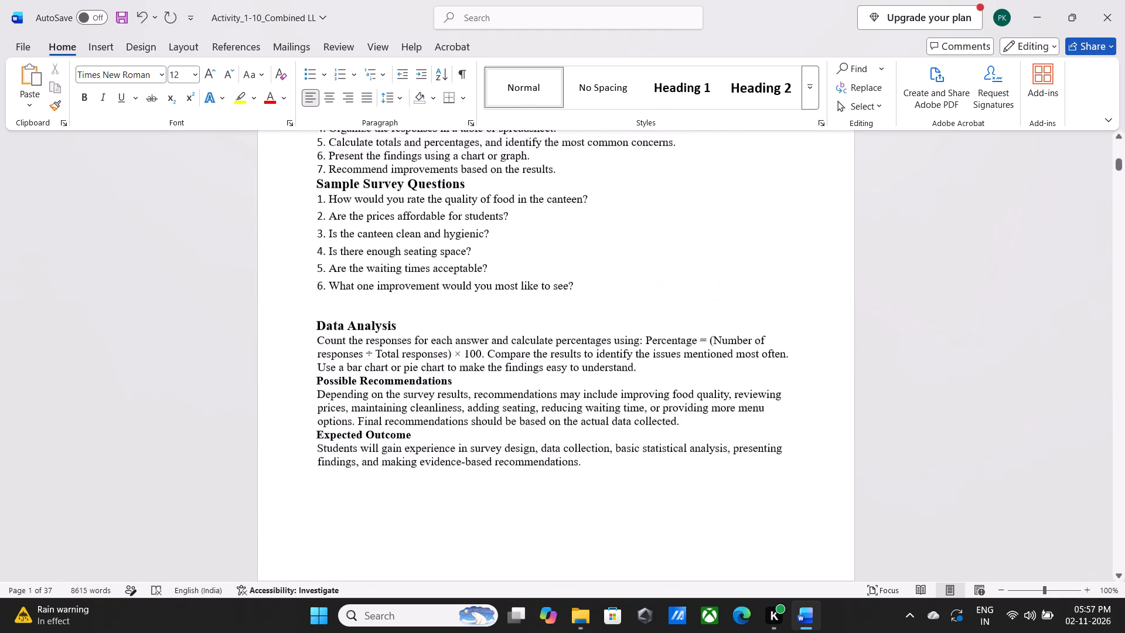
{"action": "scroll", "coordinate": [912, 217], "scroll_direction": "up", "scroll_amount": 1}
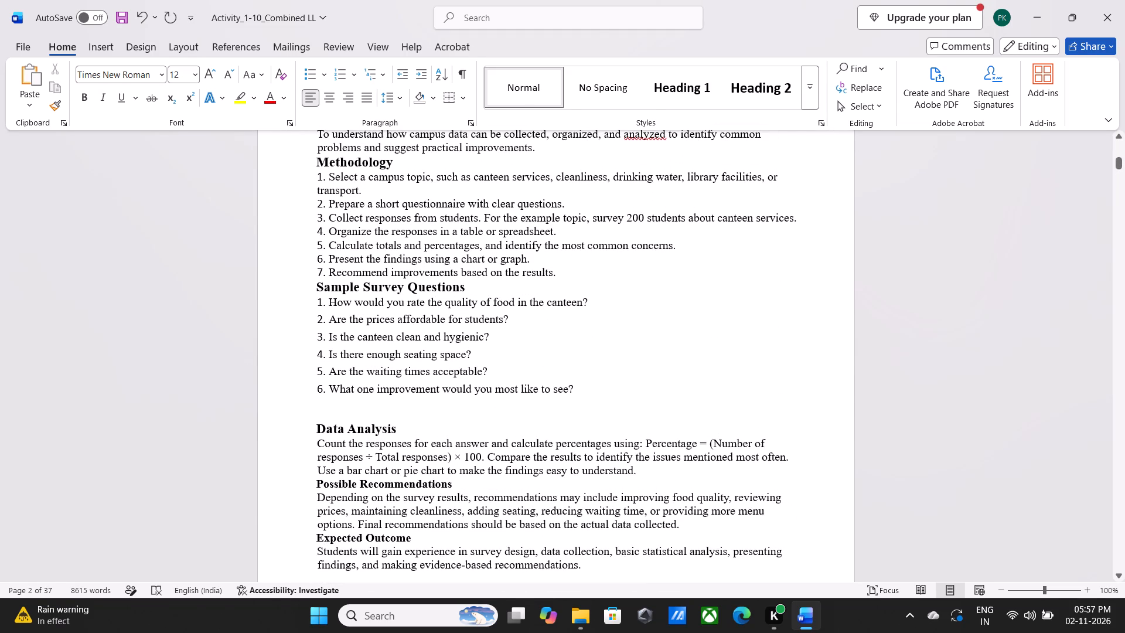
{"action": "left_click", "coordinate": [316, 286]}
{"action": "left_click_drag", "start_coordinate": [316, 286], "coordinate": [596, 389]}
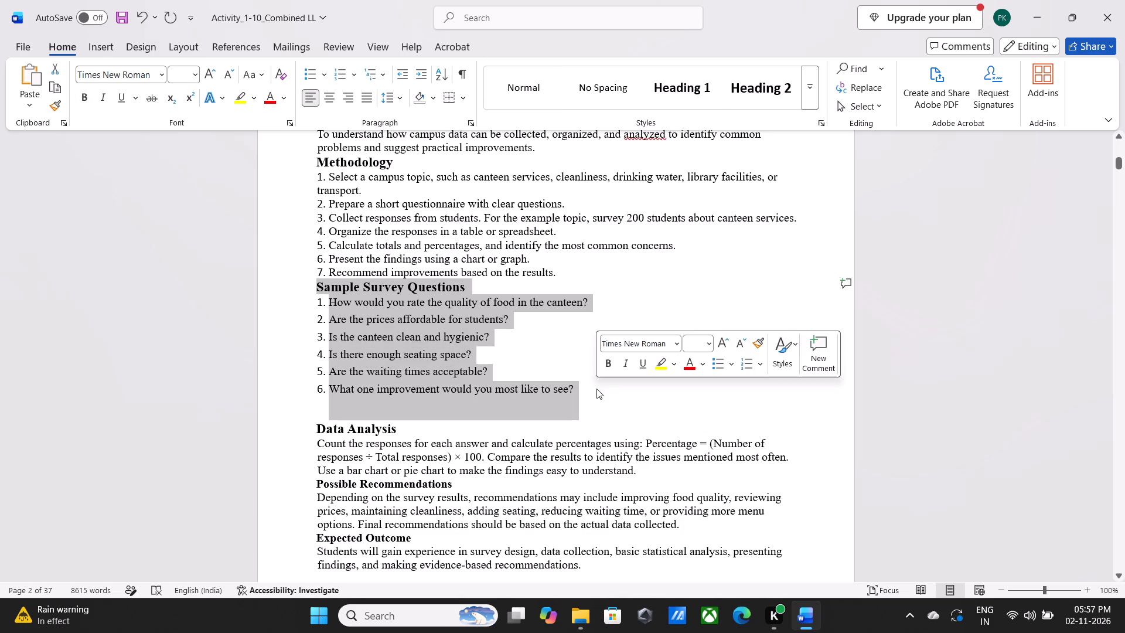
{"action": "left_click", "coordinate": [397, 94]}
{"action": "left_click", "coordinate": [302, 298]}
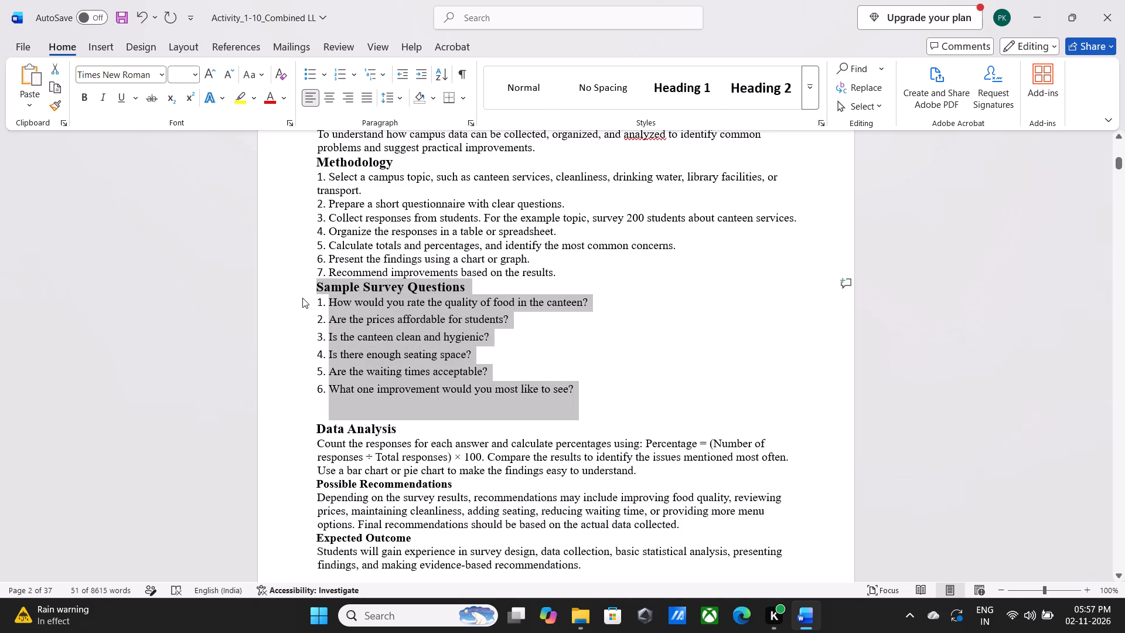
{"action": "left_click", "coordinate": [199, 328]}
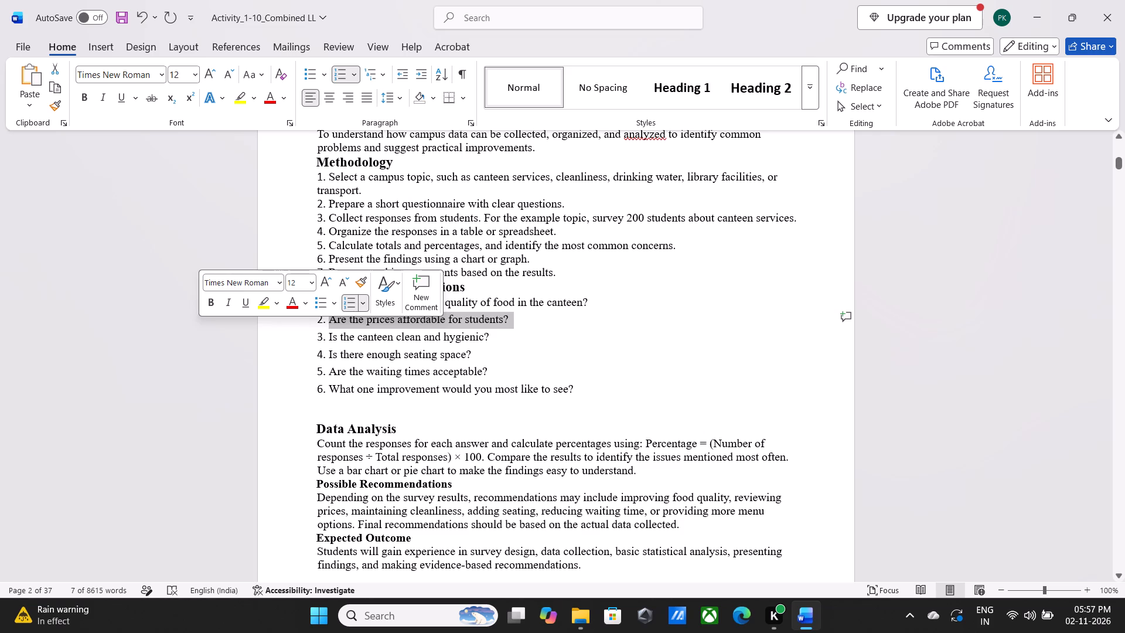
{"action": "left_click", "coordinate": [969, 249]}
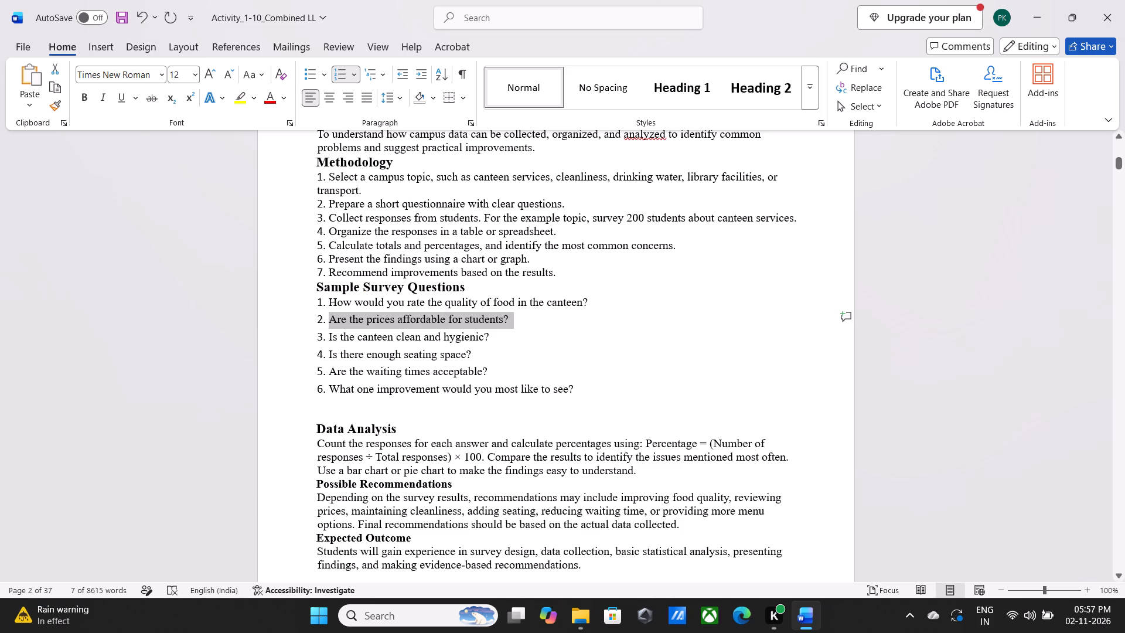
Add a line break after the Expected Outcome paragraph of Activity 1.
{"action": "scroll", "coordinate": [764, 402], "scroll_direction": "down", "scroll_amount": 2}
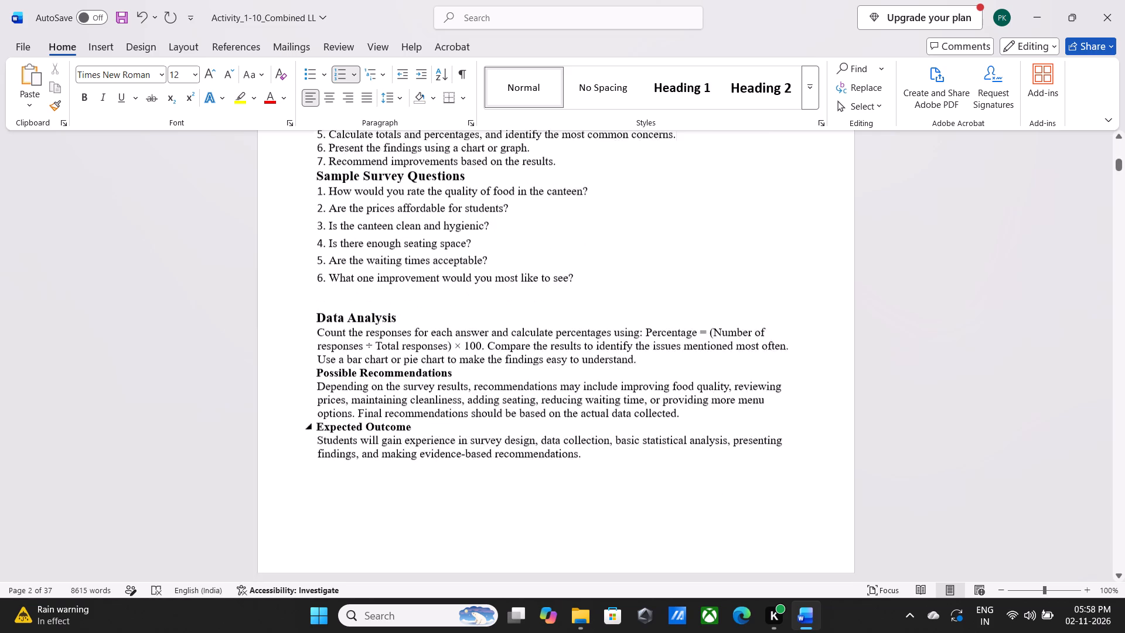
{"action": "scroll", "coordinate": [764, 402], "scroll_direction": "down", "scroll_amount": 12}
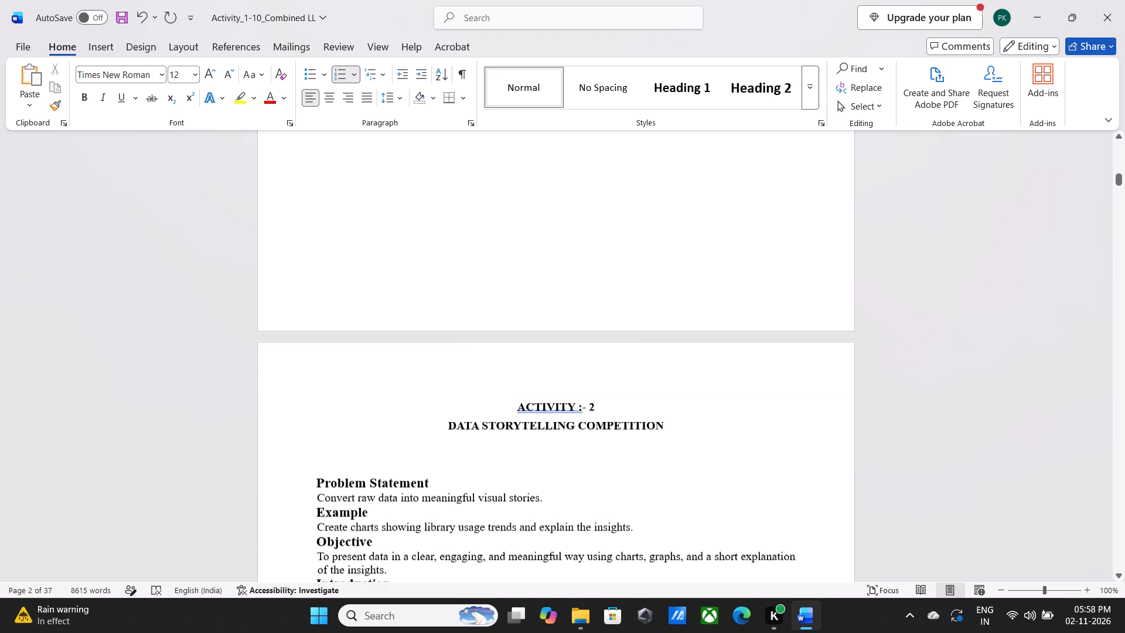
{"action": "scroll", "coordinate": [764, 402], "scroll_direction": "up", "scroll_amount": 6}
{"action": "scroll", "coordinate": [764, 402], "scroll_direction": "down", "scroll_amount": 1}
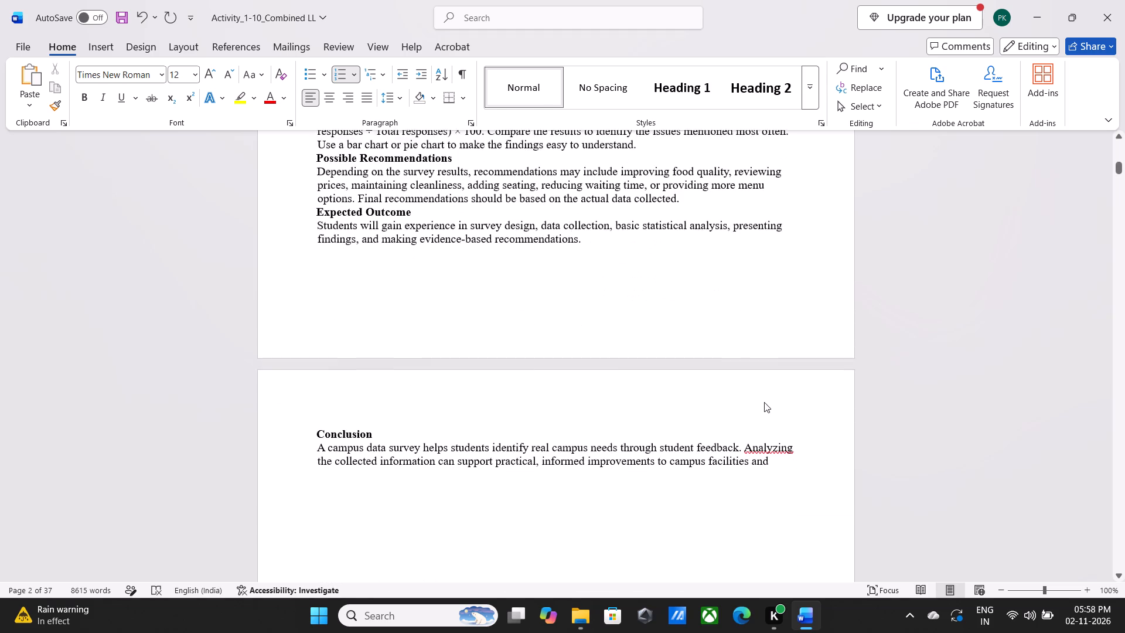
{"action": "scroll", "coordinate": [764, 402], "scroll_direction": "down", "scroll_amount": 1}
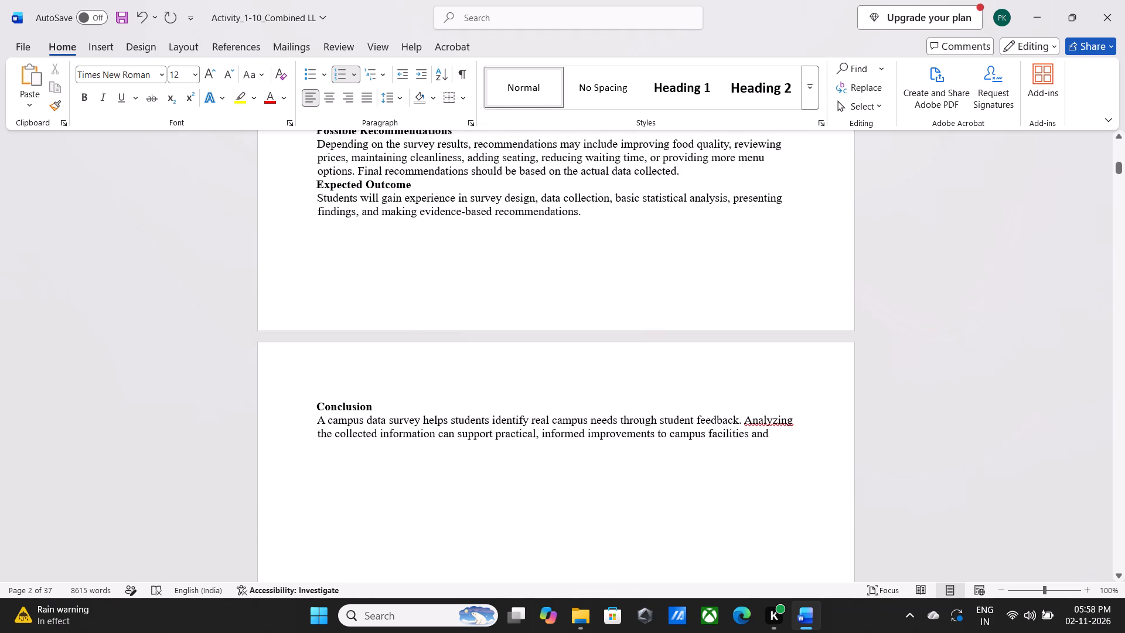
{"action": "left_click", "coordinate": [592, 219]}
{"action": "key", "text": "Return"}
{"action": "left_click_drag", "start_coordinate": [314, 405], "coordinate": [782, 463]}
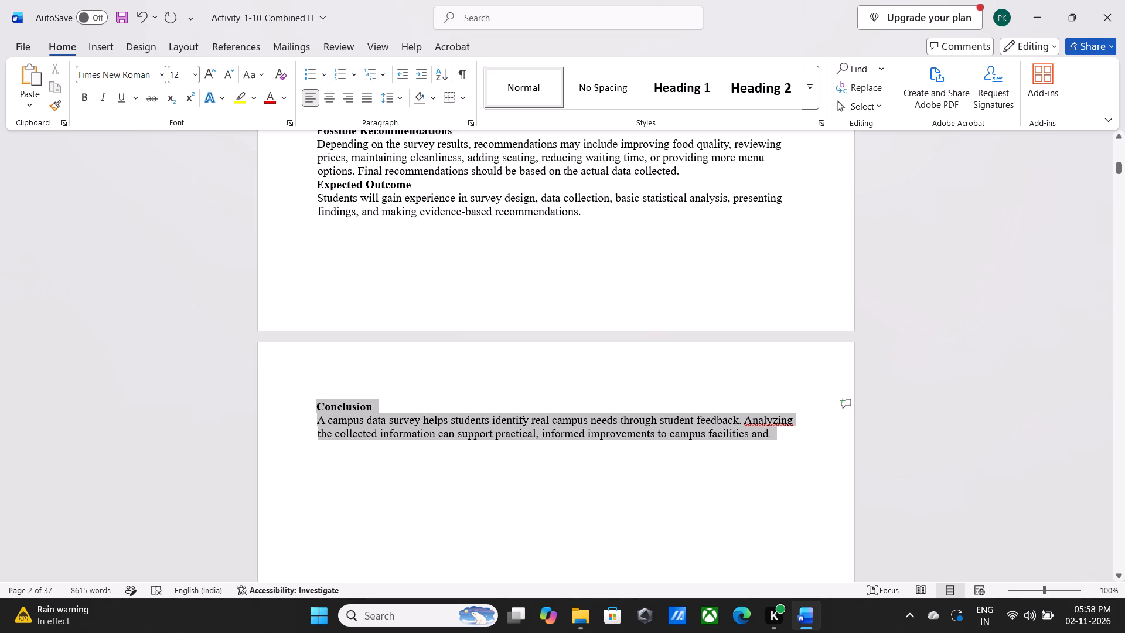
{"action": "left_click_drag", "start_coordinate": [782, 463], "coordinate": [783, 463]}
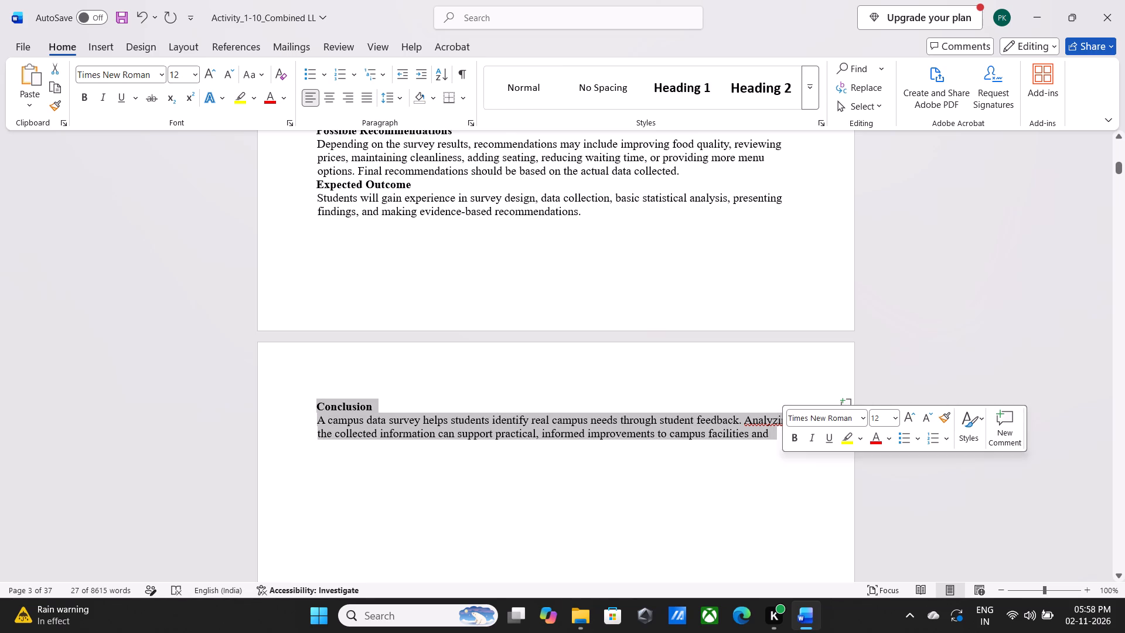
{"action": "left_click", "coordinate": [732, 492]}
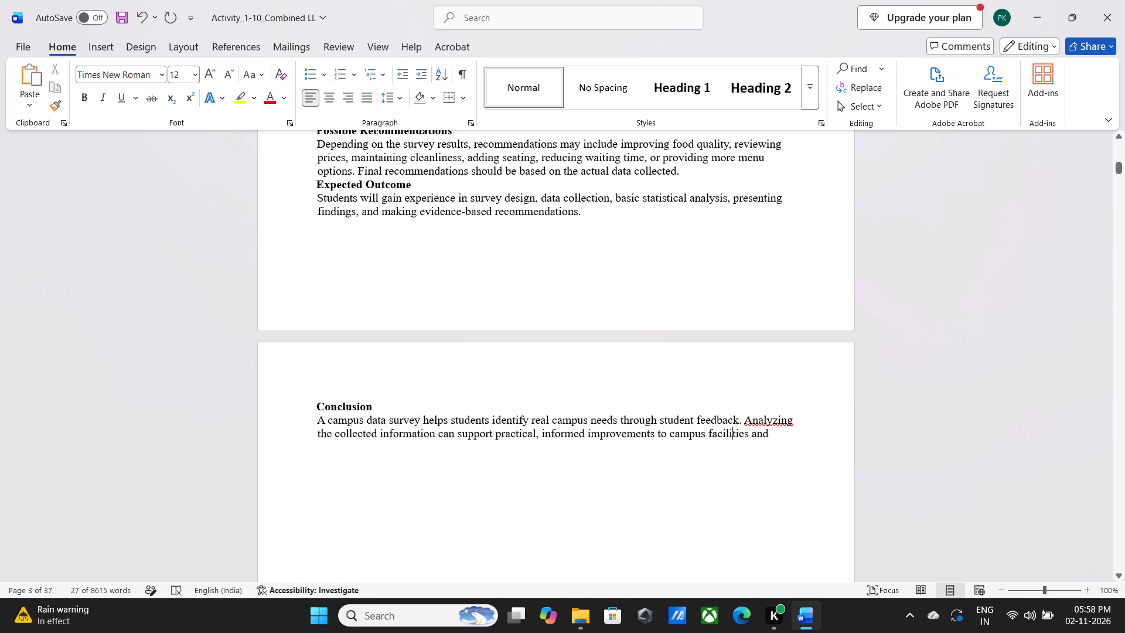
Delete backward from the end of the Activity 1 conclusion, removing the page break and the final "d" of "and" before ACTIVITY :- 2.
{"action": "left_click", "coordinate": [775, 435]}
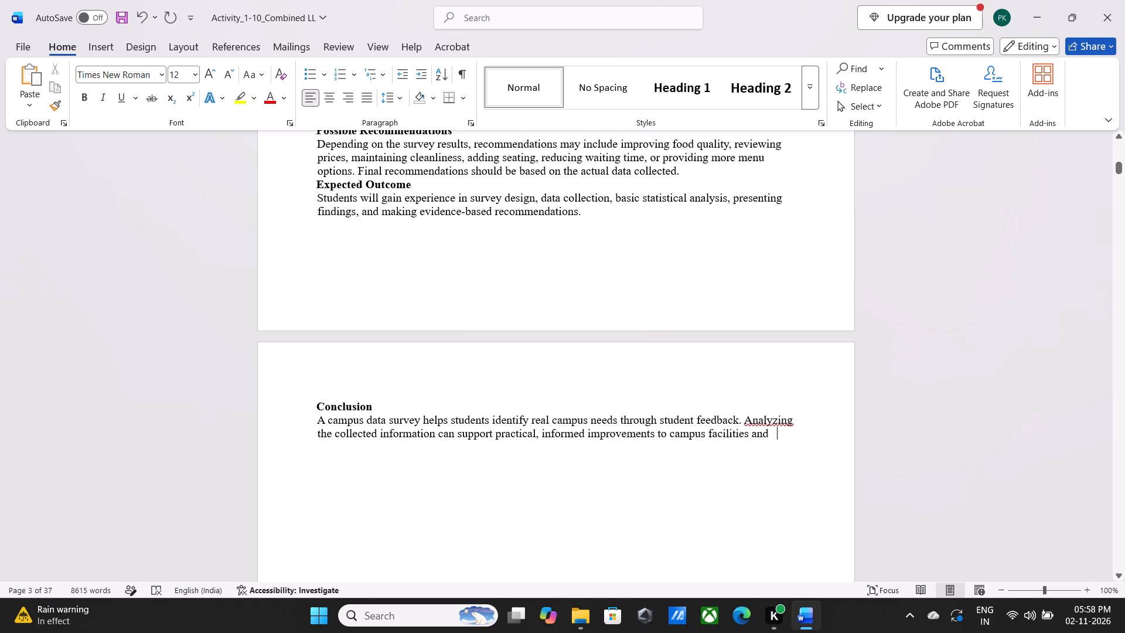
{"action": "key", "text": "BackSpace"}
{"action": "key", "text": "BackSpace"}
{"action": "key", "text": "BackSpace"}
{"action": "key", "text": "BackSpace"}
{"action": "key", "text": "BackSpace"}
{"action": "key", "text": "BackSpace"}
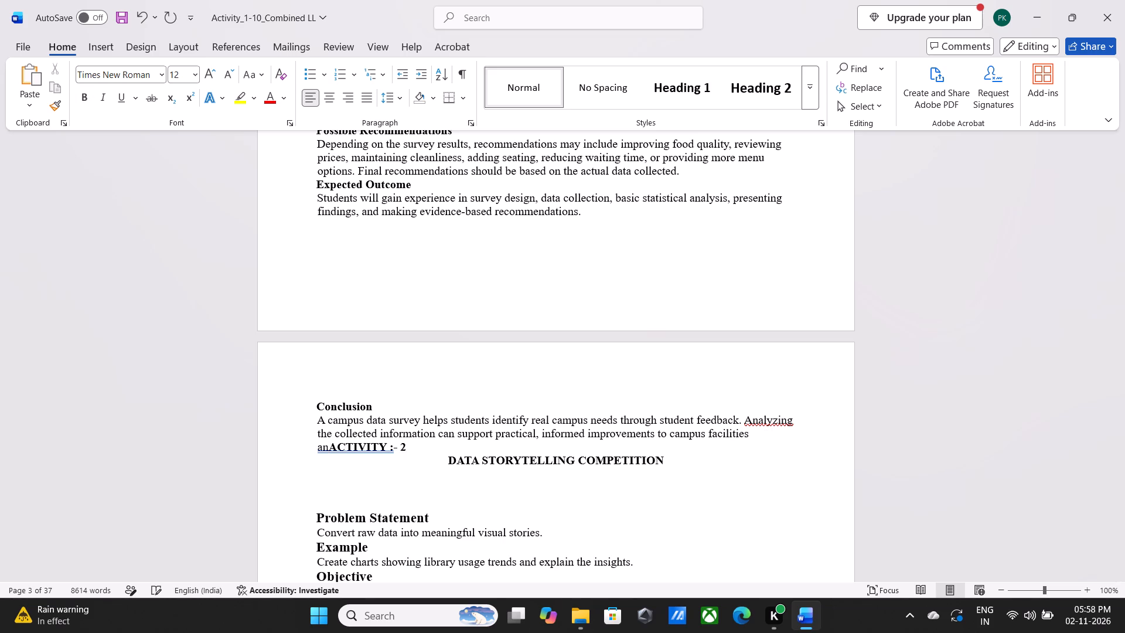
Insert seven line breaks between the Activity 1 conclusion and the ACTIVITY :- 2 title.
{"action": "key", "text": "Return"}
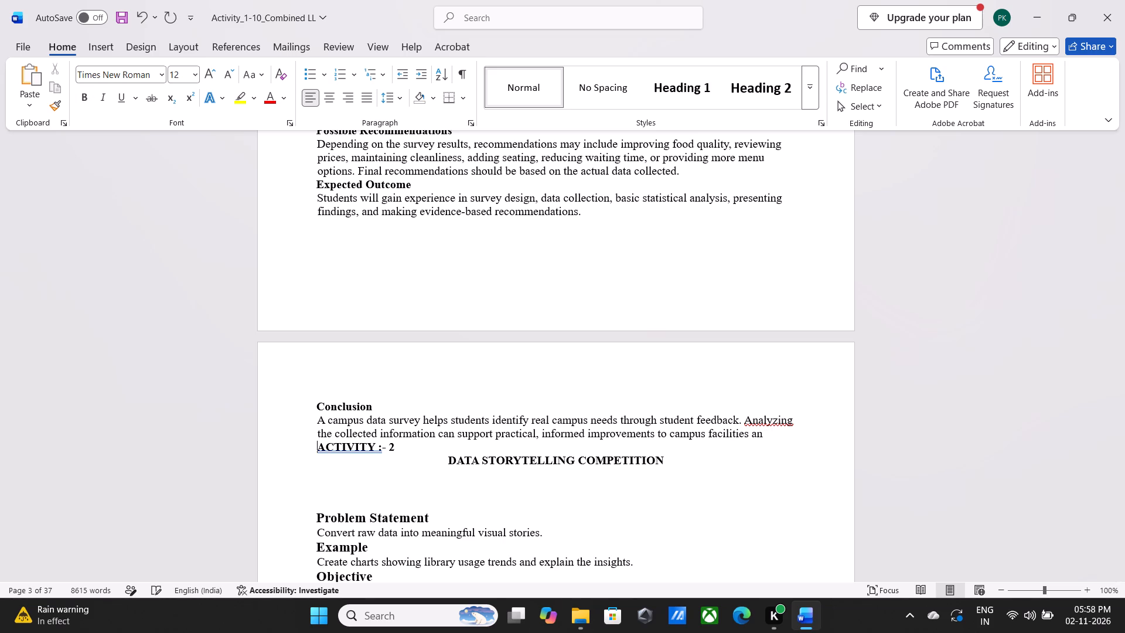
{"action": "key", "text": "Return"}
{"action": "key", "text": "Return"}
{"action": "key", "text": "Return"}
{"action": "key", "text": "Return"}
{"action": "key", "text": "Return"}
{"action": "key", "text": "Return"}
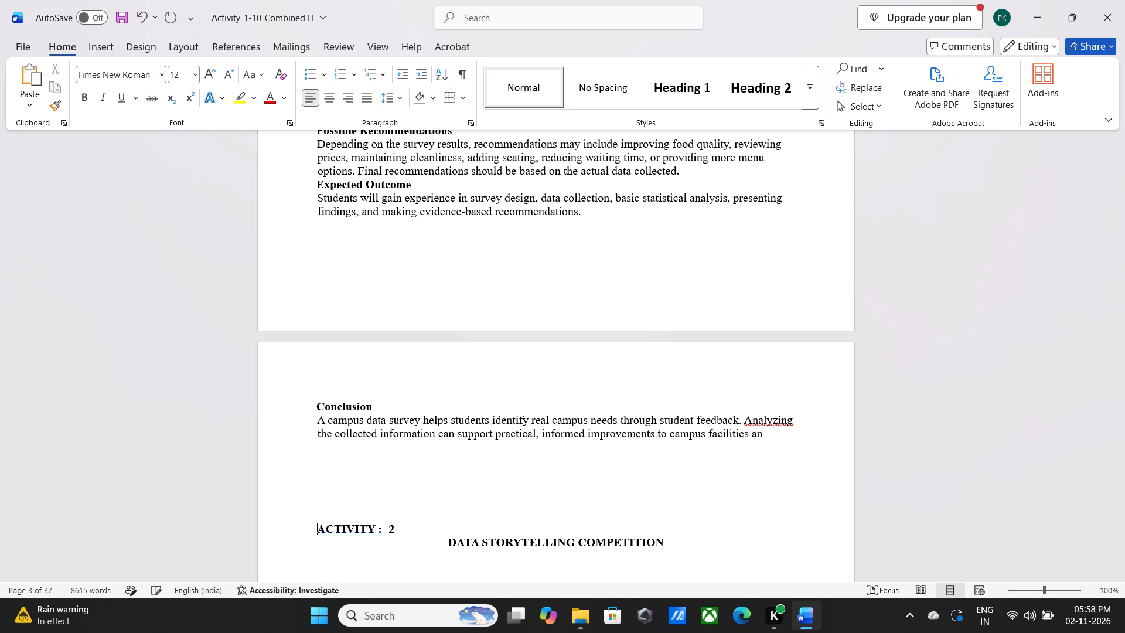
Center the ACTIVITY :- 2 title line above DATA STORYTELLING COMPETITION.
{"action": "scroll", "coordinate": [775, 435], "scroll_direction": "down", "scroll_amount": 4}
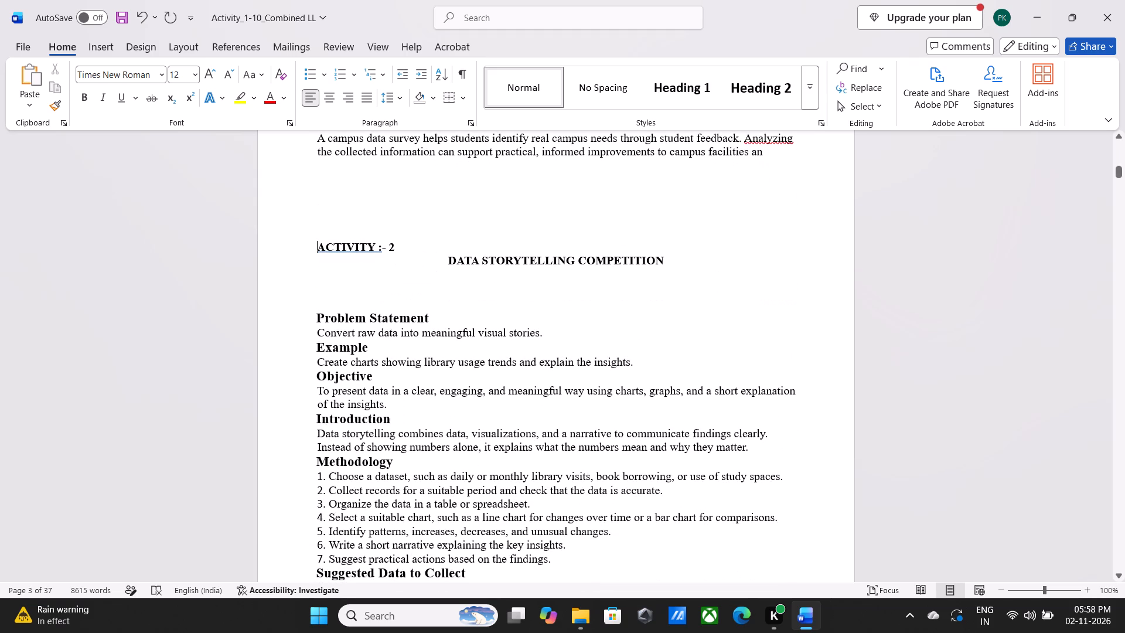
{"action": "scroll", "coordinate": [775, 435], "scroll_direction": "down", "scroll_amount": 1}
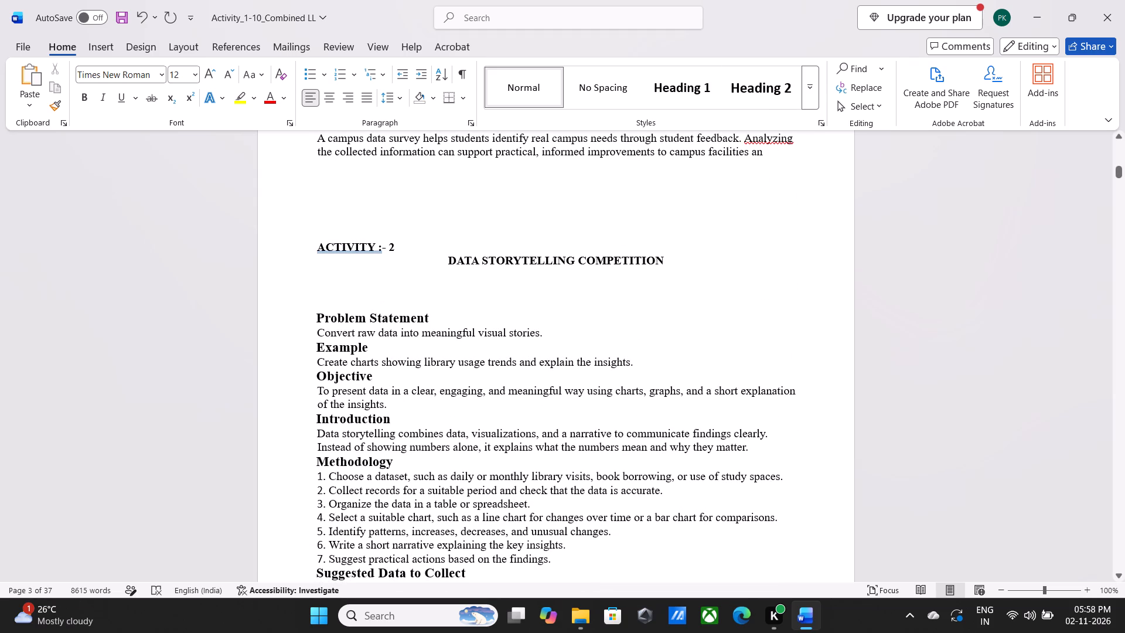
{"action": "left_click", "coordinate": [318, 246]}
{"action": "left_click_drag", "start_coordinate": [318, 246], "coordinate": [390, 243]}
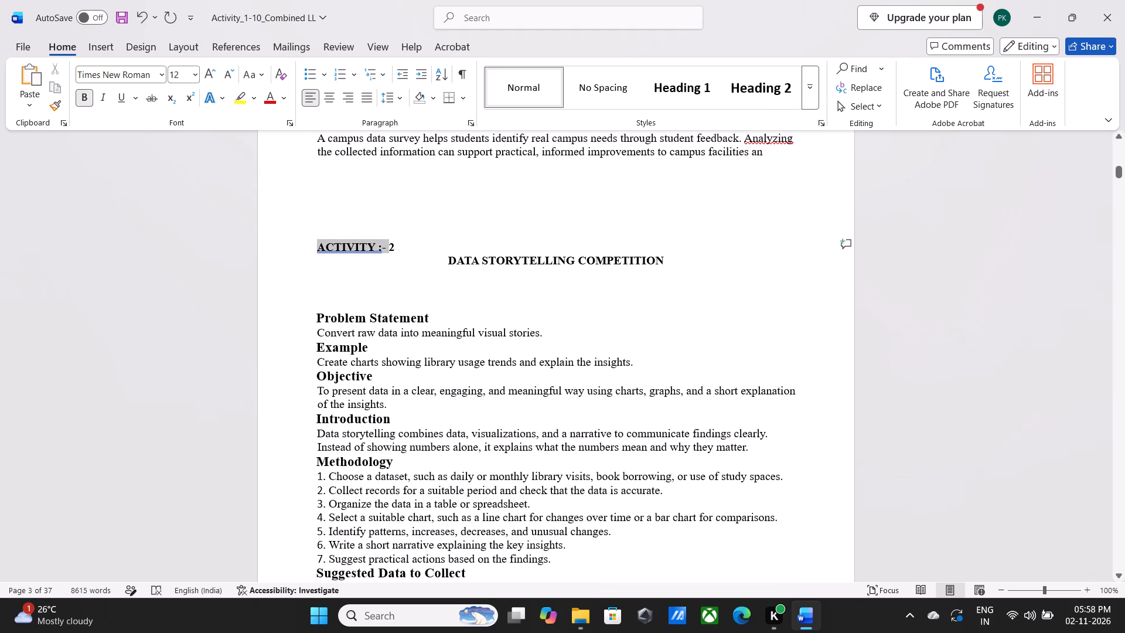
{"action": "left_click_drag", "start_coordinate": [390, 243], "coordinate": [403, 246]}
{"action": "left_click", "coordinate": [329, 98]}
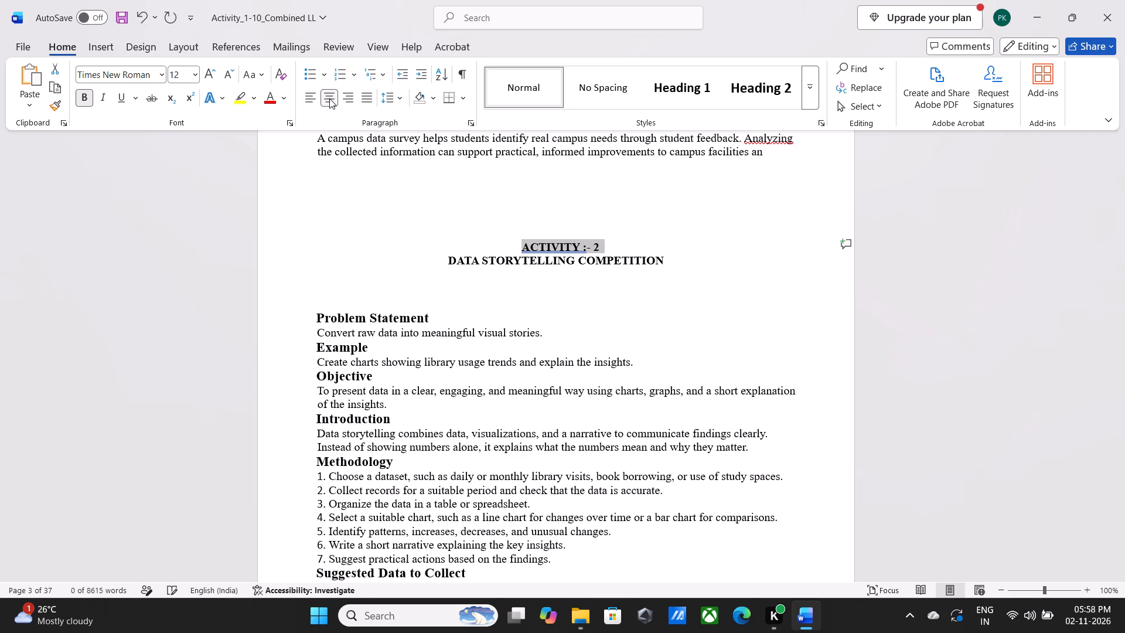
{"action": "left_click", "coordinate": [456, 253]}
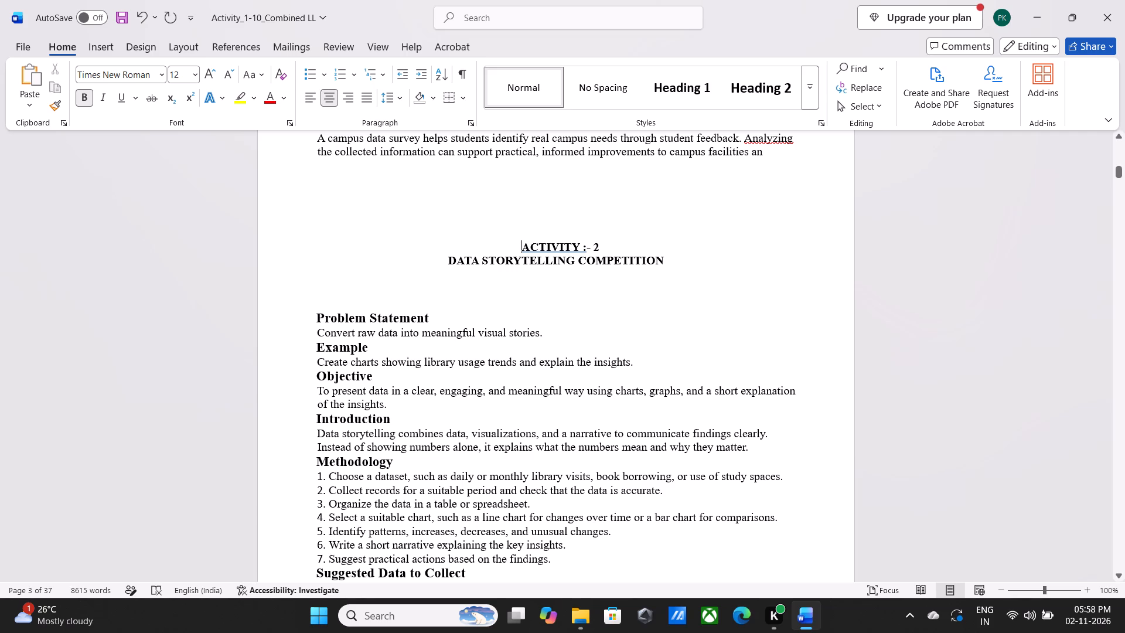
Set the ACTIVITY :- 2 and DATA STORYTELLING COMPETITION title lines to font size 16.
{"action": "left_click_drag", "start_coordinate": [516, 251], "coordinate": [674, 271]}
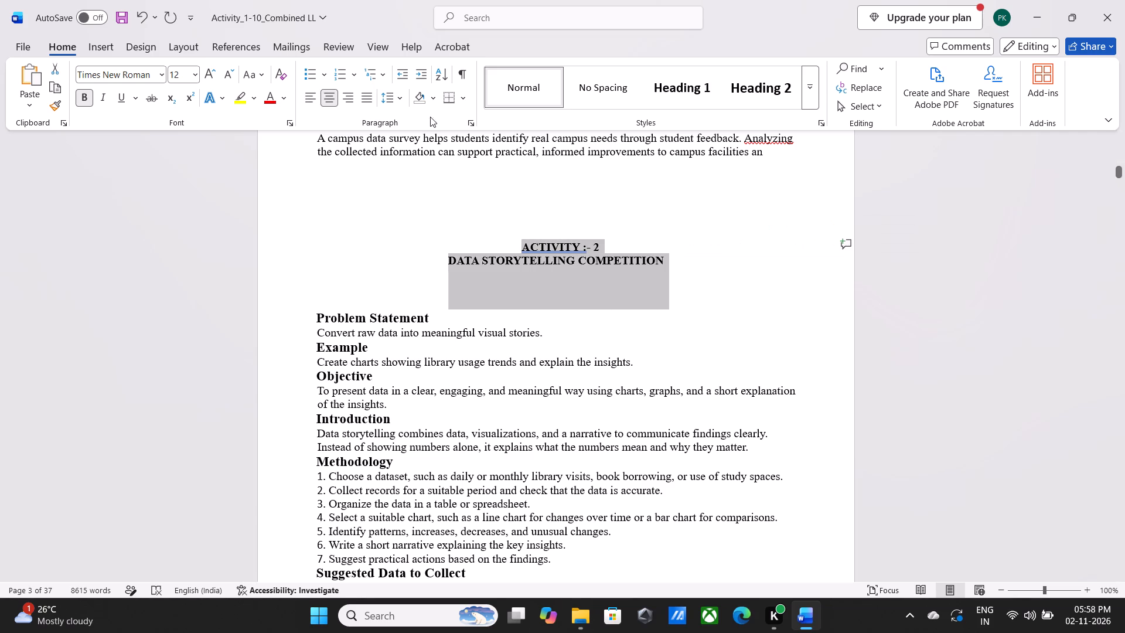
{"action": "right_click", "coordinate": [534, 277]}
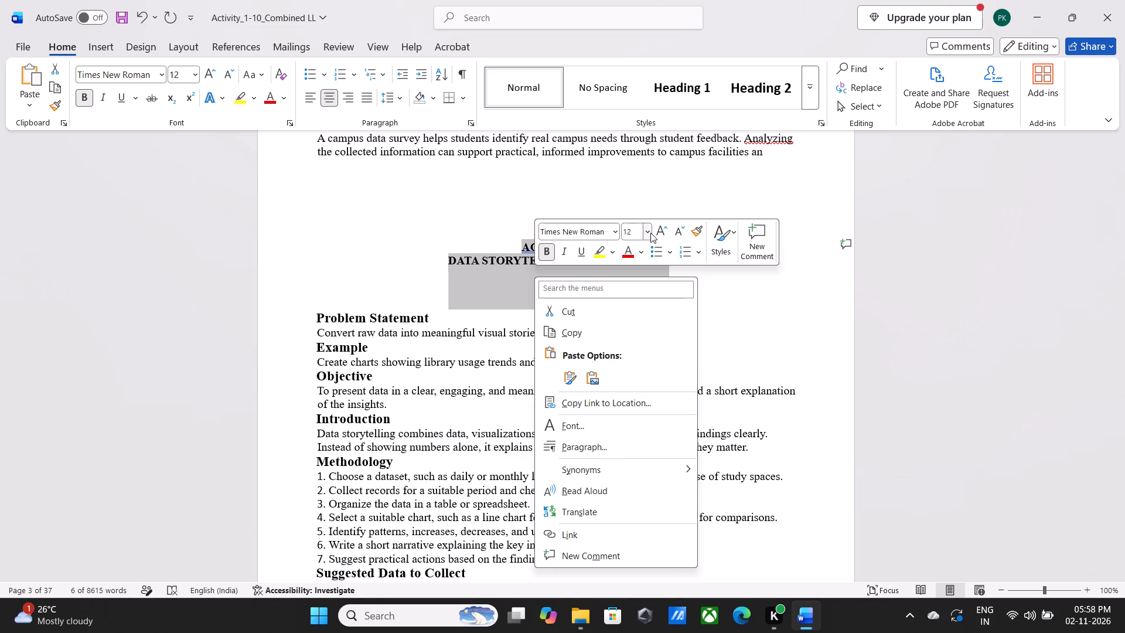
{"action": "left_click", "coordinate": [649, 232]}
{"action": "left_click", "coordinate": [643, 353]}
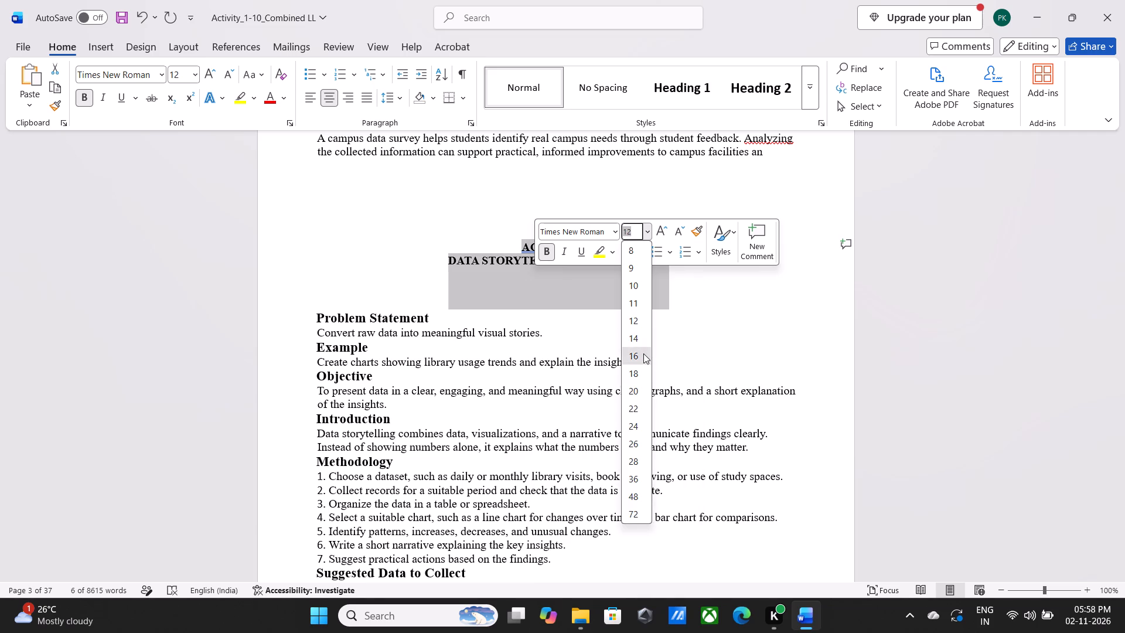
{"action": "left_click", "coordinate": [439, 203]}
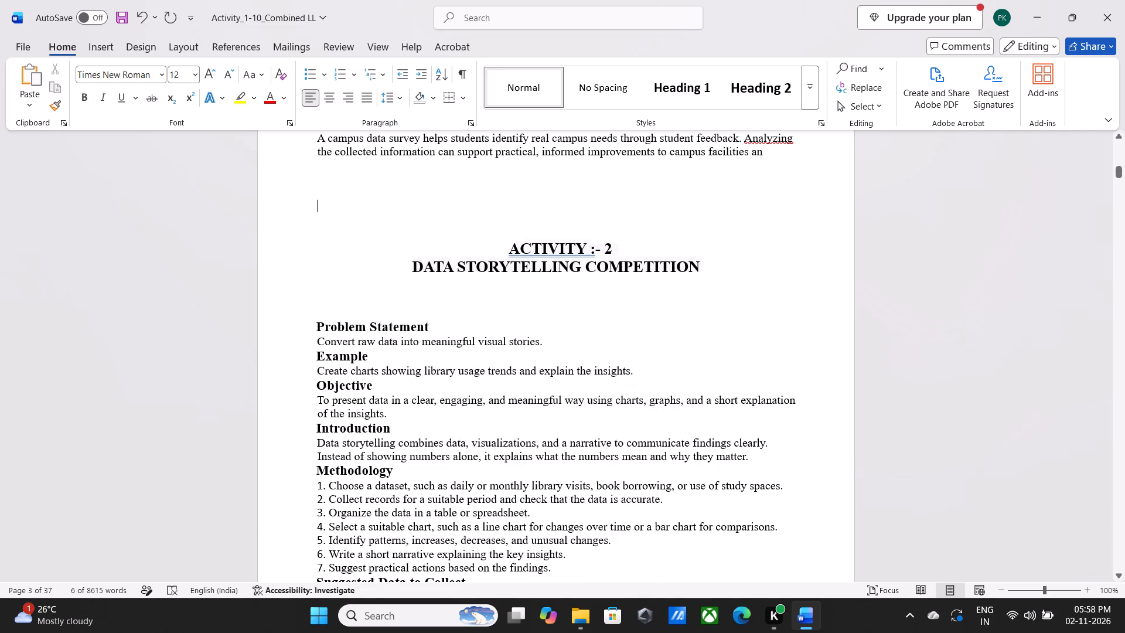
Insert two spaces and fifteen line breaks before the ACTIVITY :- 2 title to move it down the page.
{"action": "left_click", "coordinate": [503, 241]}
{"action": "key", "text": "space"}
{"action": "key", "text": "space"}
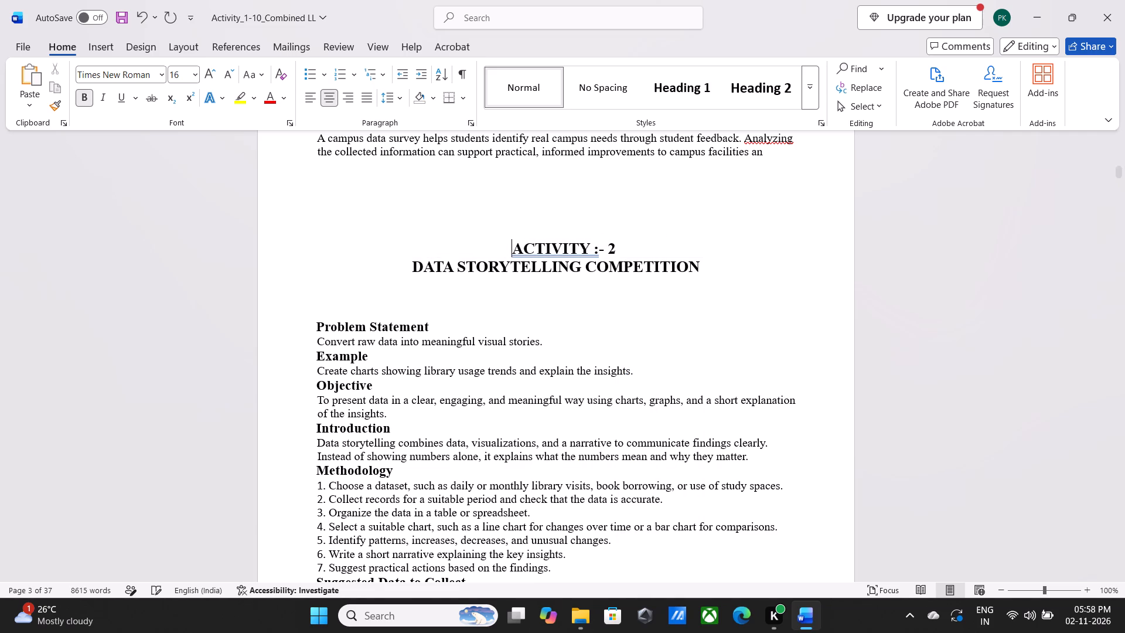
{"action": "key", "text": "Return"}
{"action": "key", "text": "Return"}
{"action": "key", "text": "Return"}
{"action": "key", "text": "Return"}
{"action": "key", "text": "Return"}
{"action": "key", "text": "Return"}
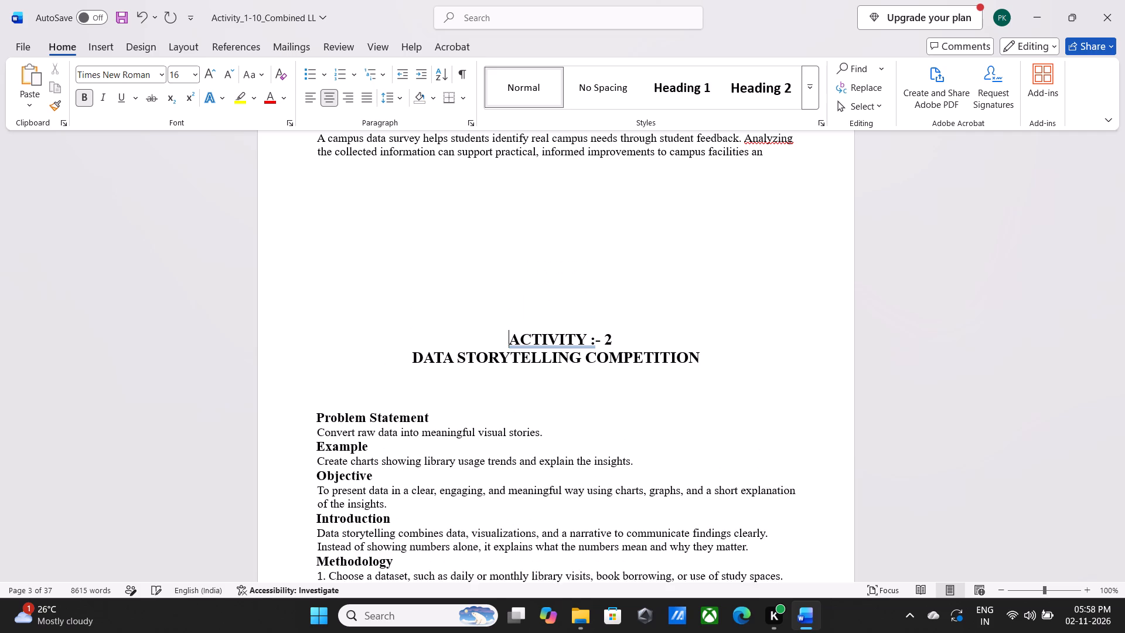
{"action": "key", "text": "Return"}
{"action": "key", "text": "Return"}
{"action": "key", "text": "Return"}
{"action": "key", "text": "Return"}
{"action": "key", "text": "Return"}
{"action": "key", "text": "Return"}
{"action": "key", "text": "Return"}
{"action": "key", "text": "Return"}
{"action": "key", "text": "Return"}
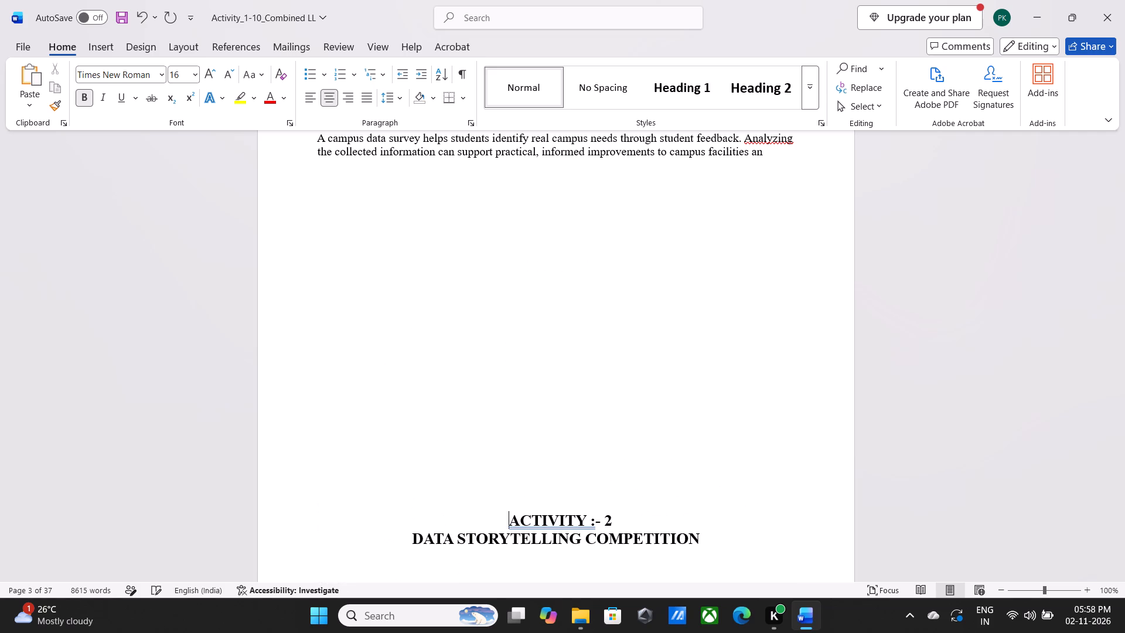
Remove fourteen of the line breaks just added before the ACTIVITY :- 2 title.
{"action": "key", "text": "BackSpace"}
{"action": "key", "text": "BackSpace"}
{"action": "key", "text": "BackSpace"}
{"action": "key", "text": "BackSpace"}
{"action": "key", "text": "BackSpace"}
{"action": "key", "text": "BackSpace"}
{"action": "key", "text": "BackSpace"}
{"action": "key", "text": "BackSpace"}
{"action": "key", "text": "BackSpace"}
{"action": "key", "text": "BackSpace"}
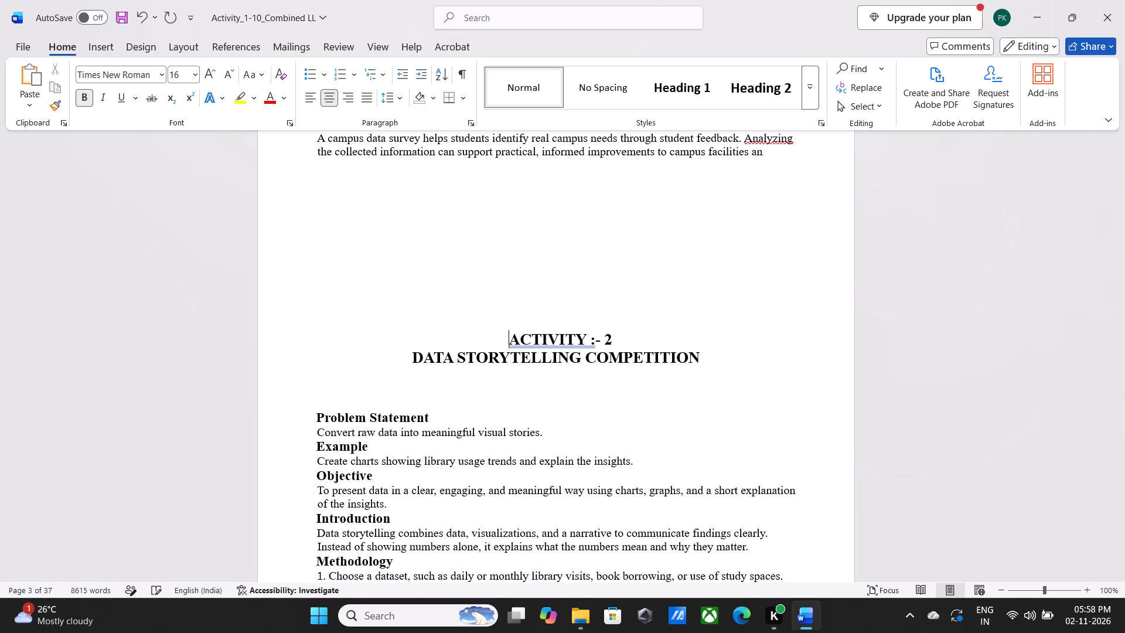
{"action": "key", "text": "BackSpace"}
{"action": "key", "text": "BackSpace"}
{"action": "key", "text": "BackSpace"}
{"action": "key", "text": "BackSpace"}
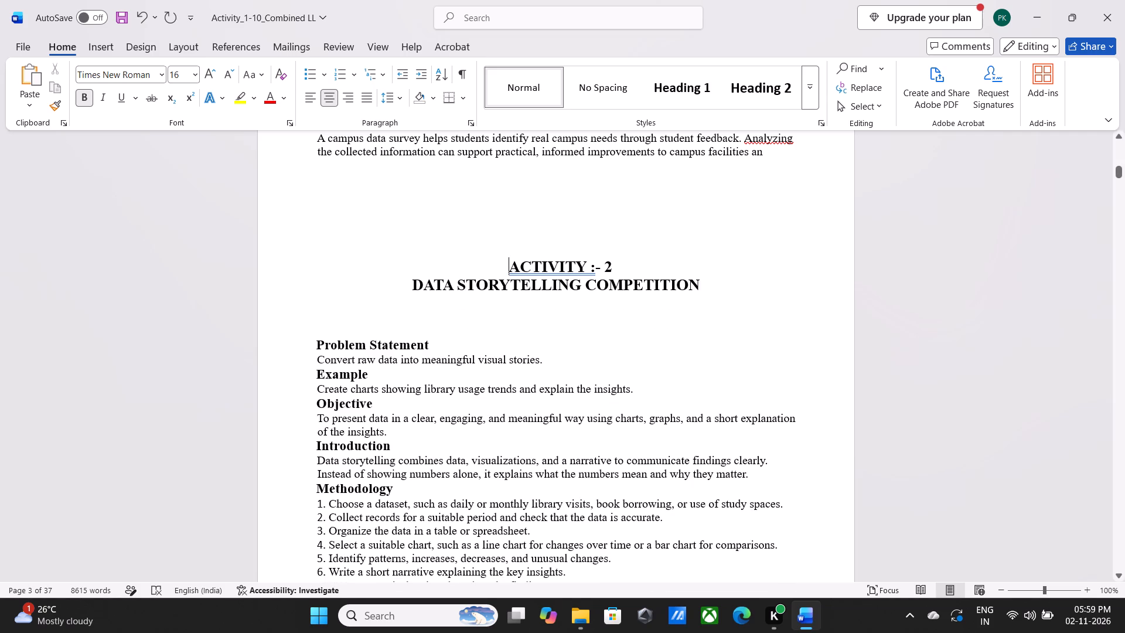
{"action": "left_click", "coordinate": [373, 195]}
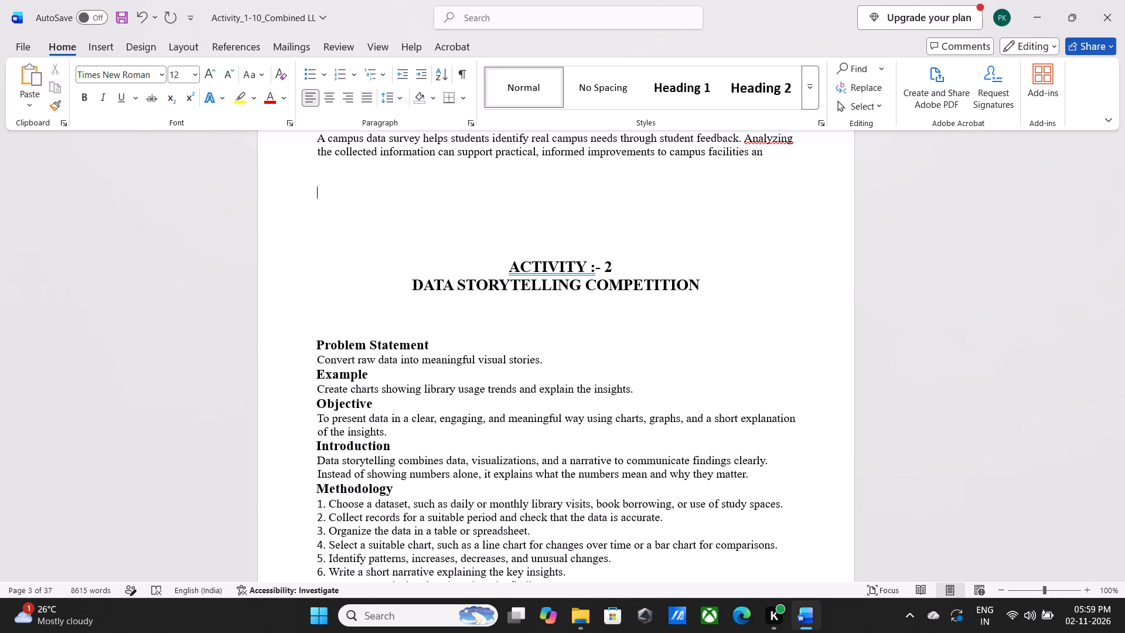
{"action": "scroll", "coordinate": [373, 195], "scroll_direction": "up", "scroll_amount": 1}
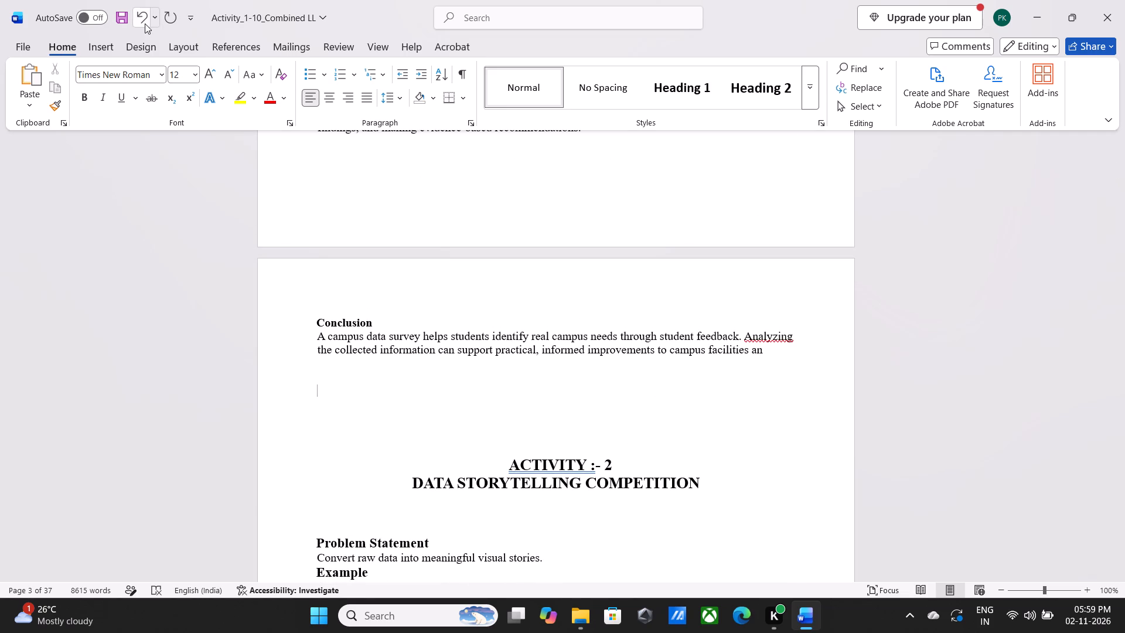
Undo the recent line-break, font size, centering and deletion edits around the ACTIVITY :- 2 title until it starts its own page again.
{"action": "left_click", "coordinate": [146, 19]}
{"action": "left_click", "coordinate": [146, 19]}
{"action": "left_click", "coordinate": [146, 19]}
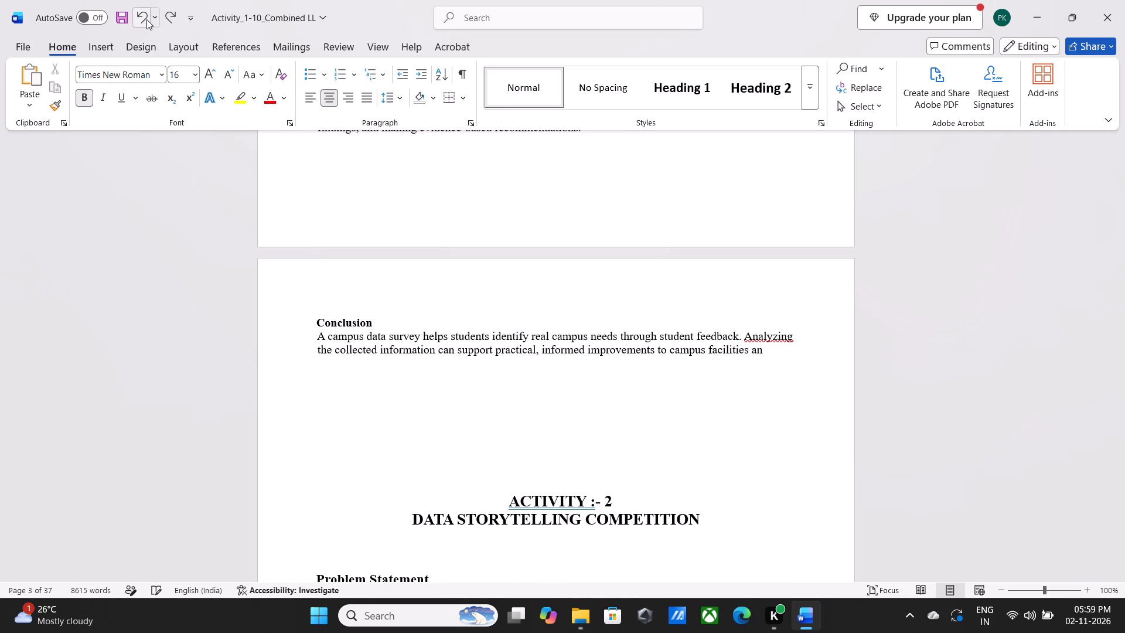
{"action": "left_click", "coordinate": [146, 19]}
{"action": "left_click", "coordinate": [146, 19]}
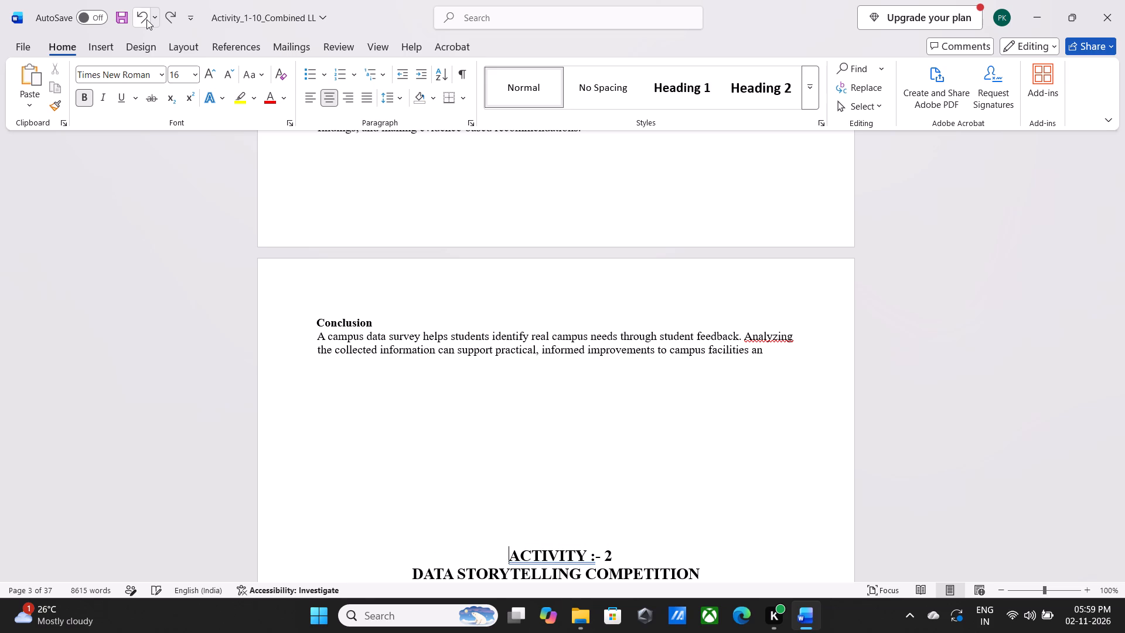
{"action": "left_click", "coordinate": [146, 19]}
{"action": "left_click", "coordinate": [146, 19]}
{"action": "left_click", "coordinate": [146, 19]}
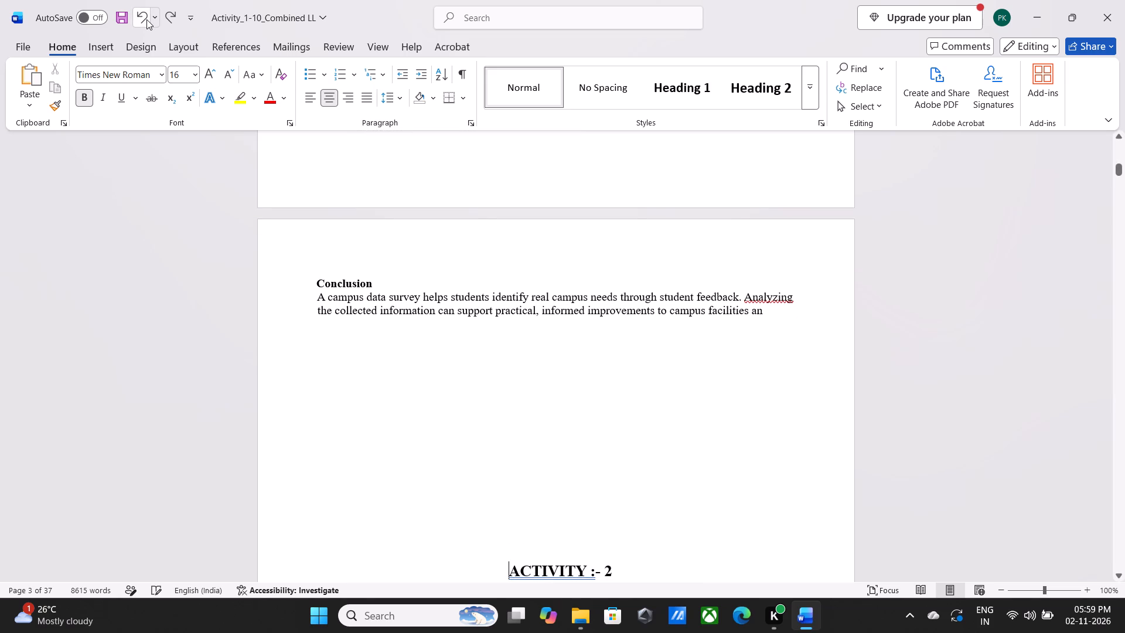
{"action": "left_click", "coordinate": [146, 19]}
{"action": "left_click", "coordinate": [146, 19]}
{"action": "left_click", "coordinate": [146, 19]}
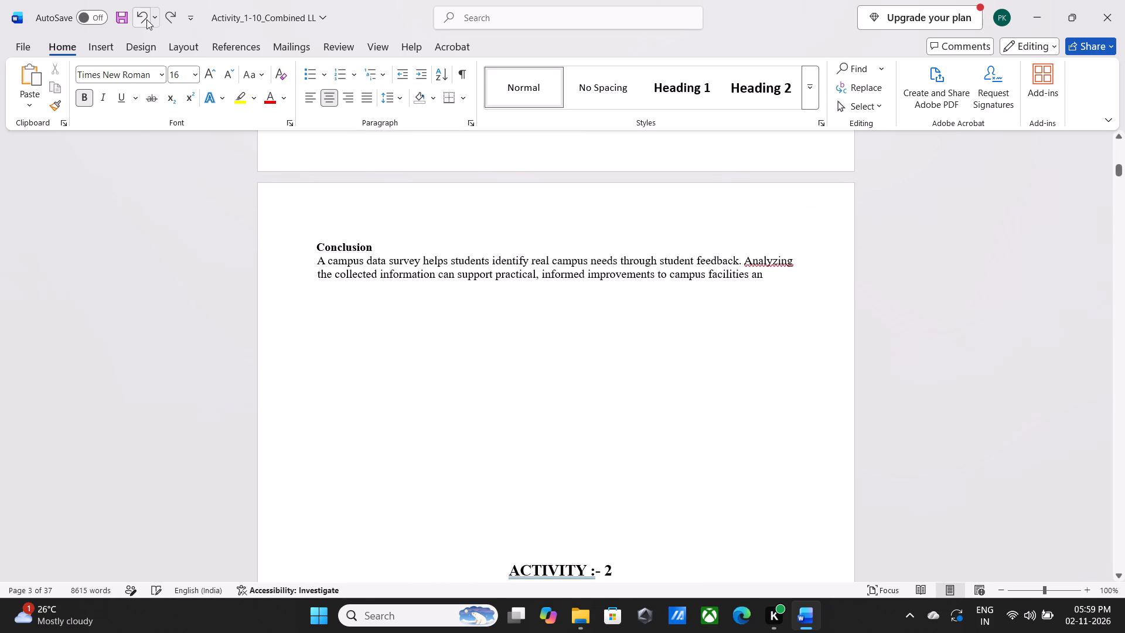
{"action": "left_click", "coordinate": [146, 19]}
{"action": "left_click", "coordinate": [146, 19]}
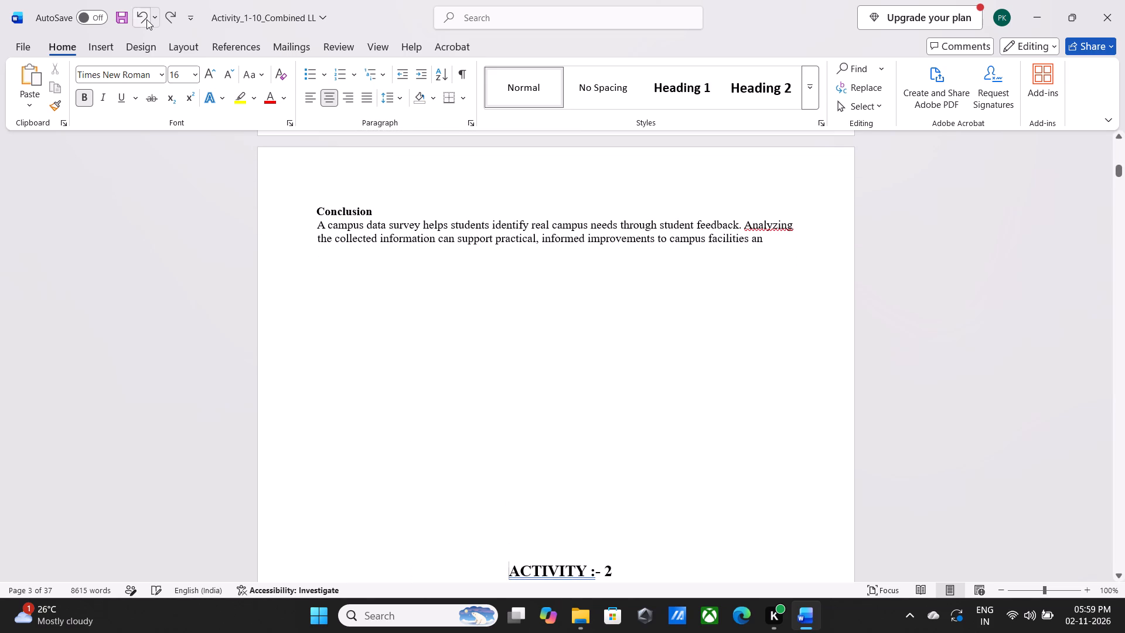
{"action": "left_click", "coordinate": [146, 19]}
{"action": "left_click", "coordinate": [146, 19]}
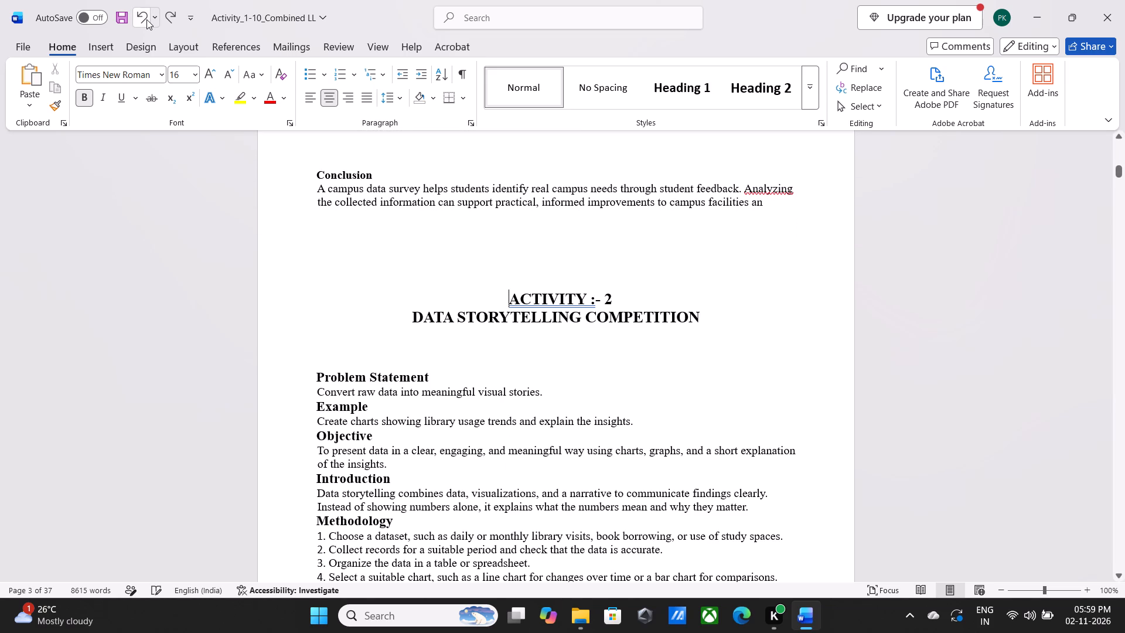
{"action": "left_click", "coordinate": [146, 19]}
{"action": "left_click", "coordinate": [146, 19]}
{"action": "left_click", "coordinate": [146, 19]}
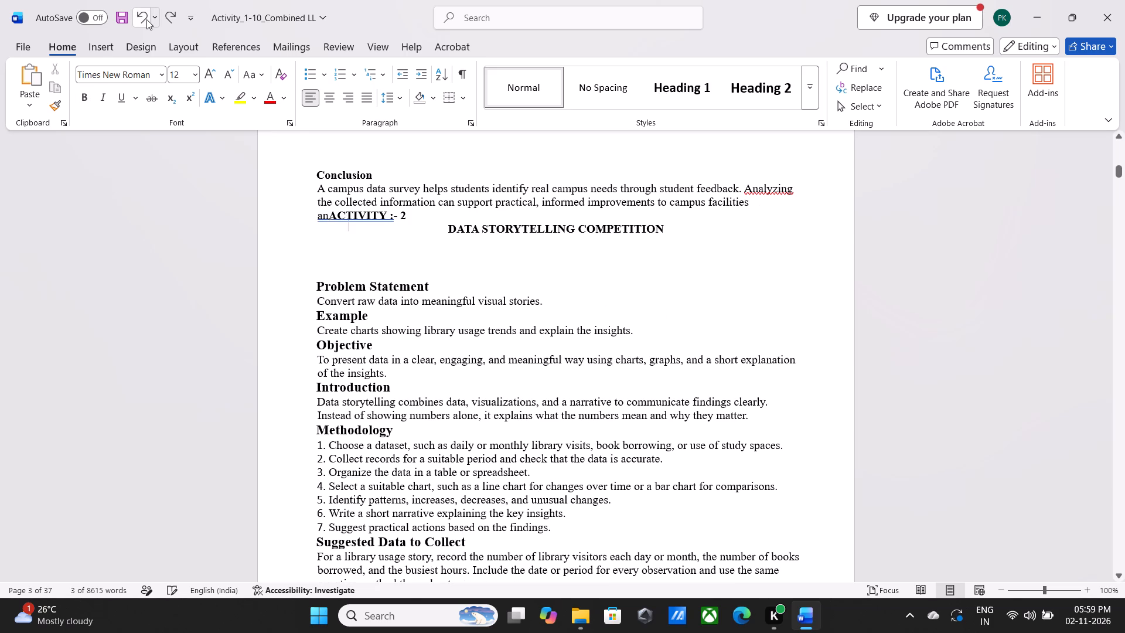
{"action": "left_click", "coordinate": [146, 19]}
{"action": "left_click", "coordinate": [146, 19]}
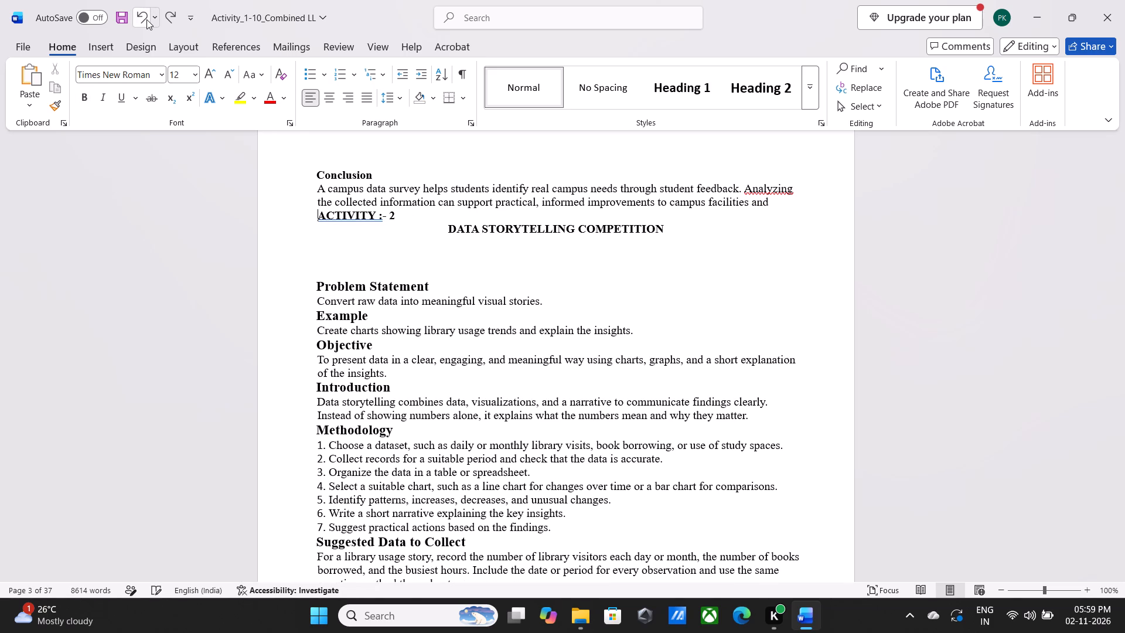
{"action": "left_click", "coordinate": [146, 19]}
Examine the page layout between the end of Activity 1 and the ACTIVITY :- 2 title.
{"action": "scroll", "coordinate": [257, 78], "scroll_direction": "down", "scroll_amount": 1}
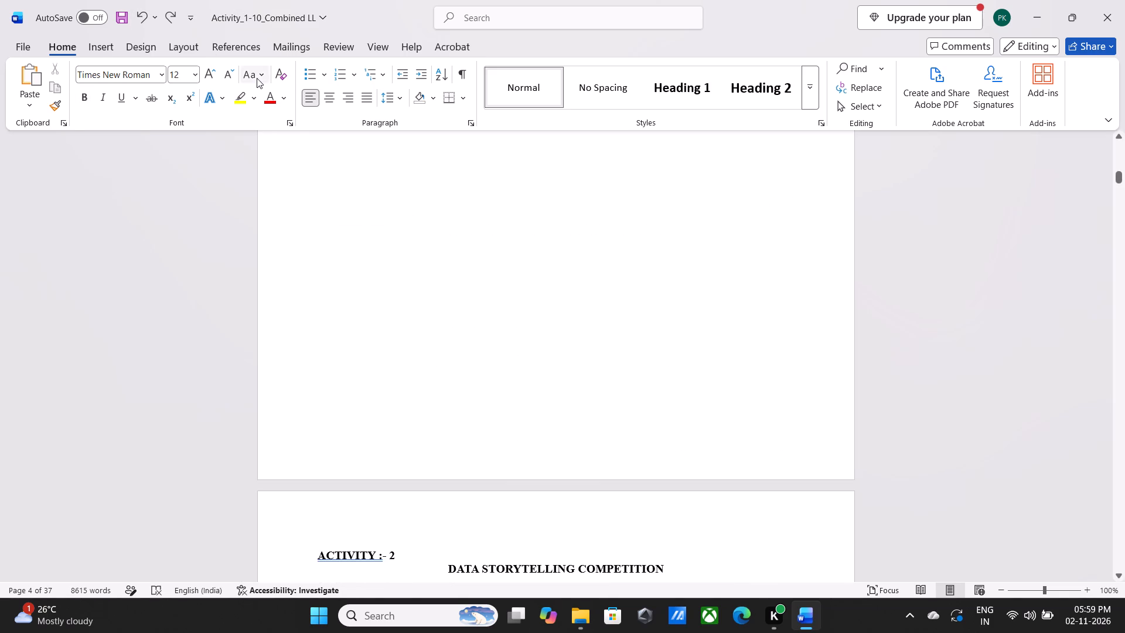
{"action": "scroll", "coordinate": [257, 78], "scroll_direction": "down", "scroll_amount": 1}
{"action": "scroll", "coordinate": [257, 78], "scroll_direction": "up", "scroll_amount": 1}
{"action": "scroll", "coordinate": [328, 240], "scroll_direction": "down", "scroll_amount": 2}
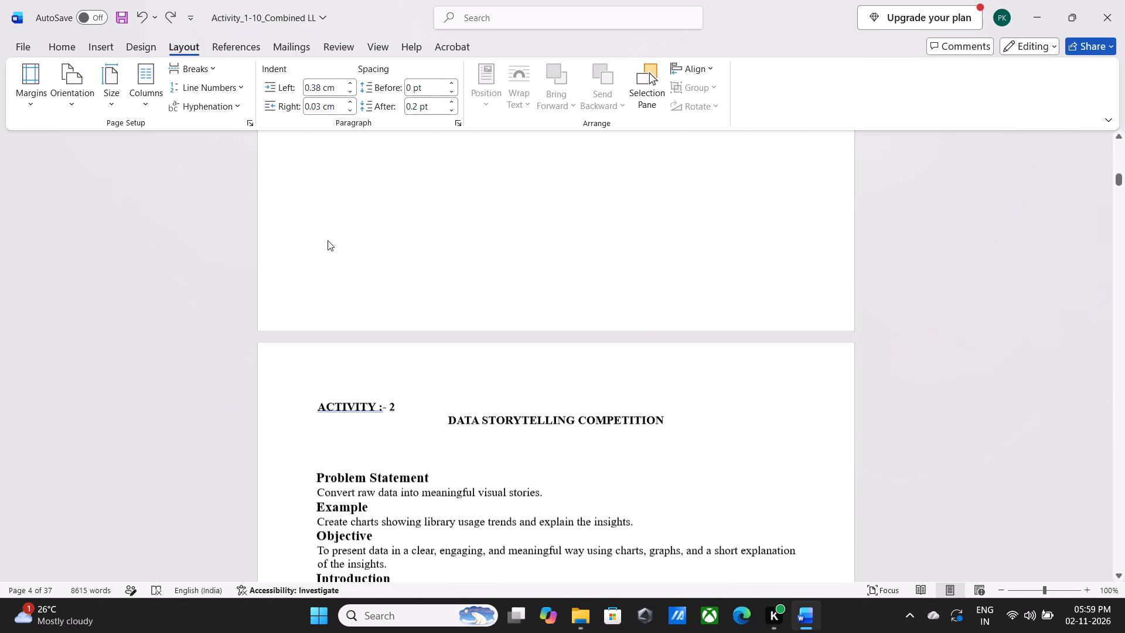
{"action": "scroll", "coordinate": [328, 240], "scroll_direction": "down", "scroll_amount": 1}
{"action": "scroll", "coordinate": [328, 240], "scroll_direction": "up", "scroll_amount": 4}
{"action": "scroll", "coordinate": [328, 240], "scroll_direction": "down", "scroll_amount": 4}
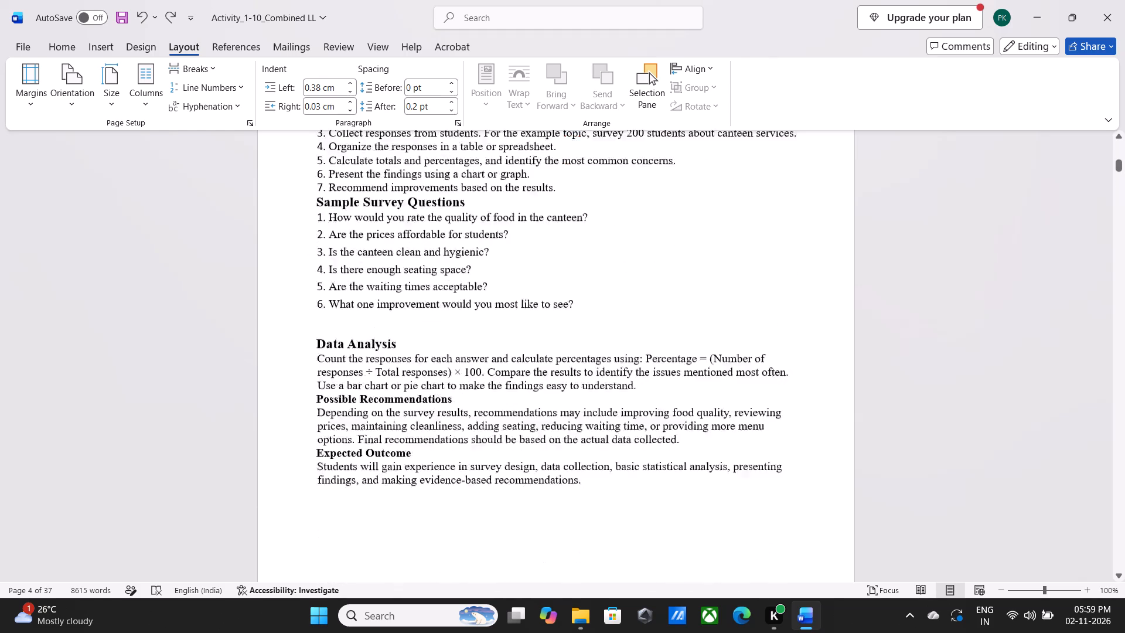
{"action": "scroll", "coordinate": [328, 240], "scroll_direction": "down", "scroll_amount": 12}
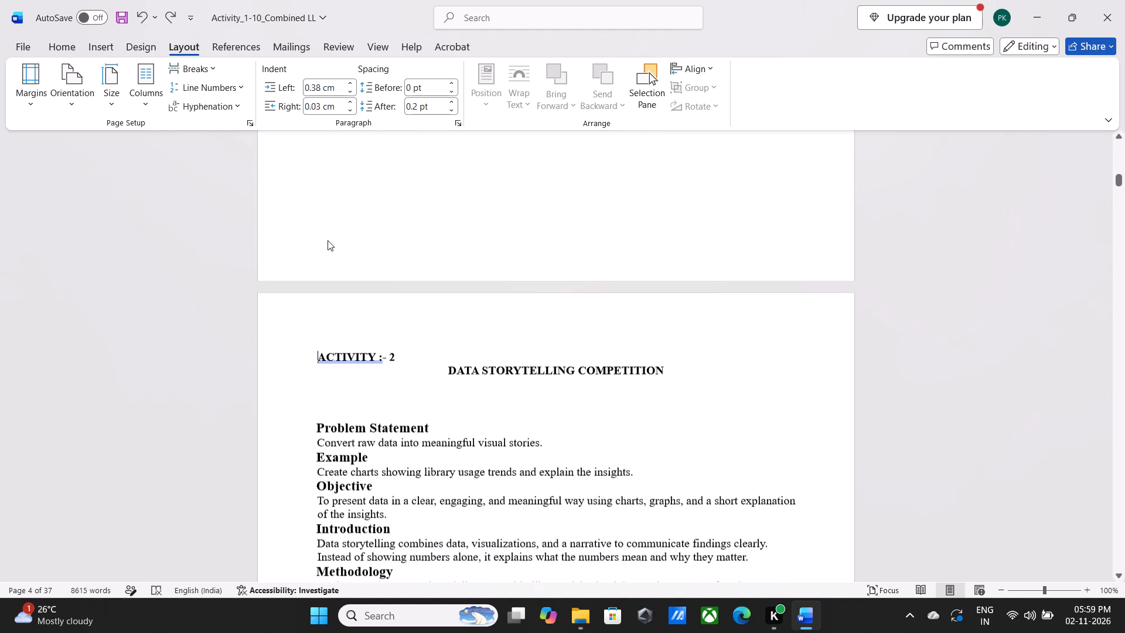
{"action": "scroll", "coordinate": [328, 240], "scroll_direction": "down", "scroll_amount": 1}
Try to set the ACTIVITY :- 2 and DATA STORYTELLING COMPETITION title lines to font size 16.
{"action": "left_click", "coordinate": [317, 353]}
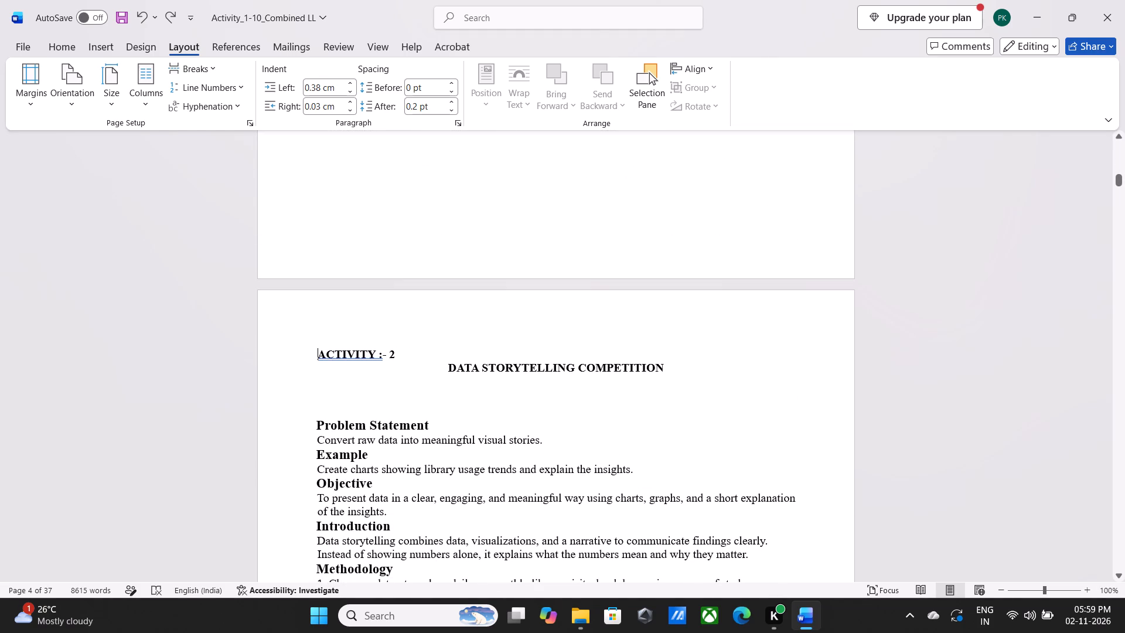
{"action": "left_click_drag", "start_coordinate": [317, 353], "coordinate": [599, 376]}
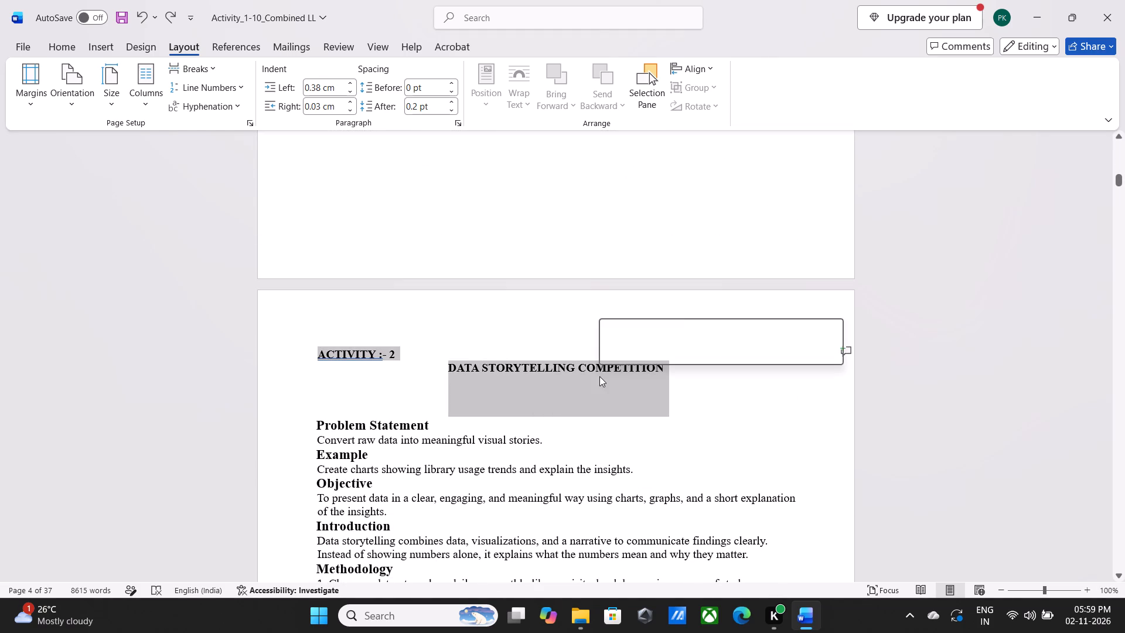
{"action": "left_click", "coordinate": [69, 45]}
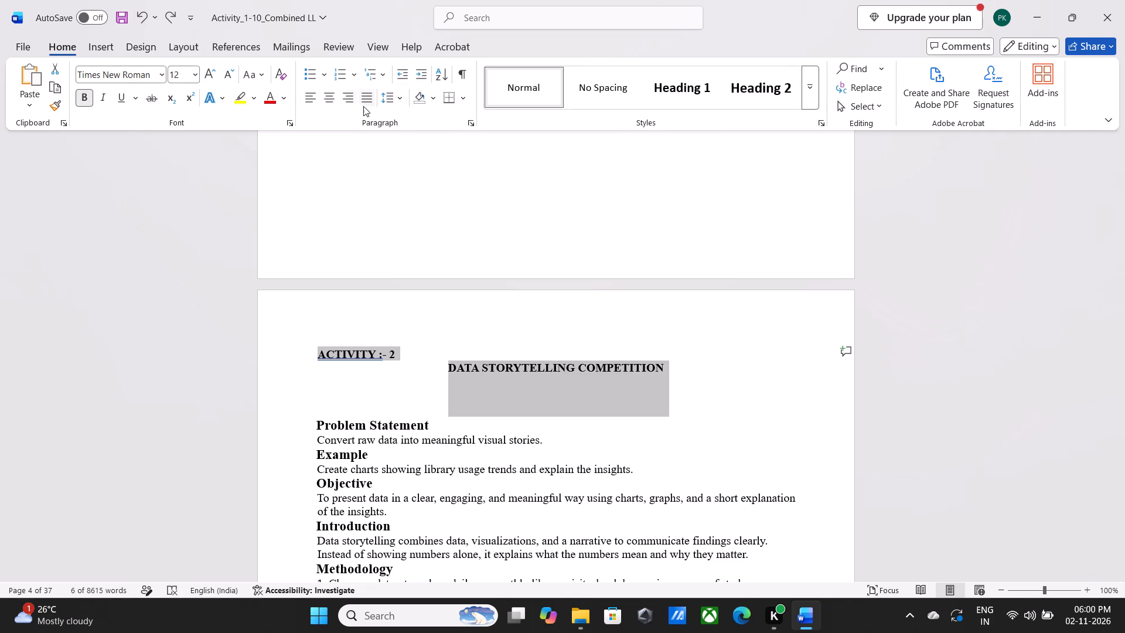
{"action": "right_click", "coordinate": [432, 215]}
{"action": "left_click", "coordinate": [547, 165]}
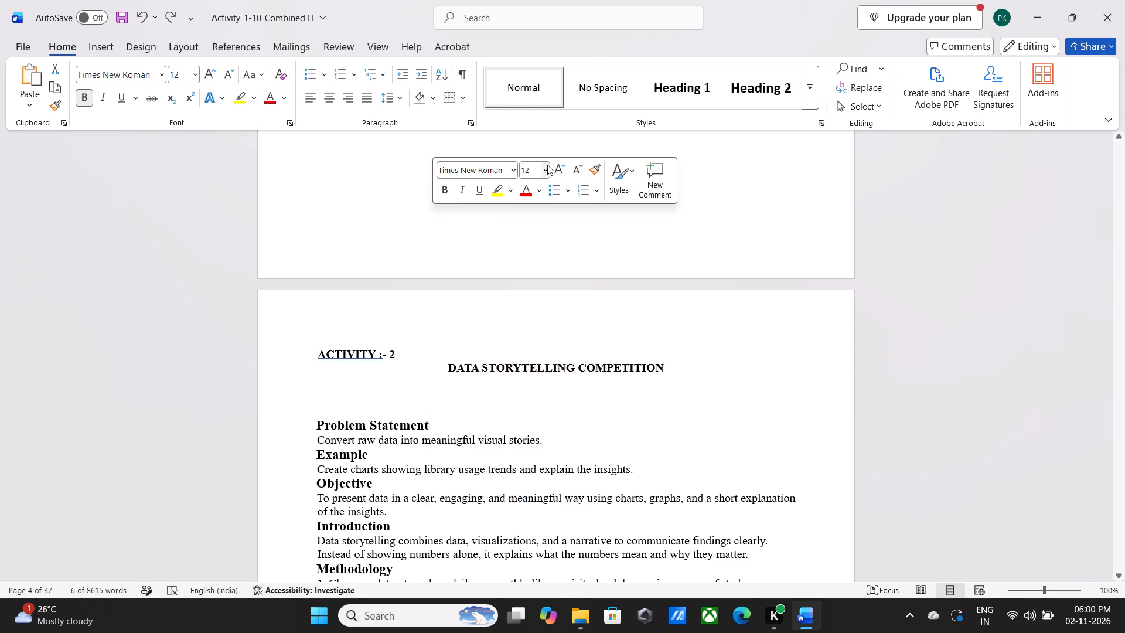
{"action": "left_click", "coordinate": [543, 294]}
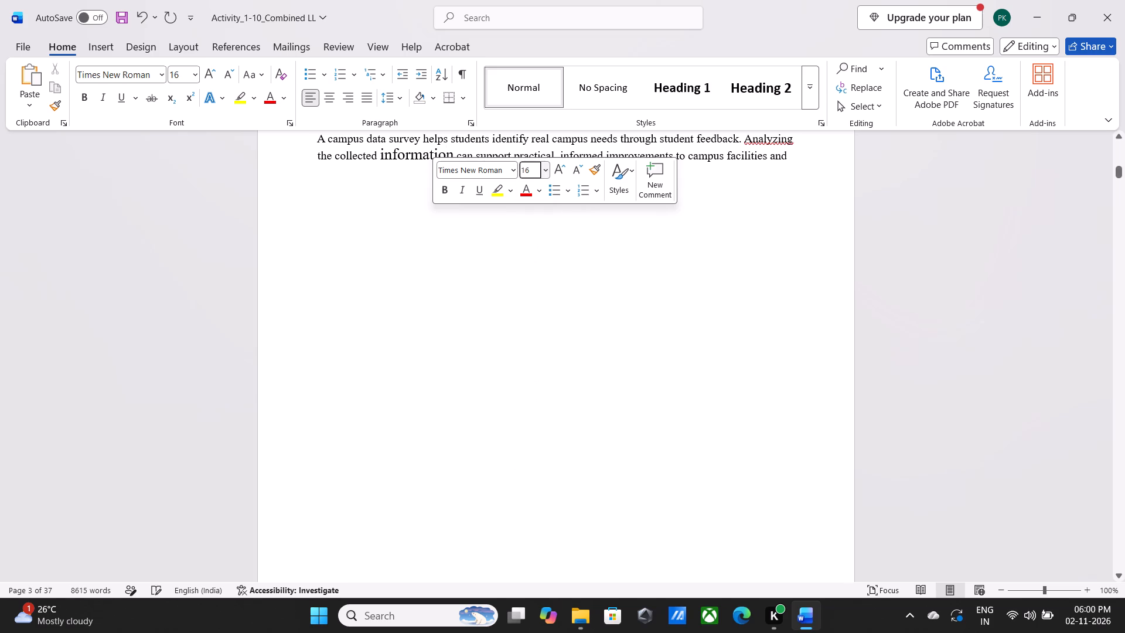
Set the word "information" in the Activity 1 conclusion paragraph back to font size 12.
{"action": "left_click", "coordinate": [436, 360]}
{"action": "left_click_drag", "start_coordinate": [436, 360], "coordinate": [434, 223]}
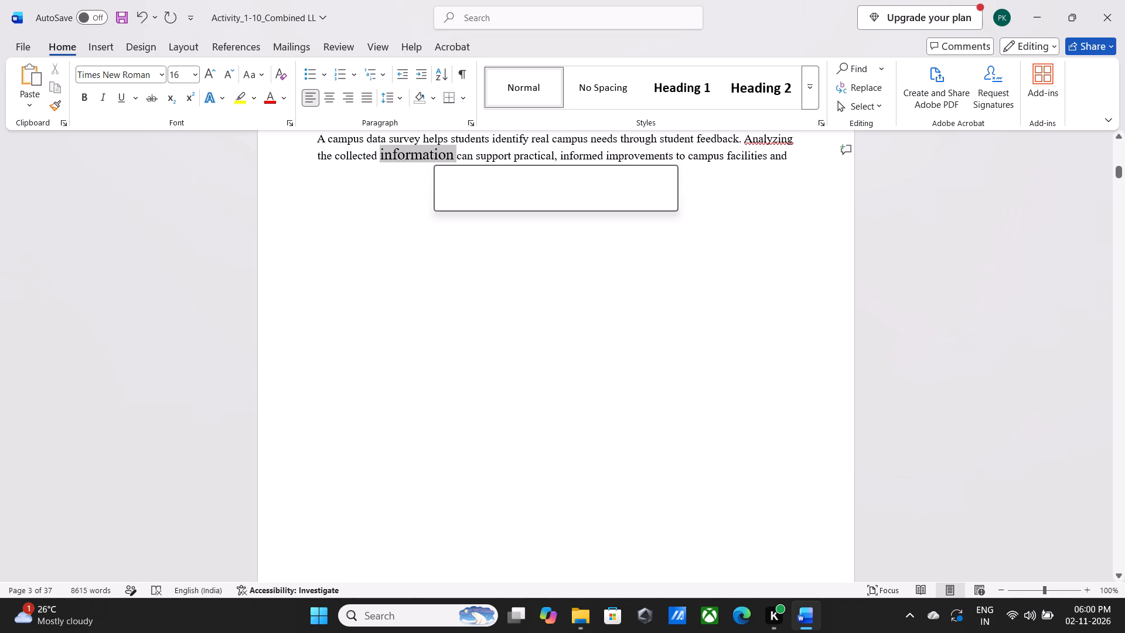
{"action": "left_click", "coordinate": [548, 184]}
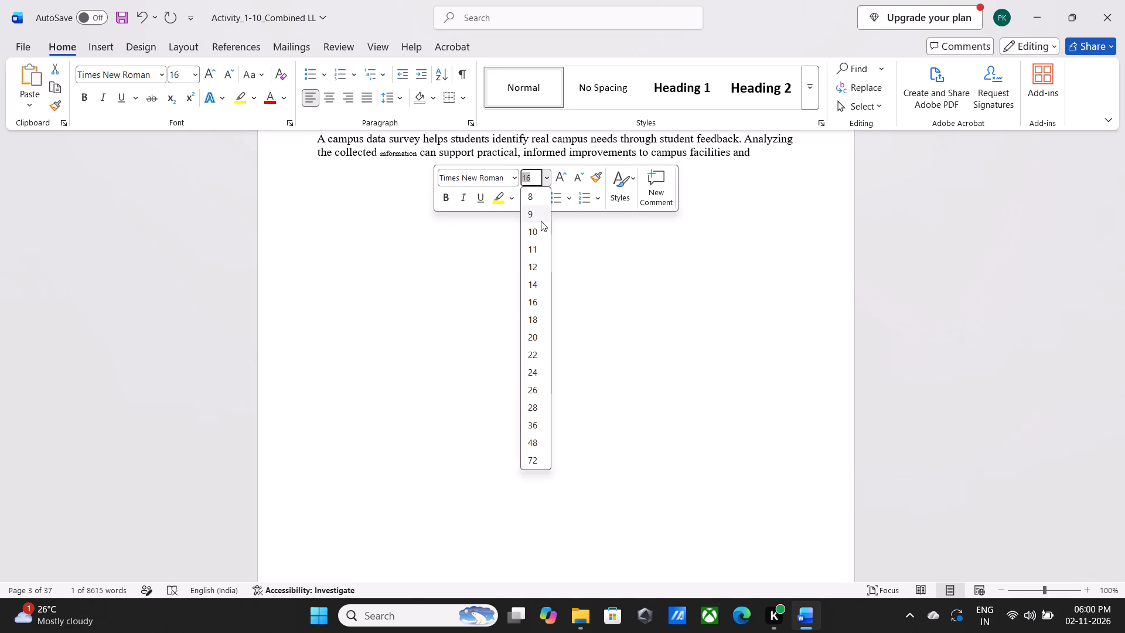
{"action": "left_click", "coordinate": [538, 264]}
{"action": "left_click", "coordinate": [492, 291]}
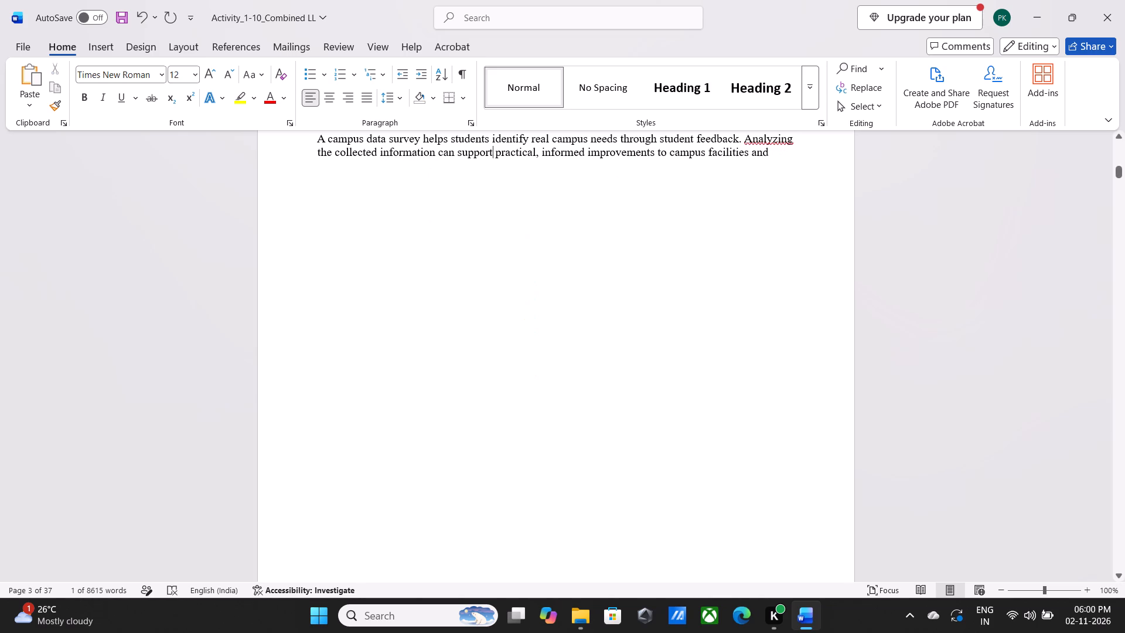
Center the ACTIVITY :- 2 title line above DATA STORYTELLING COMPETITION.
{"action": "scroll", "coordinate": [492, 291], "scroll_direction": "up", "scroll_amount": 4}
{"action": "scroll", "coordinate": [492, 291], "scroll_direction": "down", "scroll_amount": 4}
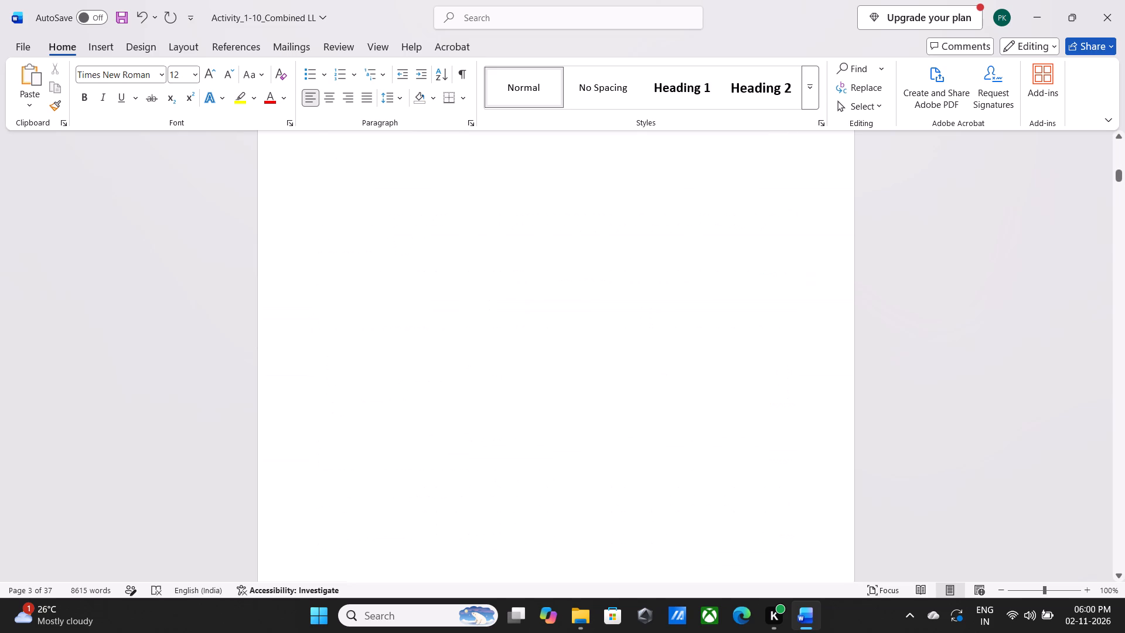
{"action": "scroll", "coordinate": [492, 291], "scroll_direction": "down", "scroll_amount": 6}
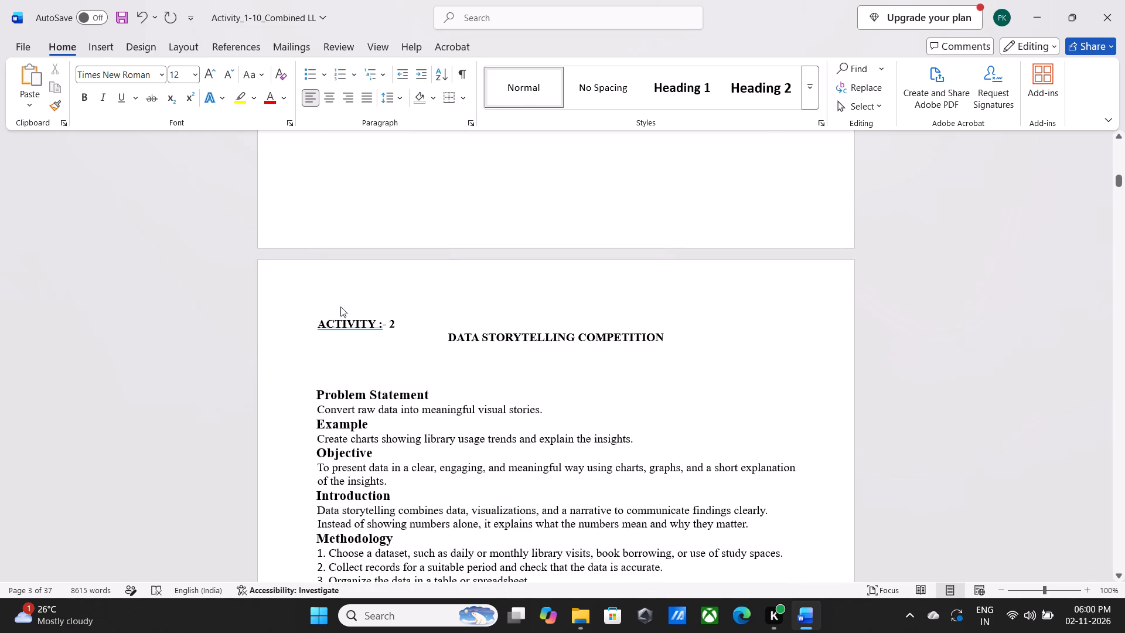
{"action": "left_click", "coordinate": [315, 324]}
{"action": "left_click_drag", "start_coordinate": [315, 324], "coordinate": [386, 321]}
{"action": "left_click_drag", "start_coordinate": [386, 321], "coordinate": [400, 322]}
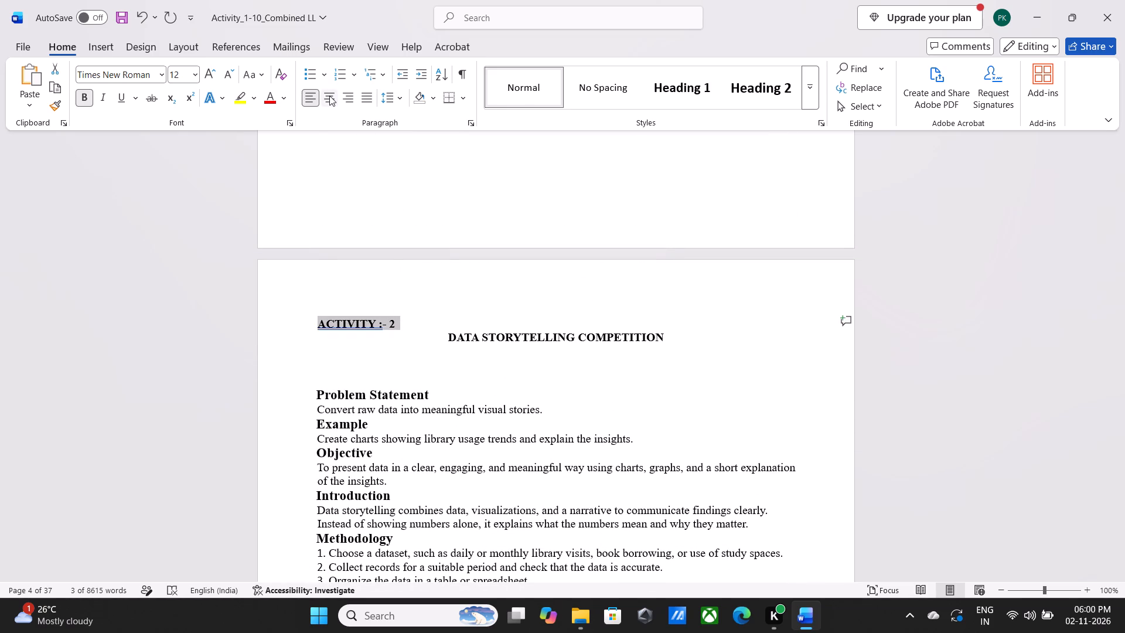
{"action": "left_click", "coordinate": [329, 96]}
{"action": "left_click", "coordinate": [407, 328]}
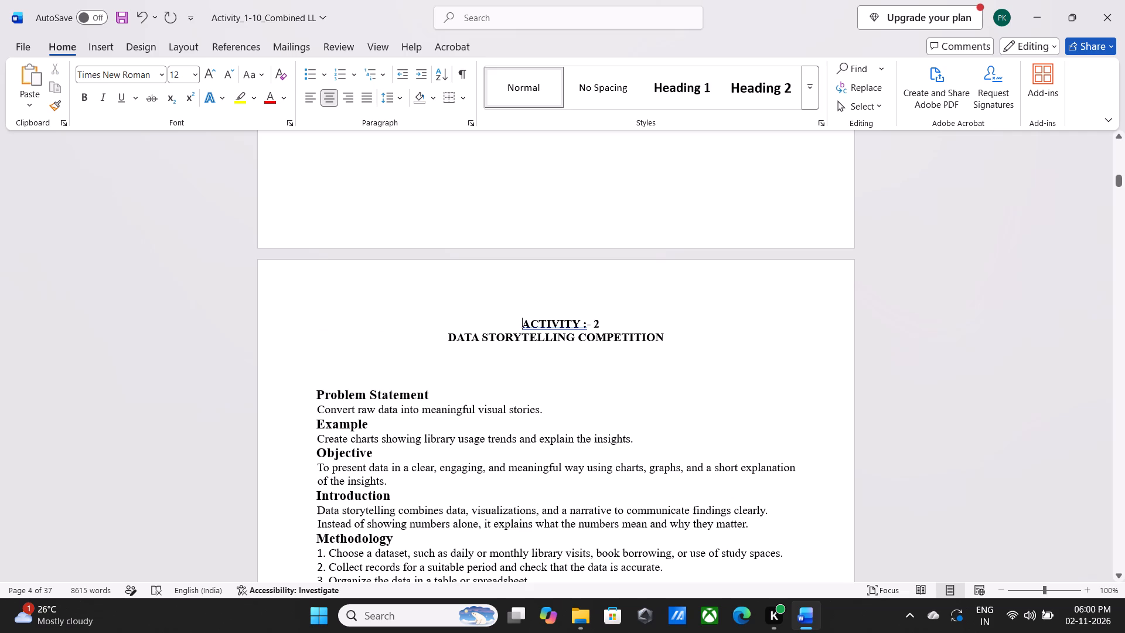
Set the ACTIVITY :- 2 and DATA STORYTELLING COMPETITION title lines to font size 16.
{"action": "left_click_drag", "start_coordinate": [520, 326], "coordinate": [622, 350]}
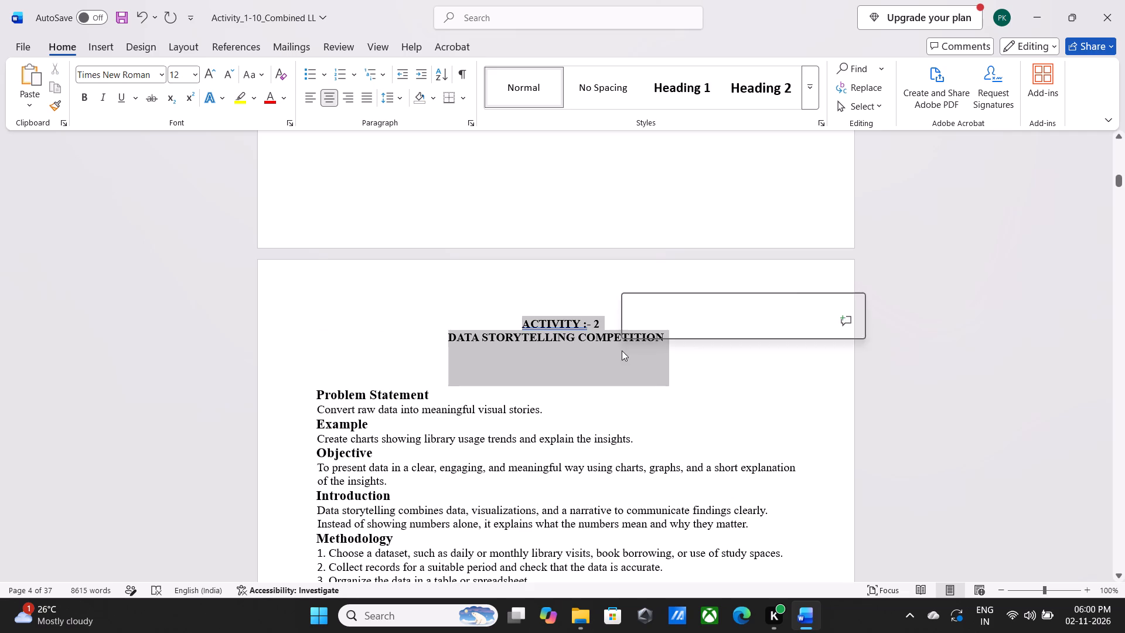
{"action": "right_click", "coordinate": [704, 341]}
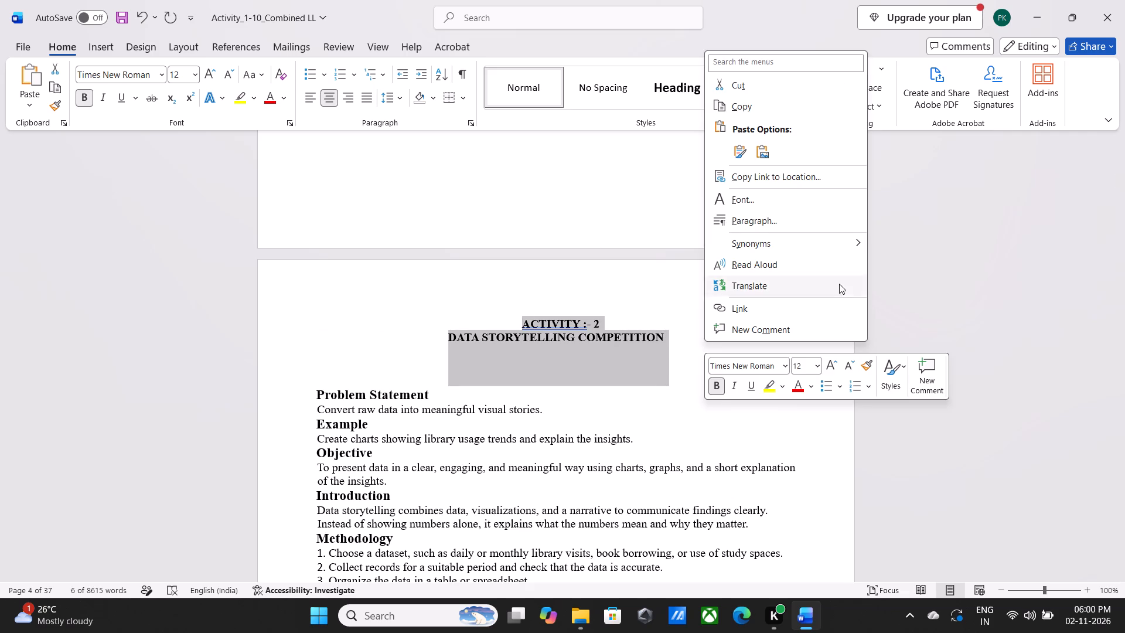
{"action": "left_click", "coordinate": [817, 371]}
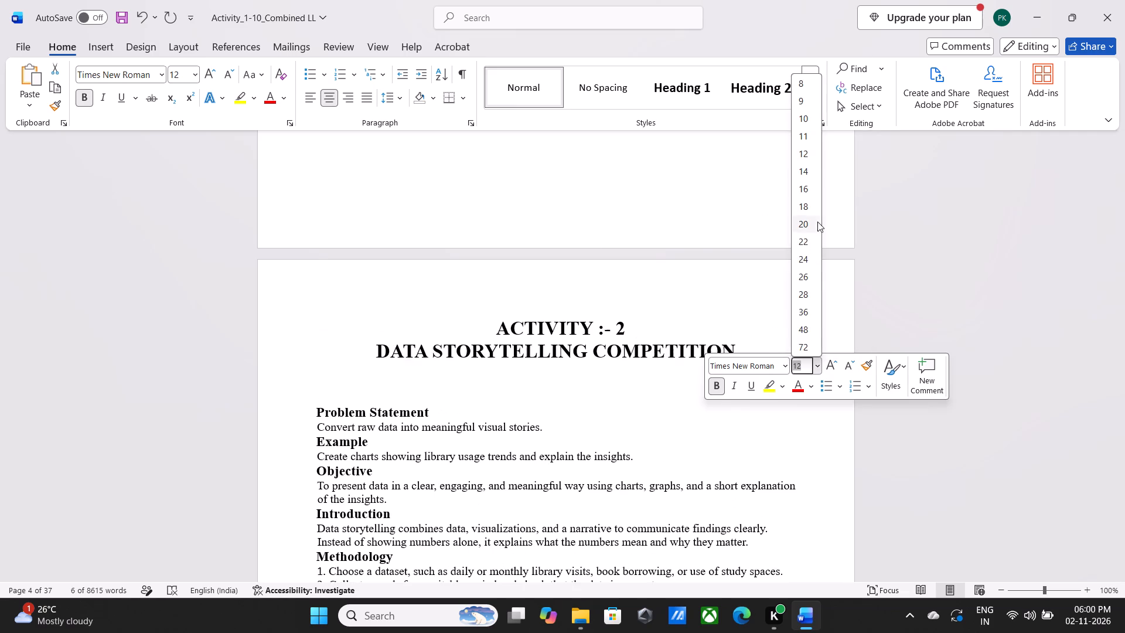
{"action": "left_click", "coordinate": [810, 188]}
{"action": "left_click", "coordinate": [756, 262]}
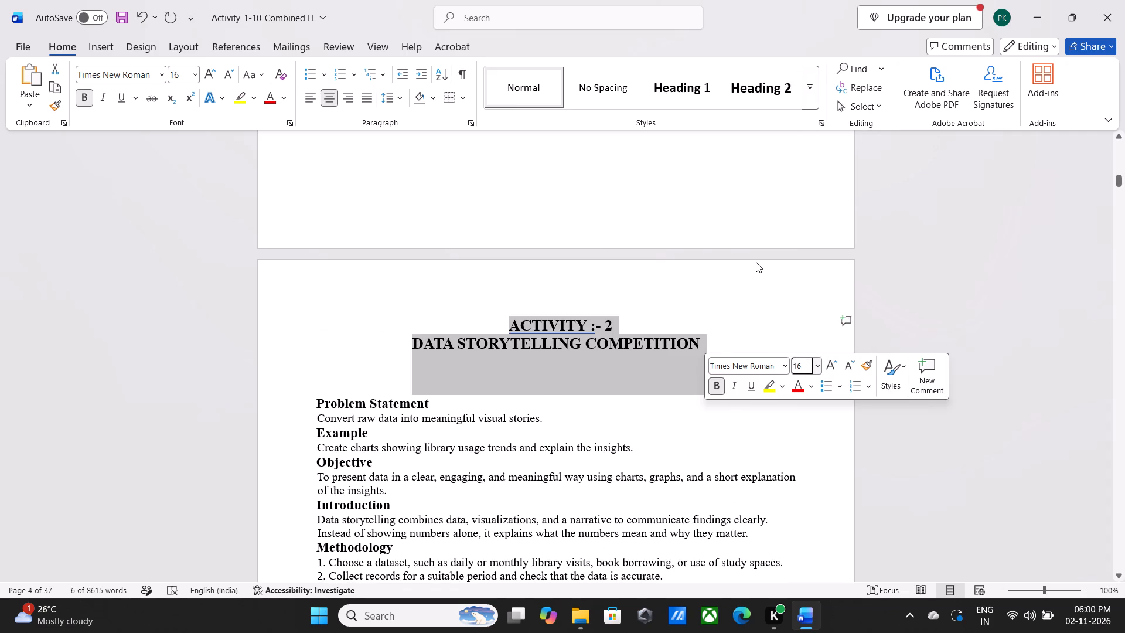
Check the title, heading and page formatting of Activities 3 to 5 in the report.
{"action": "scroll", "coordinate": [756, 262], "scroll_direction": "down", "scroll_amount": 9}
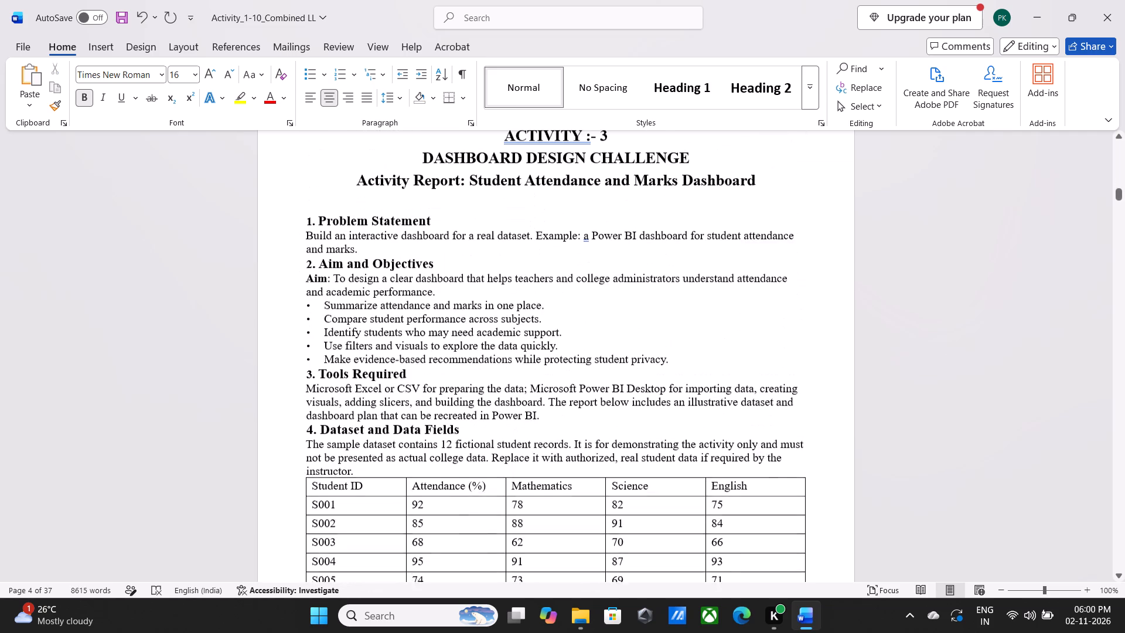
{"action": "scroll", "coordinate": [756, 262], "scroll_direction": "up", "scroll_amount": 2}
{"action": "scroll", "coordinate": [756, 262], "scroll_direction": "down", "scroll_amount": 14}
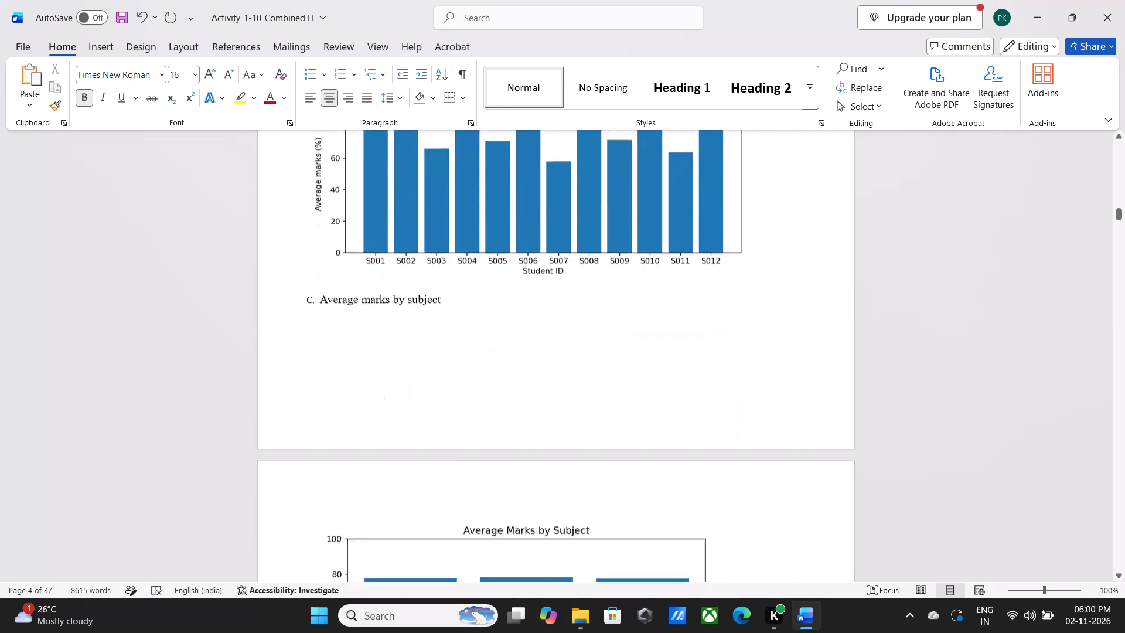
{"action": "scroll", "coordinate": [756, 262], "scroll_direction": "down", "scroll_amount": 16}
{"action": "scroll", "coordinate": [756, 262], "scroll_direction": "up", "scroll_amount": 6}
{"action": "scroll", "coordinate": [756, 262], "scroll_direction": "down", "scroll_amount": 5}
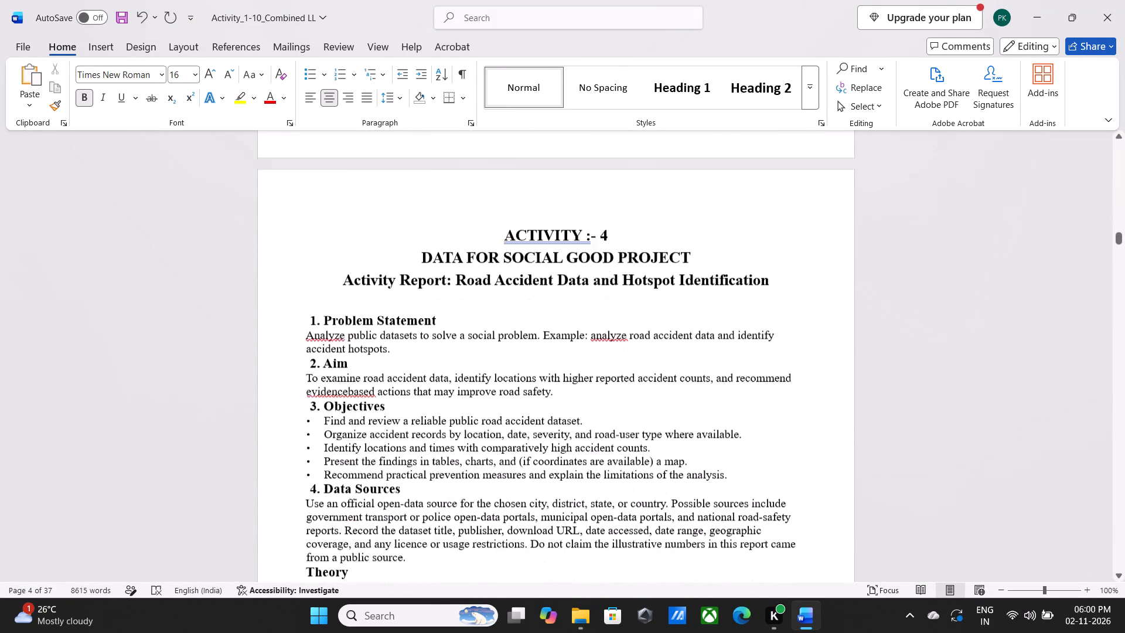
{"action": "scroll", "coordinate": [756, 262], "scroll_direction": "down", "scroll_amount": 10}
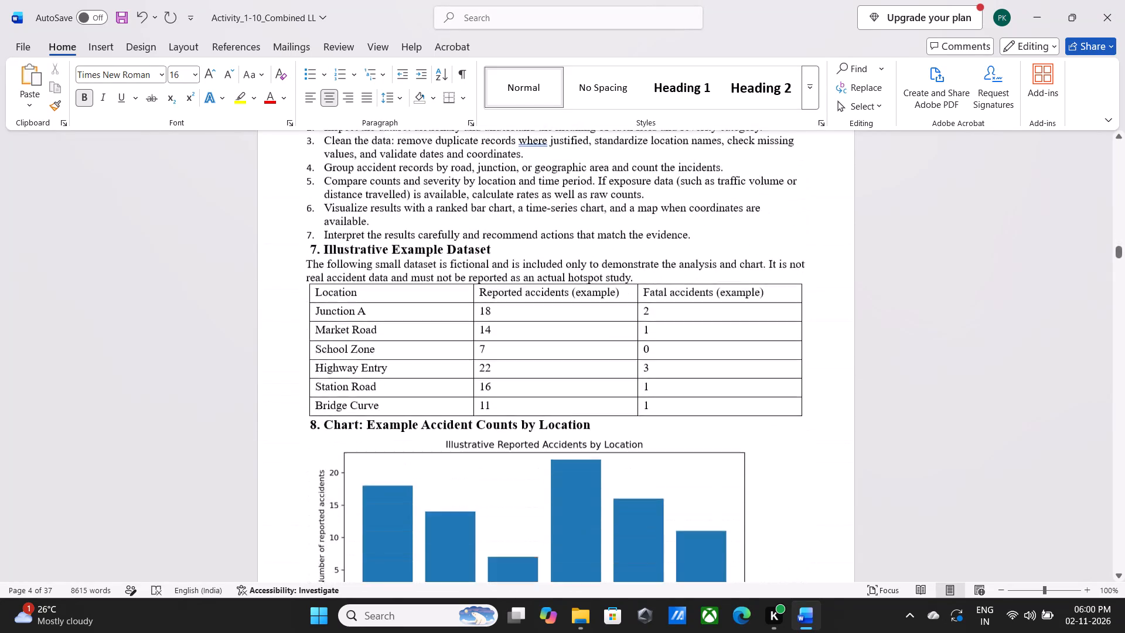
{"action": "scroll", "coordinate": [756, 262], "scroll_direction": "down", "scroll_amount": 13}
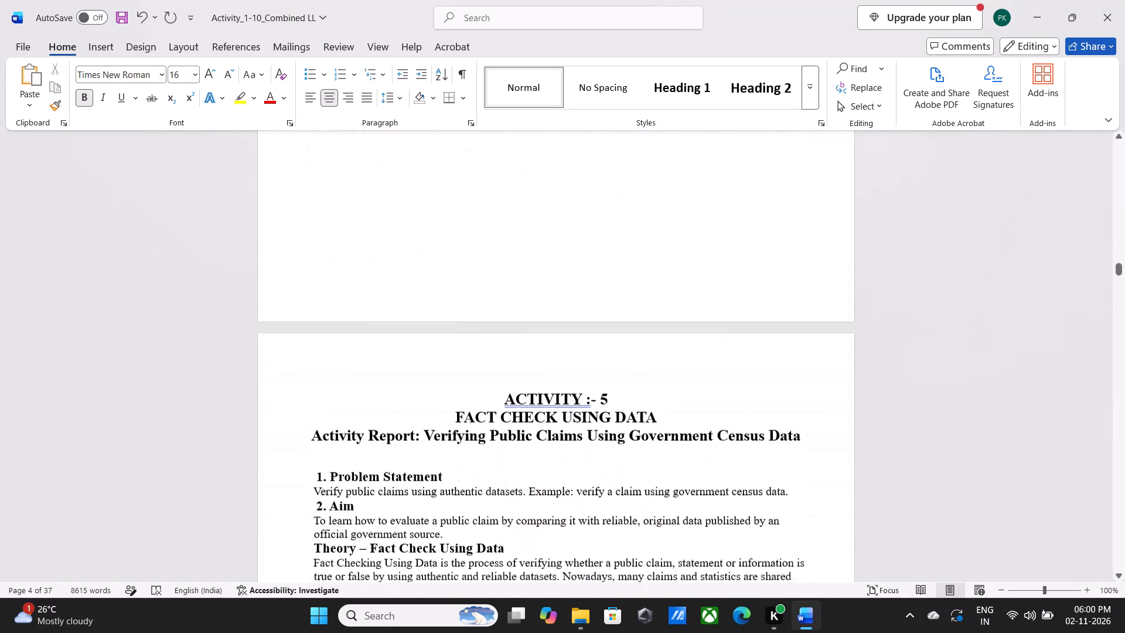
{"action": "scroll", "coordinate": [756, 262], "scroll_direction": "down", "scroll_amount": 12}
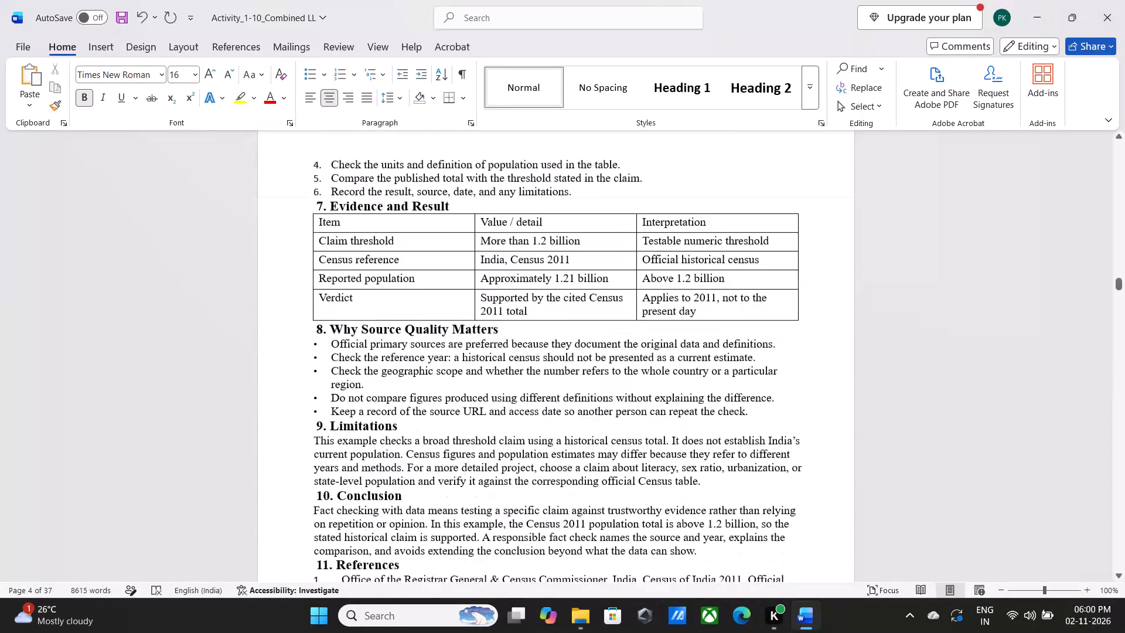
{"action": "scroll", "coordinate": [756, 262], "scroll_direction": "down", "scroll_amount": 7}
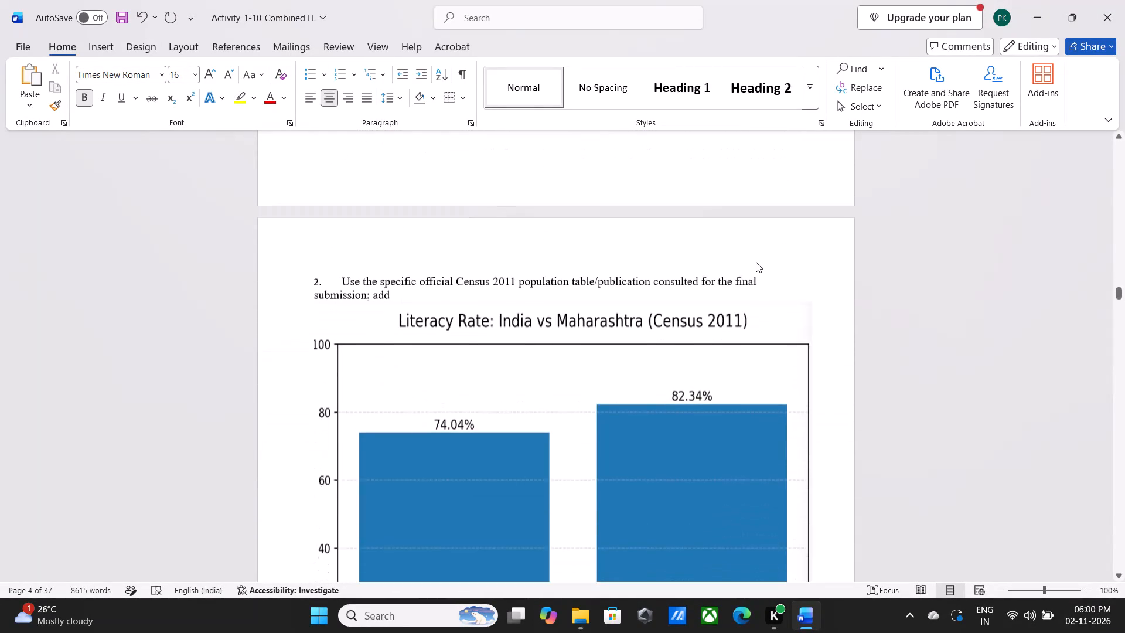
{"action": "scroll", "coordinate": [756, 262], "scroll_direction": "down", "scroll_amount": 2}
Check the formatting and page layout from Activity 6, Open Data Exploration, through the Activity 9 quiz questions.
{"action": "scroll", "coordinate": [756, 262], "scroll_direction": "down", "scroll_amount": 6}
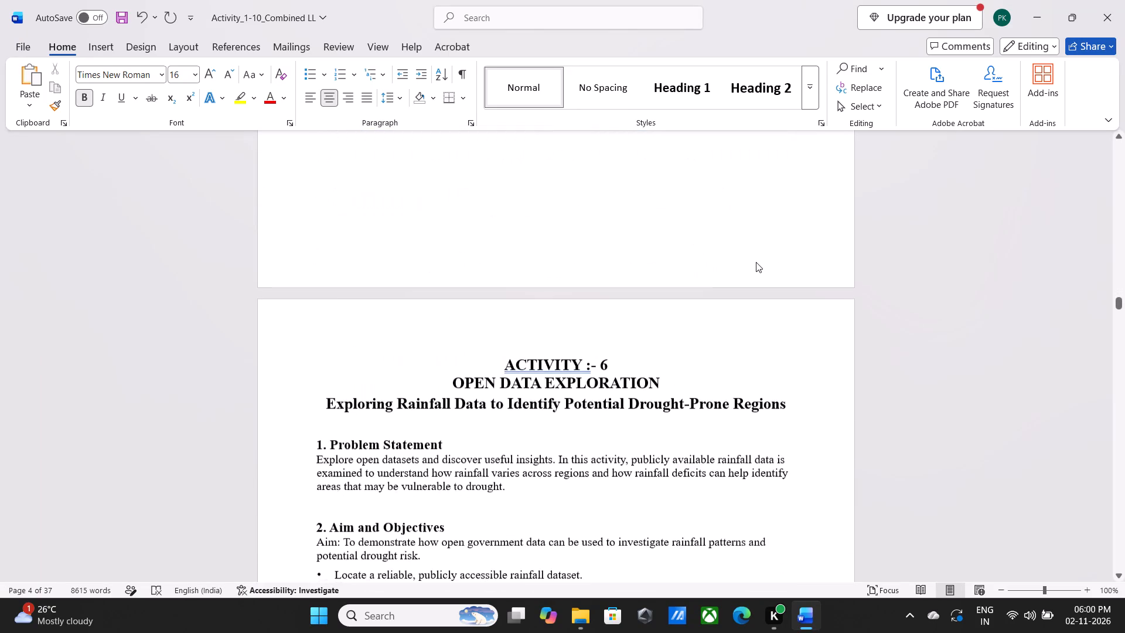
{"action": "scroll", "coordinate": [756, 262], "scroll_direction": "down", "scroll_amount": 4}
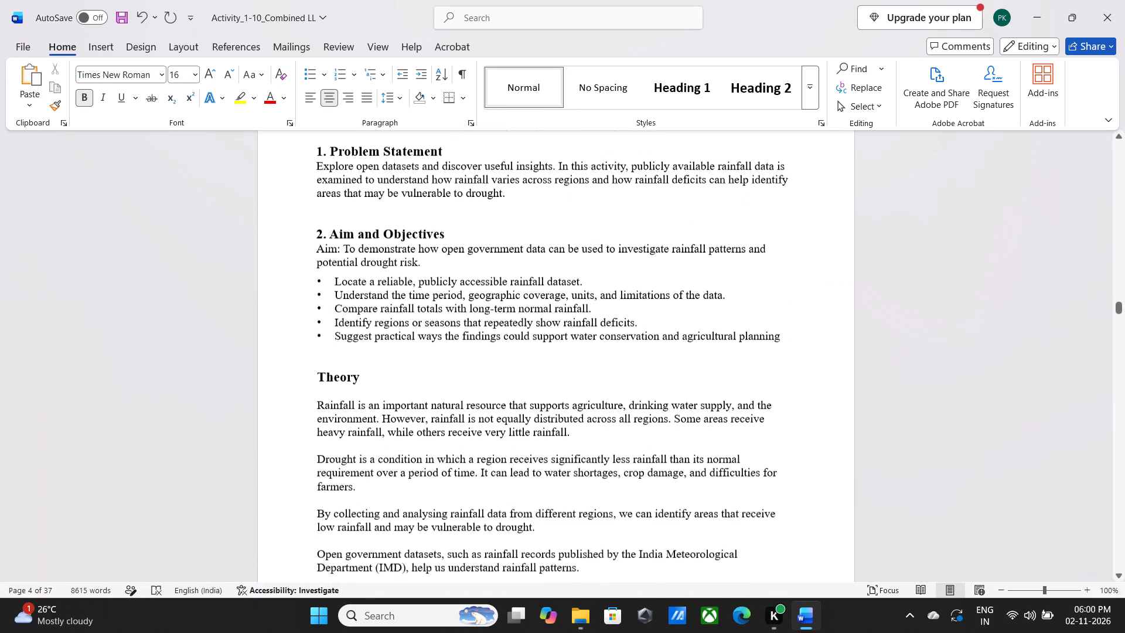
{"action": "scroll", "coordinate": [756, 262], "scroll_direction": "up", "scroll_amount": 2}
{"action": "scroll", "coordinate": [756, 262], "scroll_direction": "down", "scroll_amount": 1}
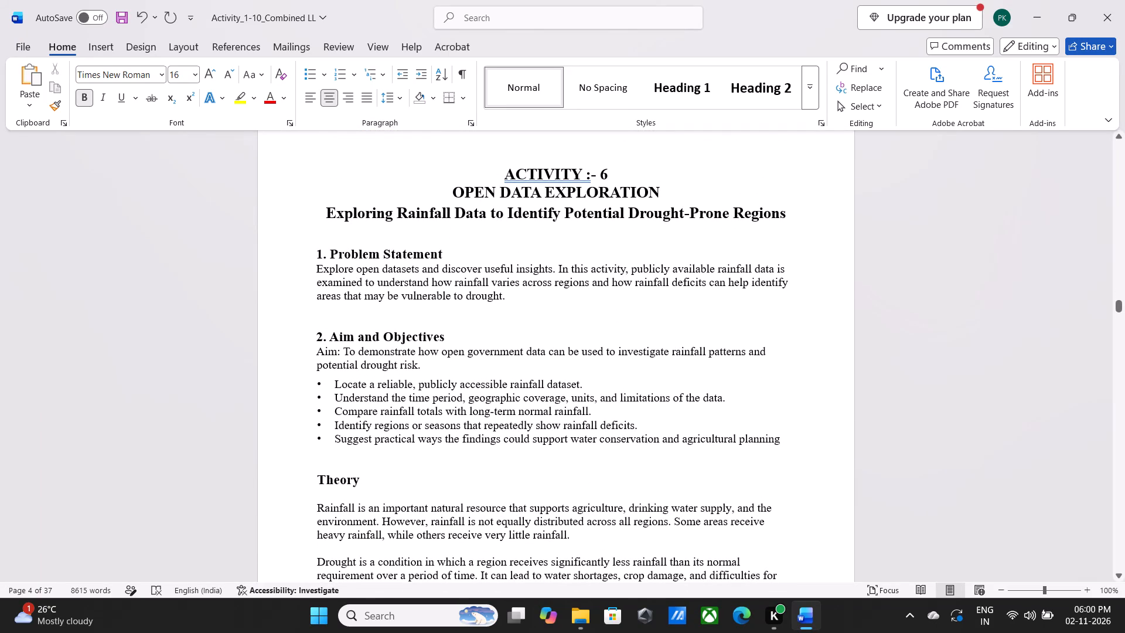
{"action": "scroll", "coordinate": [756, 262], "scroll_direction": "down", "scroll_amount": 1}
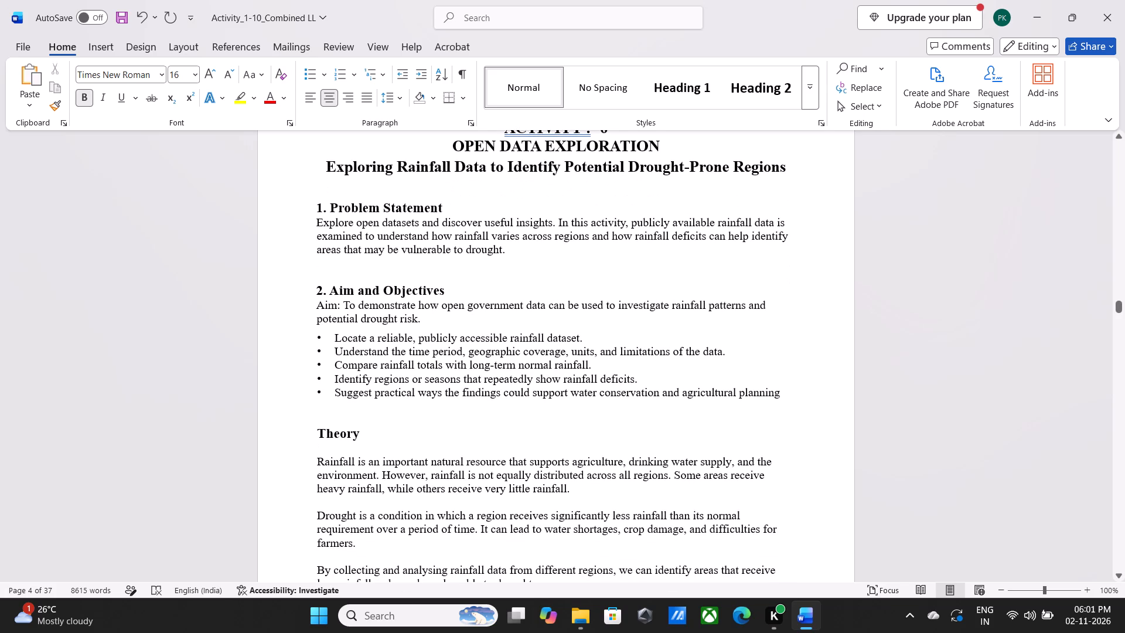
{"action": "scroll", "coordinate": [756, 262], "scroll_direction": "down", "scroll_amount": 1}
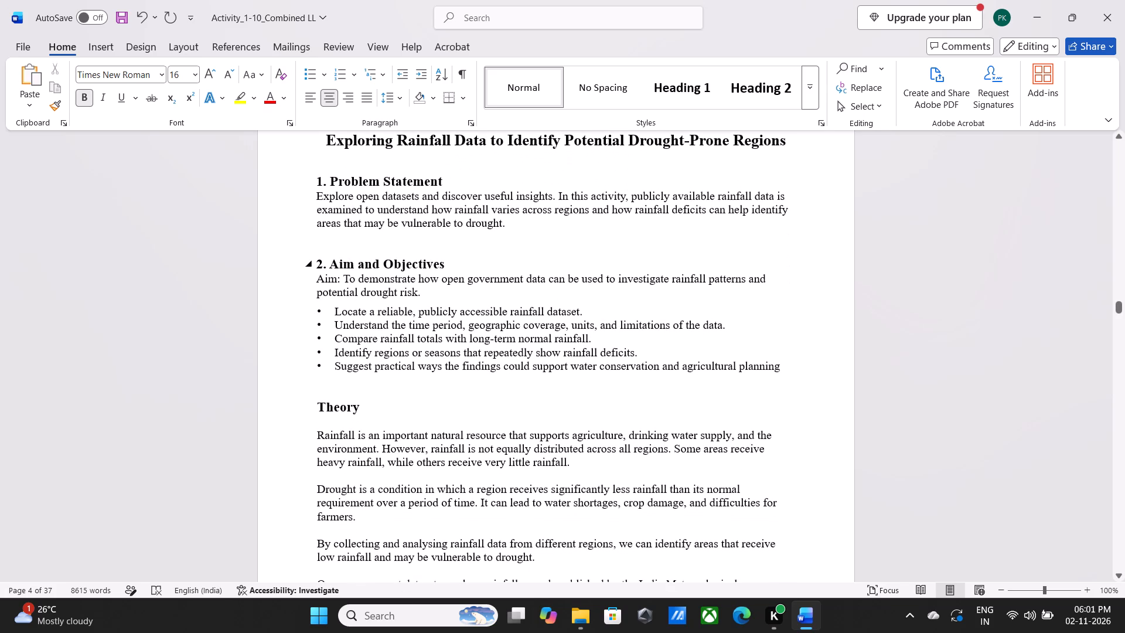
{"action": "scroll", "coordinate": [756, 262], "scroll_direction": "down", "scroll_amount": 2}
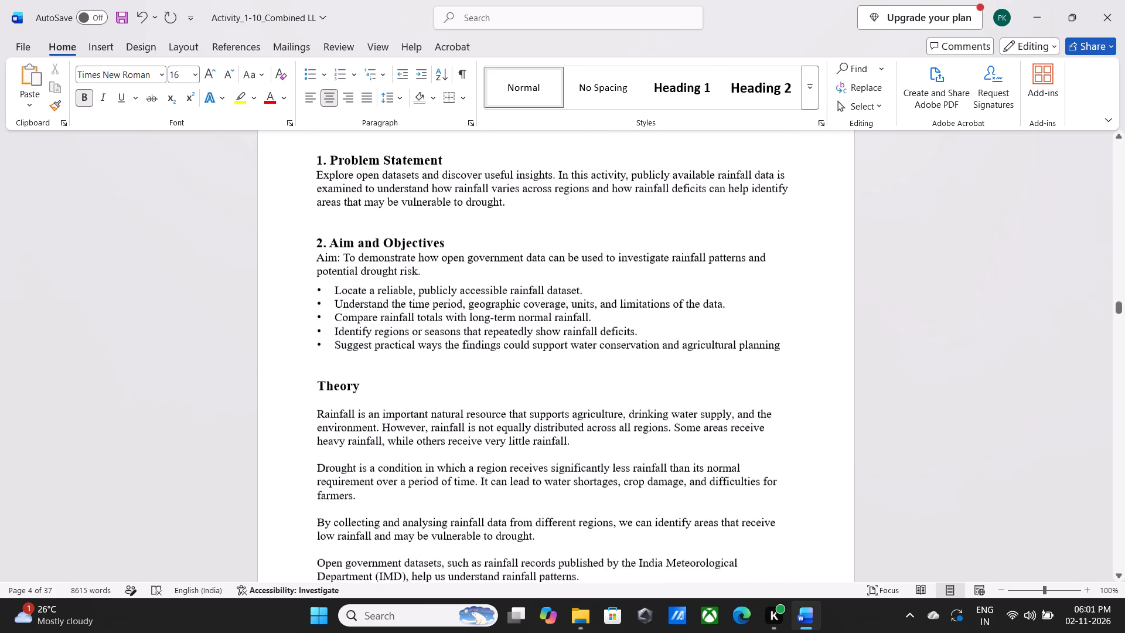
{"action": "scroll", "coordinate": [756, 262], "scroll_direction": "down", "scroll_amount": 1}
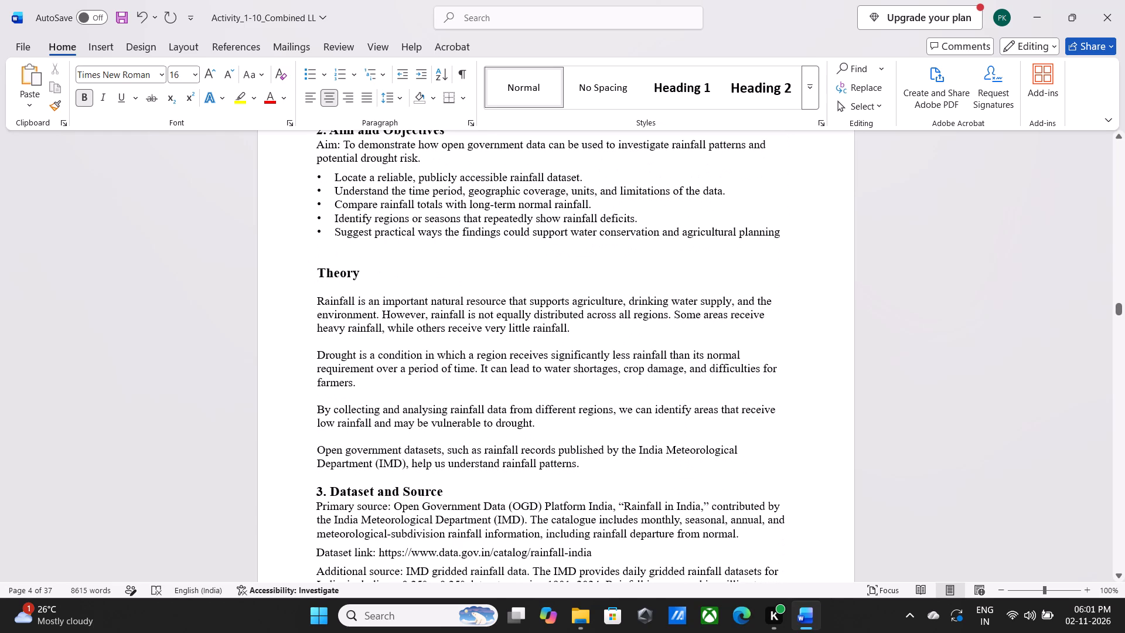
{"action": "scroll", "coordinate": [756, 262], "scroll_direction": "down", "scroll_amount": 7}
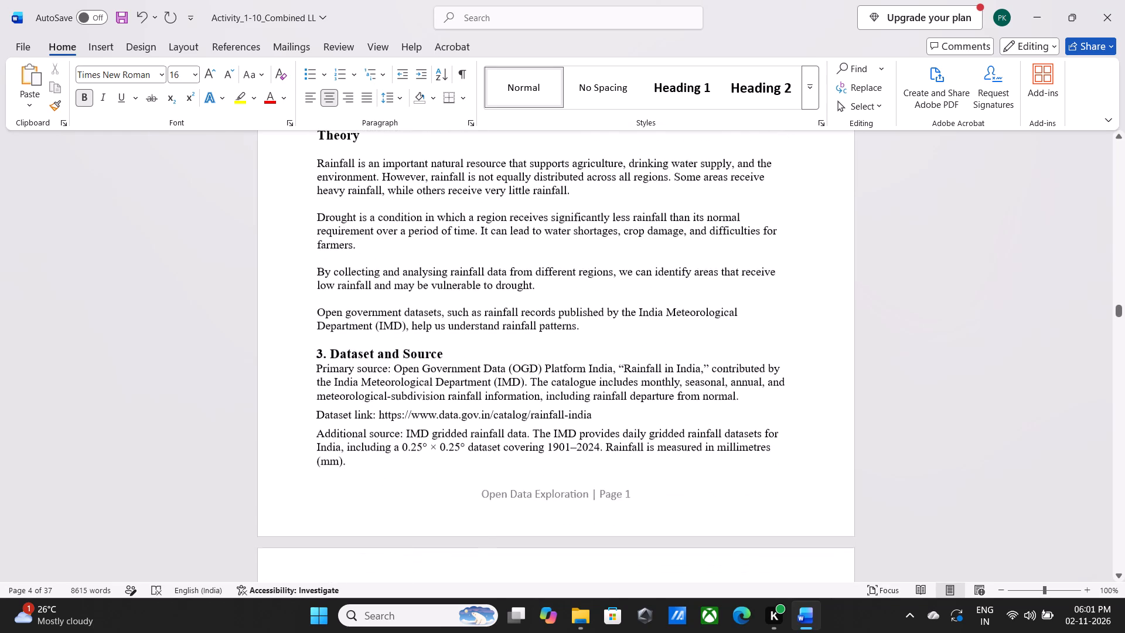
{"action": "scroll", "coordinate": [756, 262], "scroll_direction": "down", "scroll_amount": 15}
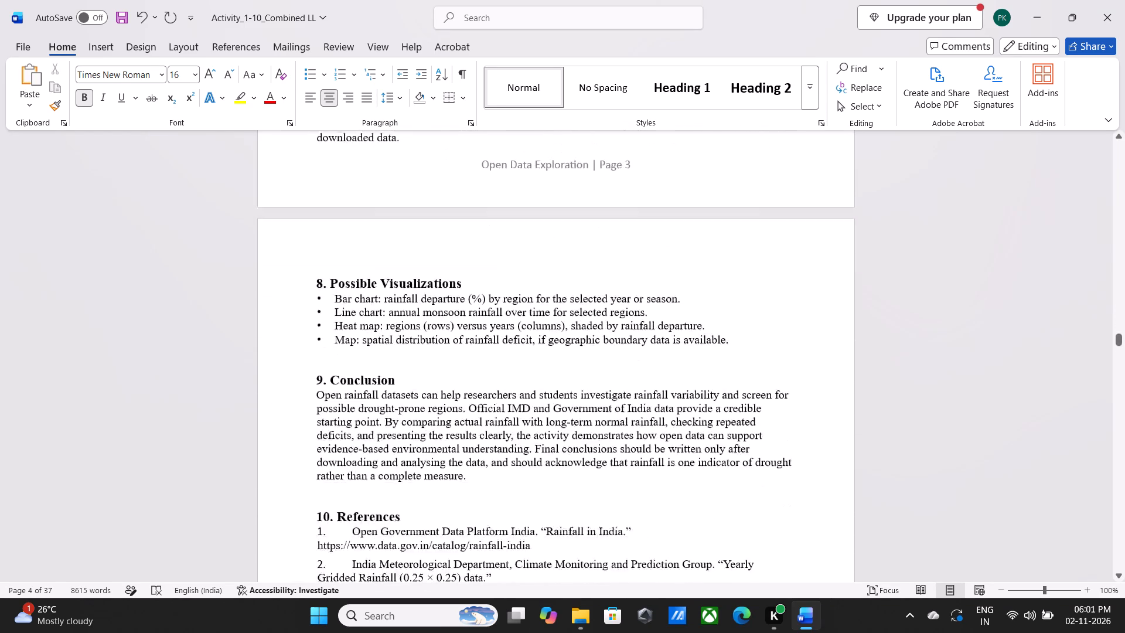
{"action": "scroll", "coordinate": [756, 262], "scroll_direction": "down", "scroll_amount": 15}
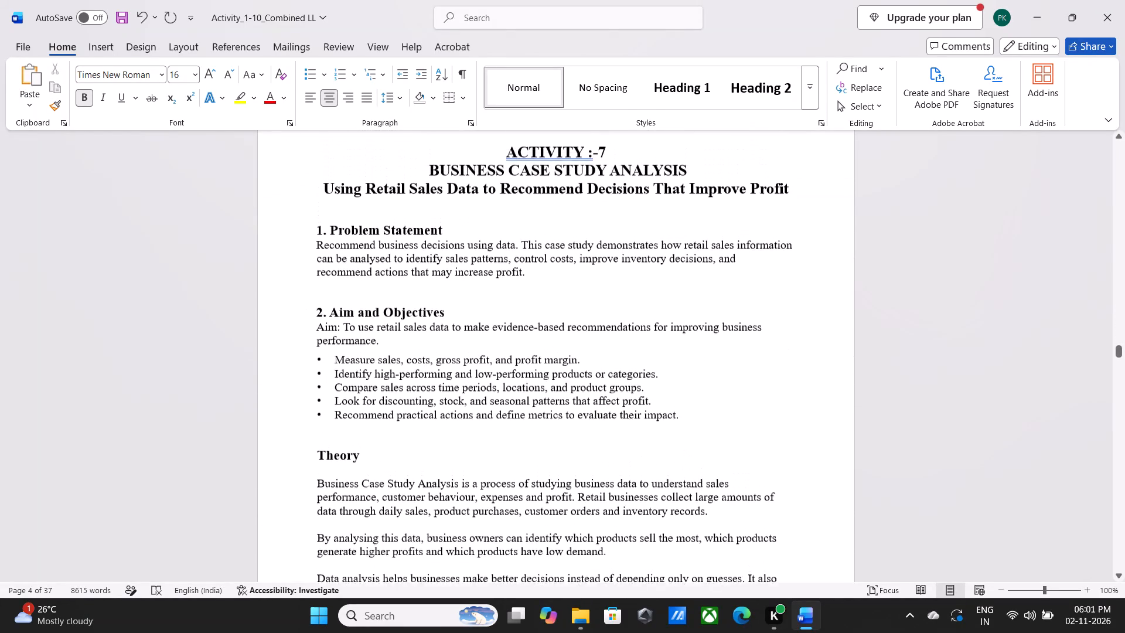
{"action": "scroll", "coordinate": [756, 262], "scroll_direction": "down", "scroll_amount": 15}
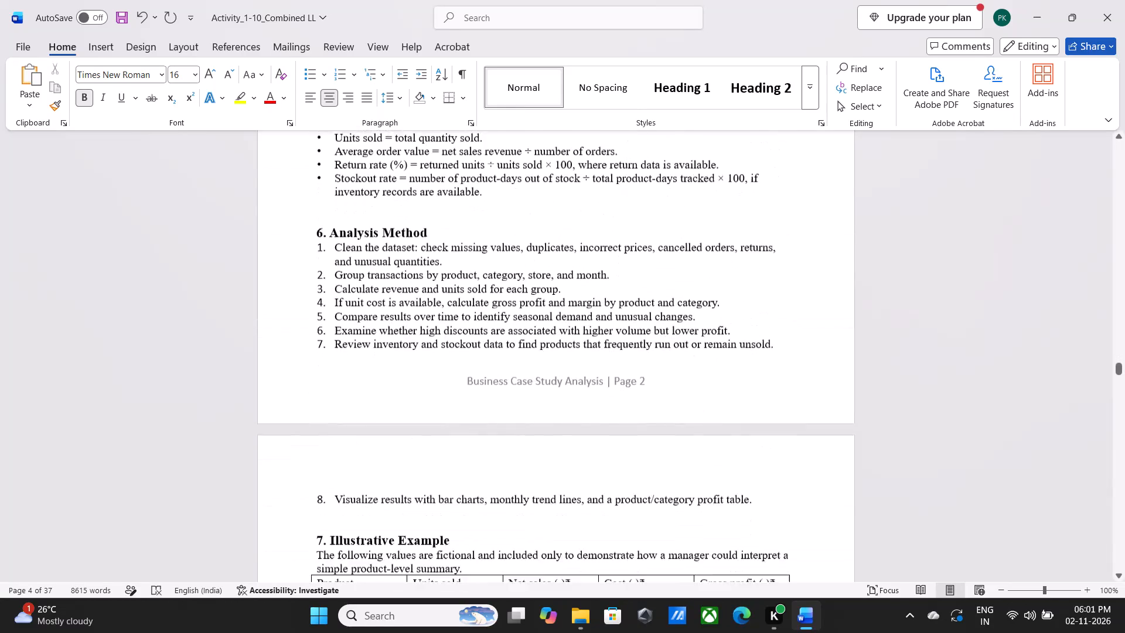
{"action": "scroll", "coordinate": [756, 262], "scroll_direction": "down", "scroll_amount": 15}
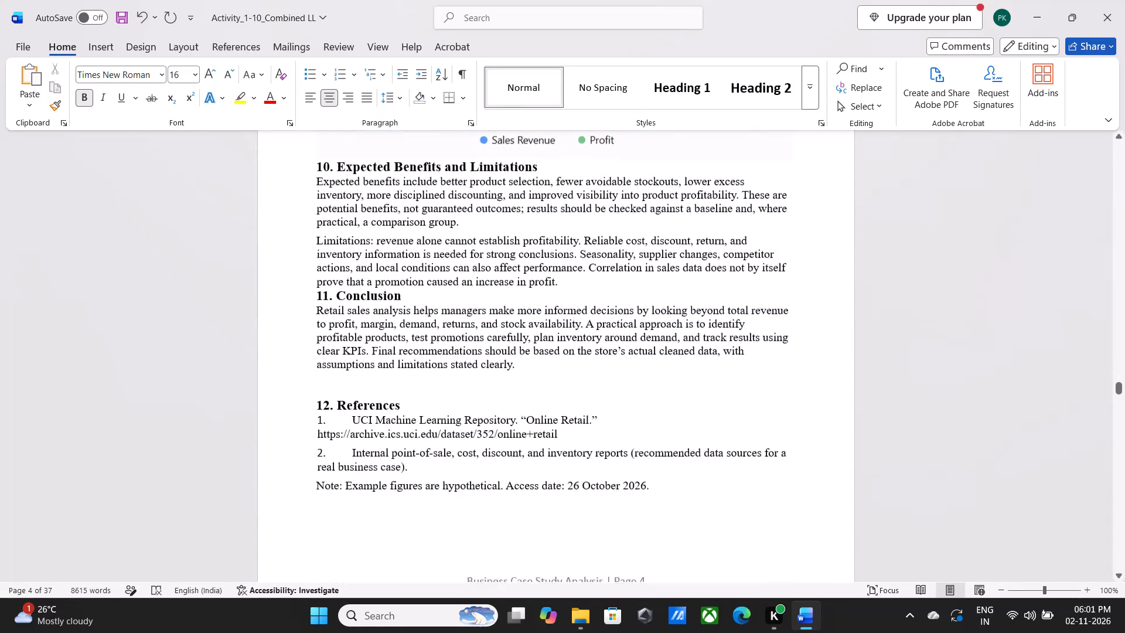
{"action": "scroll", "coordinate": [756, 262], "scroll_direction": "down", "scroll_amount": 15}
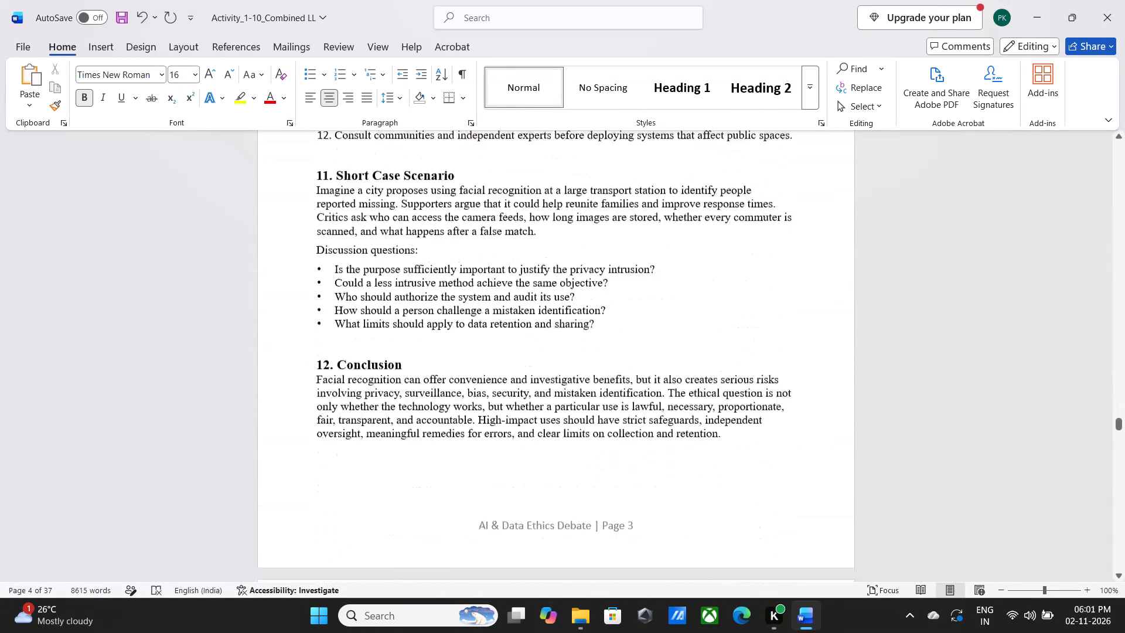
{"action": "scroll", "coordinate": [756, 262], "scroll_direction": "down", "scroll_amount": 8}
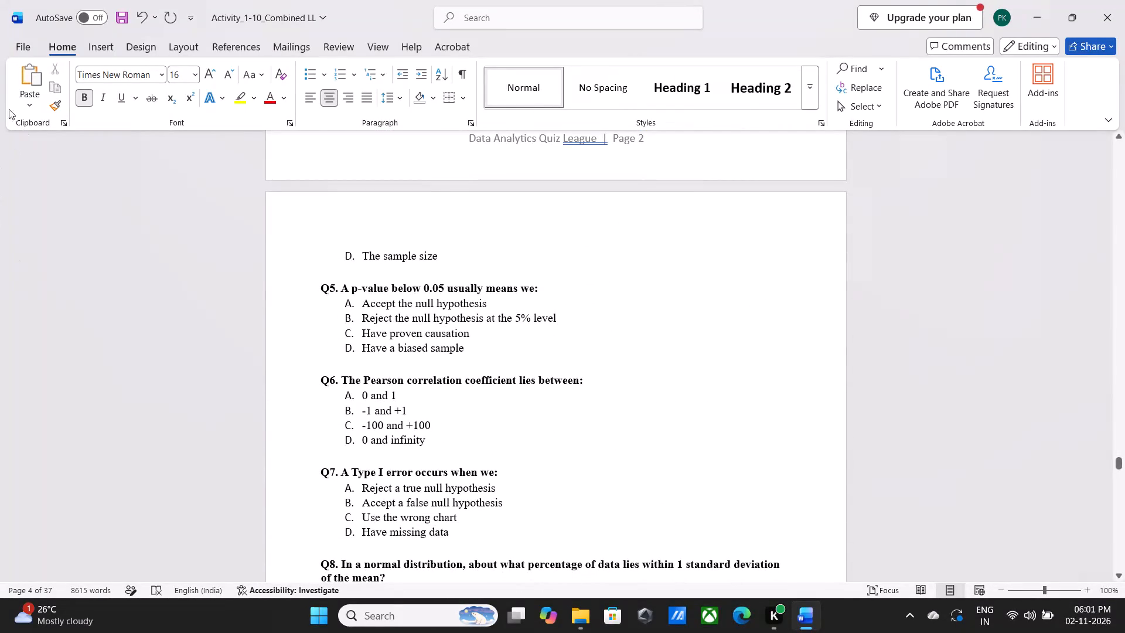
Save the Activity_1-10_Combined LL report under its existing name.
{"action": "left_click", "coordinate": [17, 39]}
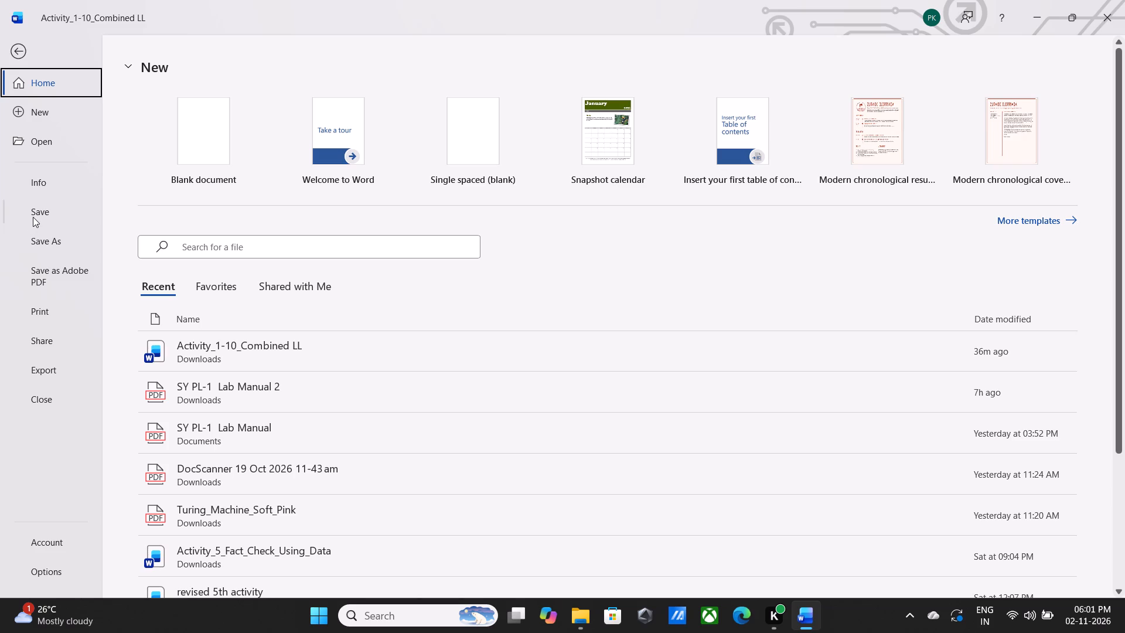
{"action": "left_click", "coordinate": [33, 212]}
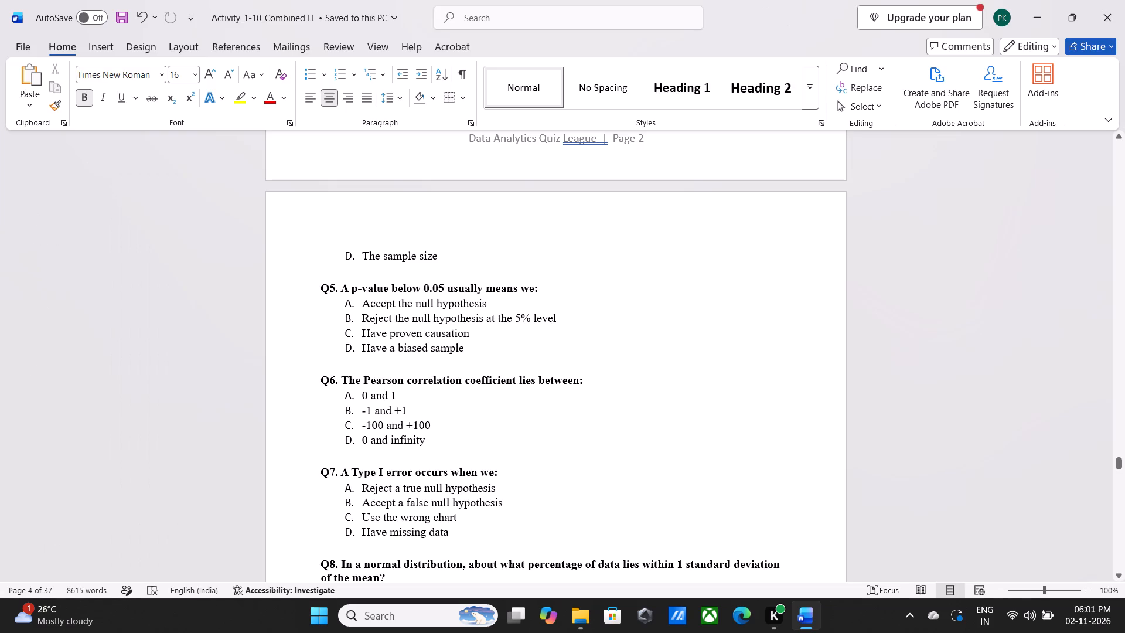
Check the remaining pages to the end of Activity 10 and save the report again.
{"action": "scroll", "coordinate": [329, 254], "scroll_direction": "down", "scroll_amount": 20}
{"action": "scroll", "coordinate": [329, 254], "scroll_direction": "down", "scroll_amount": 3}
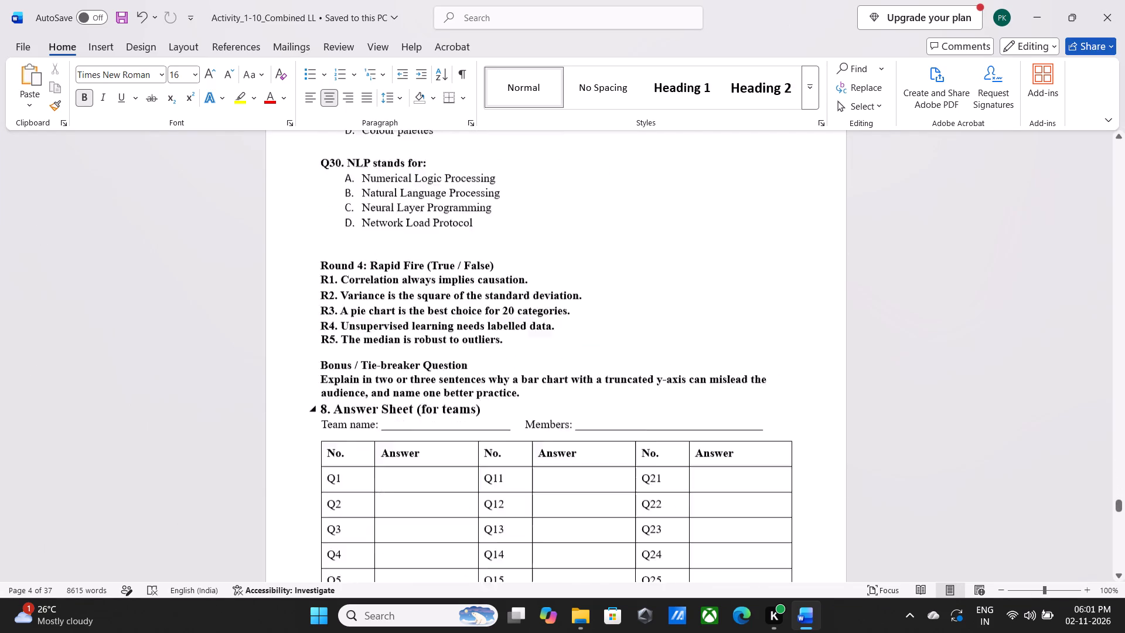
{"action": "scroll", "coordinate": [329, 254], "scroll_direction": "down", "scroll_amount": 20}
{"action": "scroll", "coordinate": [329, 254], "scroll_direction": "down", "scroll_amount": 12}
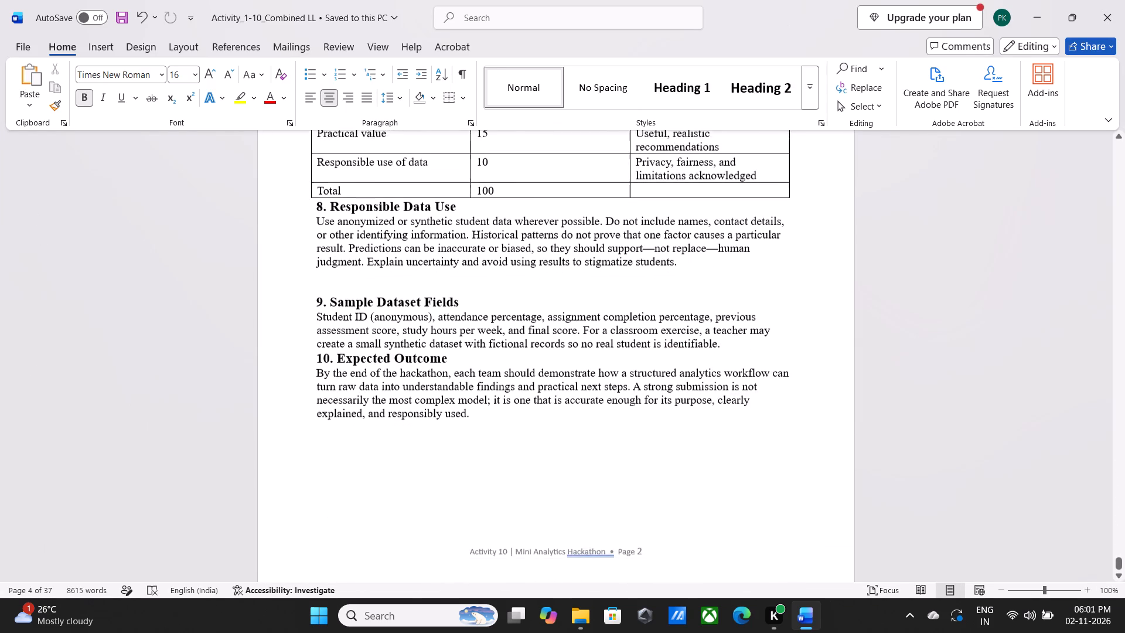
{"action": "scroll", "coordinate": [329, 254], "scroll_direction": "down", "scroll_amount": 9}
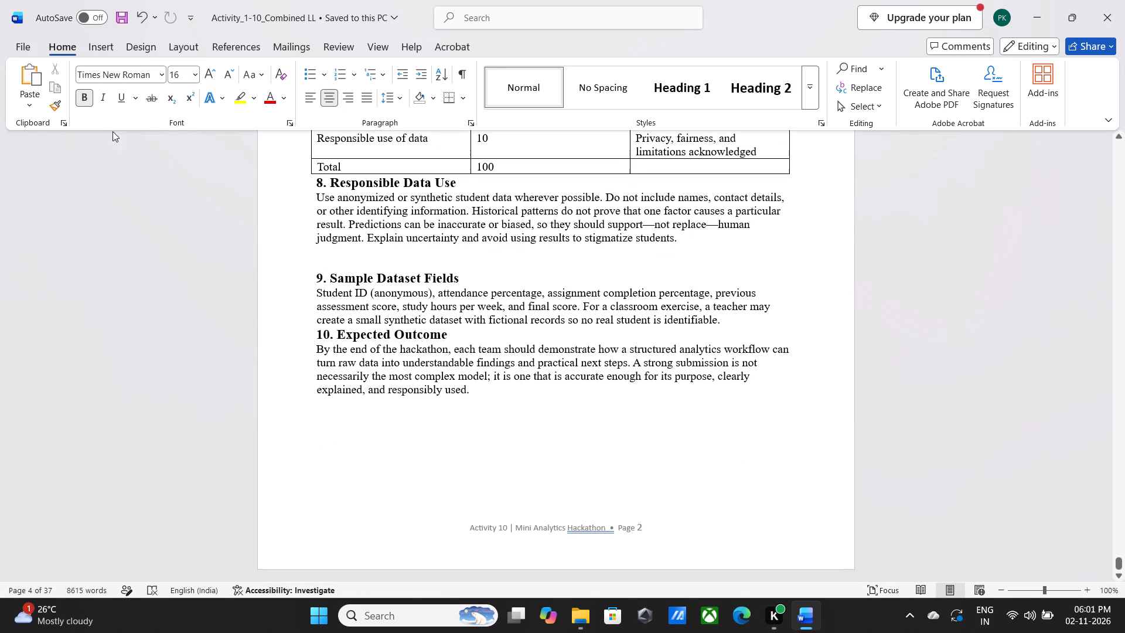
{"action": "left_click", "coordinate": [21, 45]}
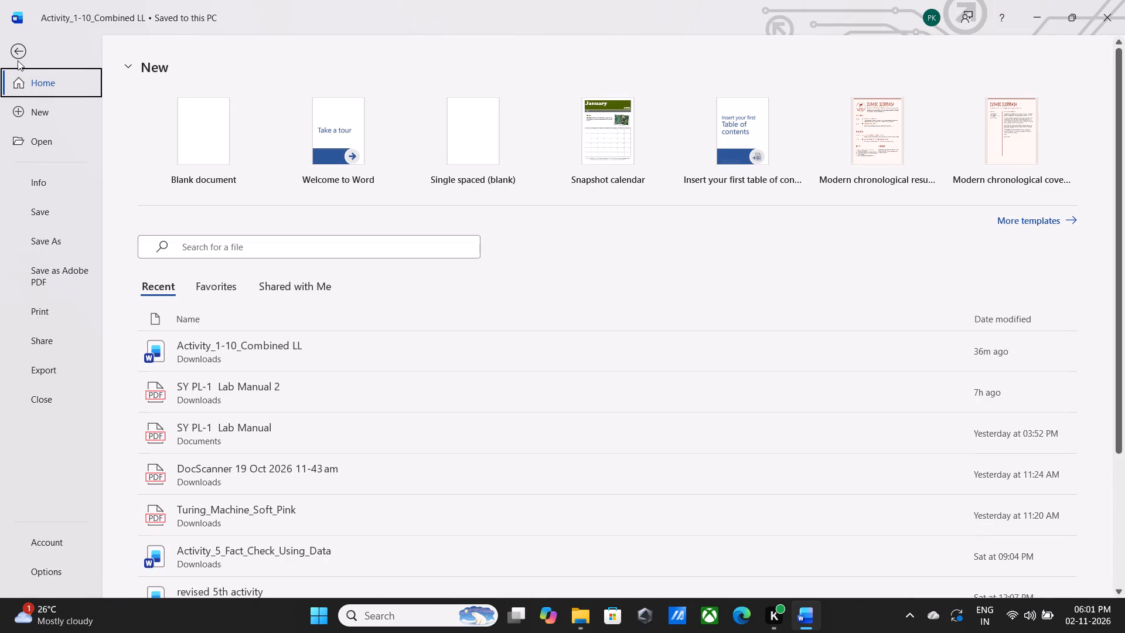
{"action": "left_click", "coordinate": [28, 219]}
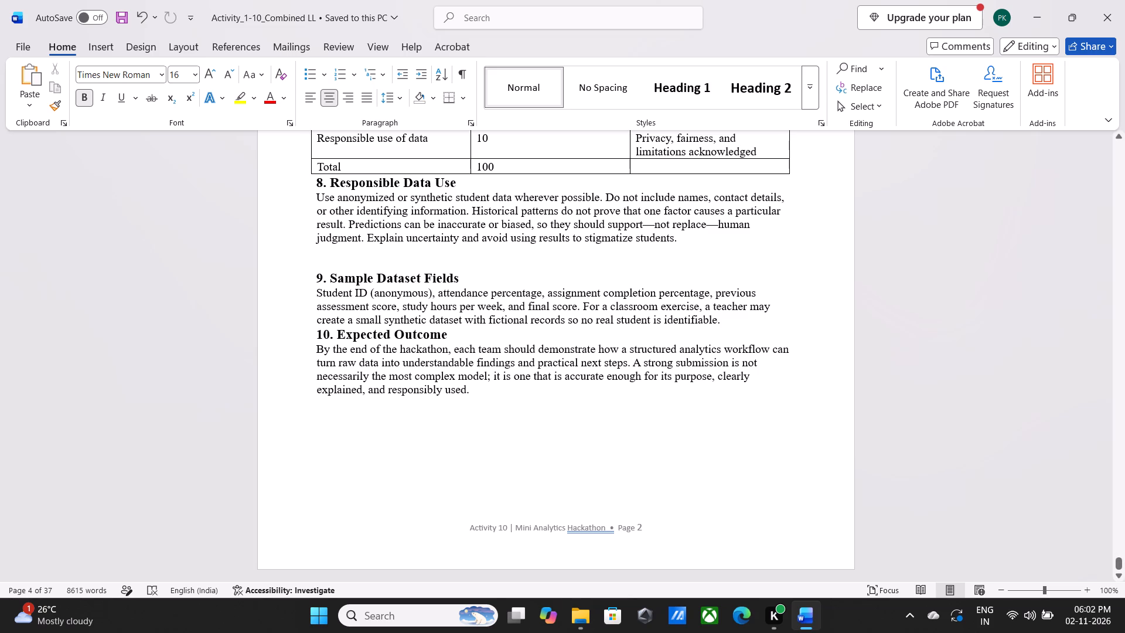
Review the saved report backwards from the end of Activity 10 to the college cover page.
{"action": "scroll", "coordinate": [299, 353], "scroll_direction": "up", "scroll_amount": 20}
{"action": "scroll", "coordinate": [299, 353], "scroll_direction": "up", "scroll_amount": 20}
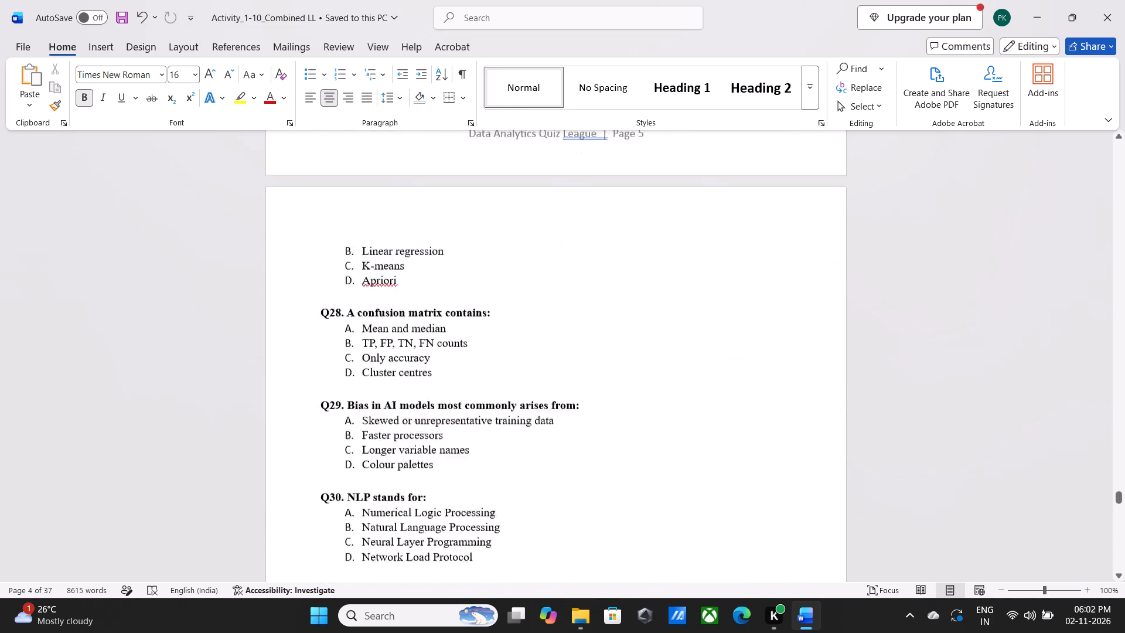
{"action": "scroll", "coordinate": [299, 353], "scroll_direction": "up", "scroll_amount": 20}
{"action": "scroll", "coordinate": [299, 353], "scroll_direction": "up", "scroll_amount": 18}
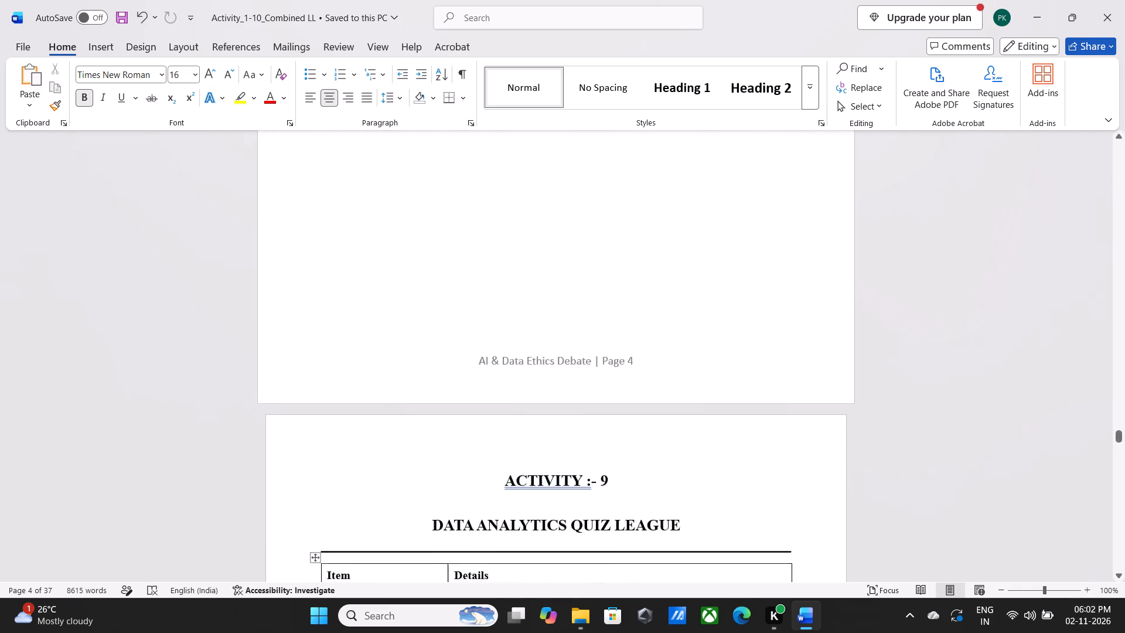
{"action": "scroll", "coordinate": [360, 570], "scroll_direction": "up", "scroll_amount": 14}
{"action": "scroll", "coordinate": [360, 570], "scroll_direction": "up", "scroll_amount": 20}
{"action": "scroll", "coordinate": [360, 570], "scroll_direction": "up", "scroll_amount": 7}
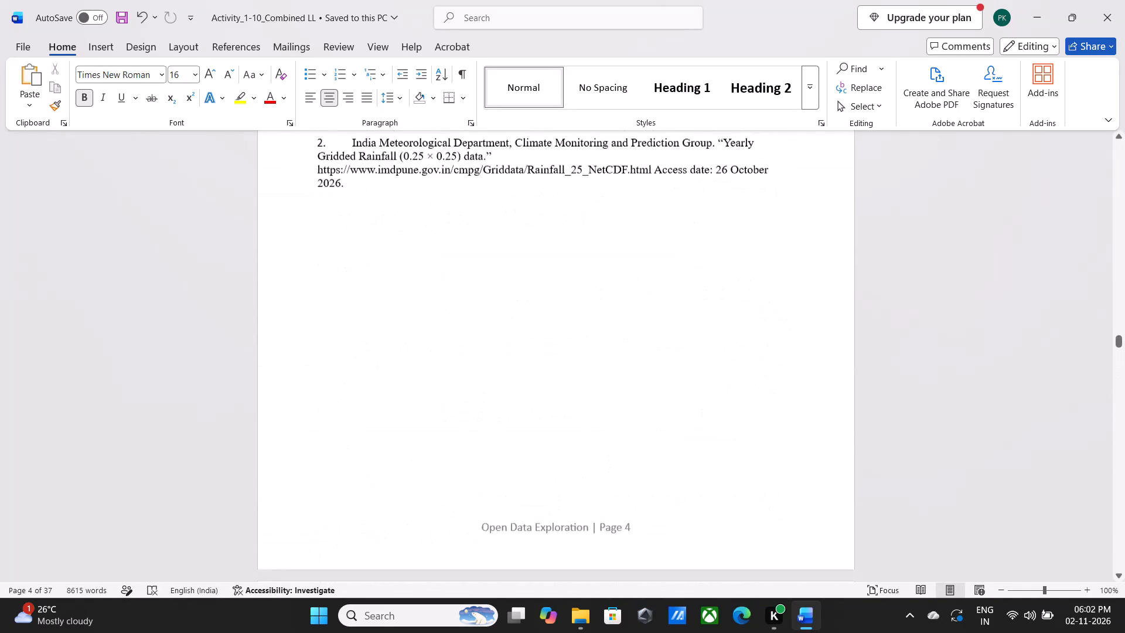
{"action": "scroll", "coordinate": [360, 570], "scroll_direction": "up", "scroll_amount": 20}
{"action": "scroll", "coordinate": [360, 570], "scroll_direction": "up", "scroll_amount": 20}
{"action": "scroll", "coordinate": [360, 570], "scroll_direction": "up", "scroll_amount": 1}
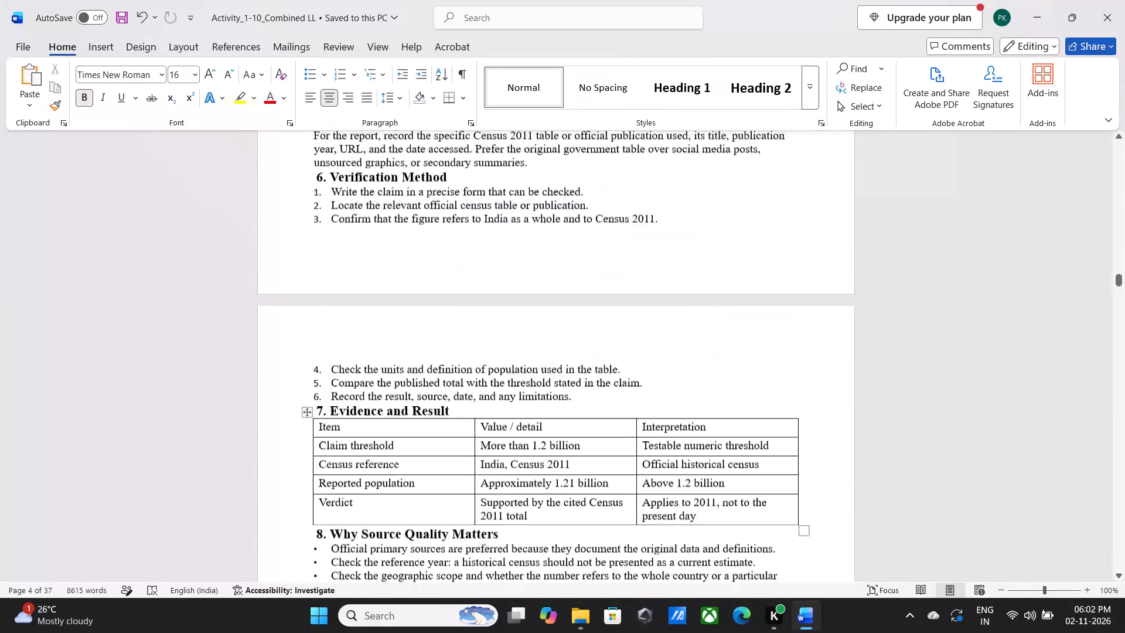
{"action": "scroll", "coordinate": [360, 570], "scroll_direction": "down", "scroll_amount": 10}
{"action": "scroll", "coordinate": [360, 570], "scroll_direction": "up", "scroll_amount": 20}
{"action": "scroll", "coordinate": [360, 570], "scroll_direction": "up", "scroll_amount": 4}
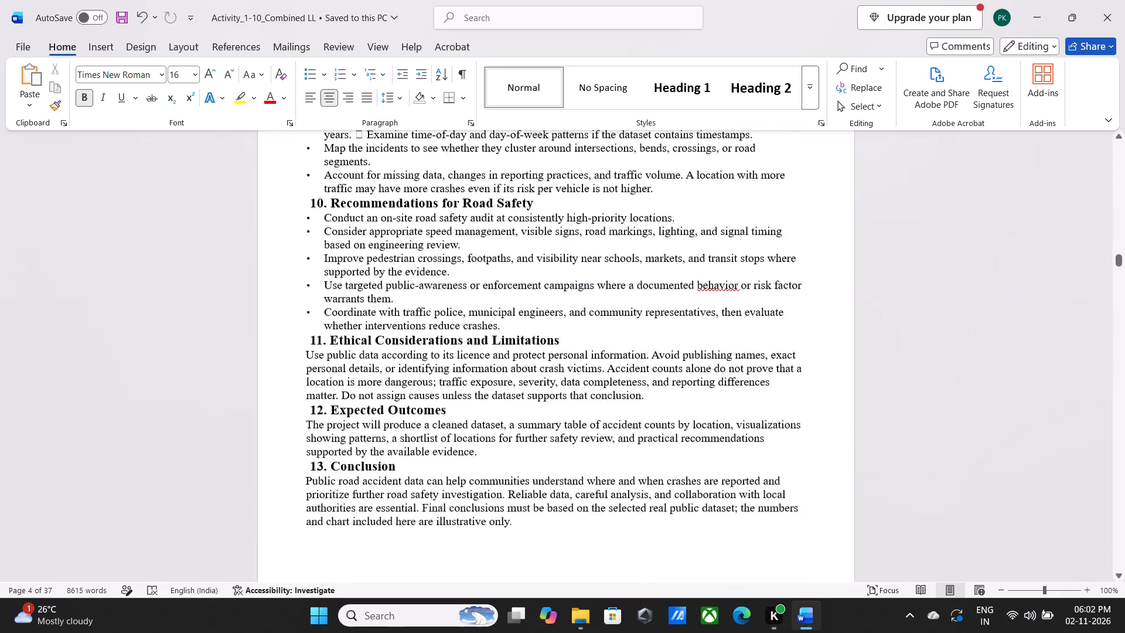
{"action": "scroll", "coordinate": [360, 570], "scroll_direction": "up", "scroll_amount": 19}
{"action": "scroll", "coordinate": [360, 570], "scroll_direction": "up", "scroll_amount": 14}
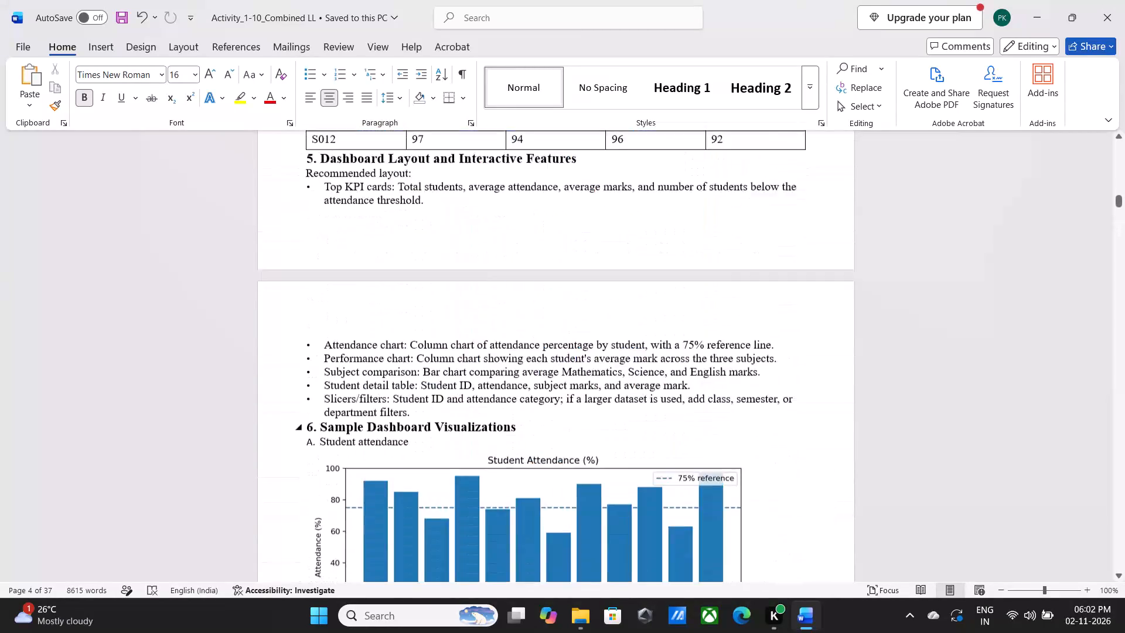
{"action": "scroll", "coordinate": [360, 570], "scroll_direction": "up", "scroll_amount": 20}
{"action": "scroll", "coordinate": [360, 570], "scroll_direction": "up", "scroll_amount": 20}
{"action": "scroll", "coordinate": [360, 570], "scroll_direction": "up", "scroll_amount": 4}
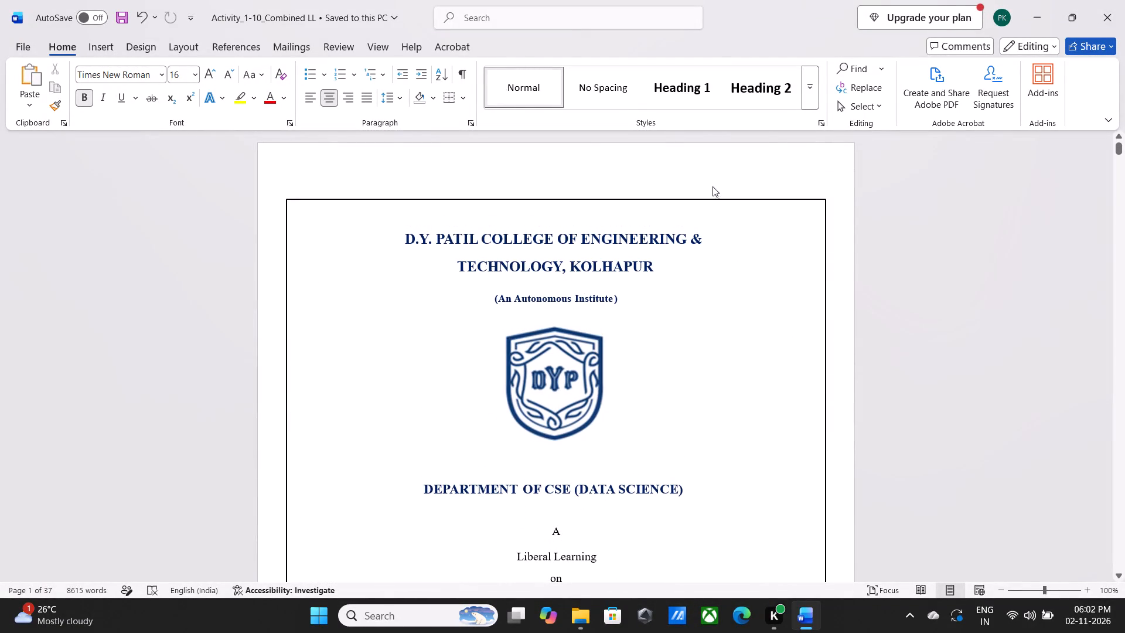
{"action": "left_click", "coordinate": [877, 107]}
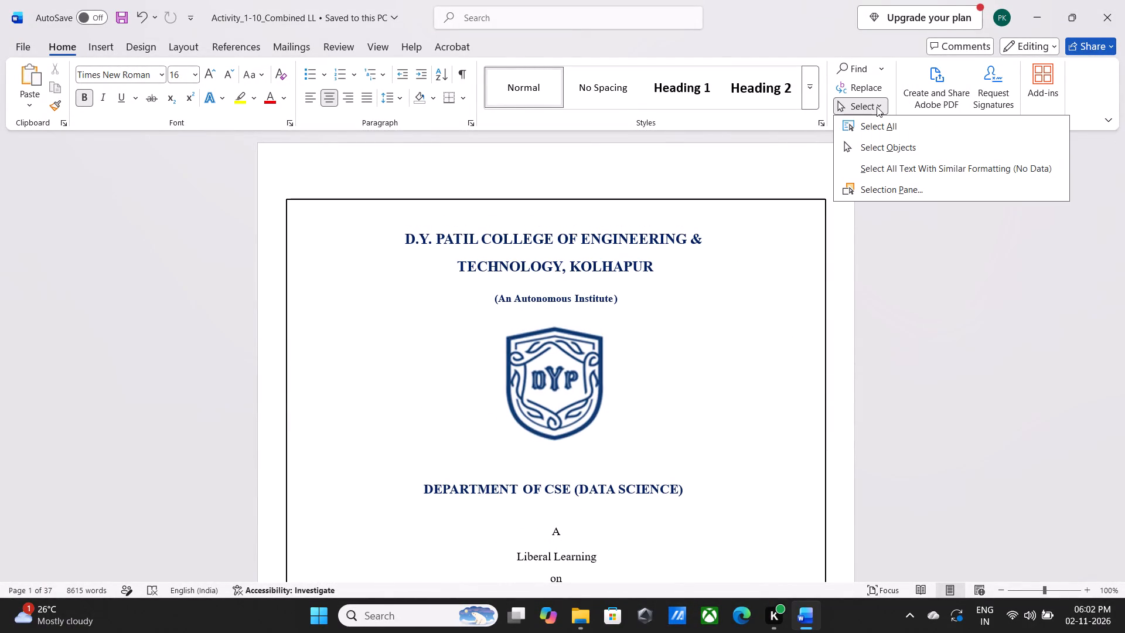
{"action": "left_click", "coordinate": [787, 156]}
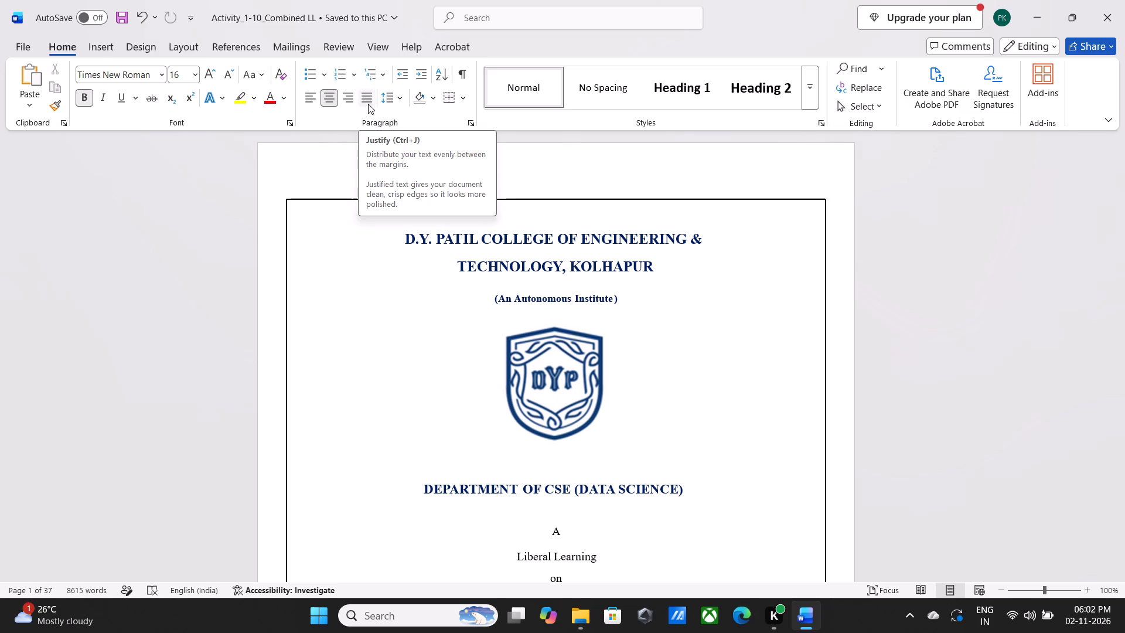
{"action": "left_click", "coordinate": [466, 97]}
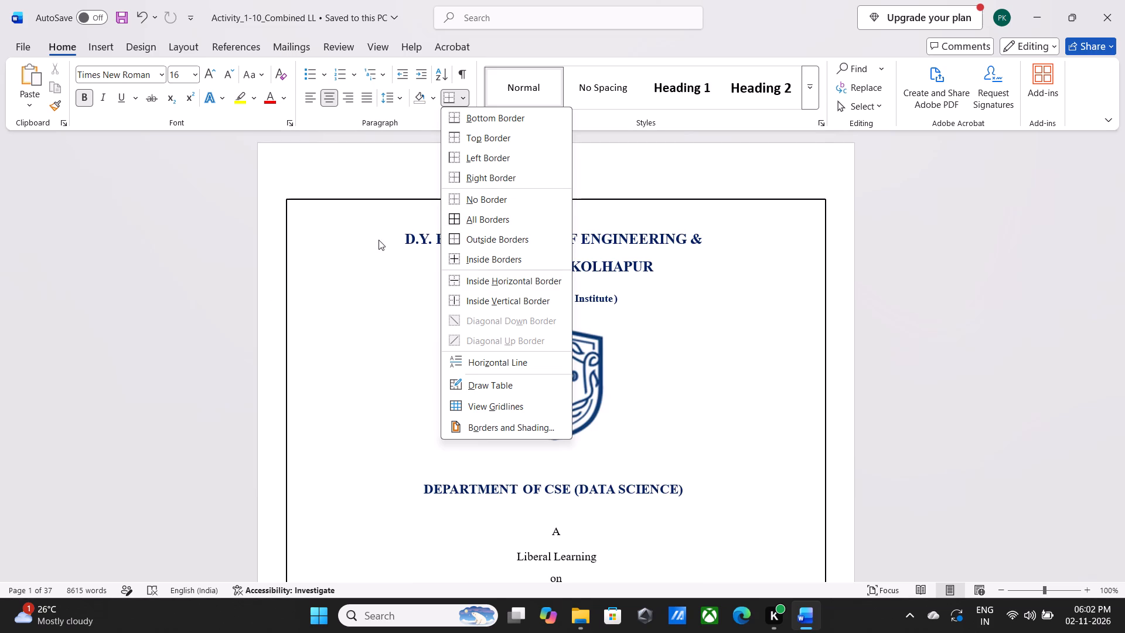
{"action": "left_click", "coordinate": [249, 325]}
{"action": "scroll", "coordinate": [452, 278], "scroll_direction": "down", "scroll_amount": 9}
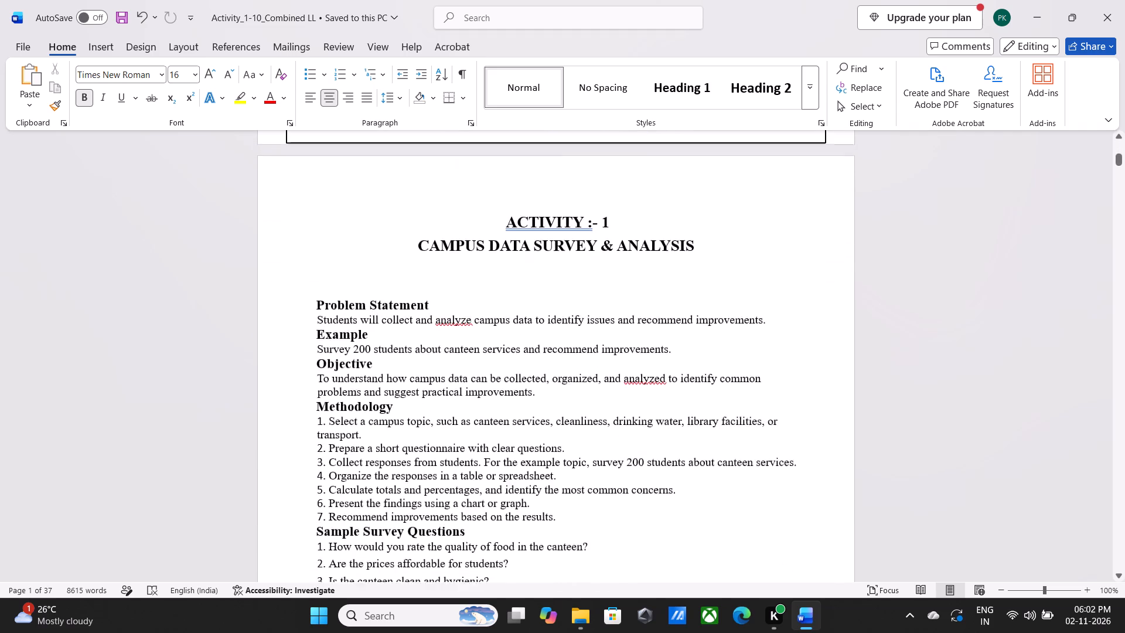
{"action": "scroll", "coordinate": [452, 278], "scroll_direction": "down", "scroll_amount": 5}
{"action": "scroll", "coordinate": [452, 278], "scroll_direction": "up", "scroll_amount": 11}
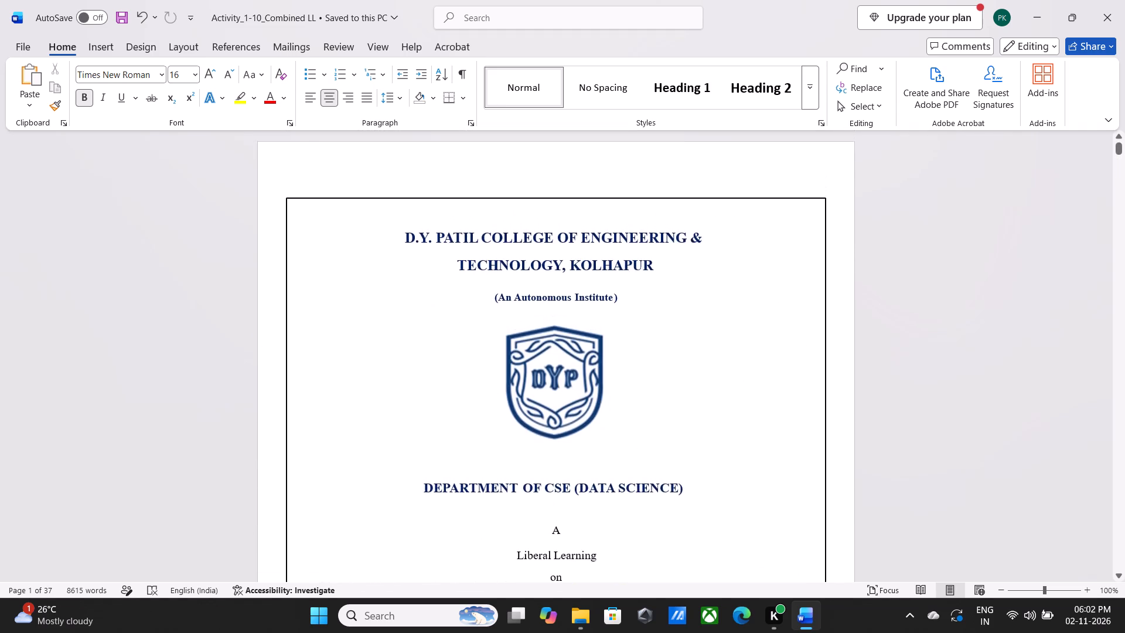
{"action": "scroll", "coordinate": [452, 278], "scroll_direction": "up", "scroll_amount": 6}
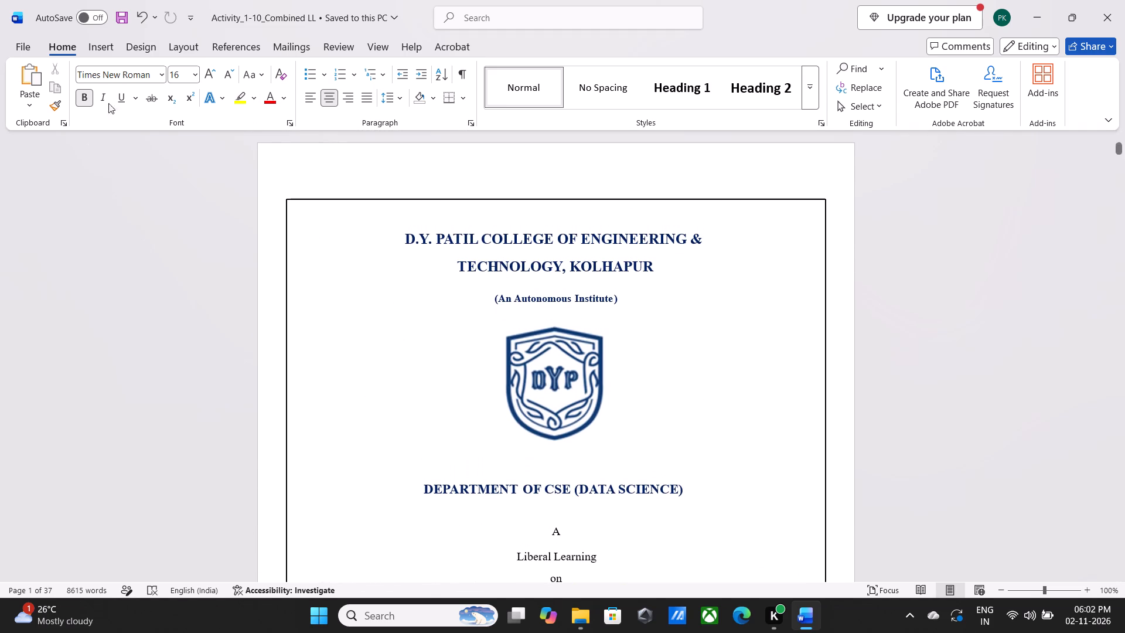
Insert the built-in Blank footer into the report.
{"action": "left_click", "coordinate": [103, 38]}
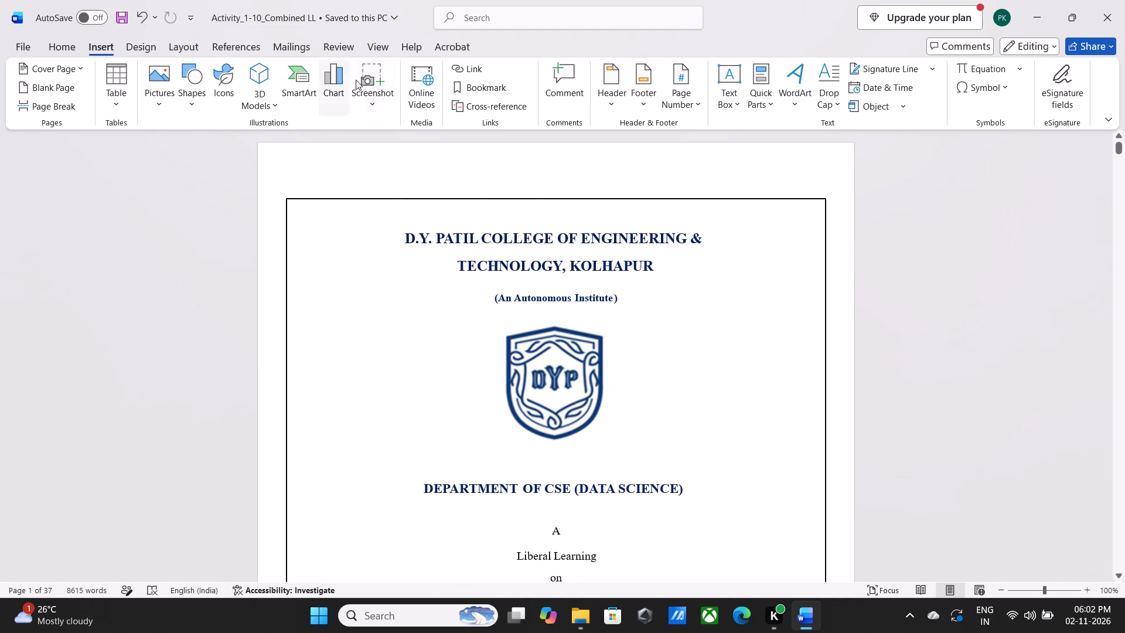
{"action": "left_click", "coordinate": [638, 103]}
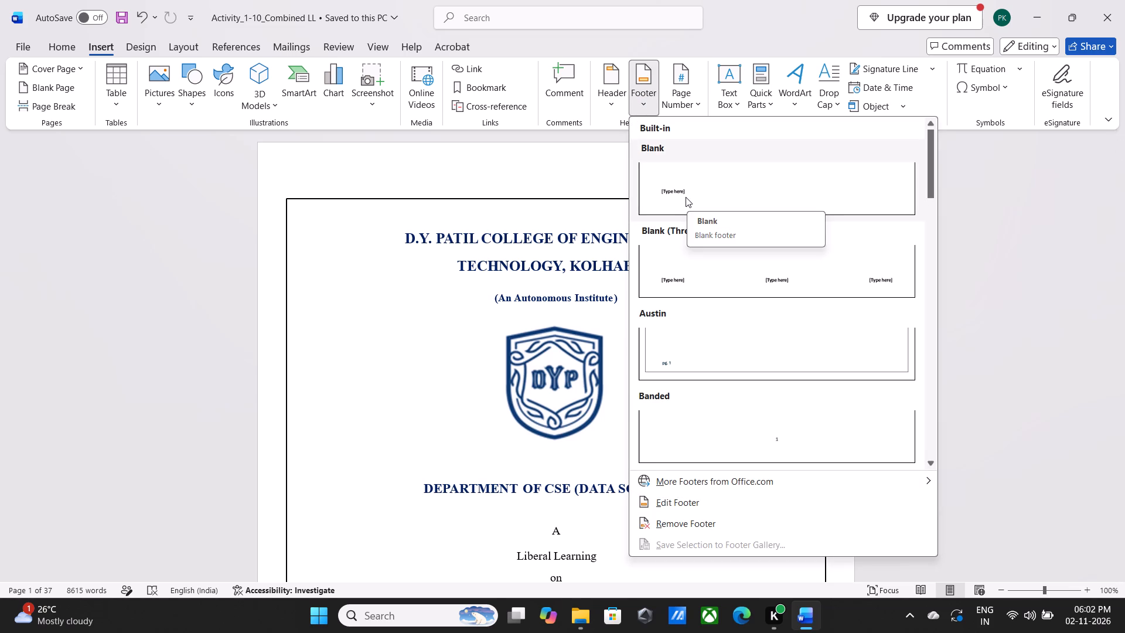
{"action": "left_click", "coordinate": [686, 198]}
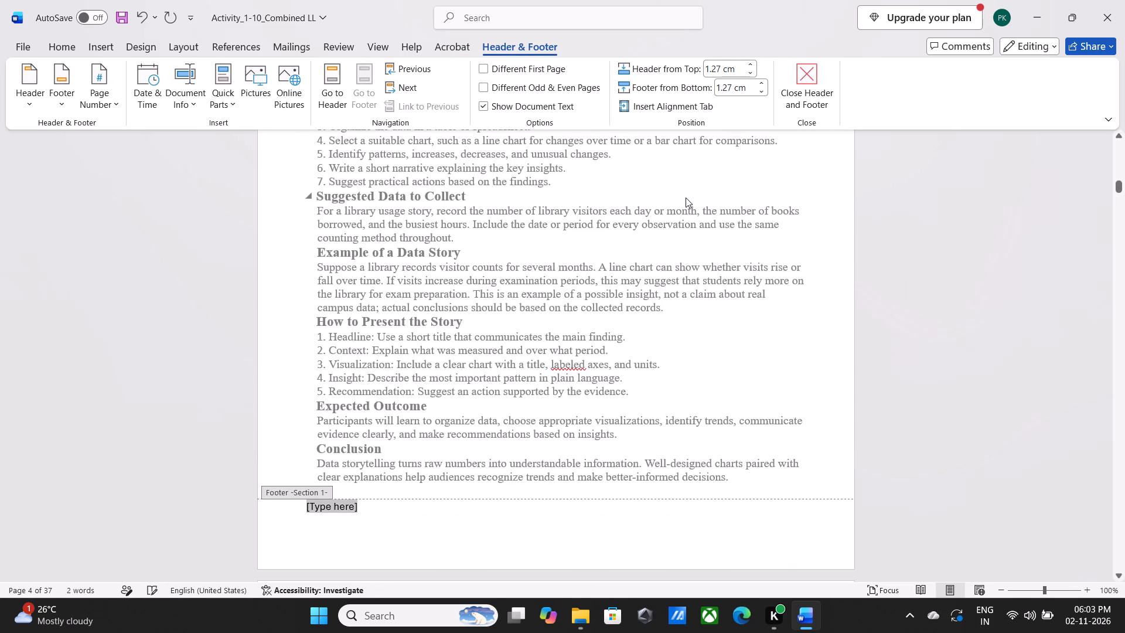
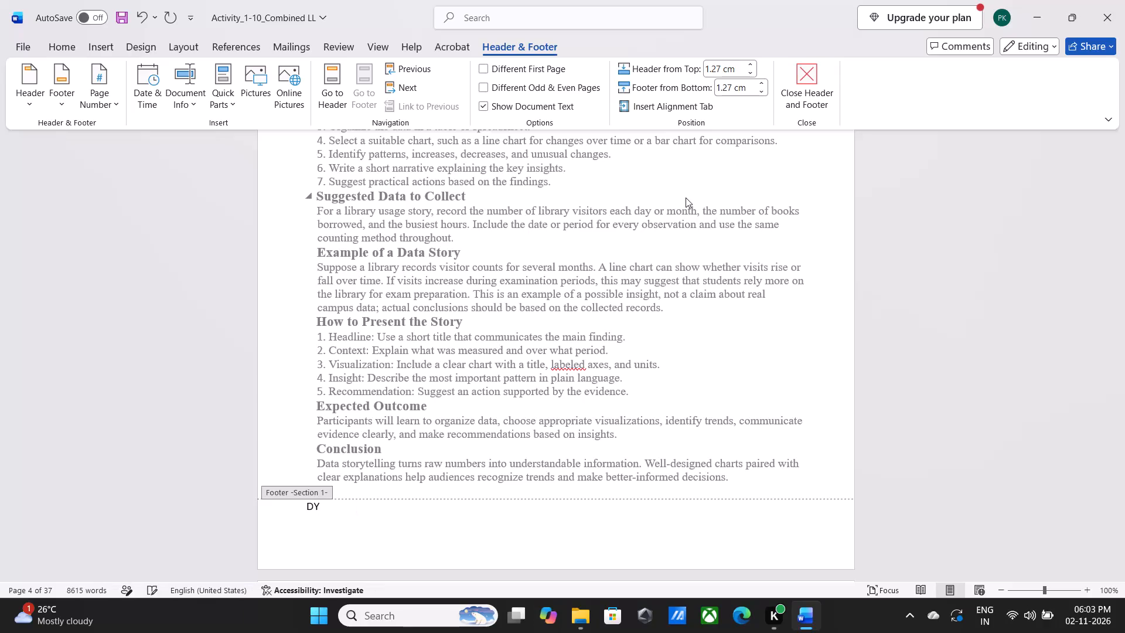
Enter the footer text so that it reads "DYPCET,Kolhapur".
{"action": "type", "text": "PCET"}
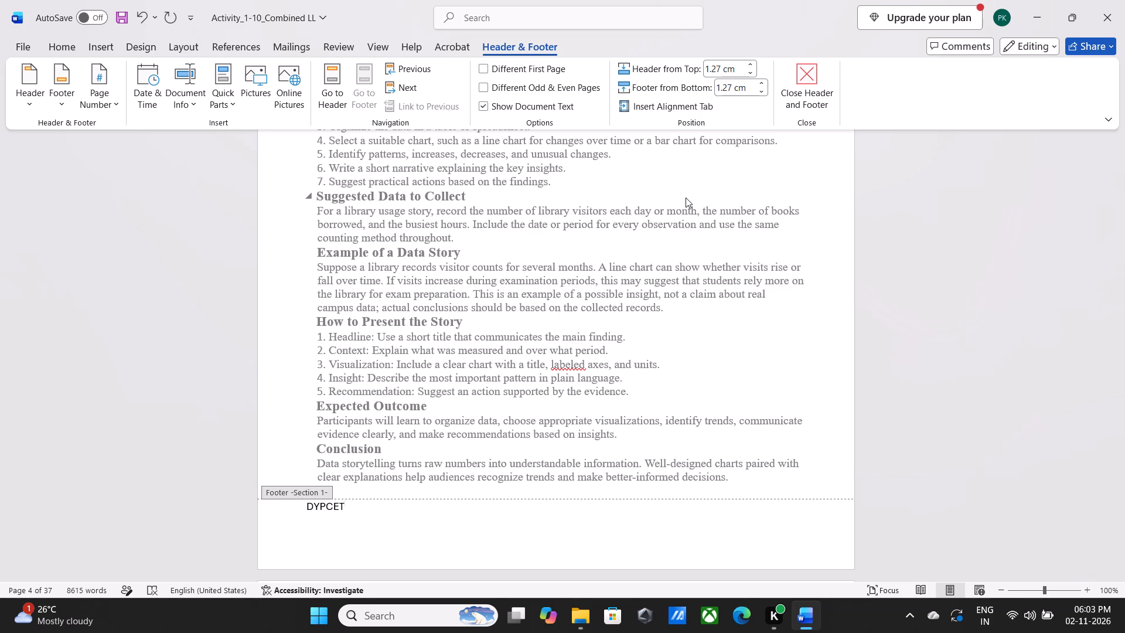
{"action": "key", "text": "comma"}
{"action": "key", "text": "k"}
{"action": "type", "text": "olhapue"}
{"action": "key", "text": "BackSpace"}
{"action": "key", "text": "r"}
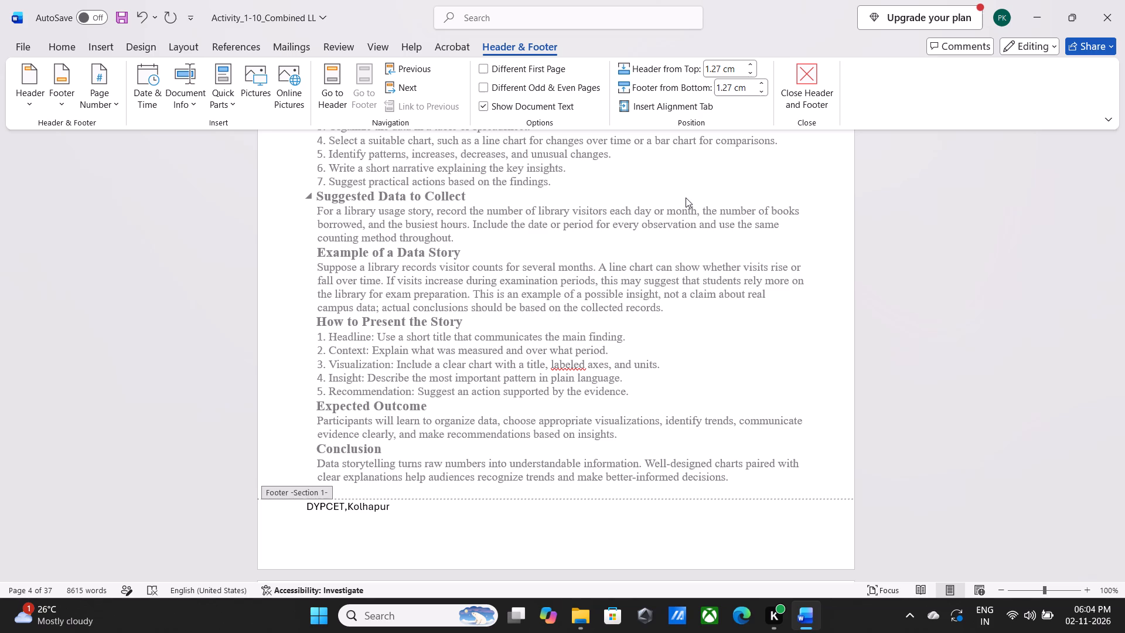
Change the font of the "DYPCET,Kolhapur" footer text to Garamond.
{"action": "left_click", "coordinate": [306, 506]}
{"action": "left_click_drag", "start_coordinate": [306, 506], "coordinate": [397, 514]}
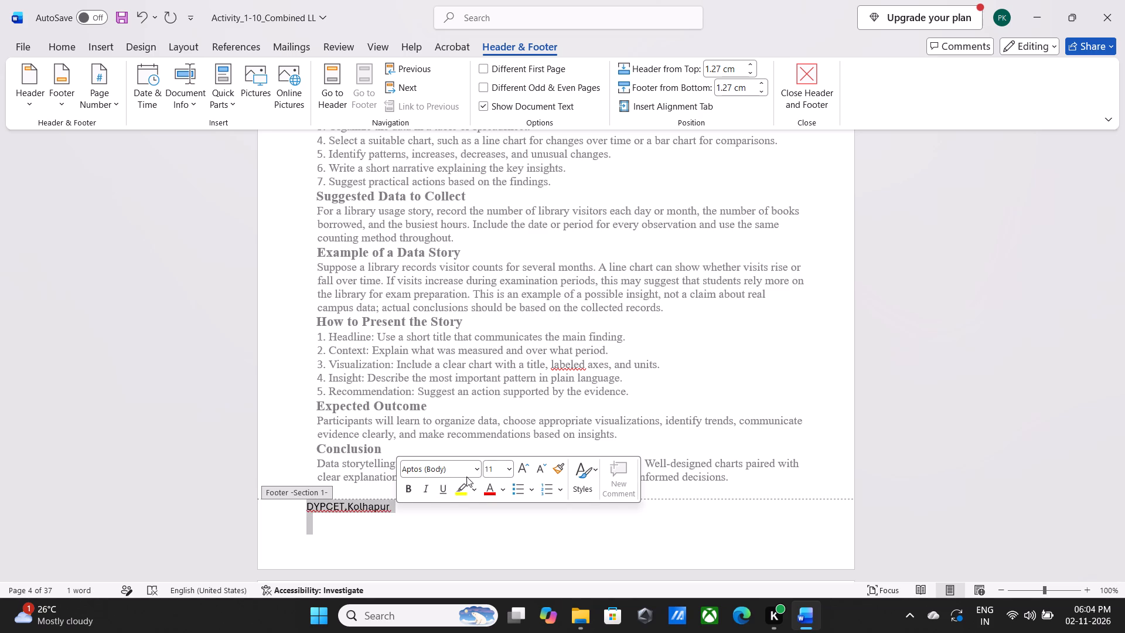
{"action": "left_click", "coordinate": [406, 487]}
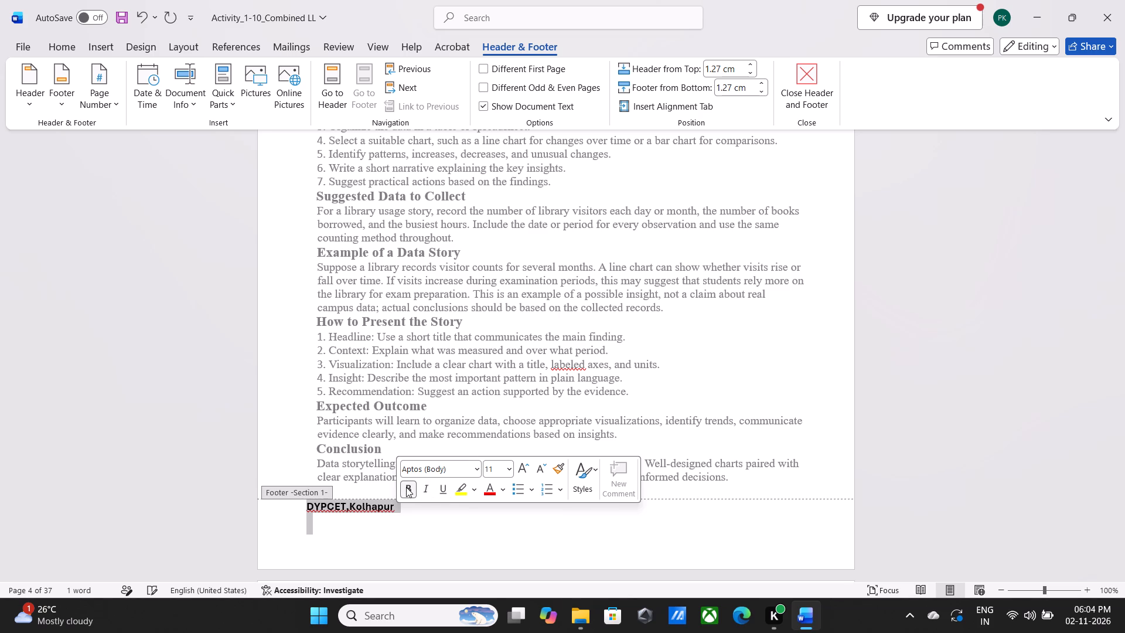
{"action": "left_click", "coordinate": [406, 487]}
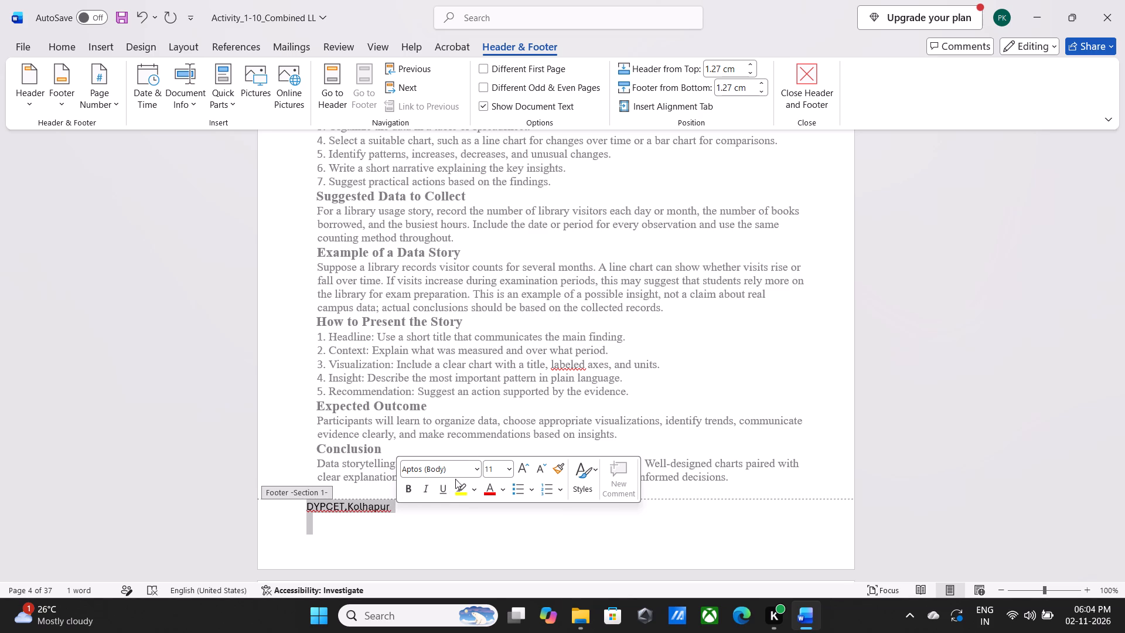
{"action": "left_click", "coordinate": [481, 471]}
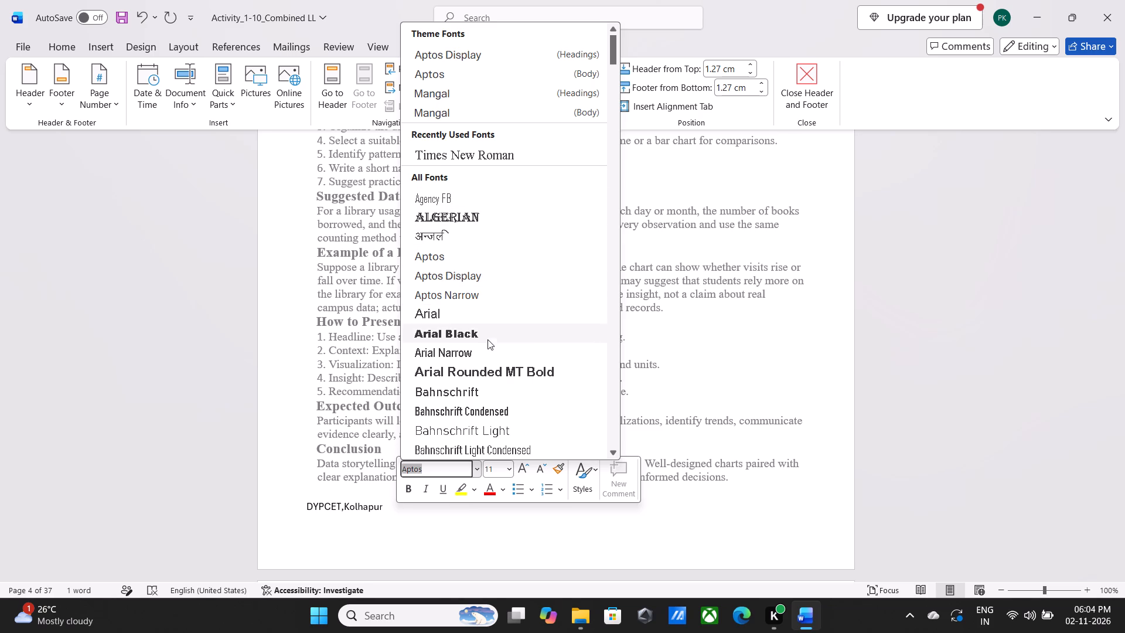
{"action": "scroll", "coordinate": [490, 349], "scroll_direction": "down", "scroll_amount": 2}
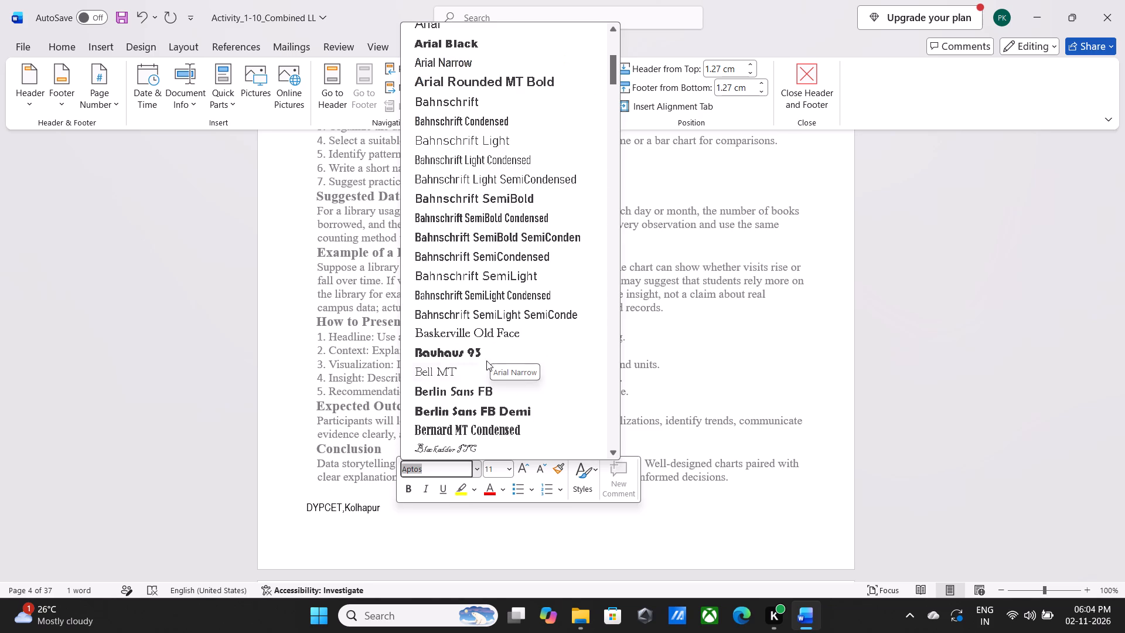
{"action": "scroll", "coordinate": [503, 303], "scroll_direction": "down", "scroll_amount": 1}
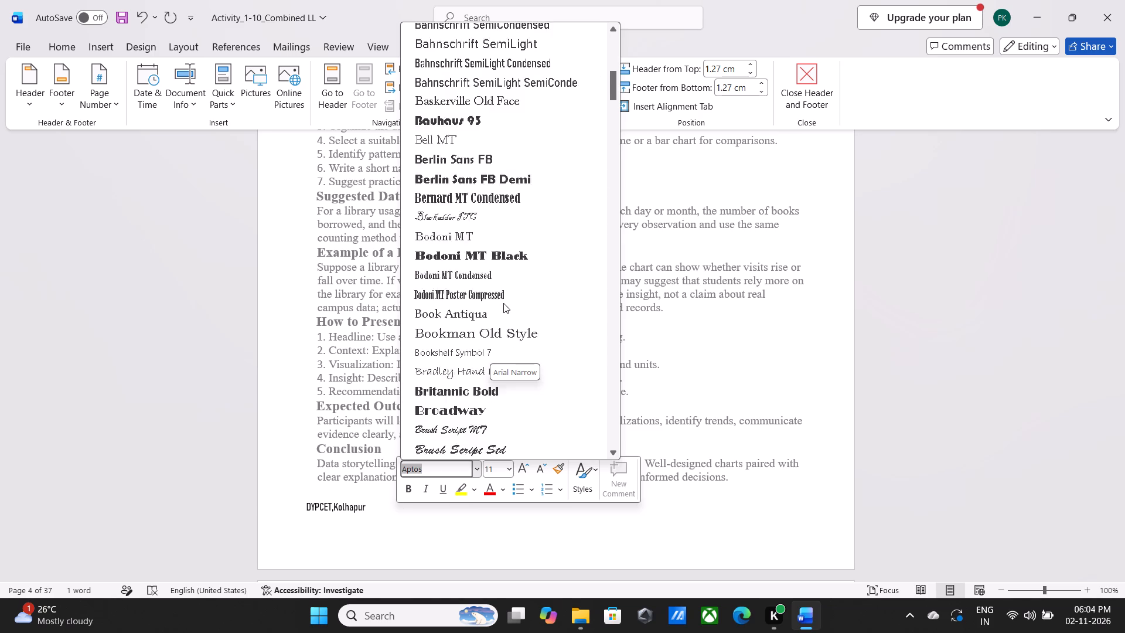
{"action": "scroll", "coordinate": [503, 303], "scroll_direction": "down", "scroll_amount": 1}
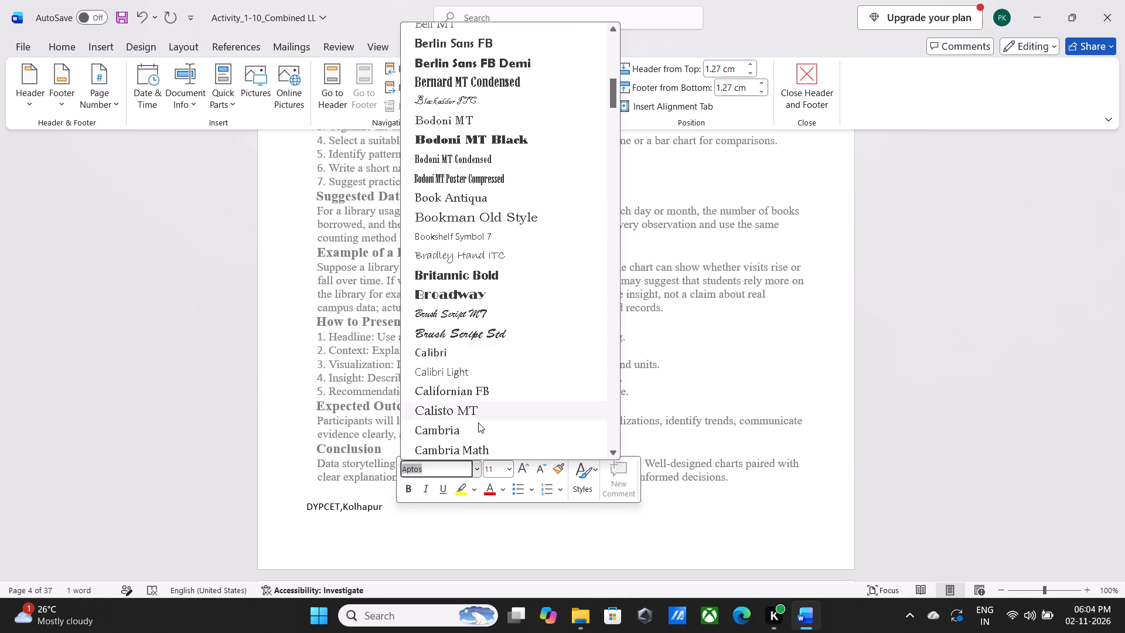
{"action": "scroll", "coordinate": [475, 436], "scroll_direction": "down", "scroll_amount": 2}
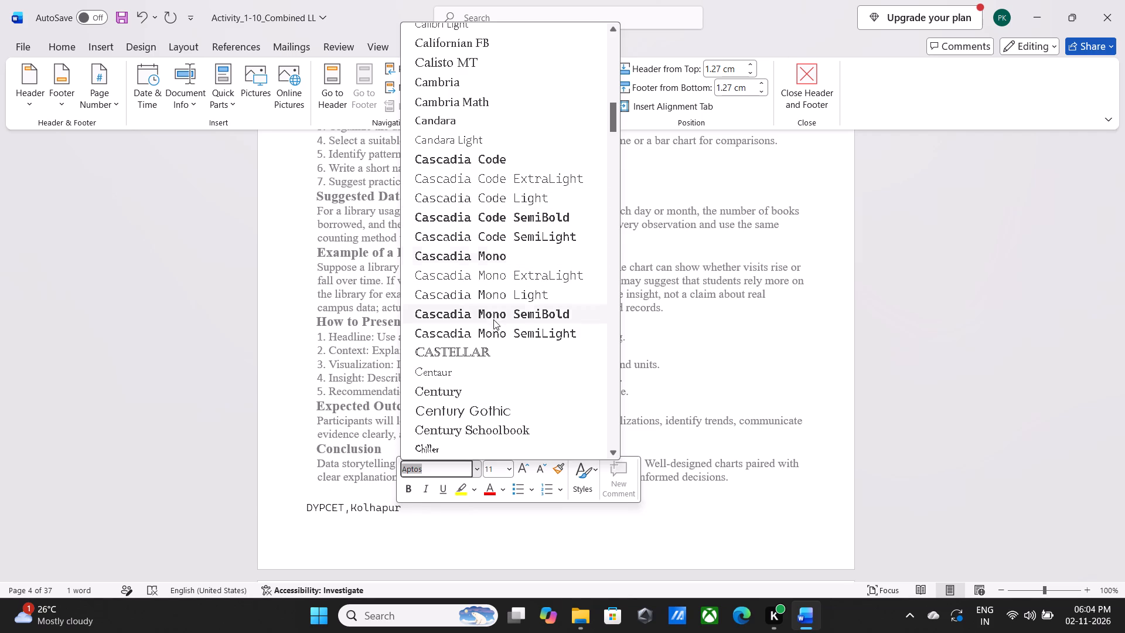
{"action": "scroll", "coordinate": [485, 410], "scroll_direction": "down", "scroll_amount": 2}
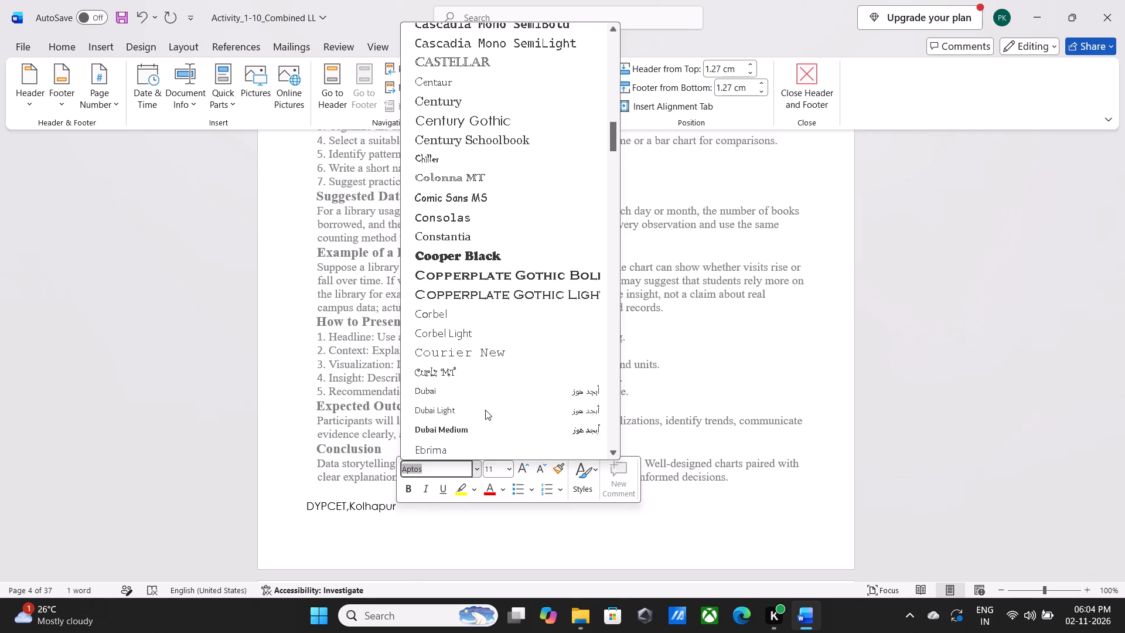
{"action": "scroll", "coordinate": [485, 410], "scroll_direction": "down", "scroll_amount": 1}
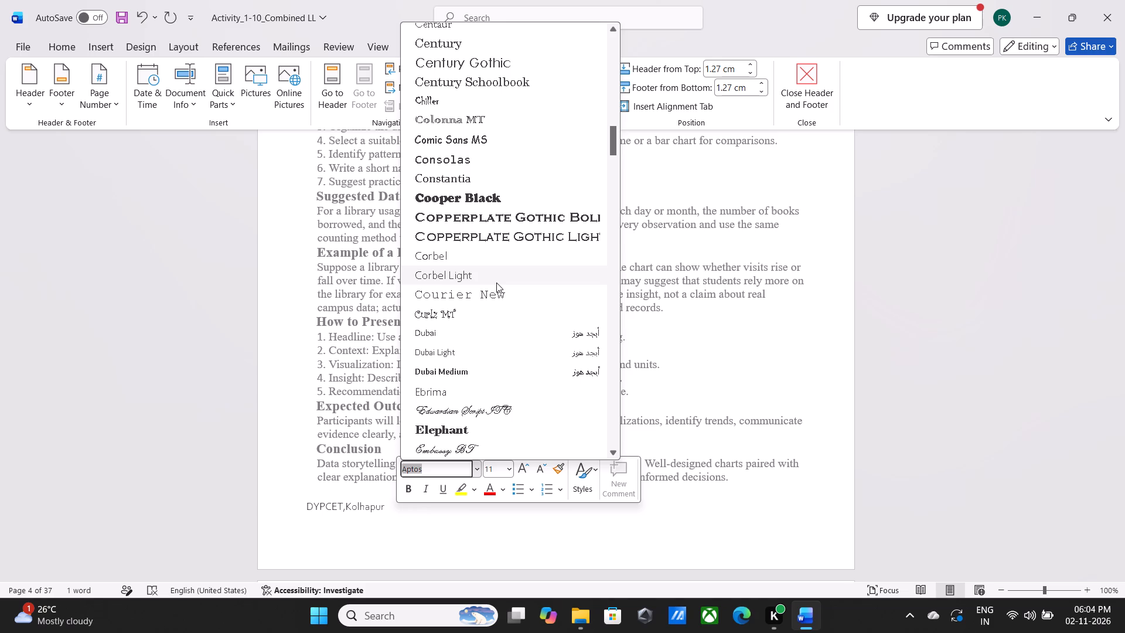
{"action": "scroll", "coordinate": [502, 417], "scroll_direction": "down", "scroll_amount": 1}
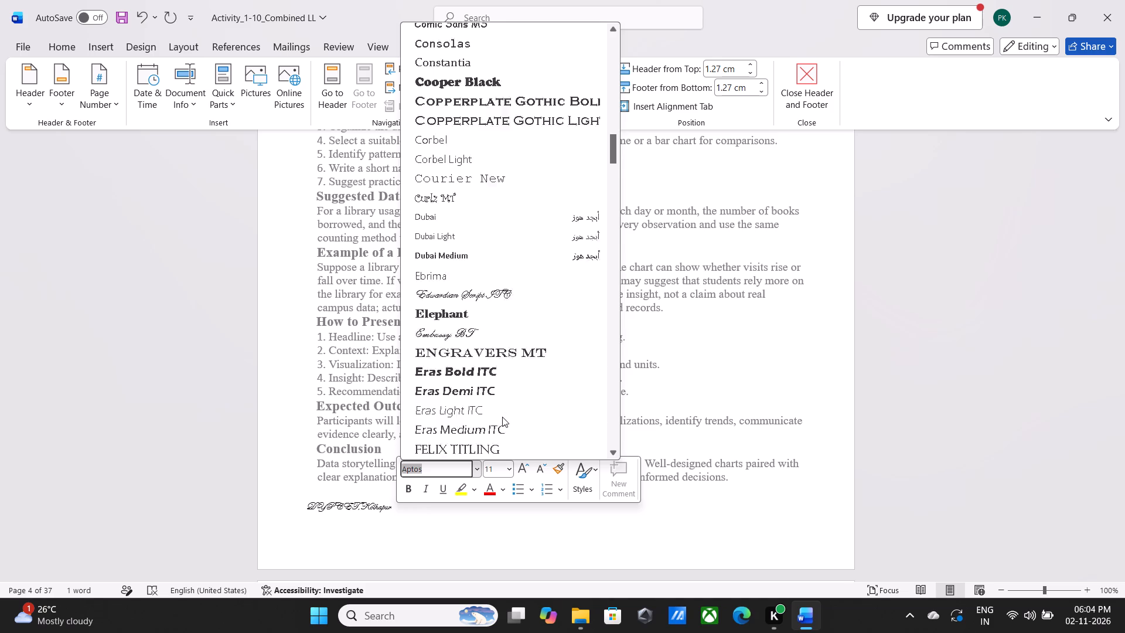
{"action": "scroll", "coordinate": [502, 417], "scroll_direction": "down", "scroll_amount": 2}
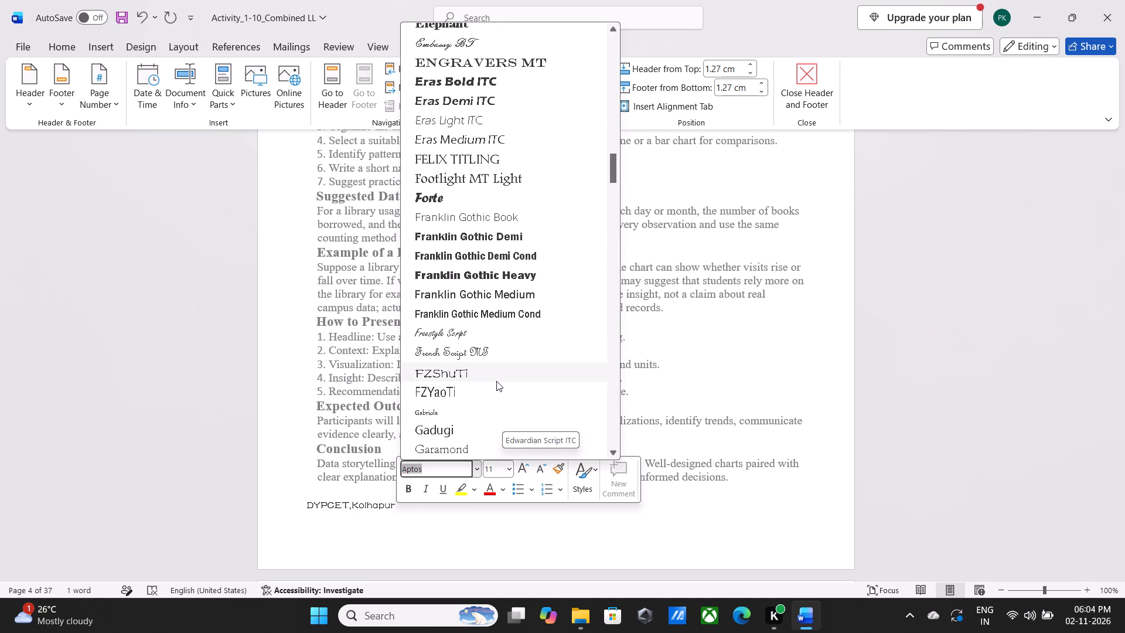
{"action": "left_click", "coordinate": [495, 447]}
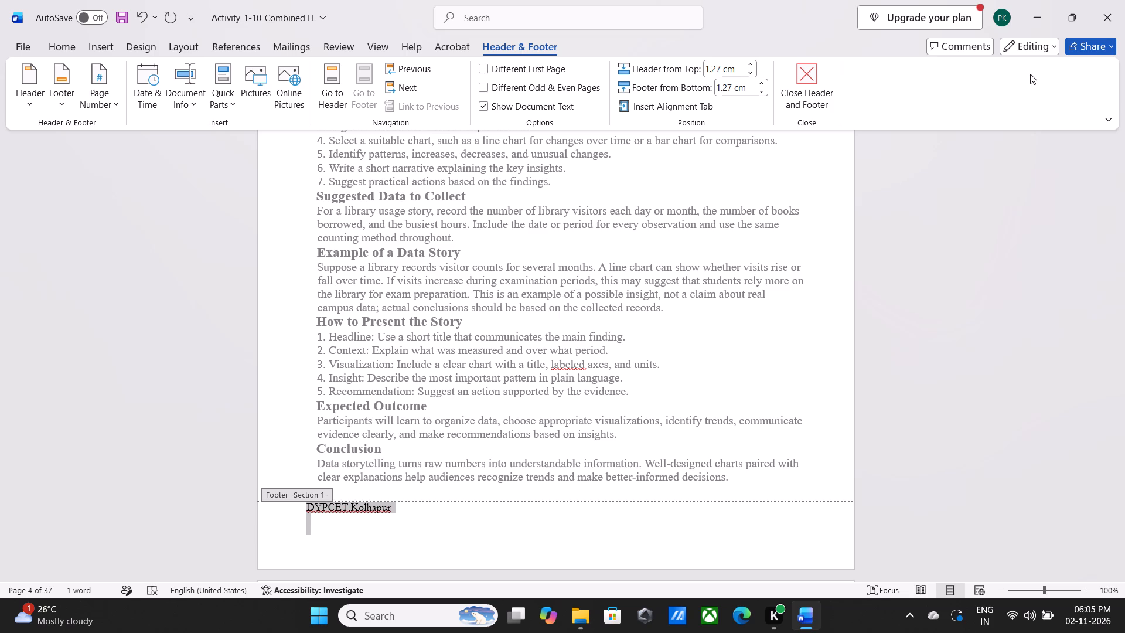
Leave footer editing and check the footer on the neighbouring pages and back to the cover page.
{"action": "left_click", "coordinate": [1057, 46]}
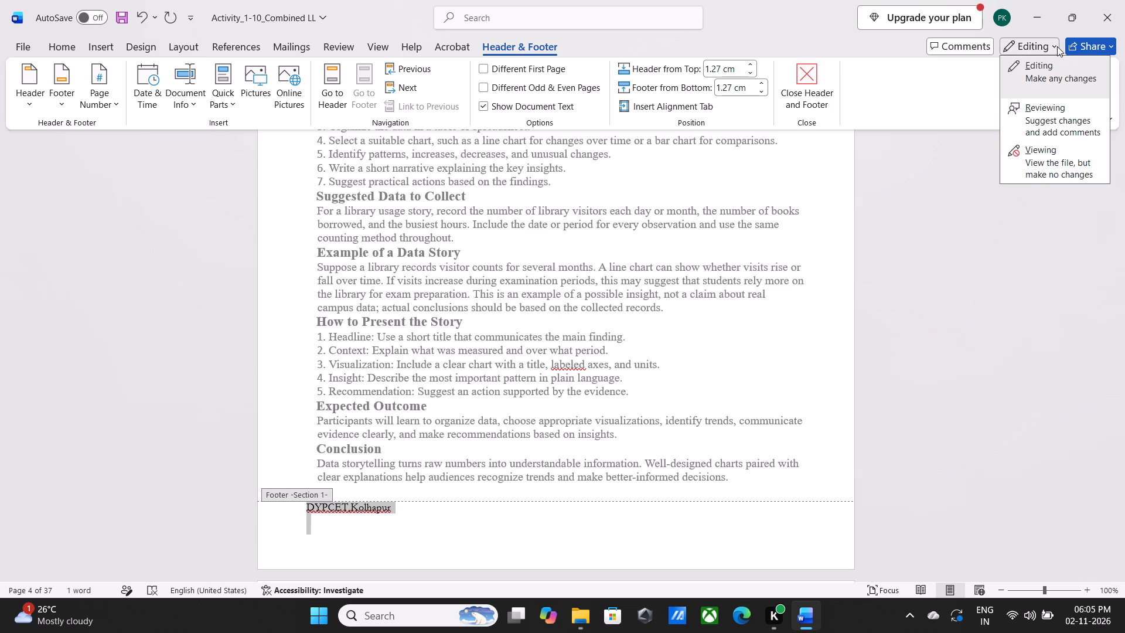
{"action": "left_click", "coordinate": [930, 141]}
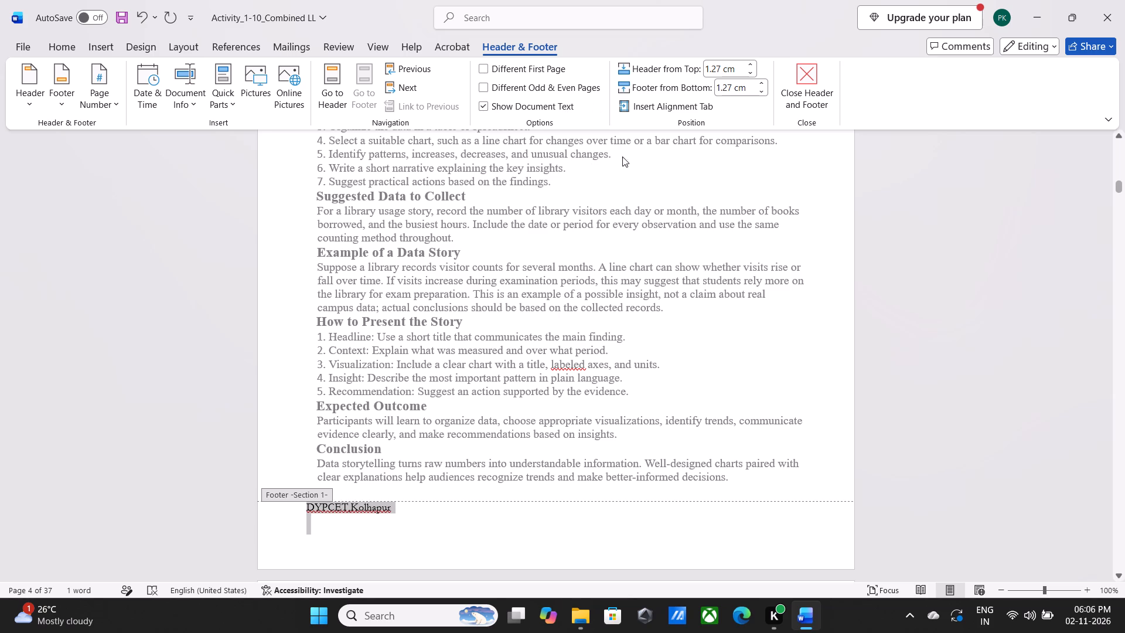
{"action": "left_click", "coordinate": [692, 285]}
{"action": "double_click", "coordinate": [868, 393]}
{"action": "scroll", "coordinate": [838, 426], "scroll_direction": "down", "scroll_amount": 5}
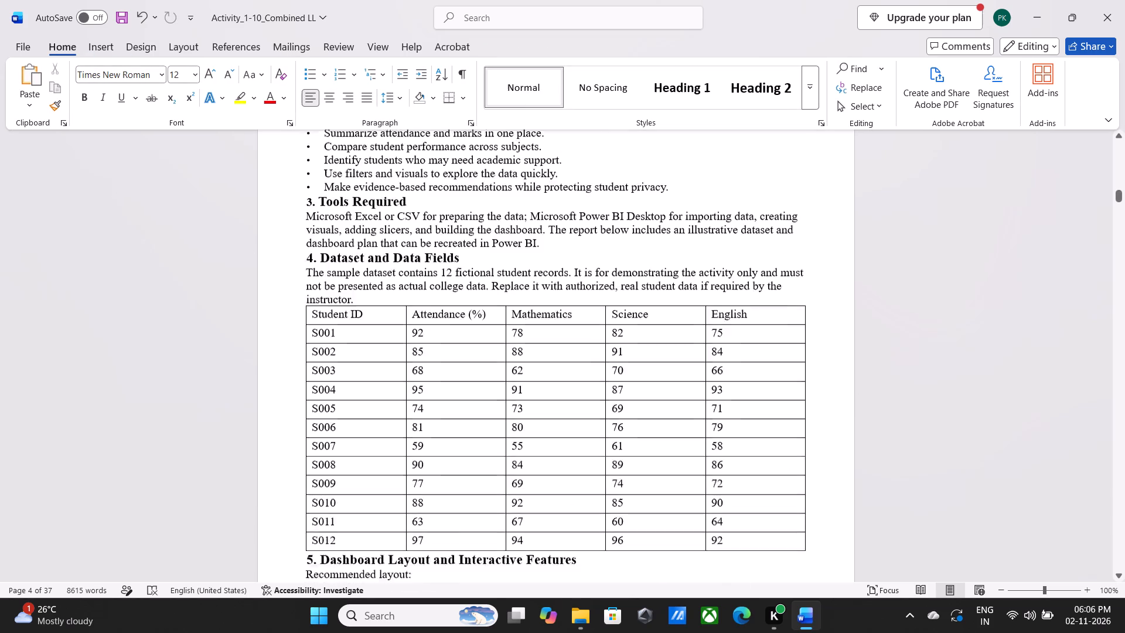
{"action": "scroll", "coordinate": [838, 426], "scroll_direction": "down", "scroll_amount": 6}
{"action": "scroll", "coordinate": [838, 426], "scroll_direction": "up", "scroll_amount": 11}
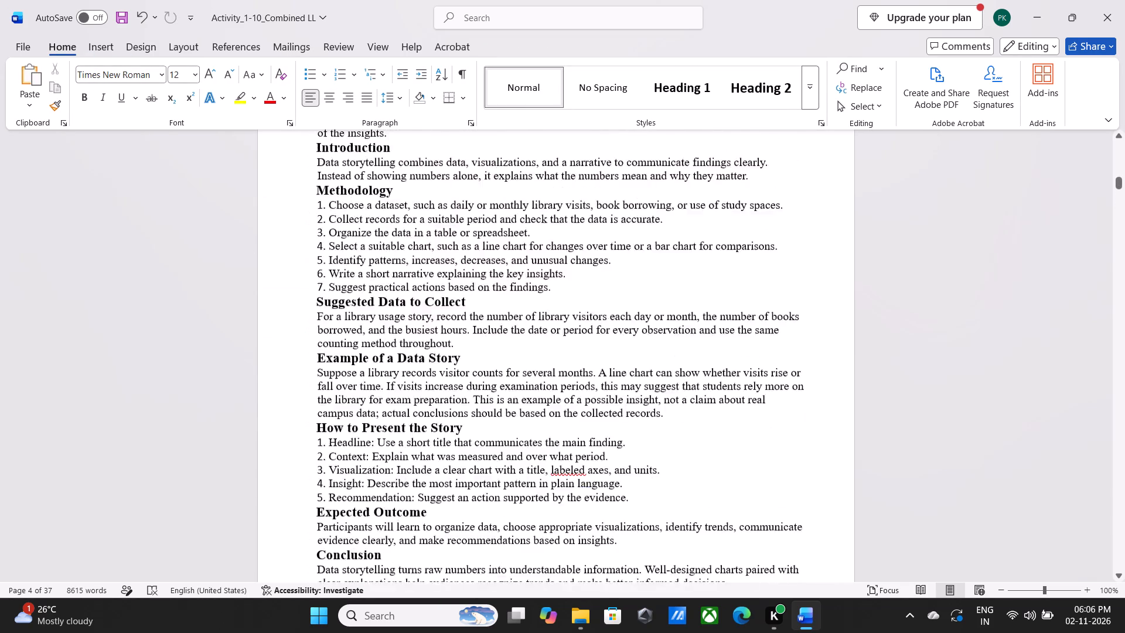
{"action": "scroll", "coordinate": [838, 426], "scroll_direction": "up", "scroll_amount": 7}
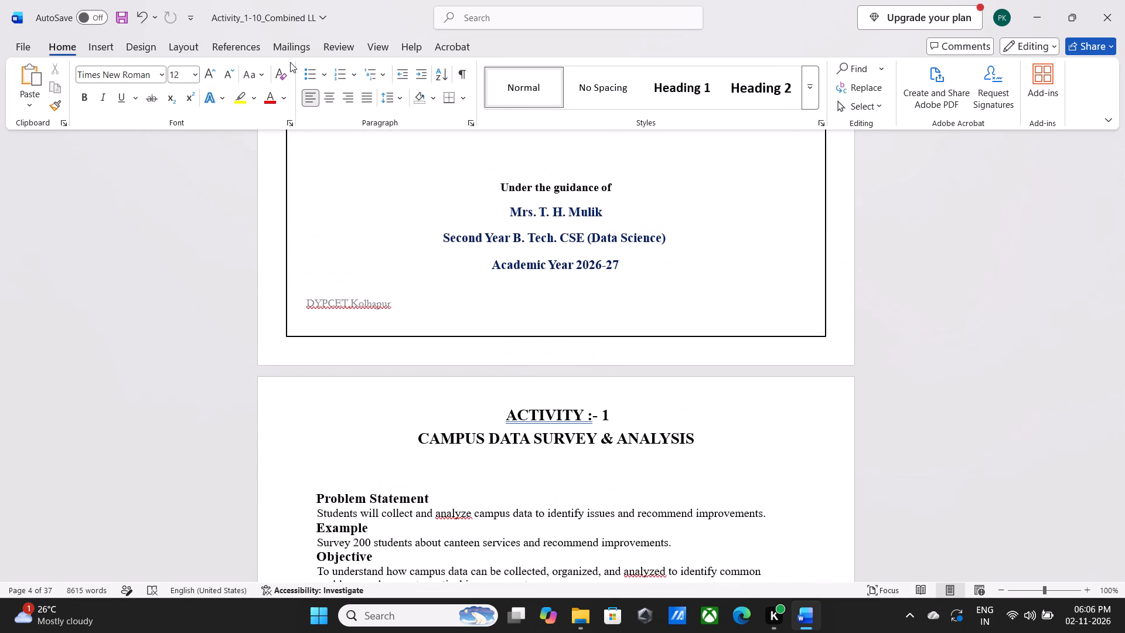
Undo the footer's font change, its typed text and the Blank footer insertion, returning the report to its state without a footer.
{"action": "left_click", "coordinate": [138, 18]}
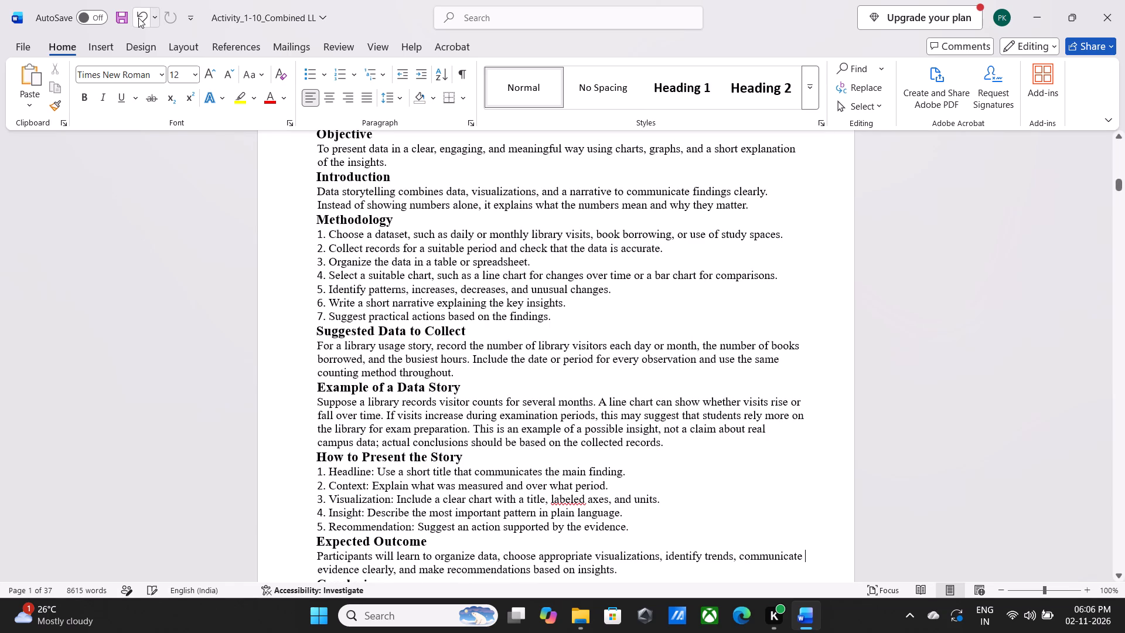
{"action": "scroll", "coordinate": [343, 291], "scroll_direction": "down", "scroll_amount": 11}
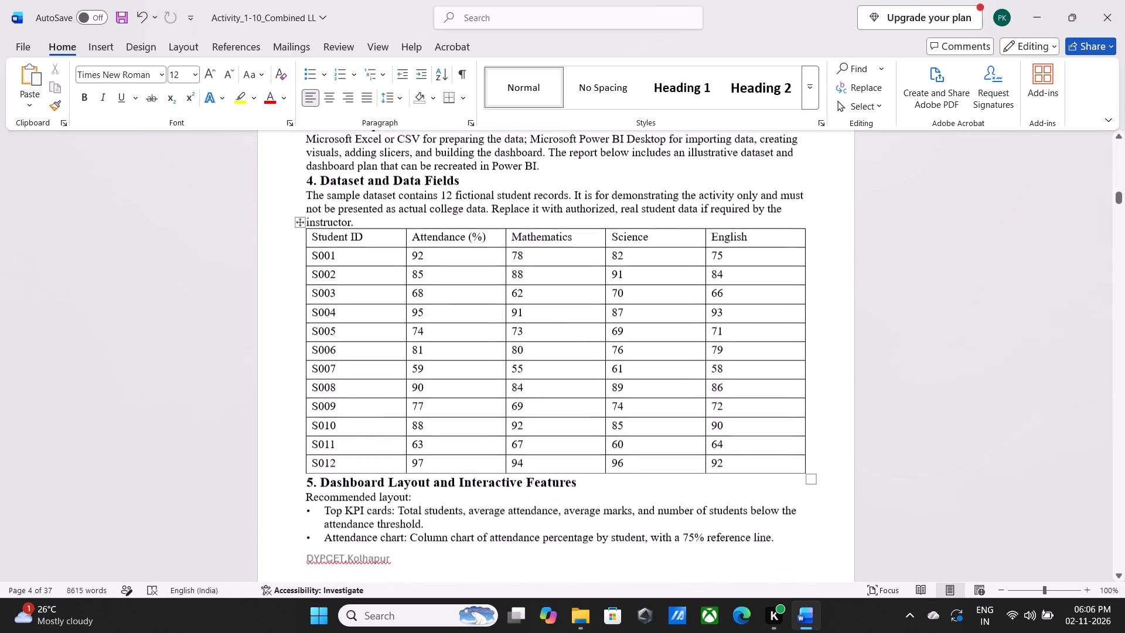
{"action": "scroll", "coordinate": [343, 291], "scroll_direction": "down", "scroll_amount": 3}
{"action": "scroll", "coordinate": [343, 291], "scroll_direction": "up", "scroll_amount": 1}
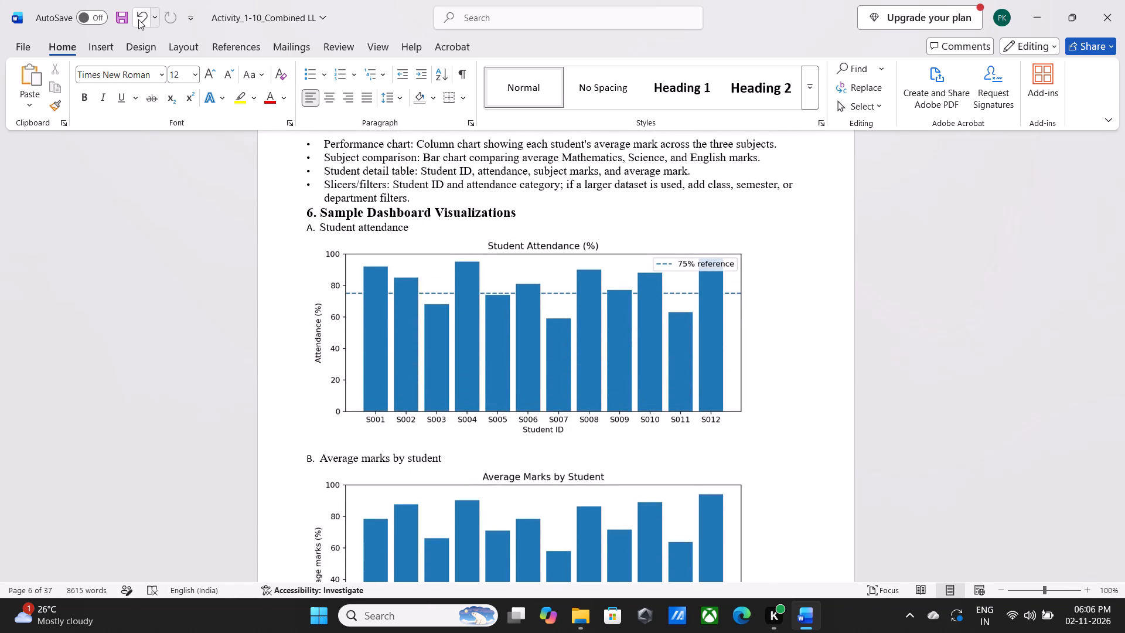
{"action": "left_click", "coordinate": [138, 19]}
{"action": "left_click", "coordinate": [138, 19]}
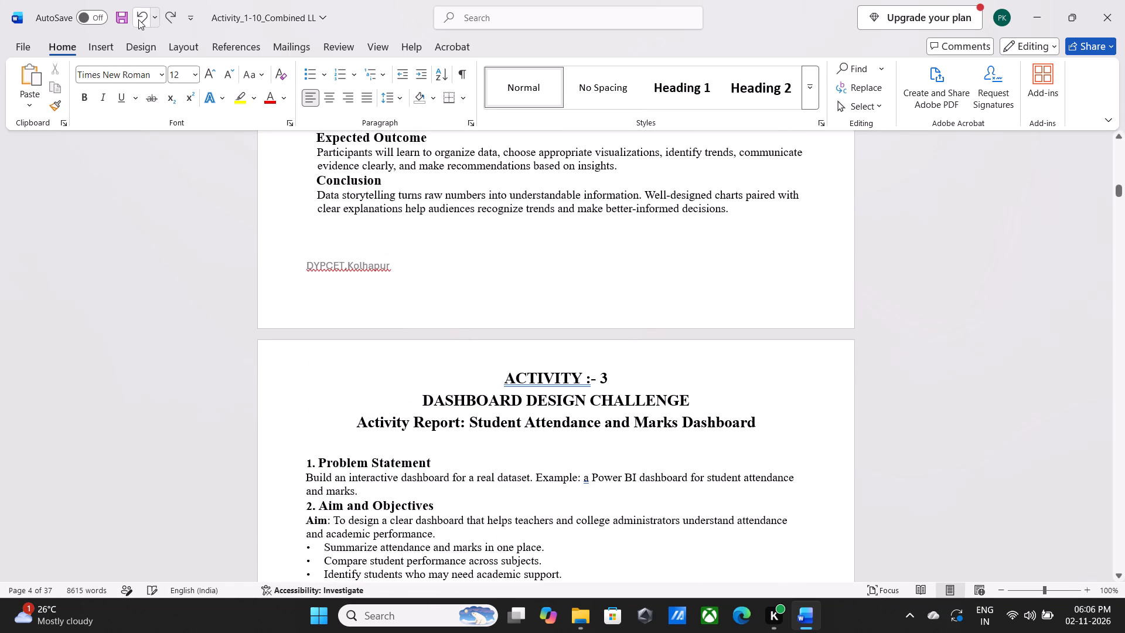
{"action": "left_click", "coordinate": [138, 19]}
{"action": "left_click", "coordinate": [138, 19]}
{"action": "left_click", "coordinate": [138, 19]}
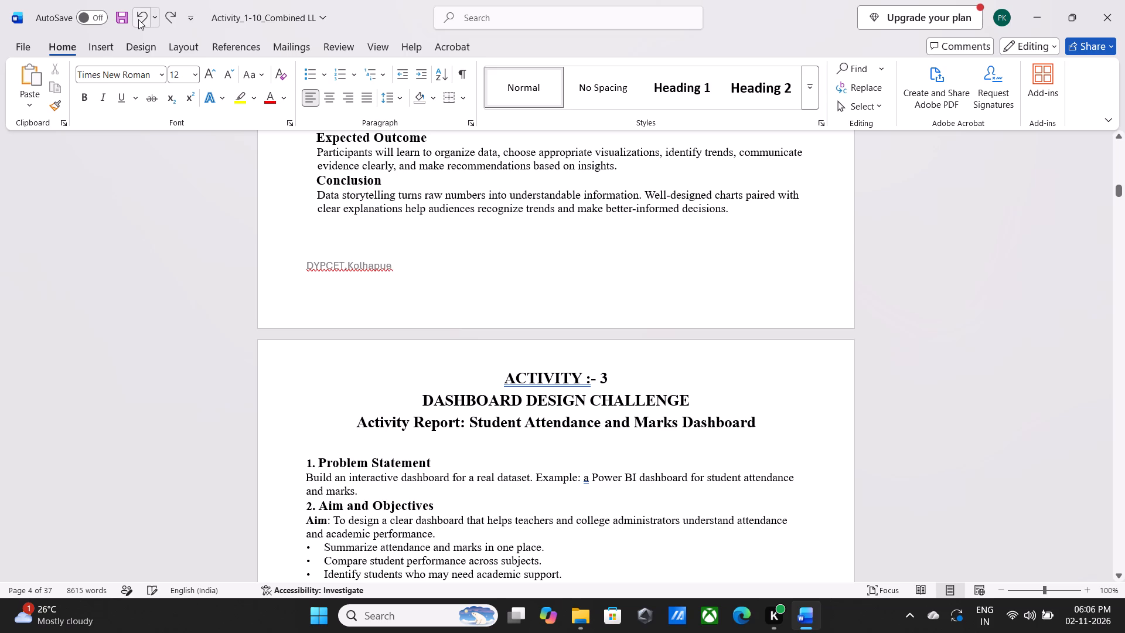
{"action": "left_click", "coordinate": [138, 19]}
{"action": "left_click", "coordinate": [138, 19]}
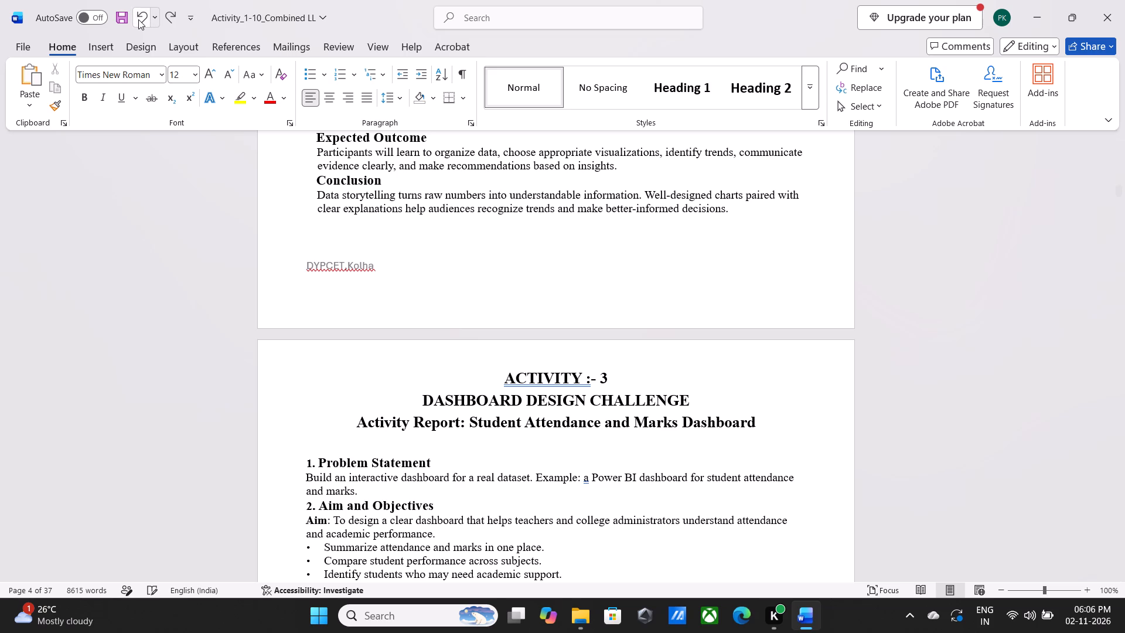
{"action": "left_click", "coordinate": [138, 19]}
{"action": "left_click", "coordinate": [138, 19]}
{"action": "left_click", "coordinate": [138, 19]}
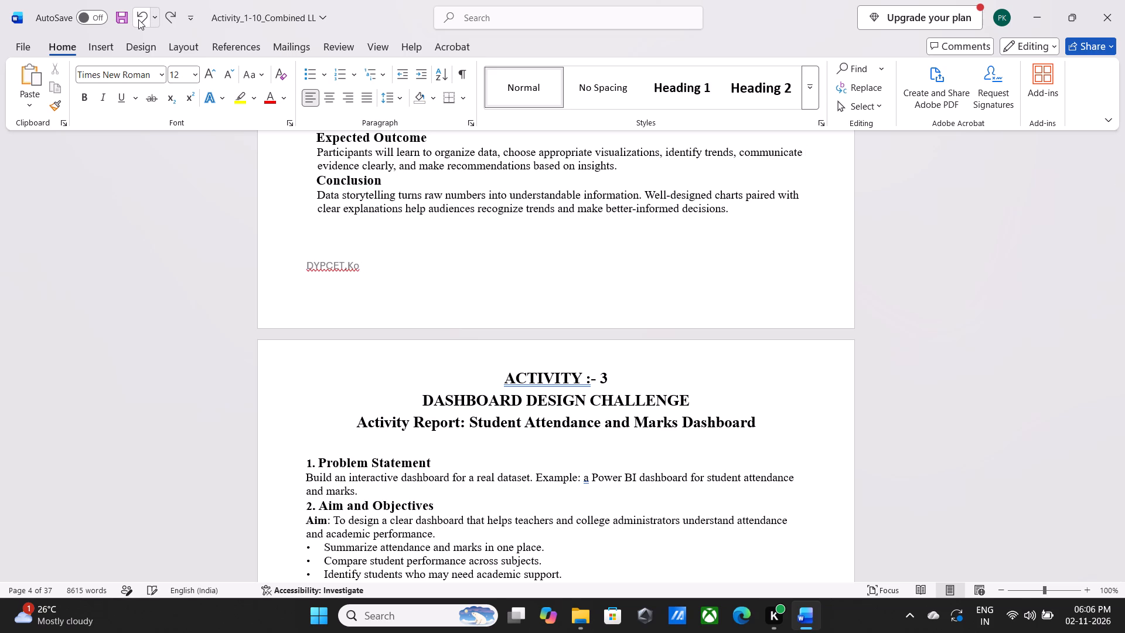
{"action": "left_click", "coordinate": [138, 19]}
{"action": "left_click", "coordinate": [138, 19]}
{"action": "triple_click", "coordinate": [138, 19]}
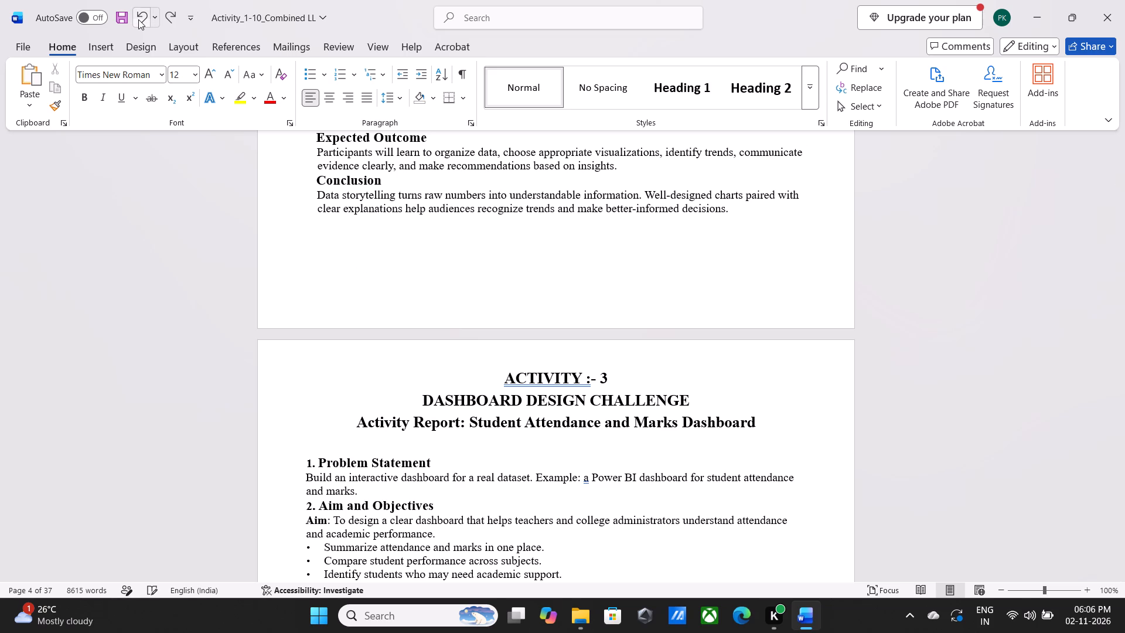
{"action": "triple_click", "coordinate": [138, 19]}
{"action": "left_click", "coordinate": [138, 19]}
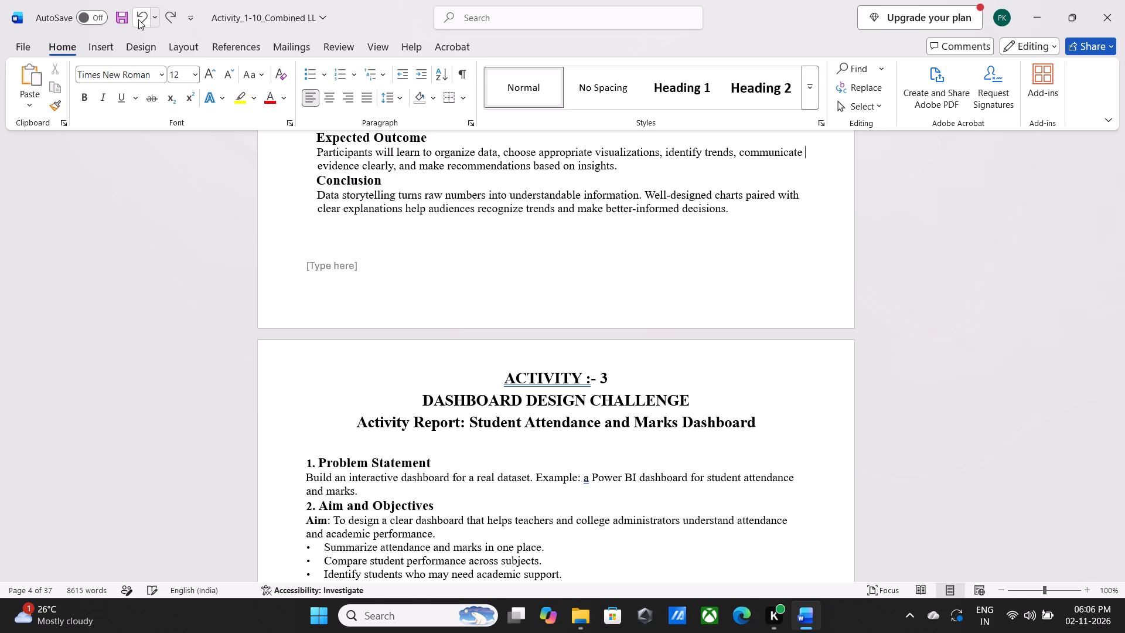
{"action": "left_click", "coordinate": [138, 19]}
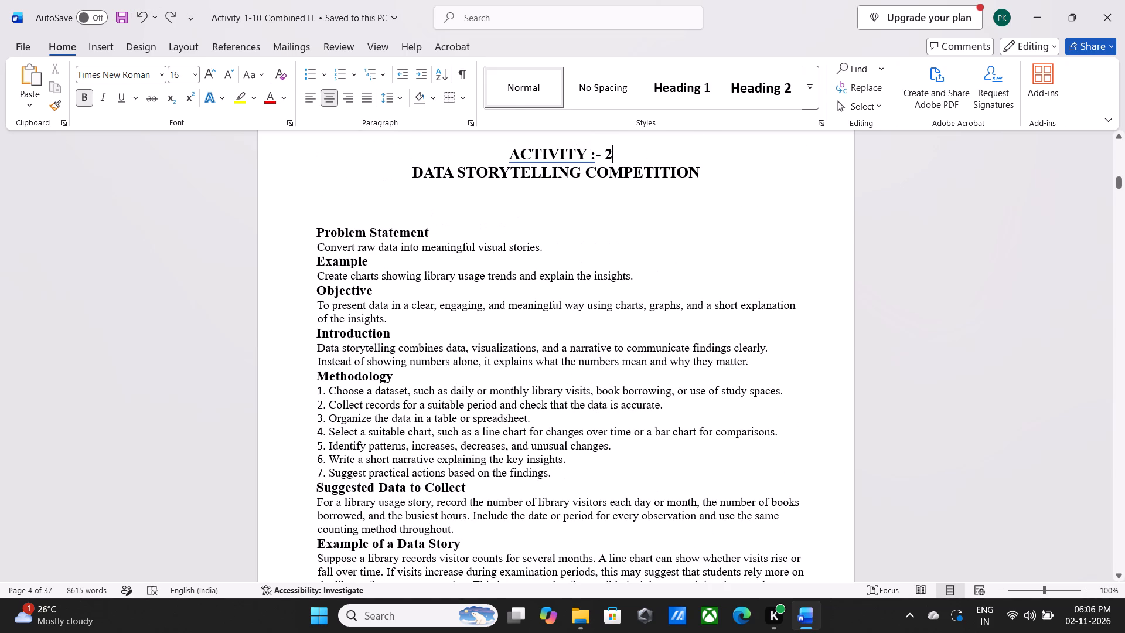
Check the Activity 1 pages and the start of Activity 2 for layout now that the footer is gone.
{"action": "scroll", "coordinate": [318, 270], "scroll_direction": "up", "scroll_amount": 16}
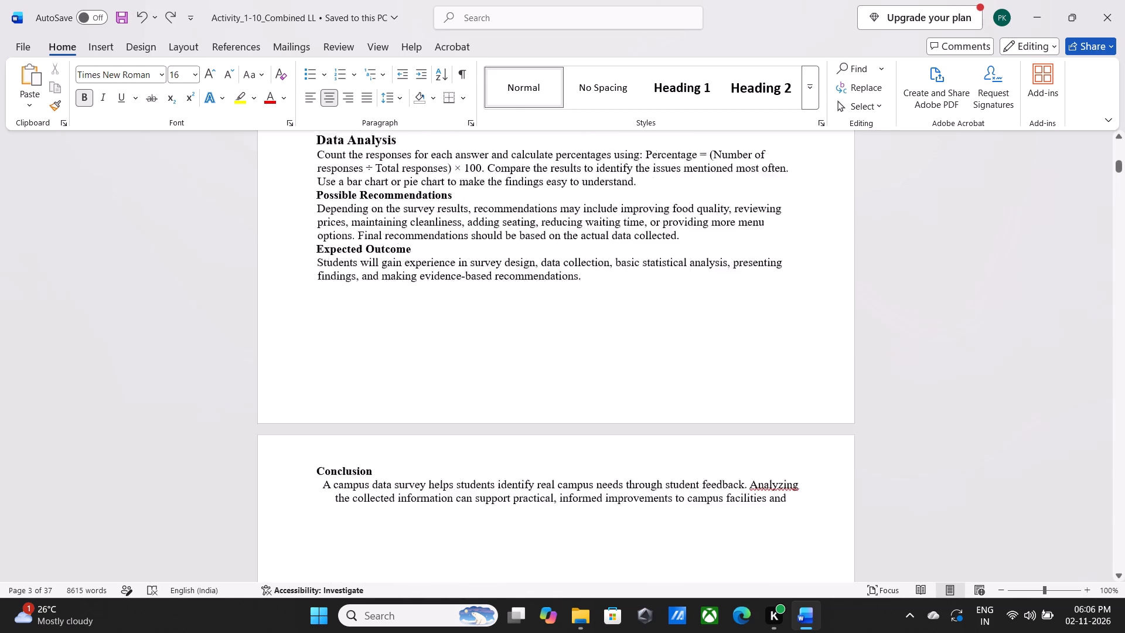
{"action": "scroll", "coordinate": [318, 270], "scroll_direction": "up", "scroll_amount": 5}
{"action": "scroll", "coordinate": [318, 270], "scroll_direction": "down", "scroll_amount": 4}
{"action": "scroll", "coordinate": [318, 270], "scroll_direction": "up", "scroll_amount": 20}
{"action": "scroll", "coordinate": [318, 270], "scroll_direction": "up", "scroll_amount": 20}
{"action": "scroll", "coordinate": [318, 270], "scroll_direction": "down", "scroll_amount": 4}
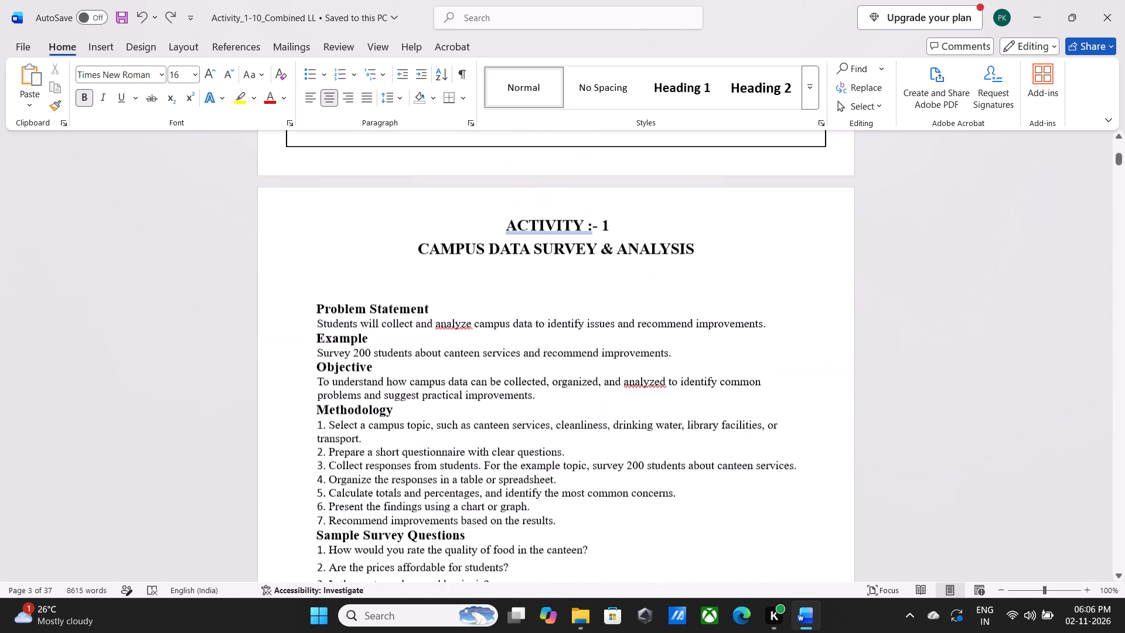
{"action": "scroll", "coordinate": [318, 270], "scroll_direction": "down", "scroll_amount": 2}
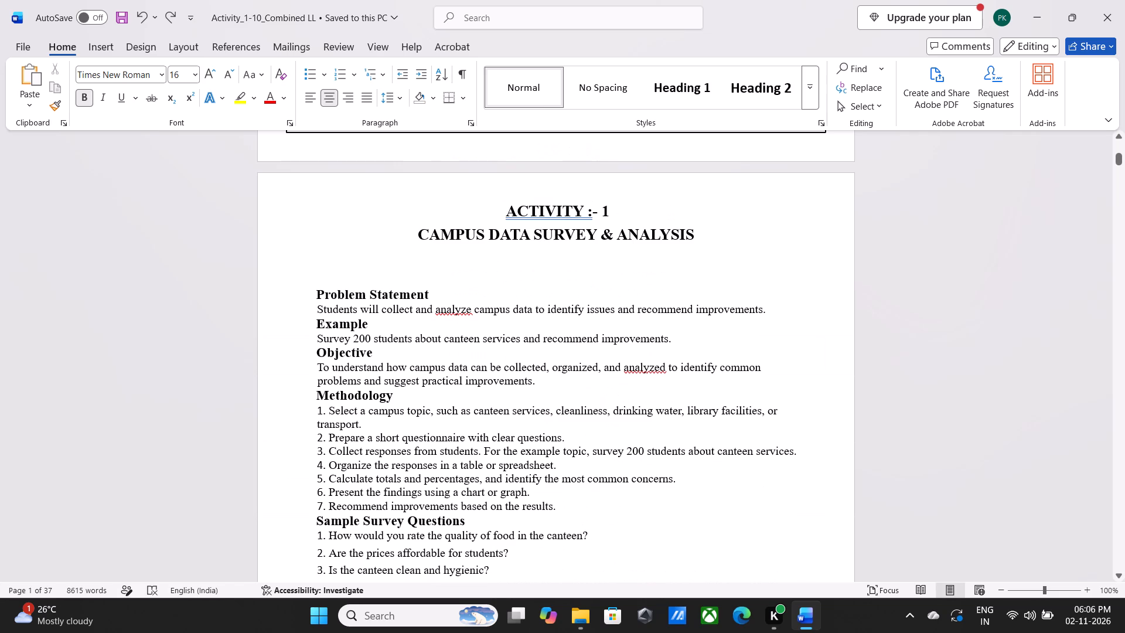
Save the Activity_1-10_Combined LL report under its existing name.
{"action": "left_click", "coordinate": [25, 47]}
{"action": "left_click", "coordinate": [32, 212]}
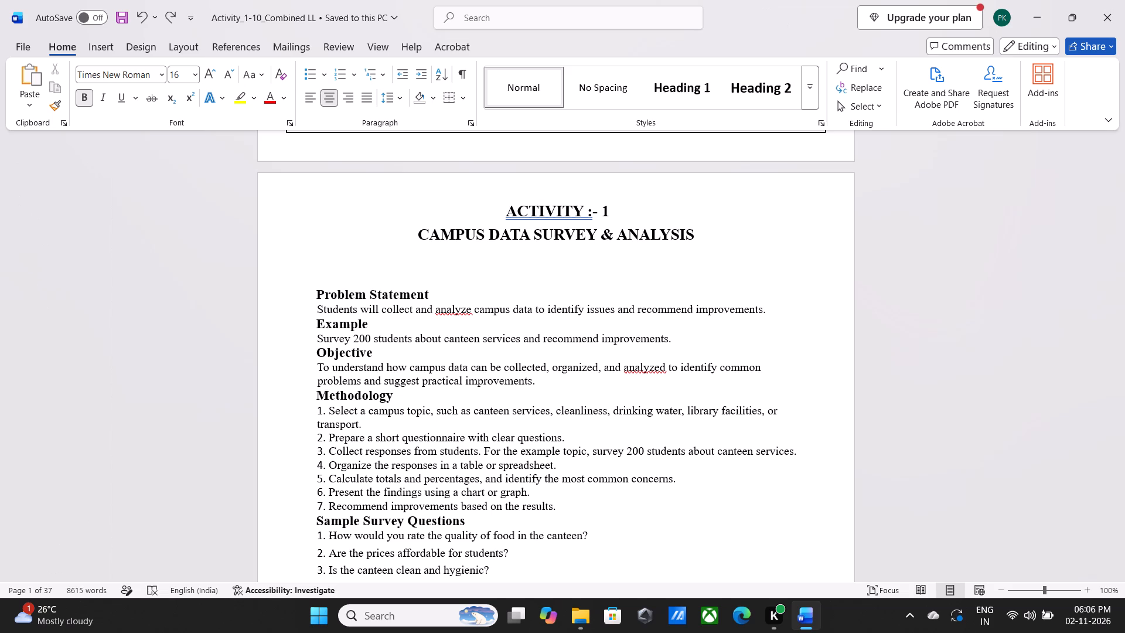
{"action": "scroll", "coordinate": [432, 393], "scroll_direction": "down", "scroll_amount": 17}
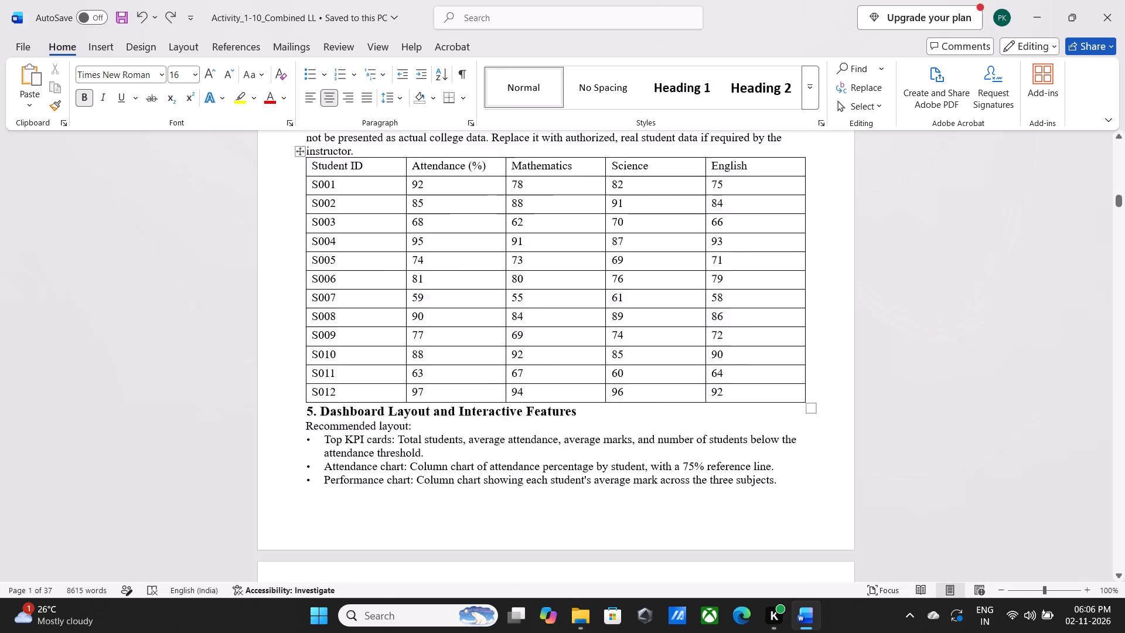
{"action": "scroll", "coordinate": [432, 393], "scroll_direction": "down", "scroll_amount": 7}
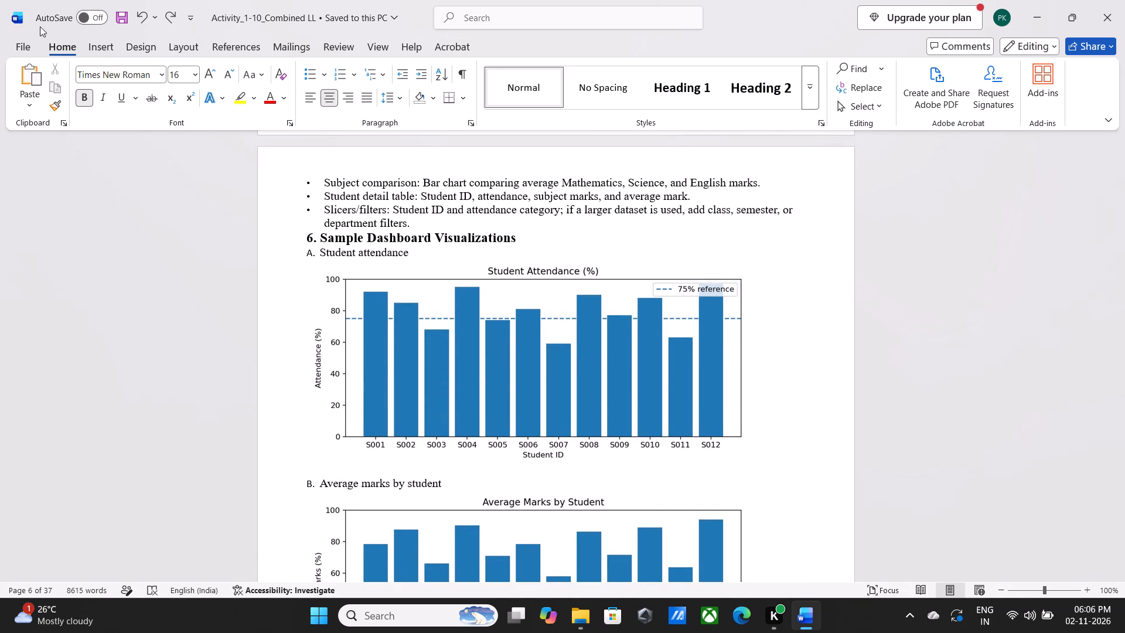
{"action": "left_click", "coordinate": [19, 47]}
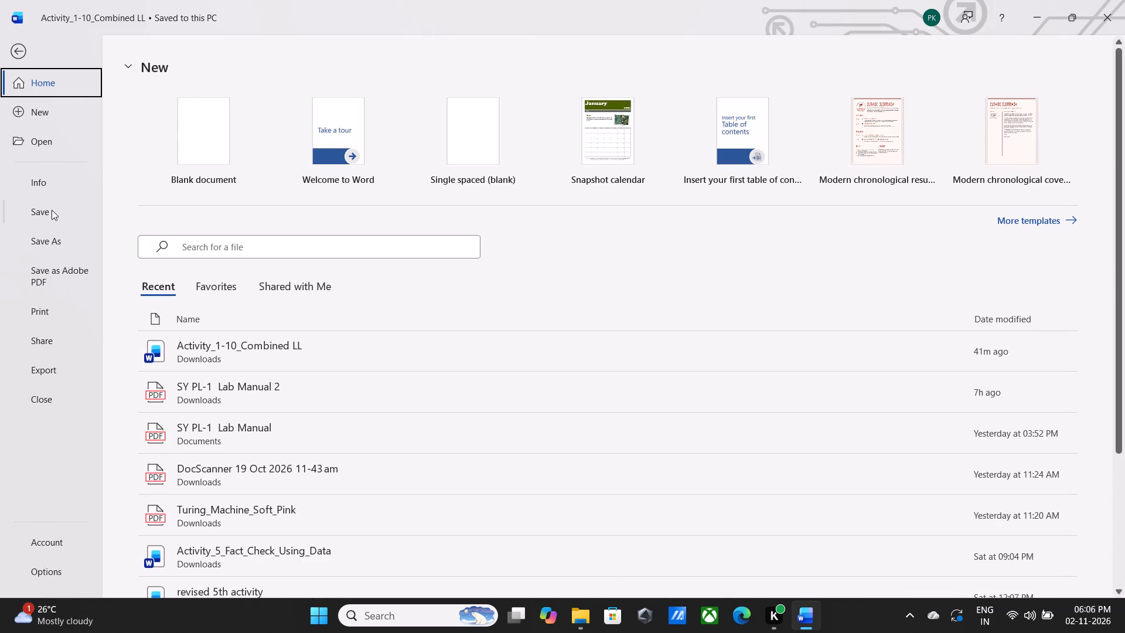
{"action": "left_click", "coordinate": [52, 211]}
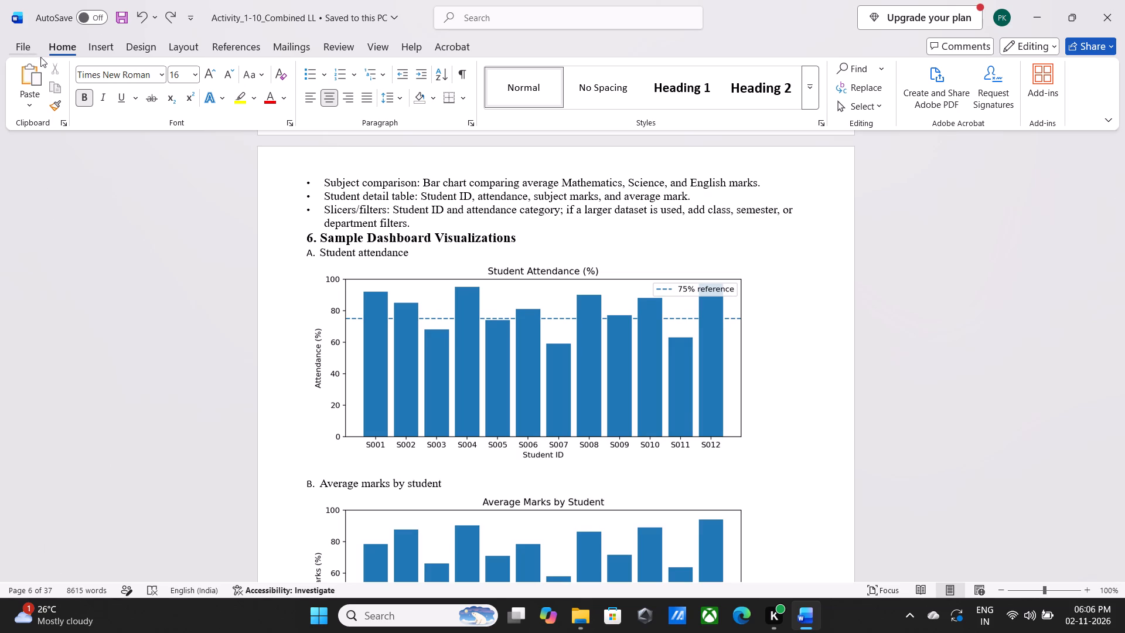
Save the report as an Adobe PDF named Activity_1-10_Combined LL in Downloads with View Result on, and look over its first pages.
{"action": "left_click", "coordinate": [30, 49]}
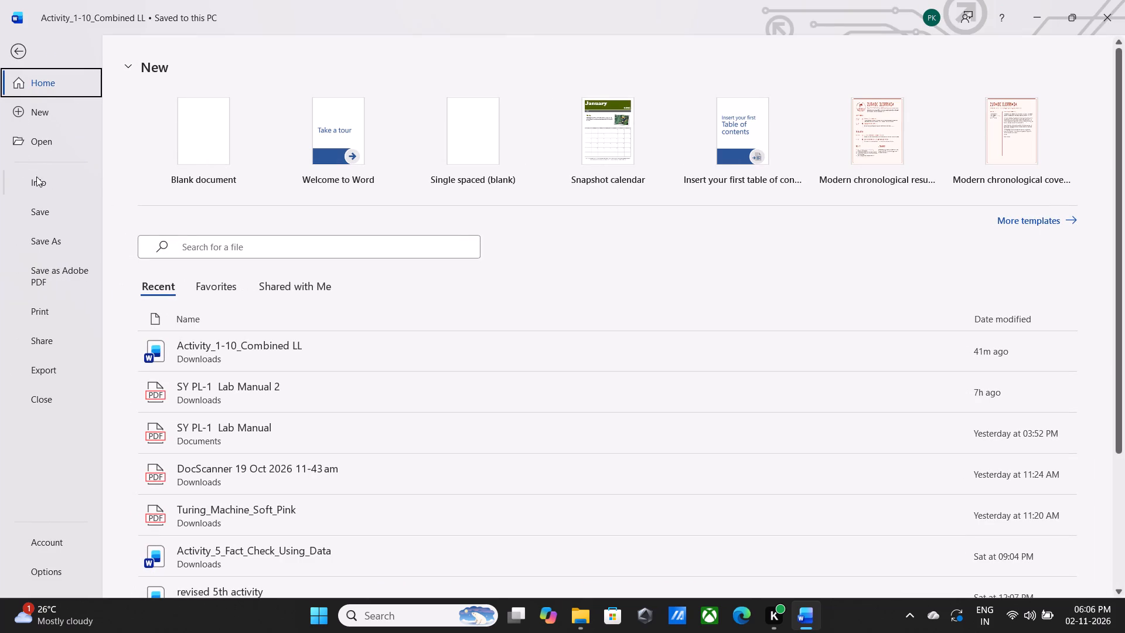
{"action": "left_click", "coordinate": [58, 274]}
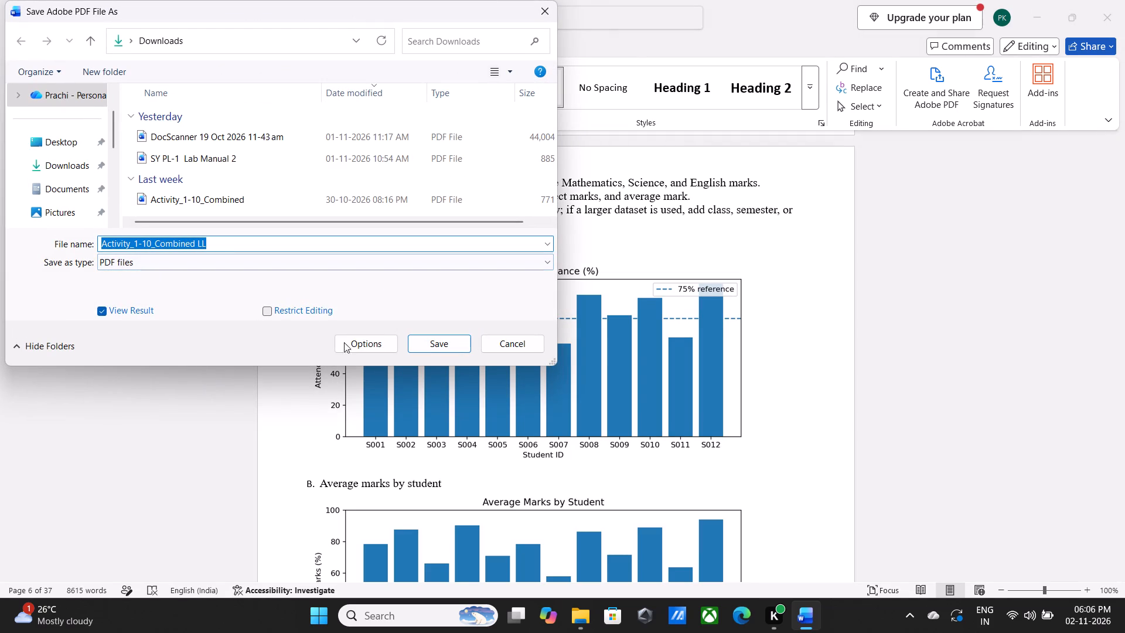
{"action": "left_click", "coordinate": [434, 346]}
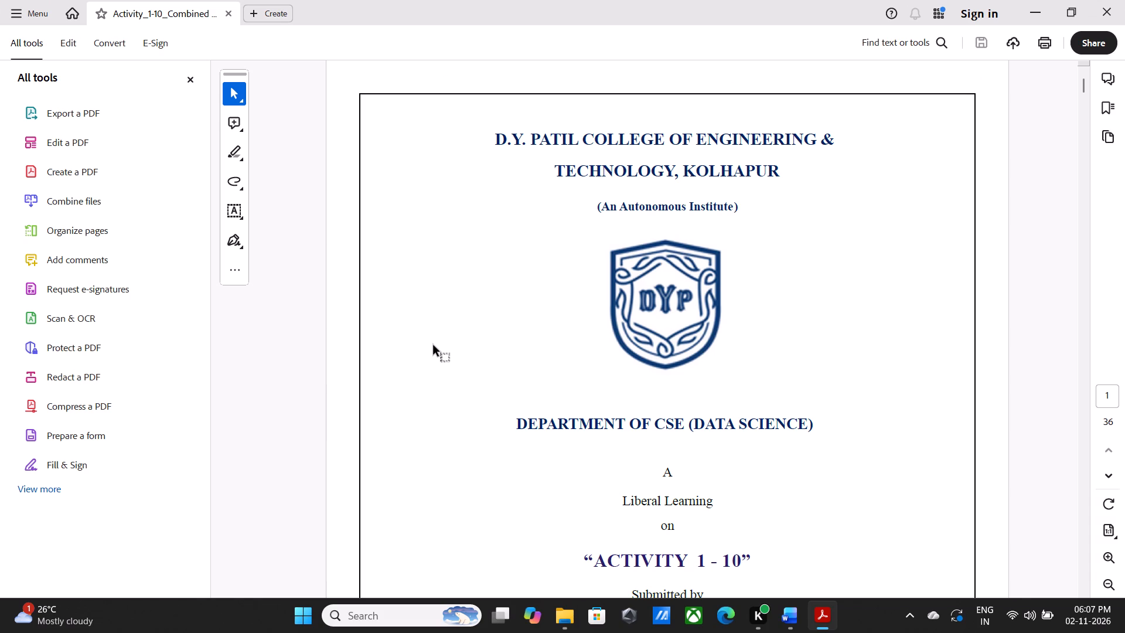
{"action": "scroll", "coordinate": [766, 328], "scroll_direction": "down", "scroll_amount": 11}
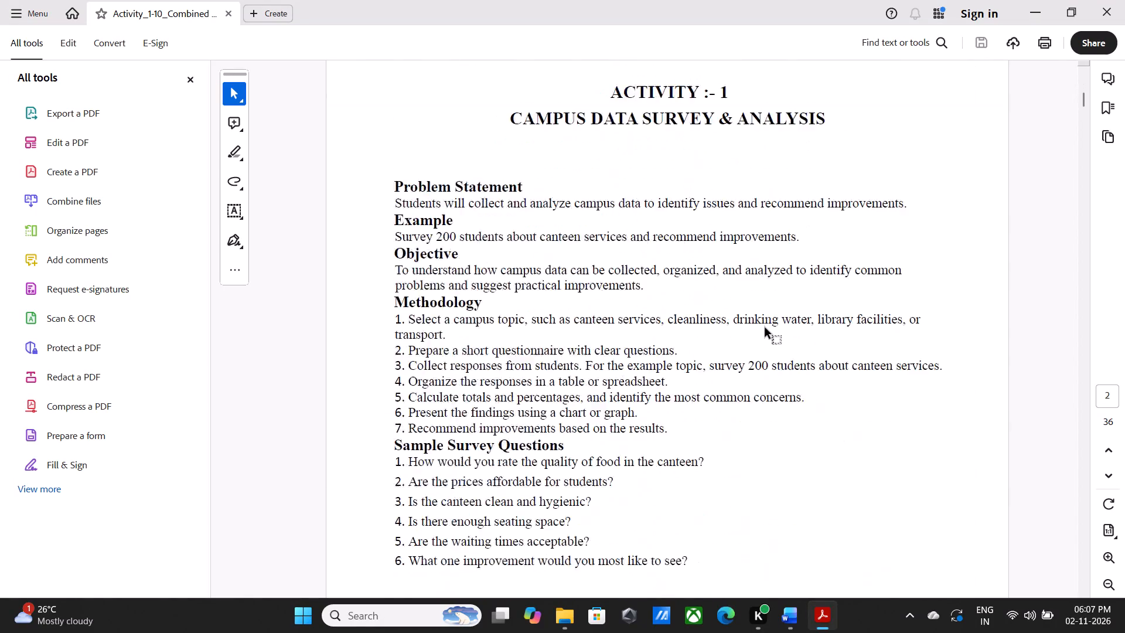
{"action": "scroll", "coordinate": [766, 328], "scroll_direction": "down", "scroll_amount": 1}
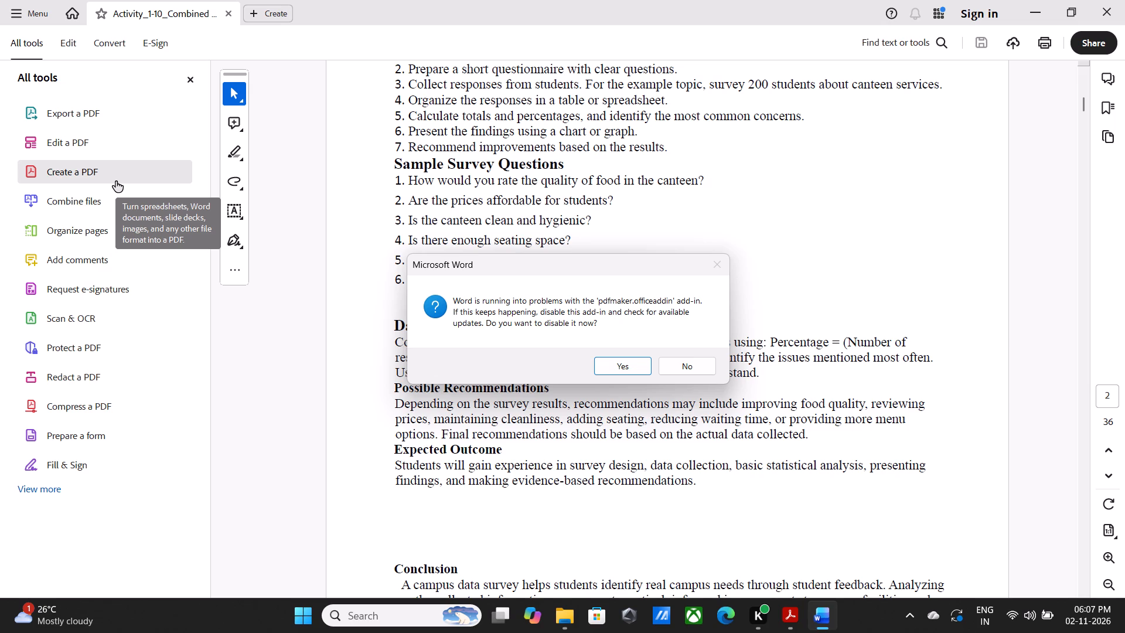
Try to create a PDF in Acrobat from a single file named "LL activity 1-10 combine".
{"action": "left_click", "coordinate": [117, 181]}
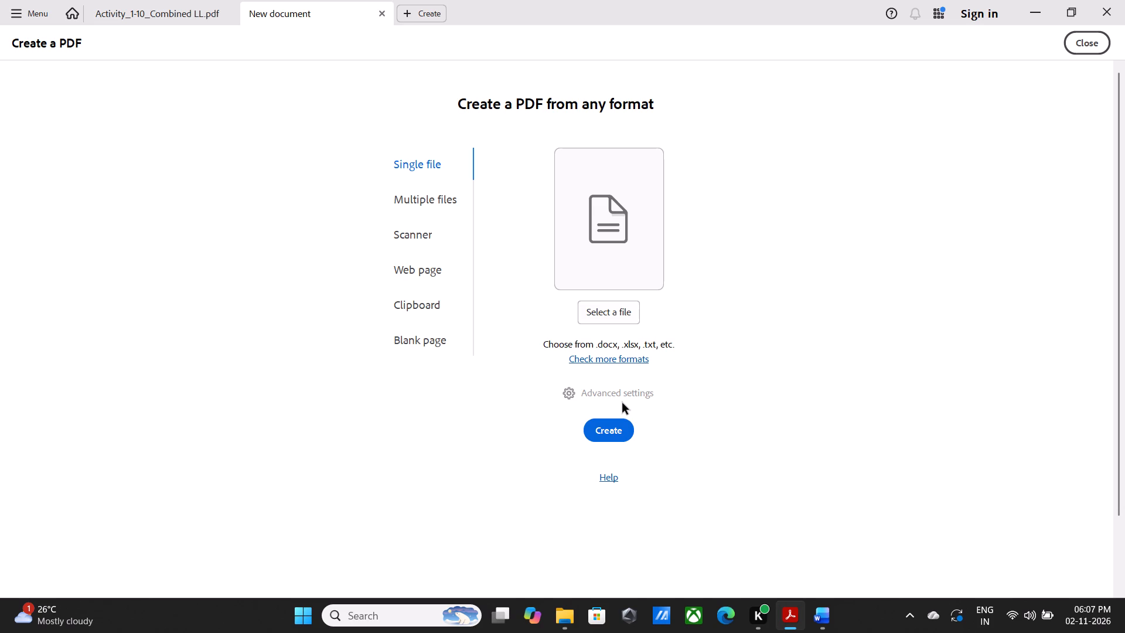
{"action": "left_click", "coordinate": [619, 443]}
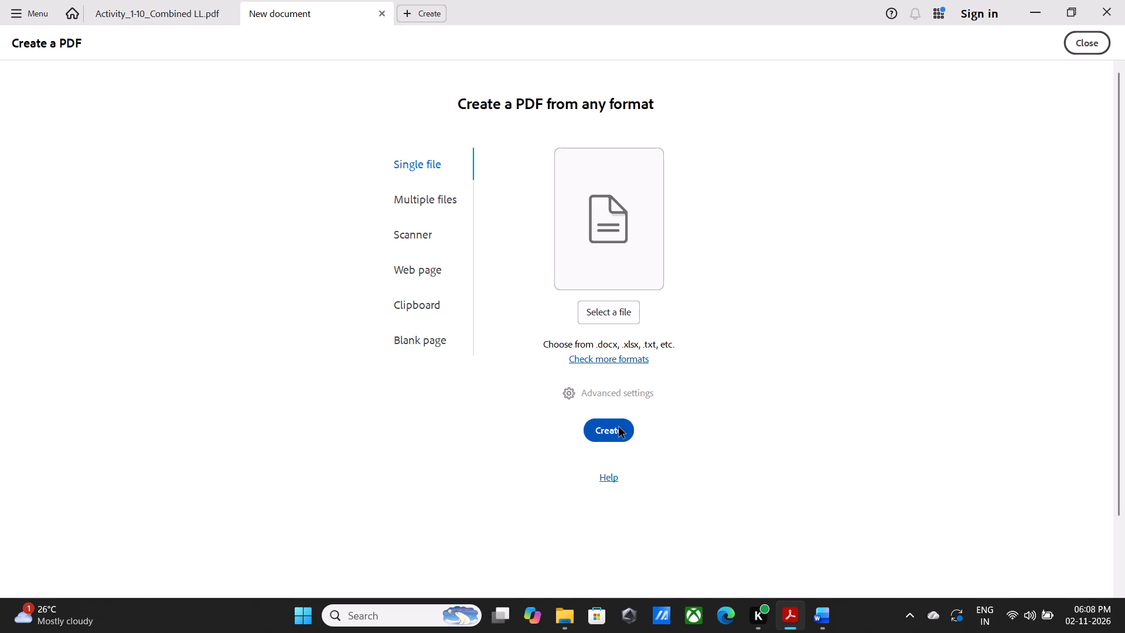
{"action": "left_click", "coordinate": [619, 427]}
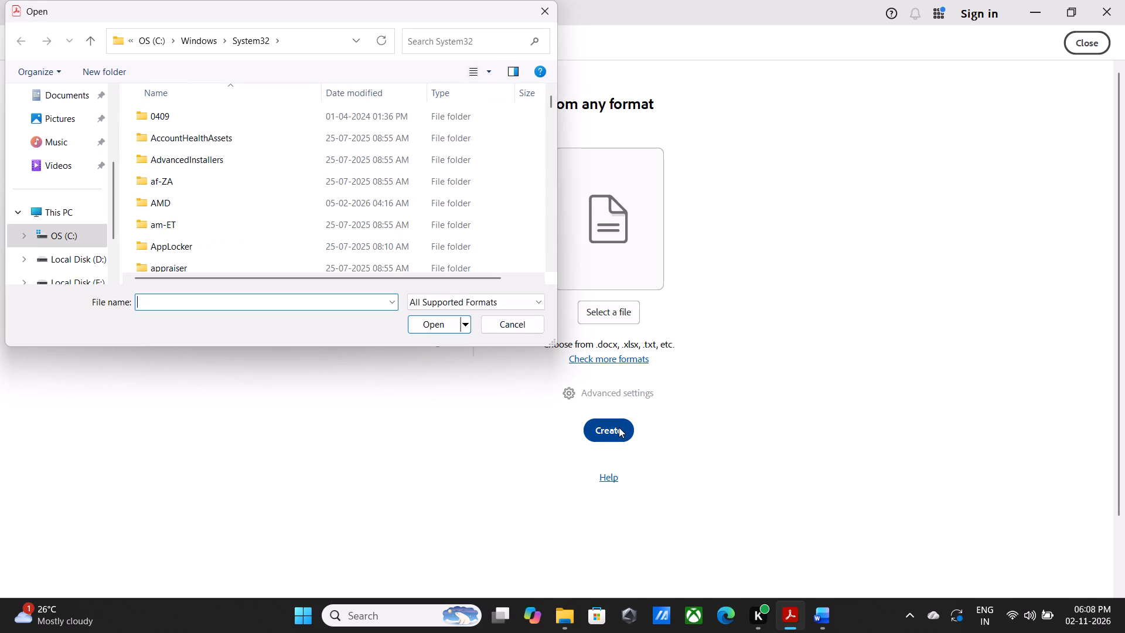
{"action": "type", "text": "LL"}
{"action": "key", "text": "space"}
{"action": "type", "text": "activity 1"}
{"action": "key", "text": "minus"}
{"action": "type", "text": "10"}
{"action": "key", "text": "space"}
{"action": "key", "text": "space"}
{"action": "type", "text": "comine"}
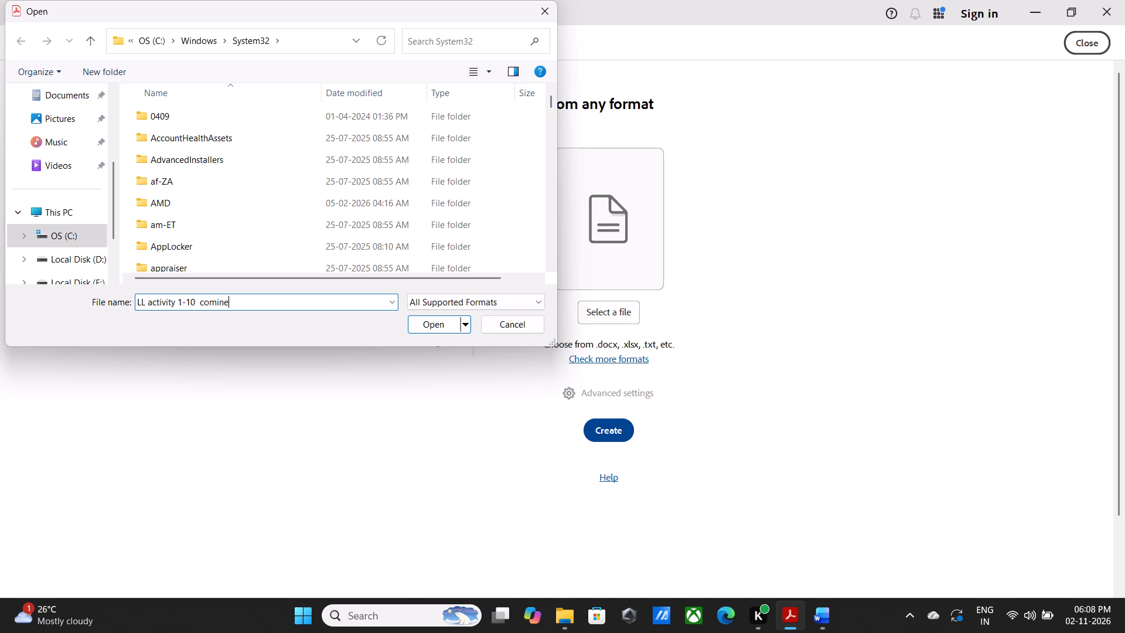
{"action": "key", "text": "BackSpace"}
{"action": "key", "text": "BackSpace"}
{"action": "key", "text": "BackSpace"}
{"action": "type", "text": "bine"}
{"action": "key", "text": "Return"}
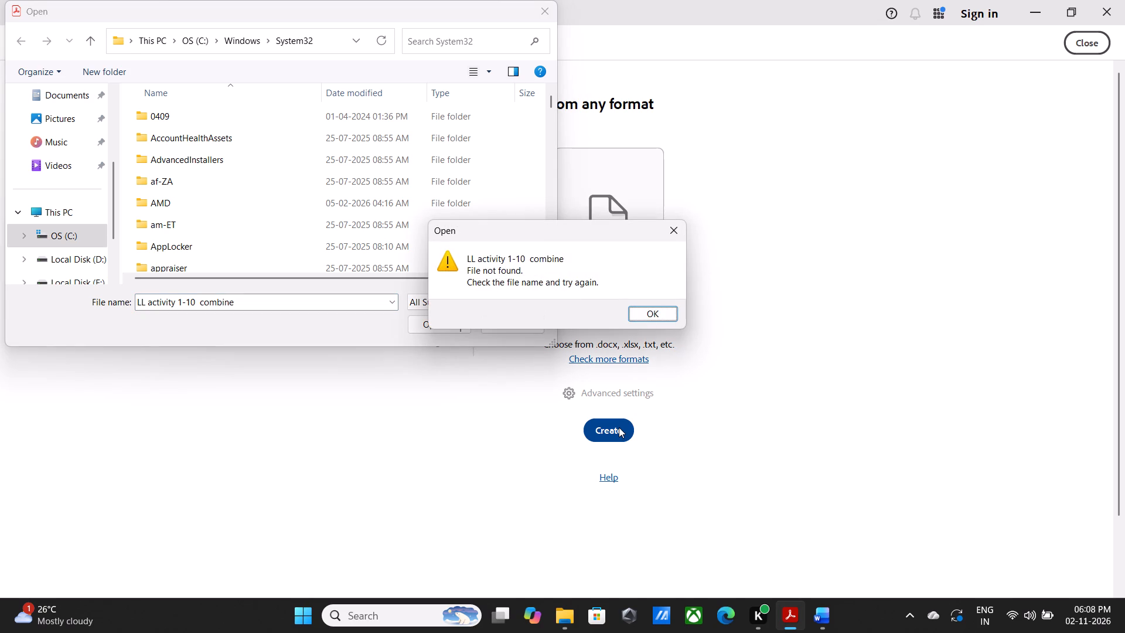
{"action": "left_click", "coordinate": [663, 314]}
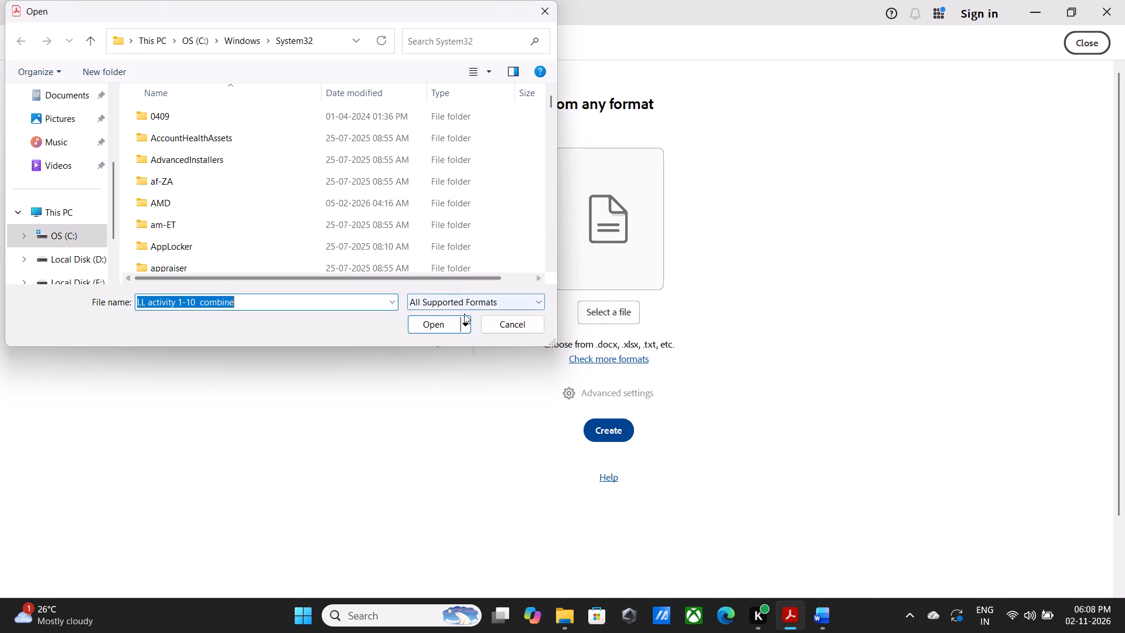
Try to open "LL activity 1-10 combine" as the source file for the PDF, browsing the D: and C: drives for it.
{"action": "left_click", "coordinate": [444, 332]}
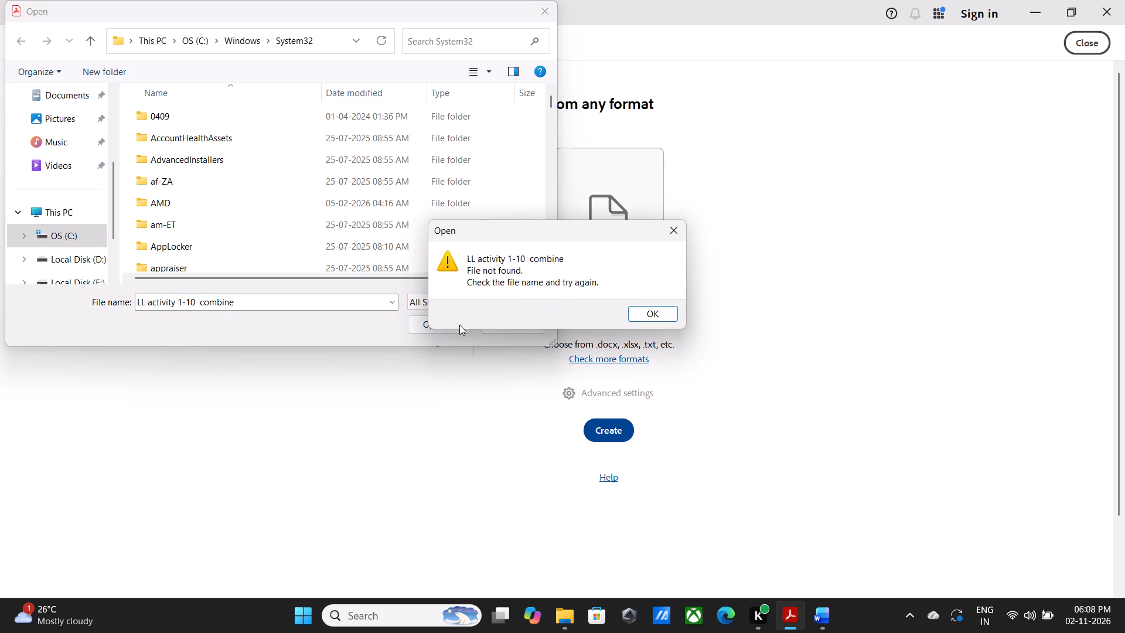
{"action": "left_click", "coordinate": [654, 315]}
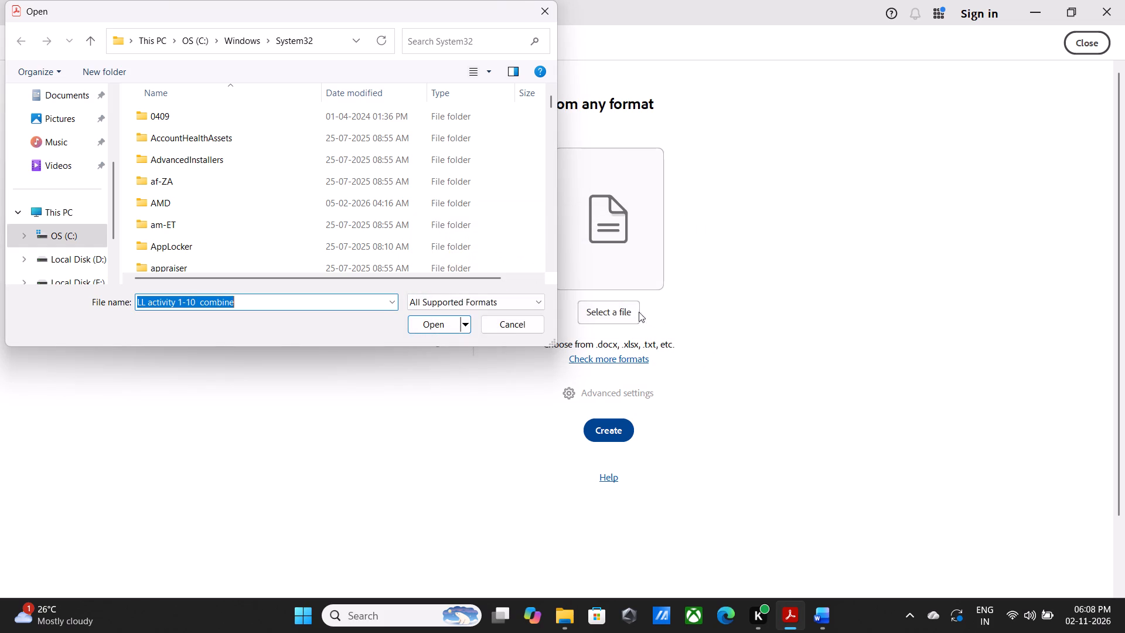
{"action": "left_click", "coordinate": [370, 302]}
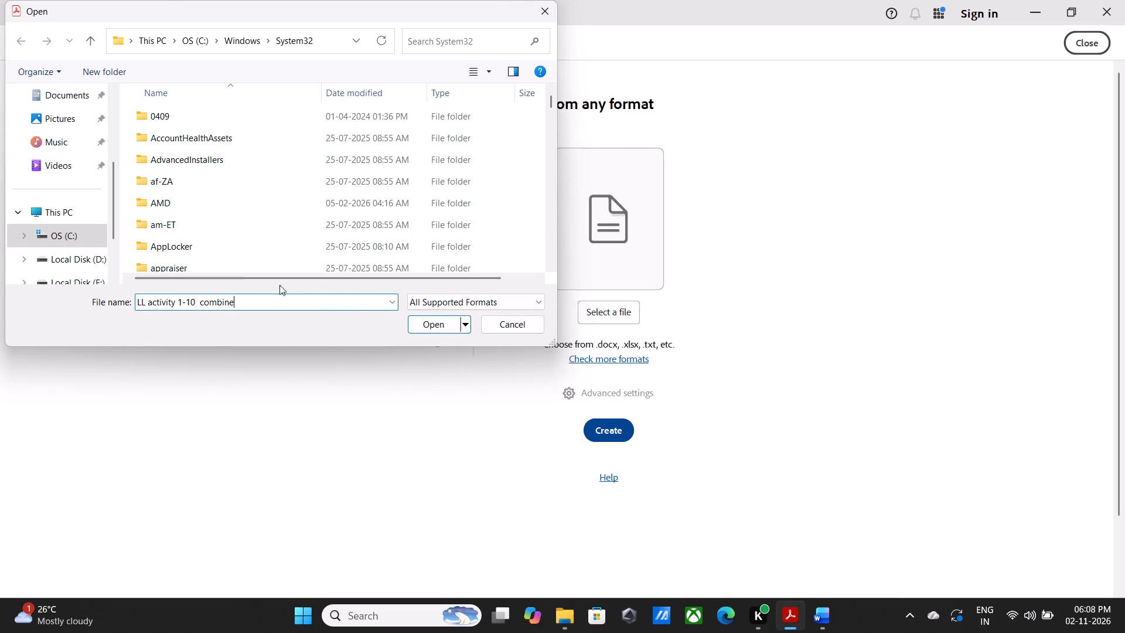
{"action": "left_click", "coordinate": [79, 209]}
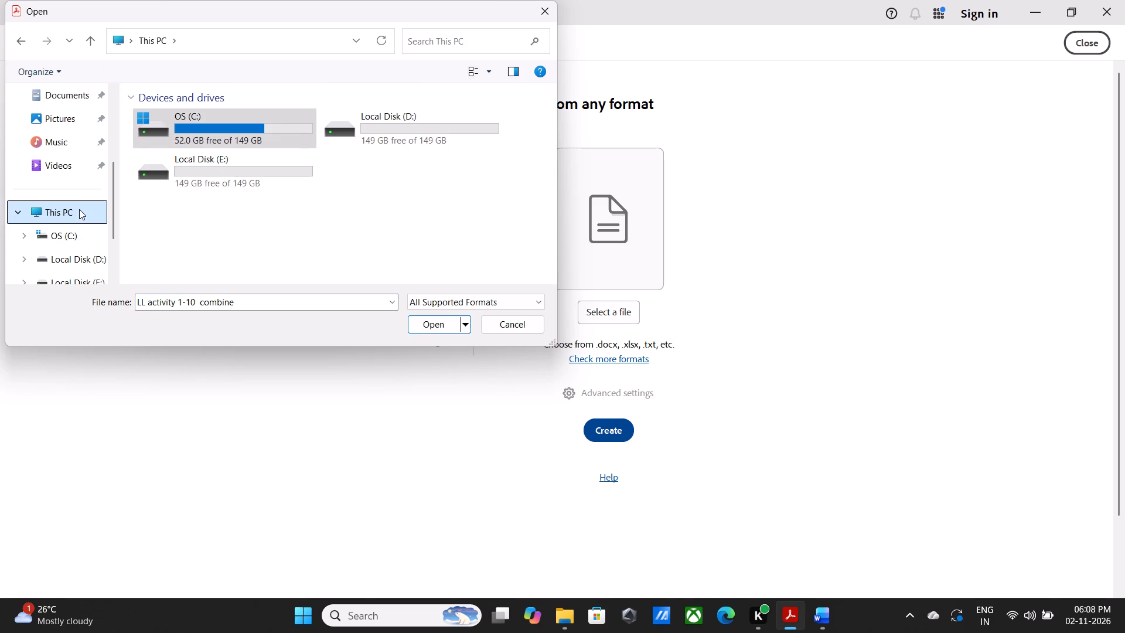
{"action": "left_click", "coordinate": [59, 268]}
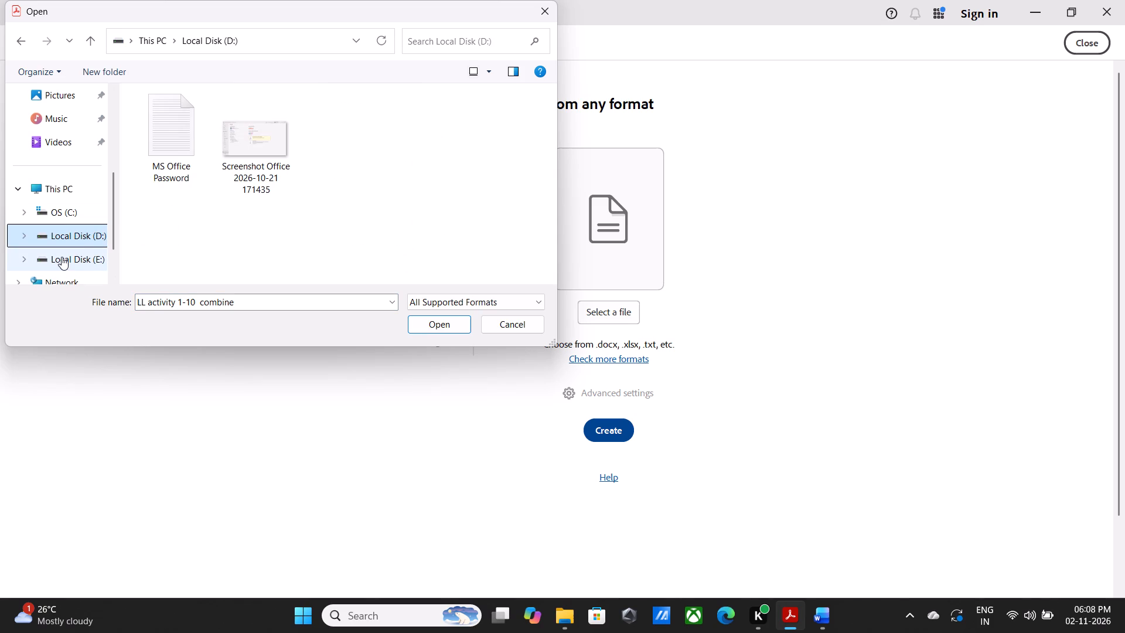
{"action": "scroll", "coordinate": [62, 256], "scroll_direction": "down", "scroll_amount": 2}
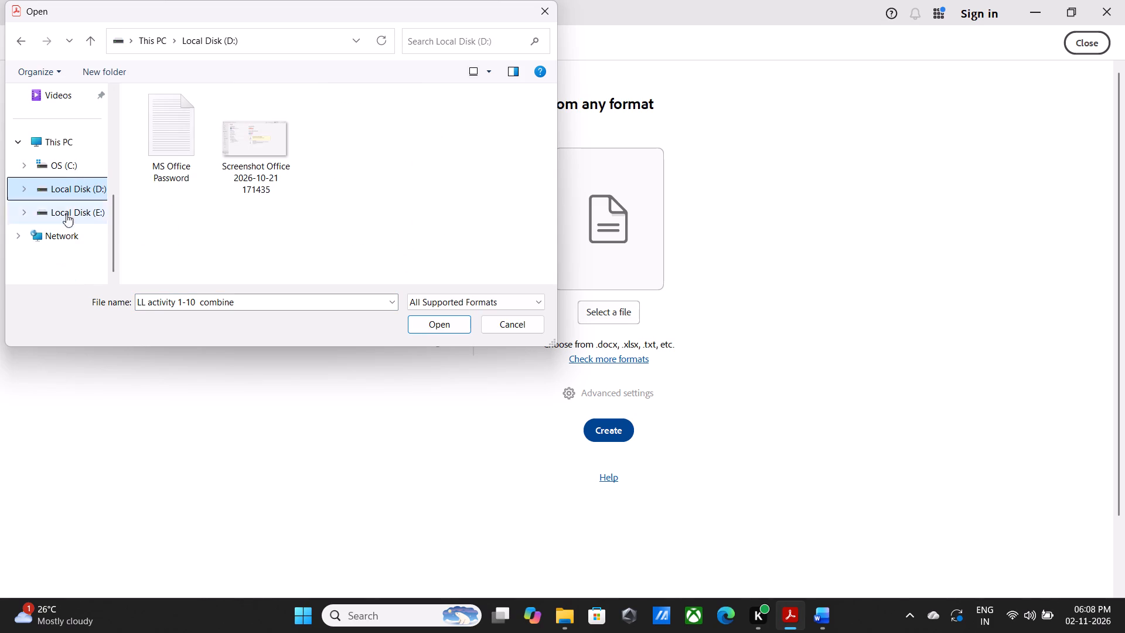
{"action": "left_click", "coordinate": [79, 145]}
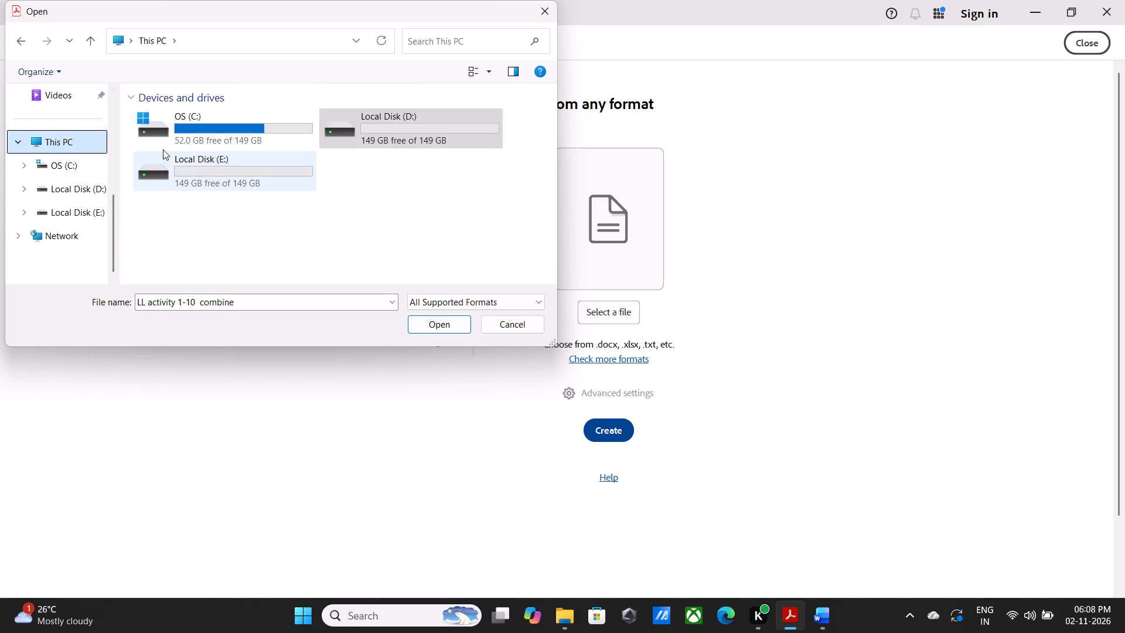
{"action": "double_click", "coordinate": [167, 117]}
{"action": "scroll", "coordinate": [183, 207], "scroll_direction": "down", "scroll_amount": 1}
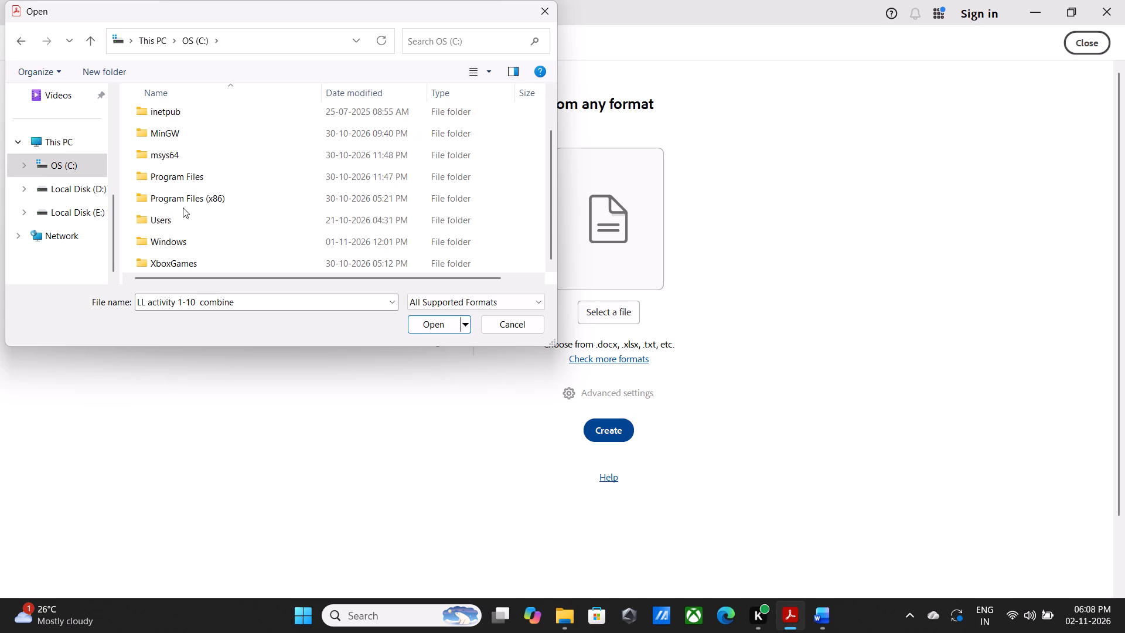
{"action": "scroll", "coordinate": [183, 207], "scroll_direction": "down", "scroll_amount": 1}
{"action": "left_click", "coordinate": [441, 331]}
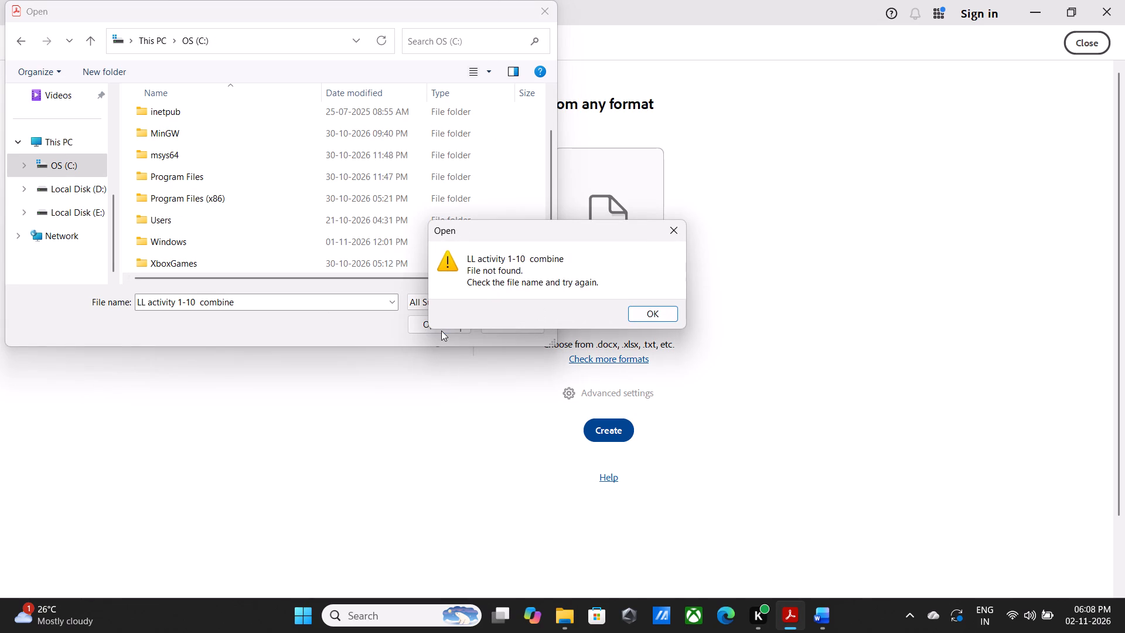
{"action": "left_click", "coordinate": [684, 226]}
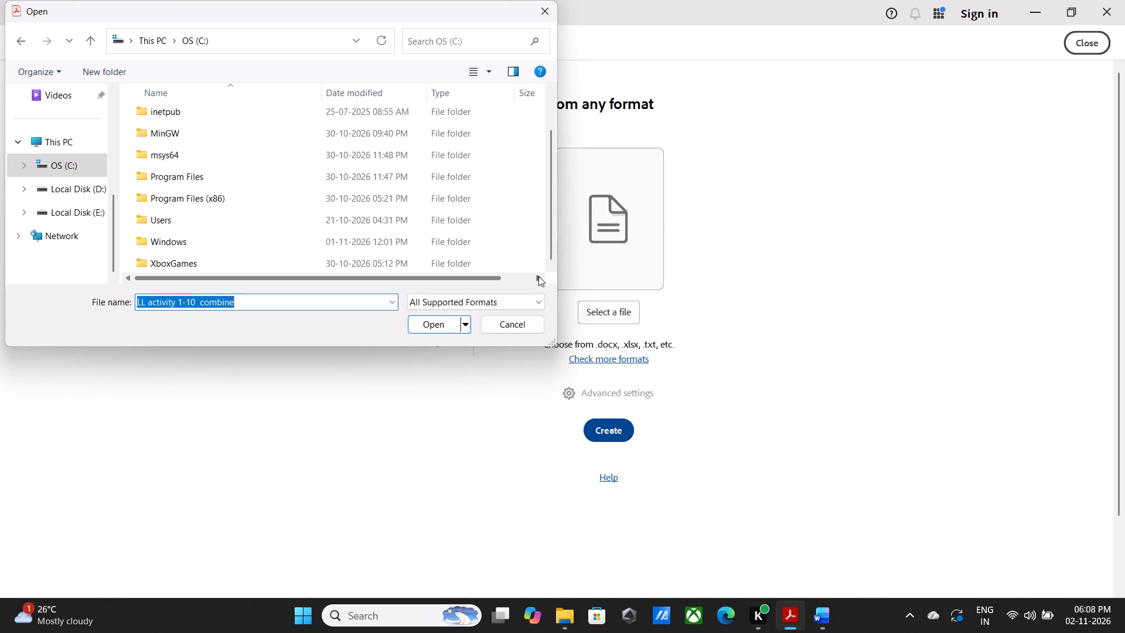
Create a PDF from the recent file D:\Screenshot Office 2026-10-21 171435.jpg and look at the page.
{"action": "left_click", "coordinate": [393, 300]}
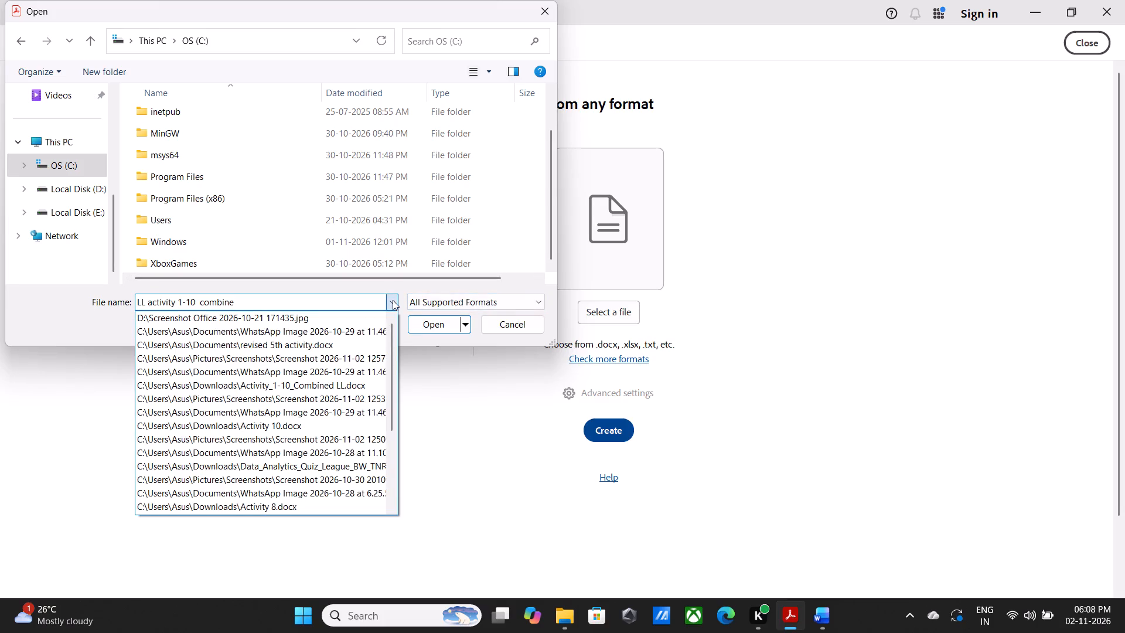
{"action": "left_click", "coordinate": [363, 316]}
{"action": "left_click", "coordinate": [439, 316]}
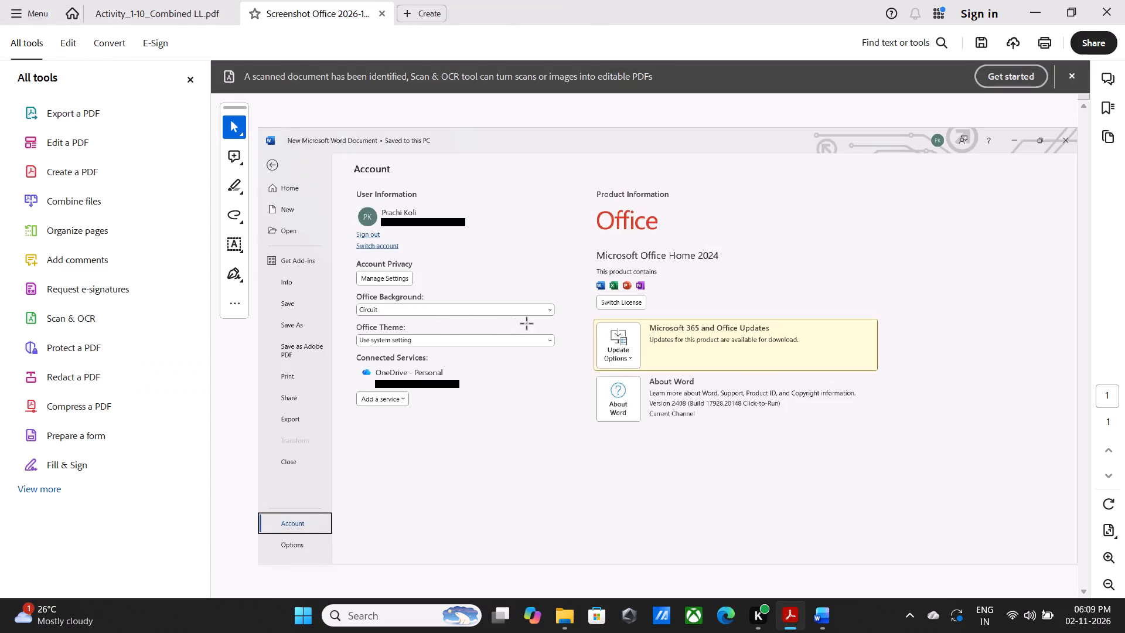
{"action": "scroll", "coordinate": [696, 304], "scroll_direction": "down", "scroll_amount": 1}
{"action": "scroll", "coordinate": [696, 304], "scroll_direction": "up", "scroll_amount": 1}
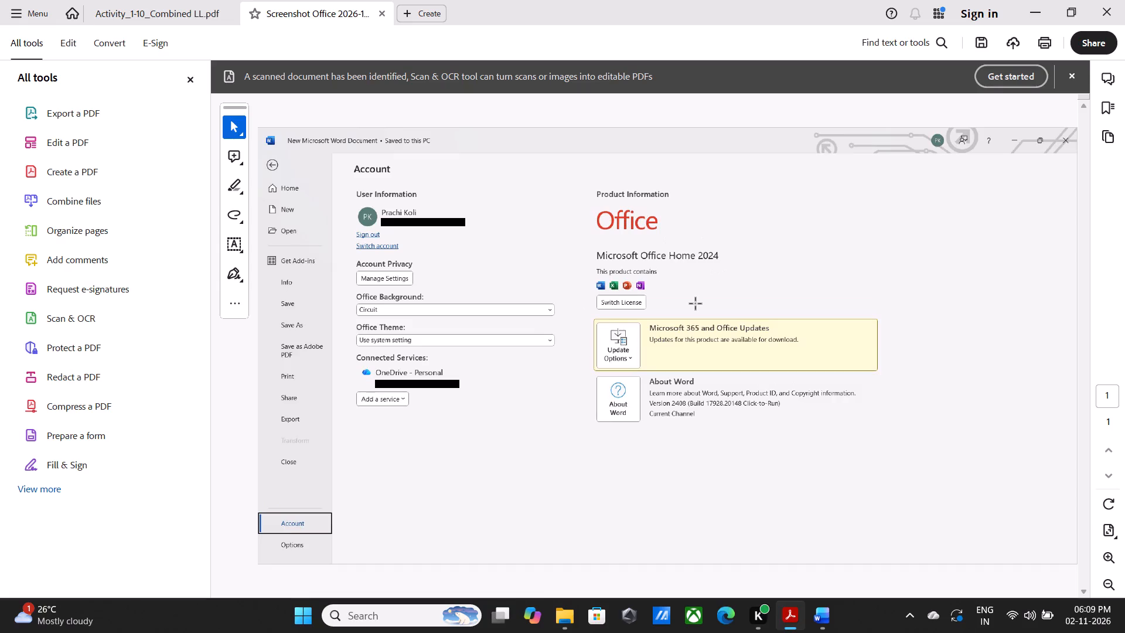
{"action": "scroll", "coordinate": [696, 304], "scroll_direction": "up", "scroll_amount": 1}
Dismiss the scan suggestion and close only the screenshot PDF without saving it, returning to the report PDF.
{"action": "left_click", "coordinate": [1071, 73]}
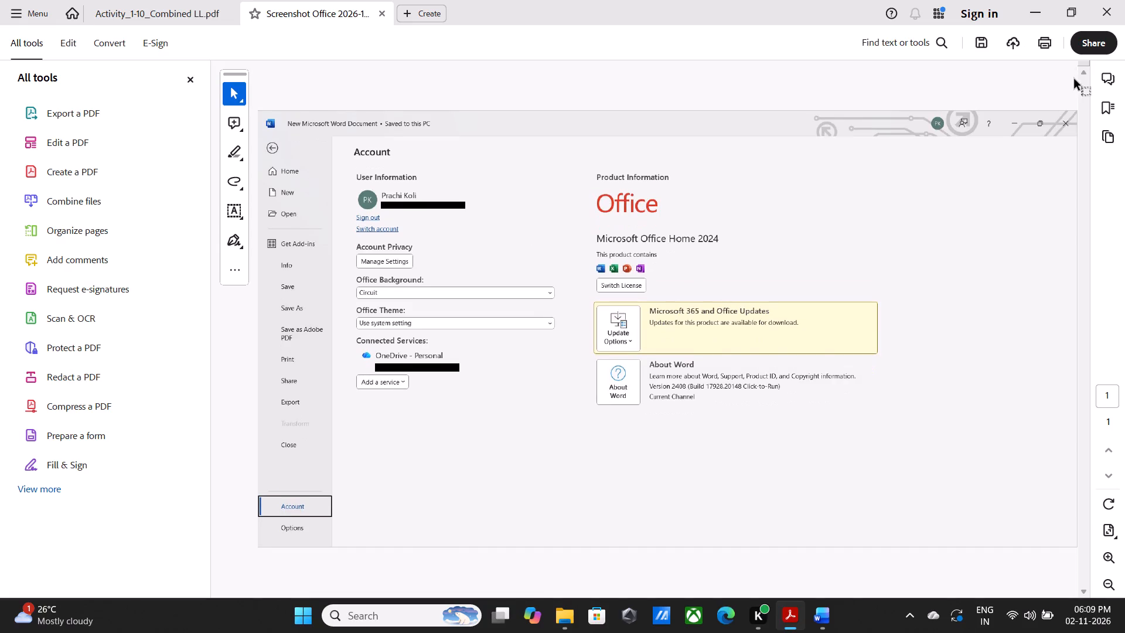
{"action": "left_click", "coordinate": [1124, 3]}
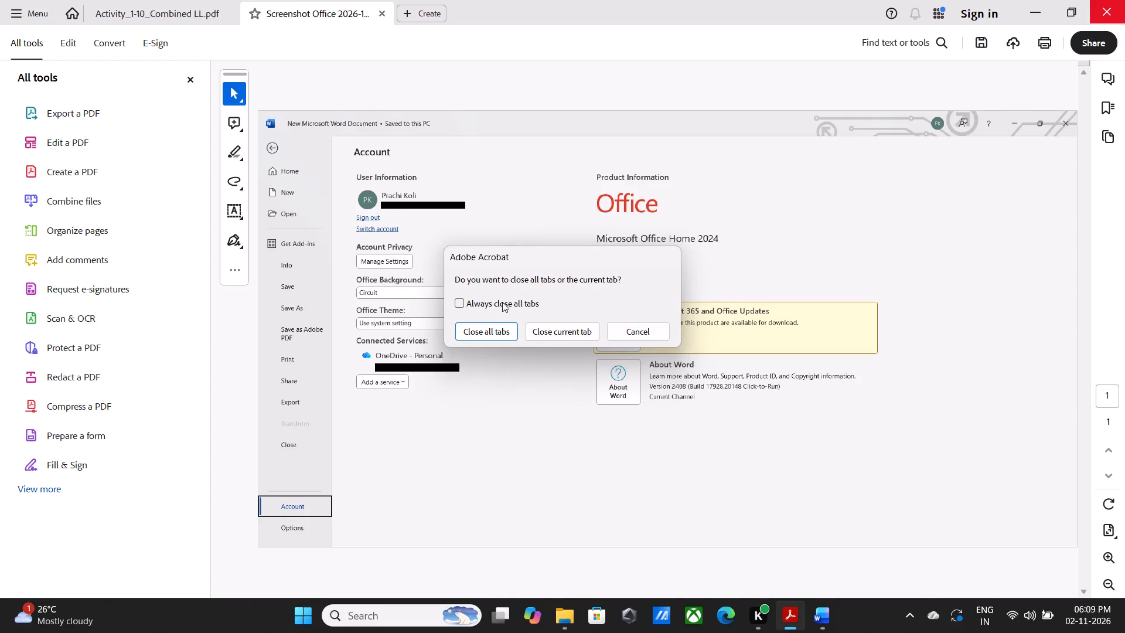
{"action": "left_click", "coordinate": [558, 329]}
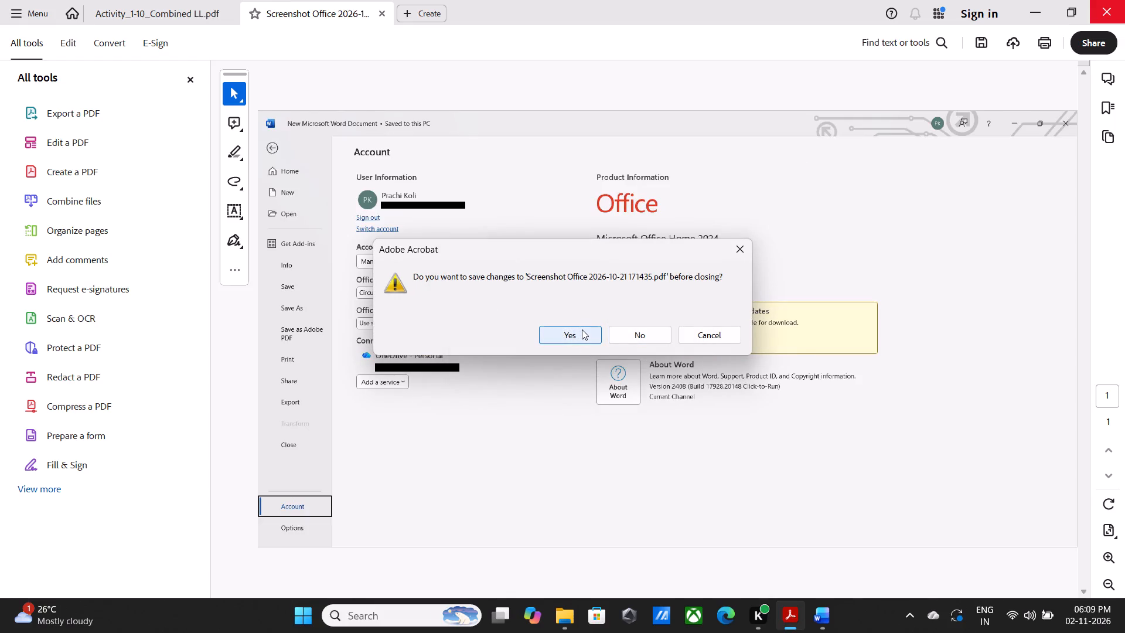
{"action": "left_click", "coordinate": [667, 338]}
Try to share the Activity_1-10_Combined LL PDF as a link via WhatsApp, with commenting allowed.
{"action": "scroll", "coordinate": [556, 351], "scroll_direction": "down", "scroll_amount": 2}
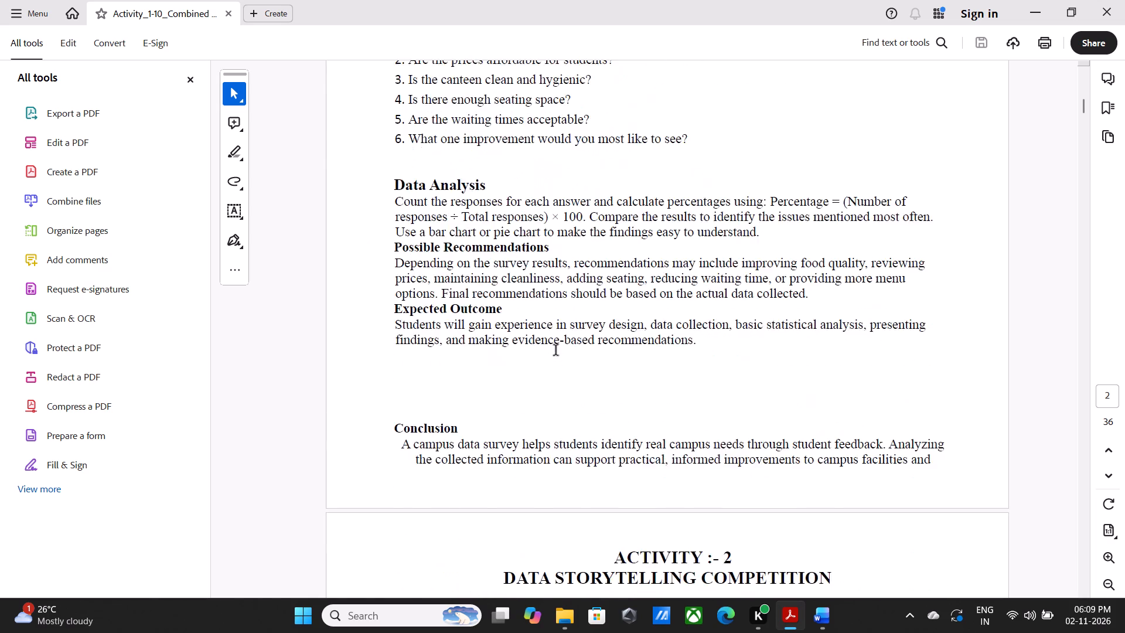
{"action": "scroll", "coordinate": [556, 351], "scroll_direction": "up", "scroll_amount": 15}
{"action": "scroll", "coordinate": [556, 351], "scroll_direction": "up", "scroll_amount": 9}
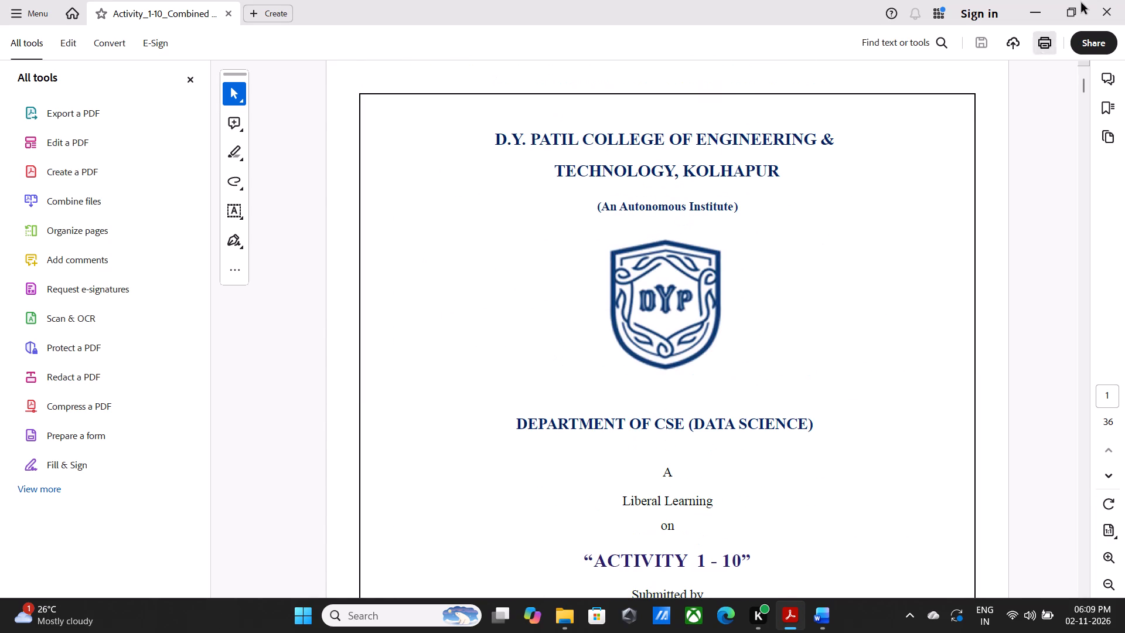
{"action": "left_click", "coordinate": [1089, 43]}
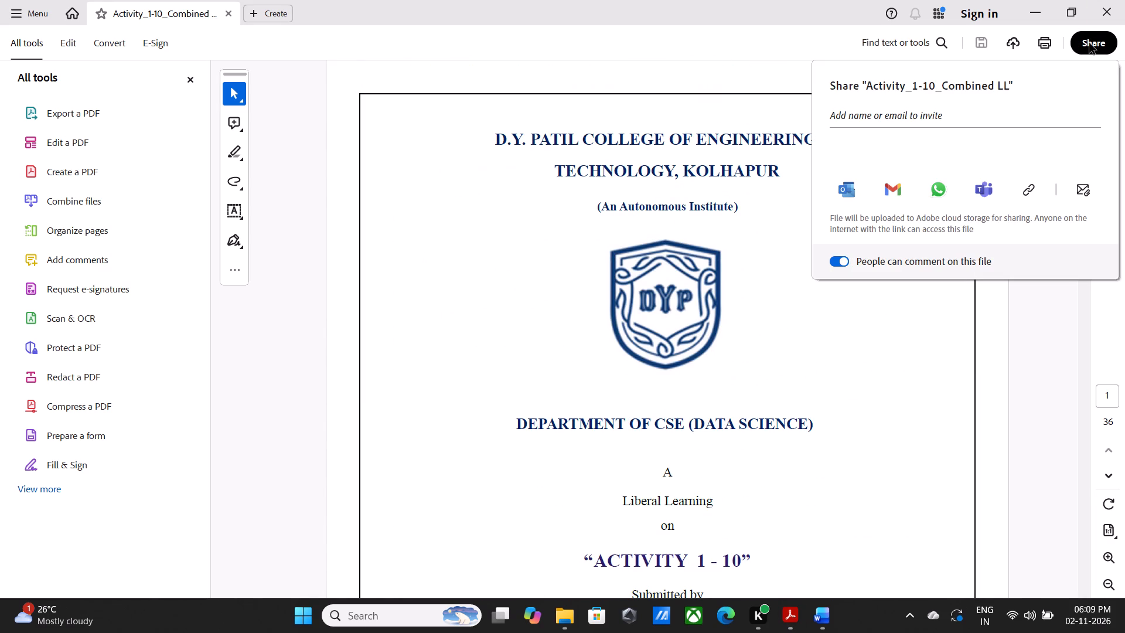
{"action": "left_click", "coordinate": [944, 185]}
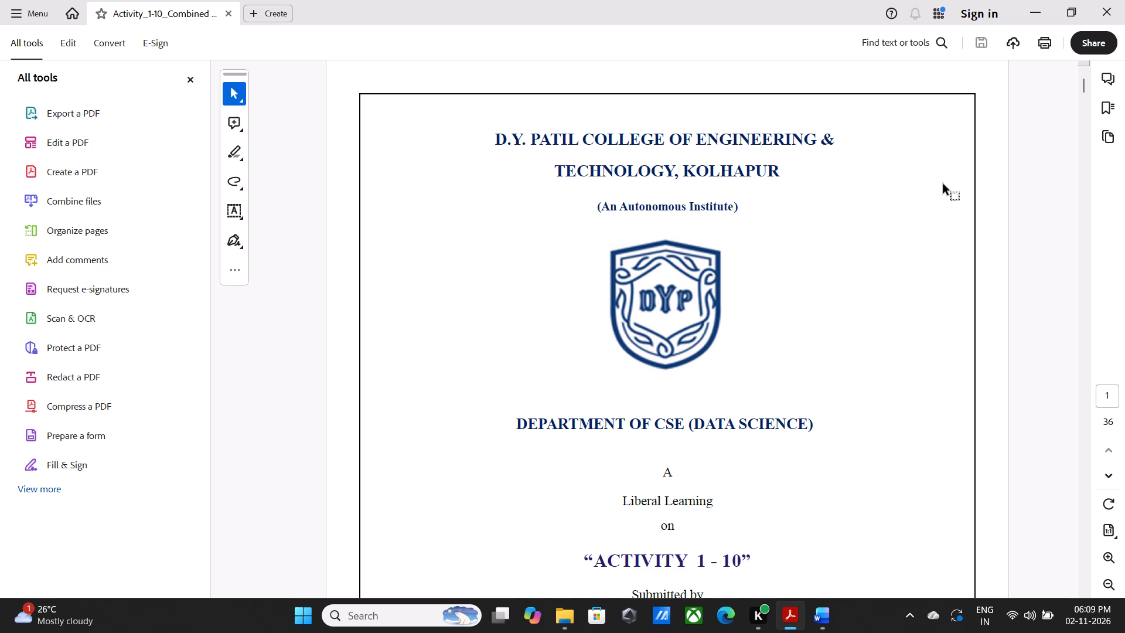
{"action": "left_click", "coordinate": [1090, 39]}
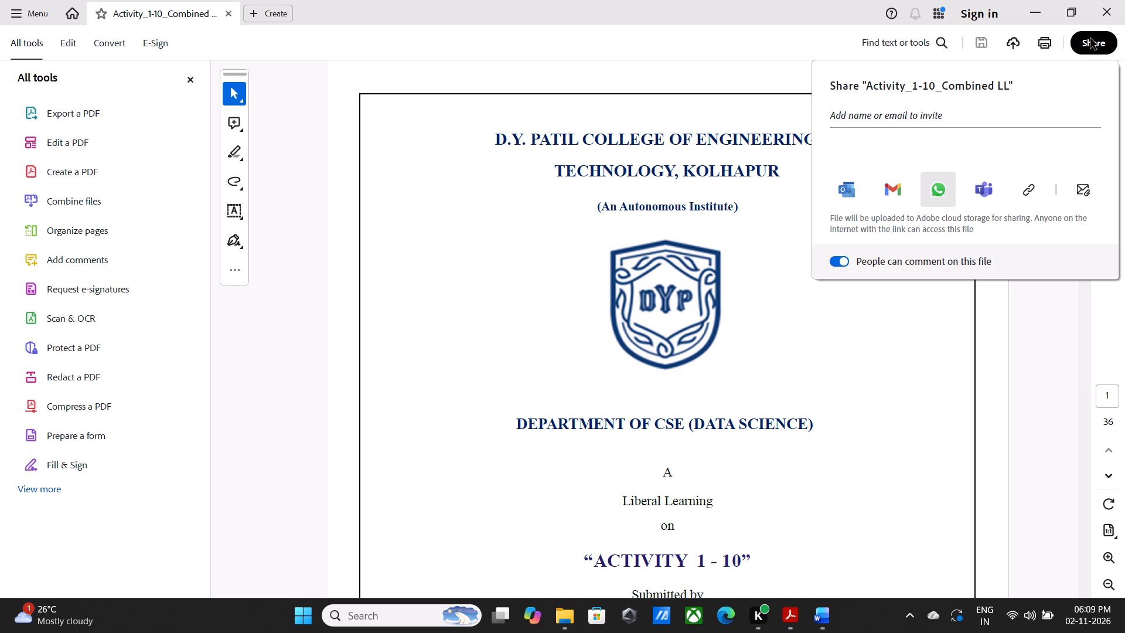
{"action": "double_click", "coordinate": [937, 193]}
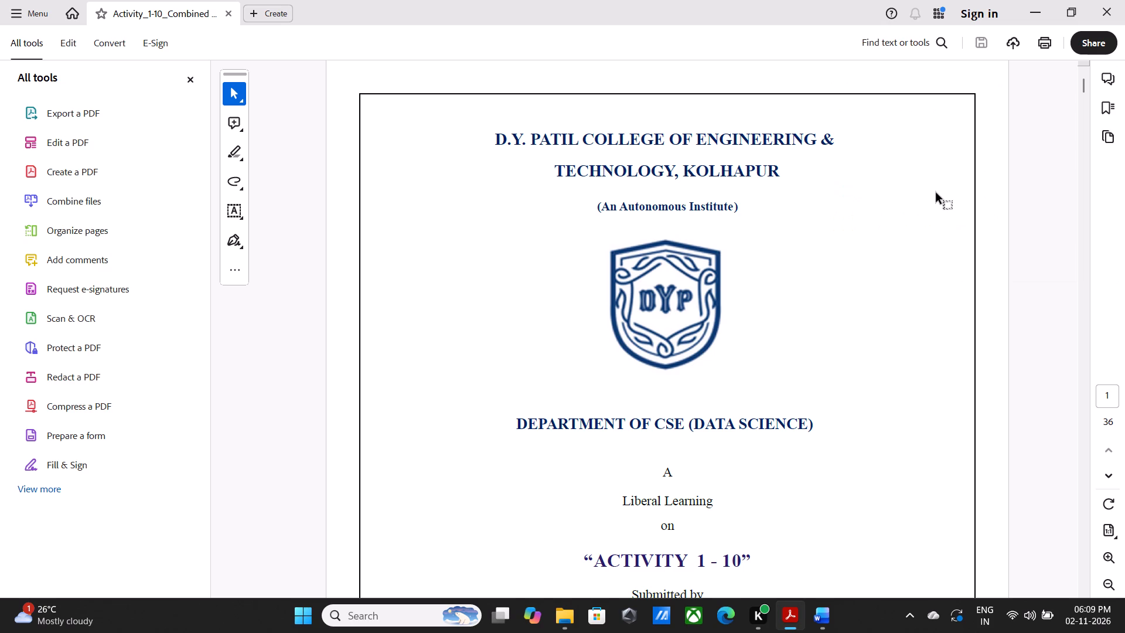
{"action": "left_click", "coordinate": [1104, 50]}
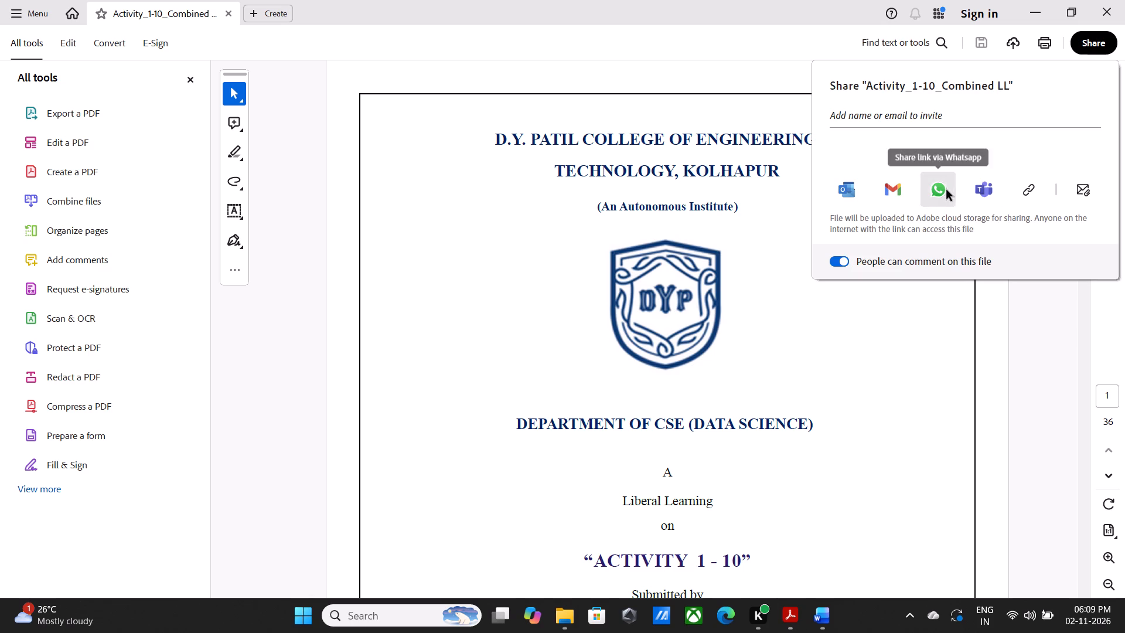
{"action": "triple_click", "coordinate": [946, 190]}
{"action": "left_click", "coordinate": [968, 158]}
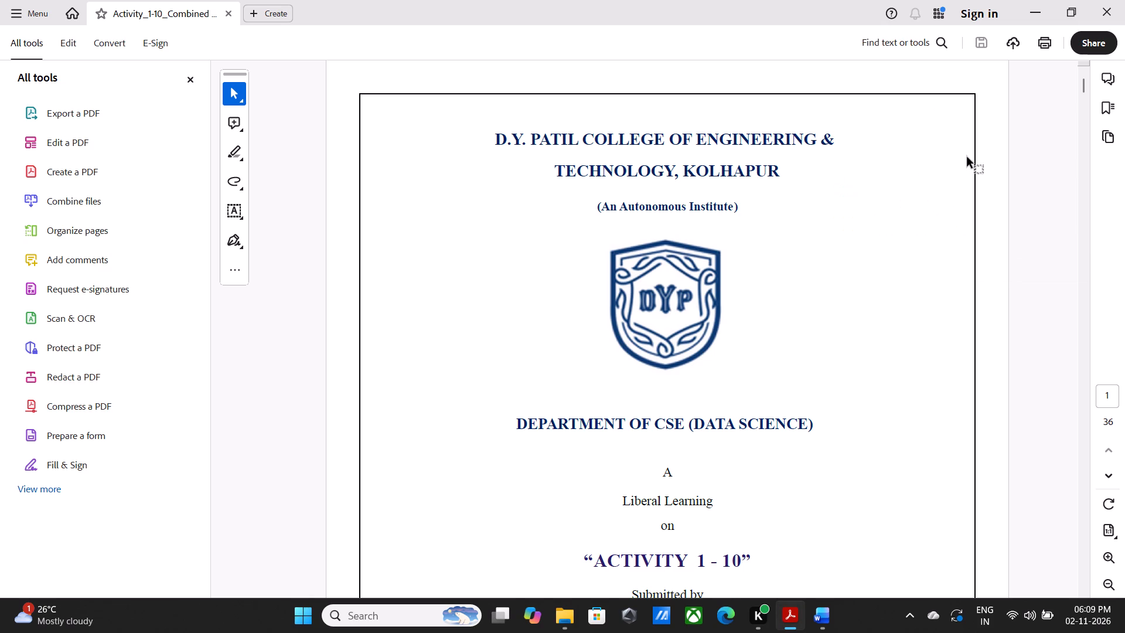
Create a PDF from the single Word file Activity_1-10_Combined LL in the Downloads folder.
{"action": "scroll", "coordinate": [942, 390], "scroll_direction": "down", "scroll_amount": 7}
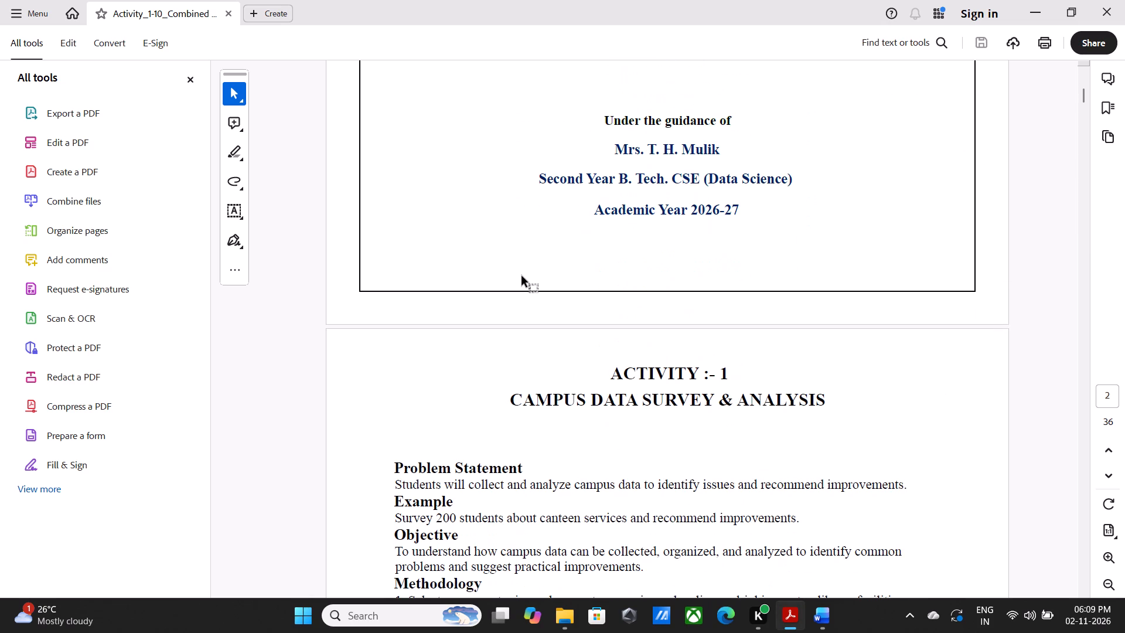
{"action": "left_click", "coordinate": [117, 176]}
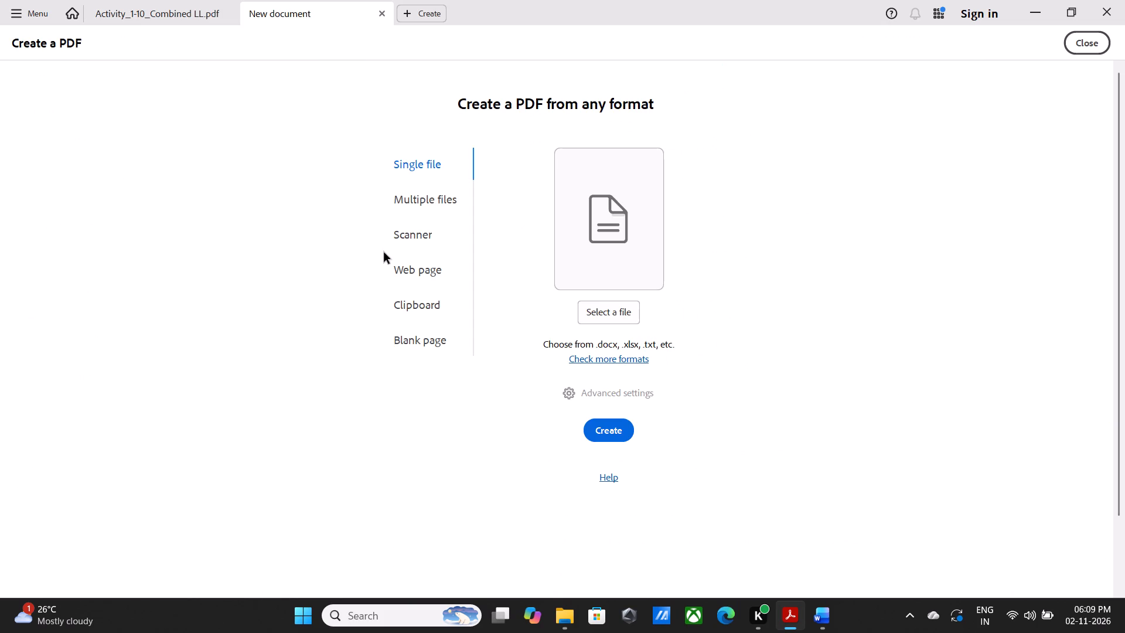
{"action": "left_click", "coordinate": [611, 423]}
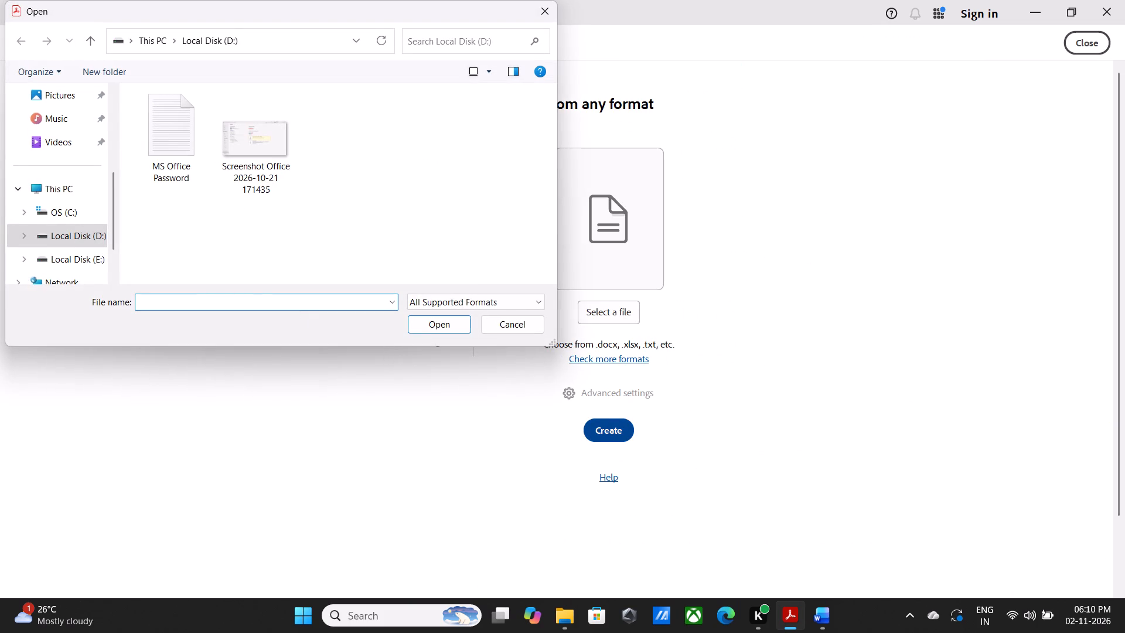
{"action": "left_click", "coordinate": [76, 215]}
{"action": "left_click", "coordinate": [74, 234]}
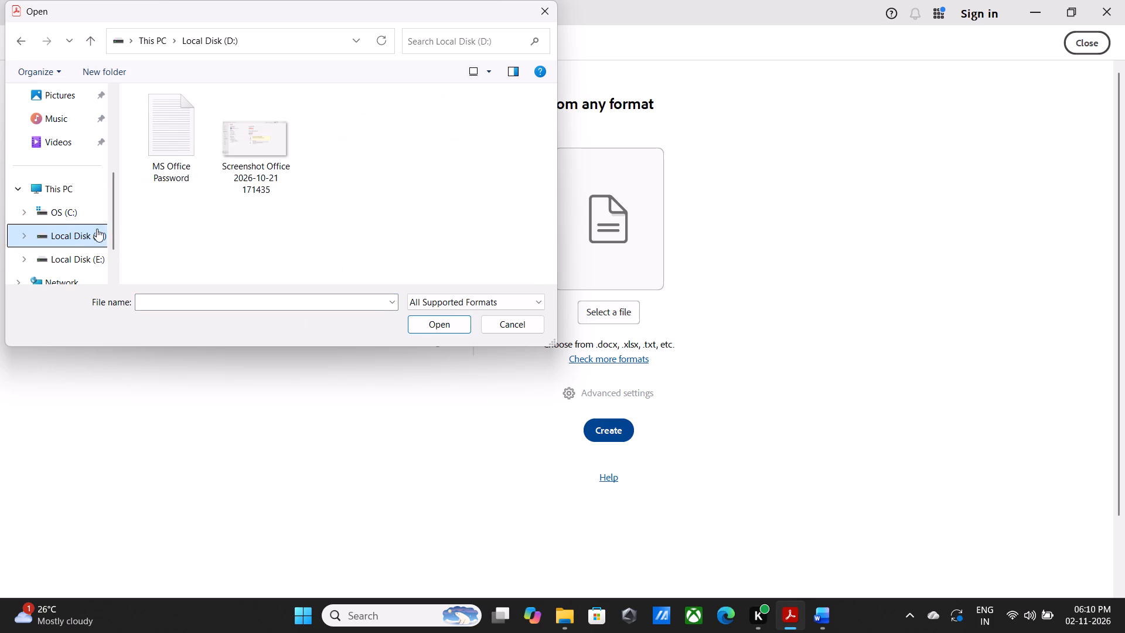
{"action": "scroll", "coordinate": [80, 261], "scroll_direction": "down", "scroll_amount": 1}
{"action": "left_click", "coordinate": [80, 261]}
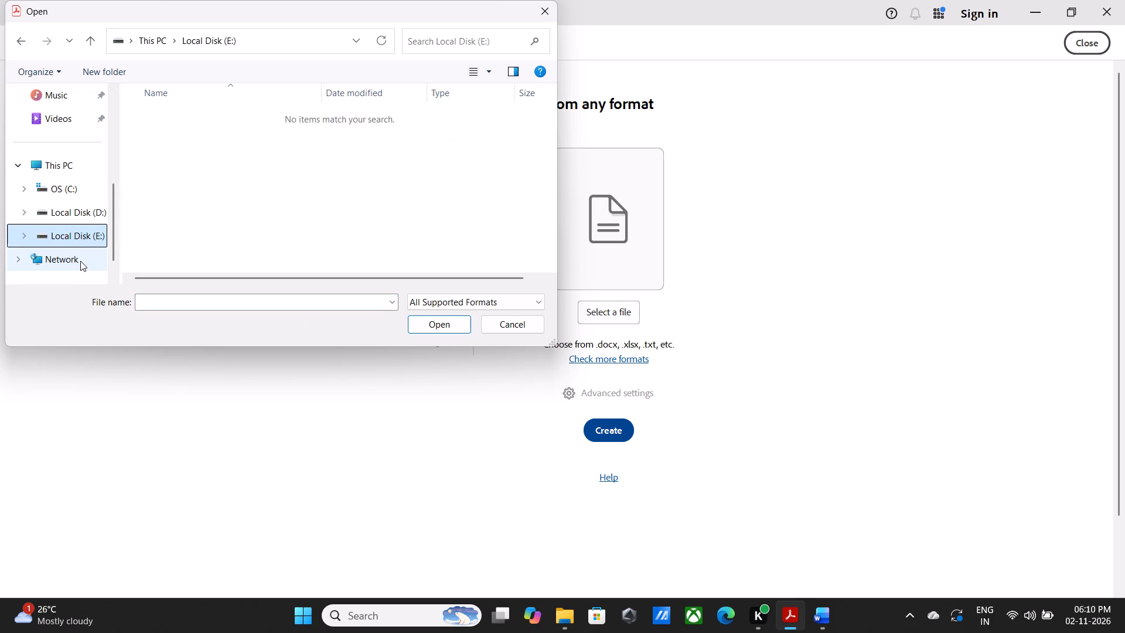
{"action": "scroll", "coordinate": [77, 121], "scroll_direction": "up", "scroll_amount": 2}
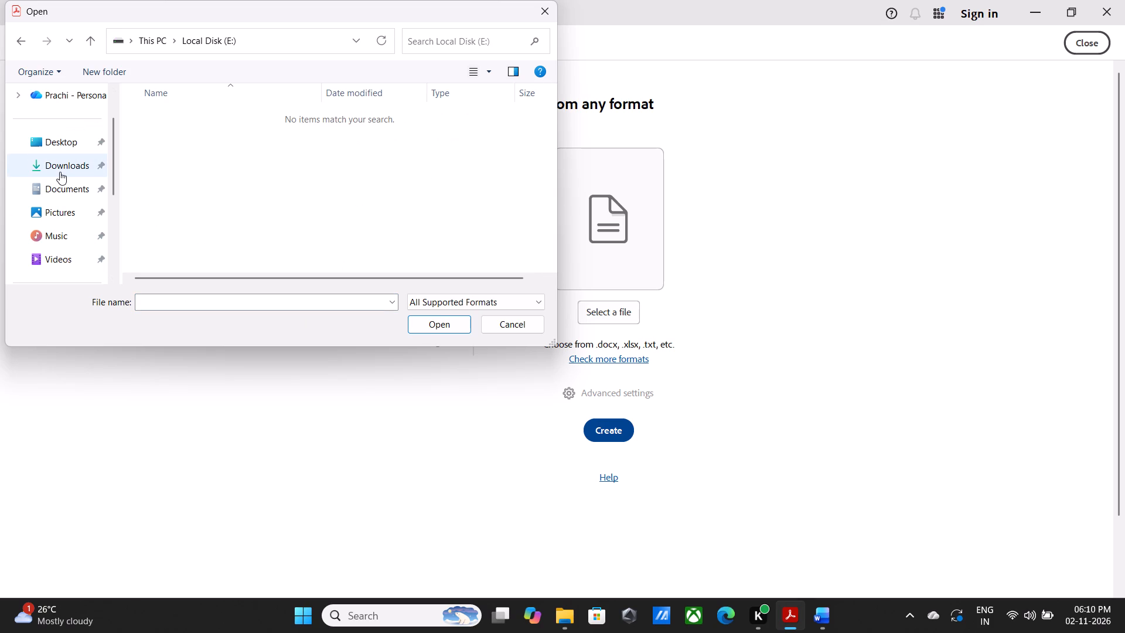
{"action": "left_click", "coordinate": [60, 171]}
{"action": "left_click", "coordinate": [163, 138]}
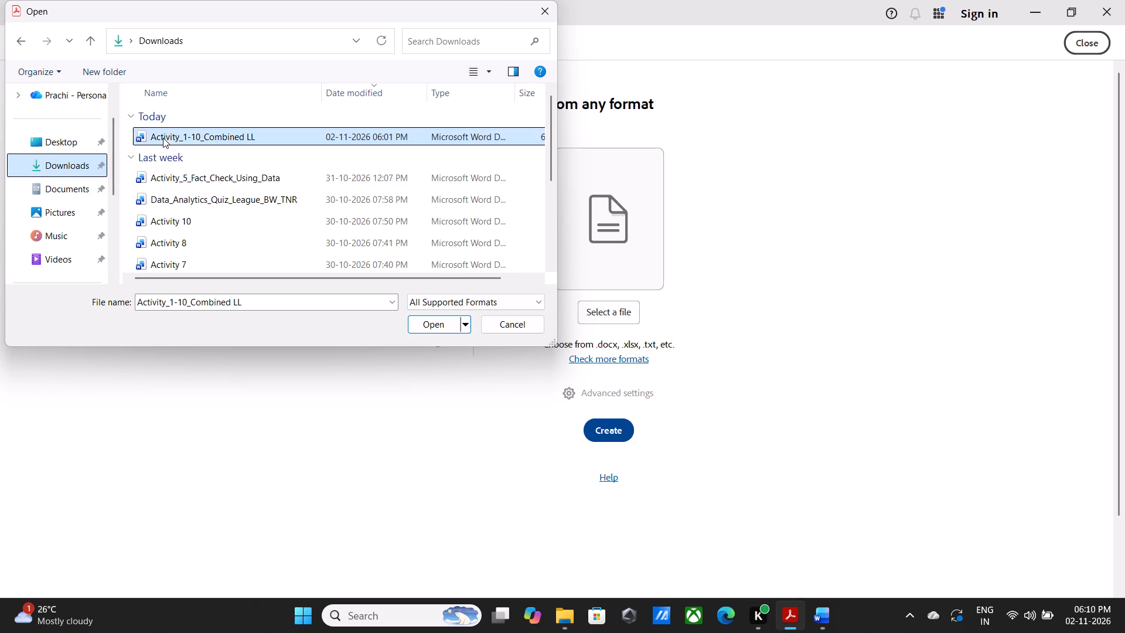
{"action": "left_click", "coordinate": [420, 325]}
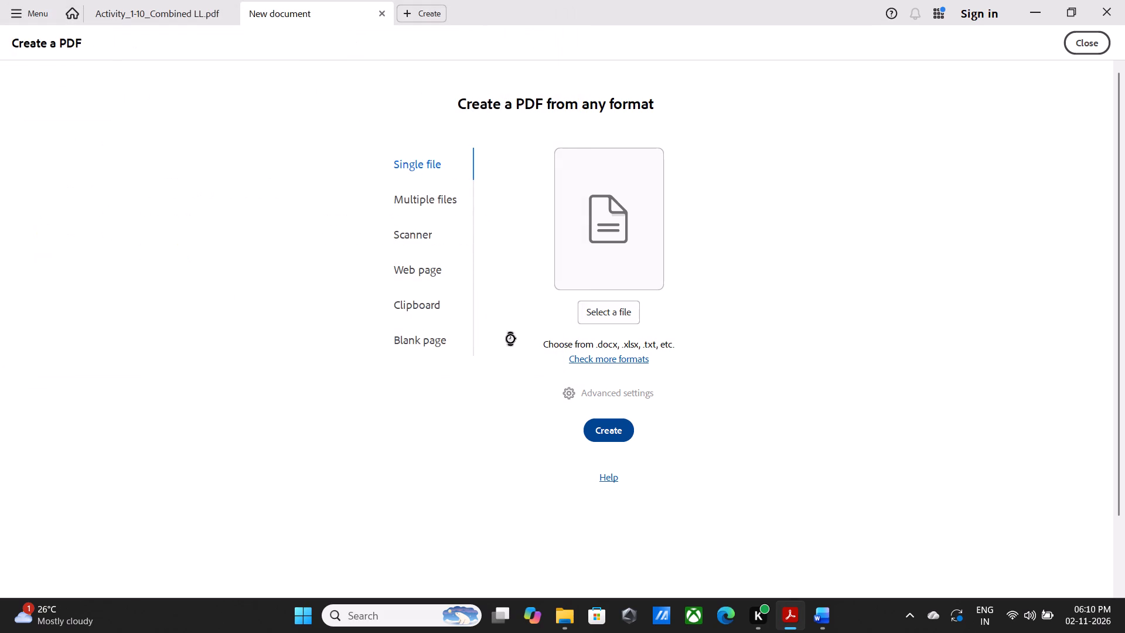
{"action": "left_click", "coordinate": [601, 434]}
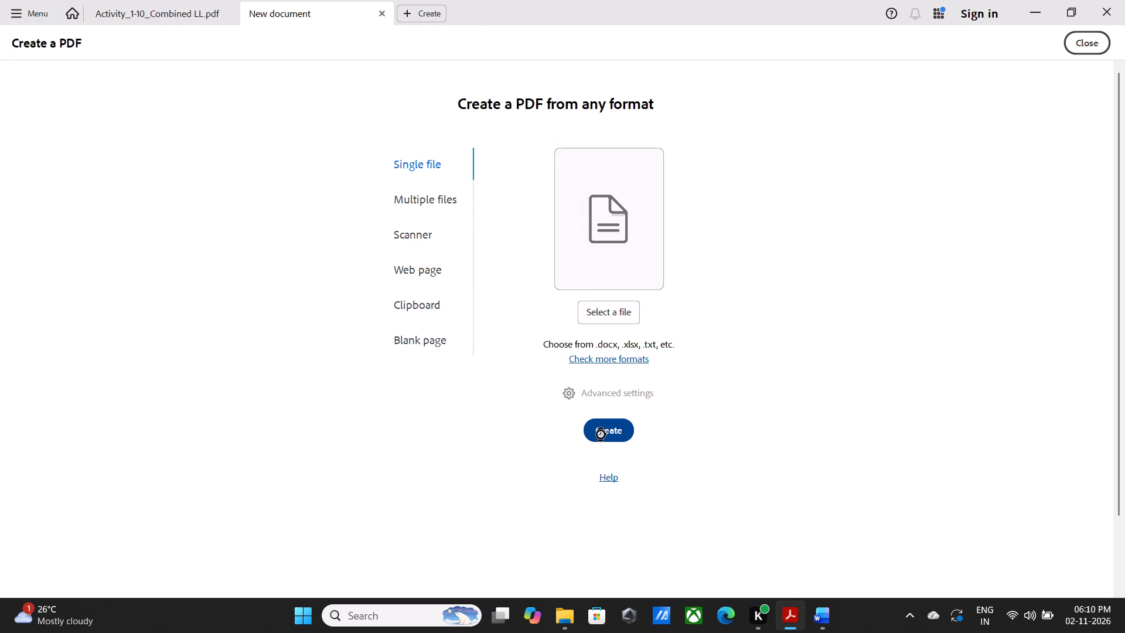
{"action": "left_click", "coordinate": [605, 443]}
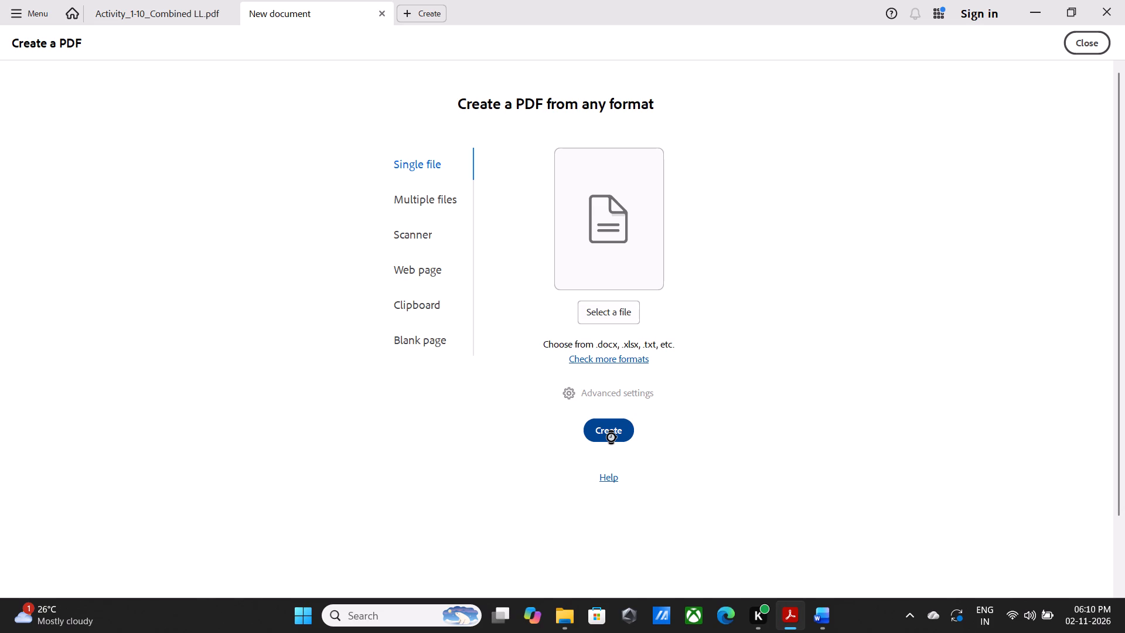
{"action": "right_click", "coordinate": [611, 437]}
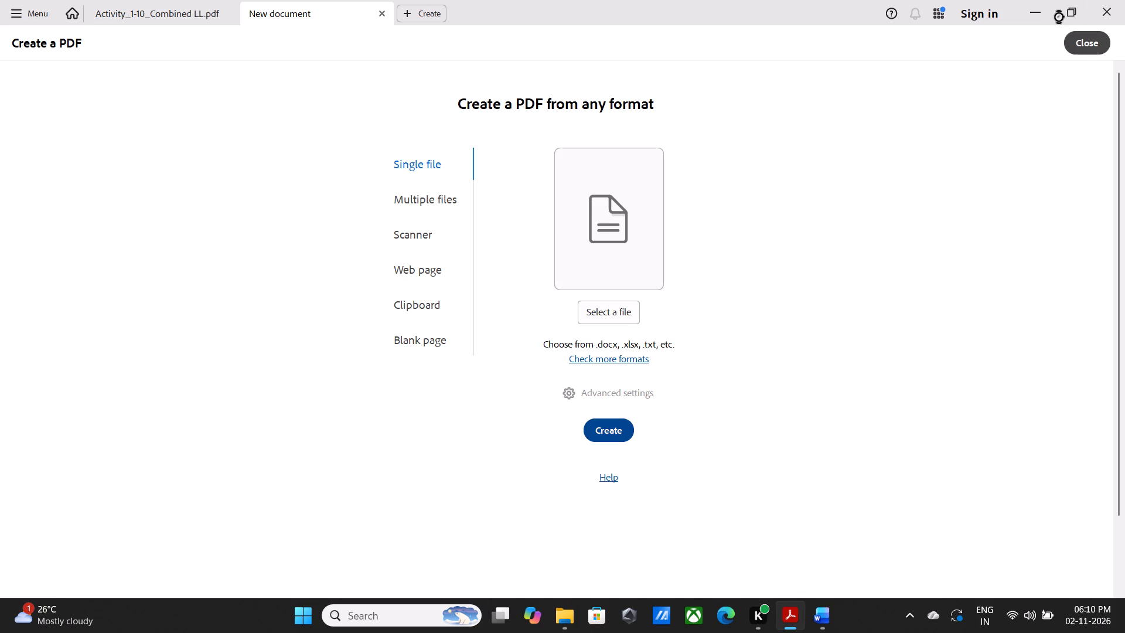
Minimise Acrobat and agree to disable Word's pdfmaker.officeaddin add-in.
{"action": "left_click", "coordinate": [1043, 16]}
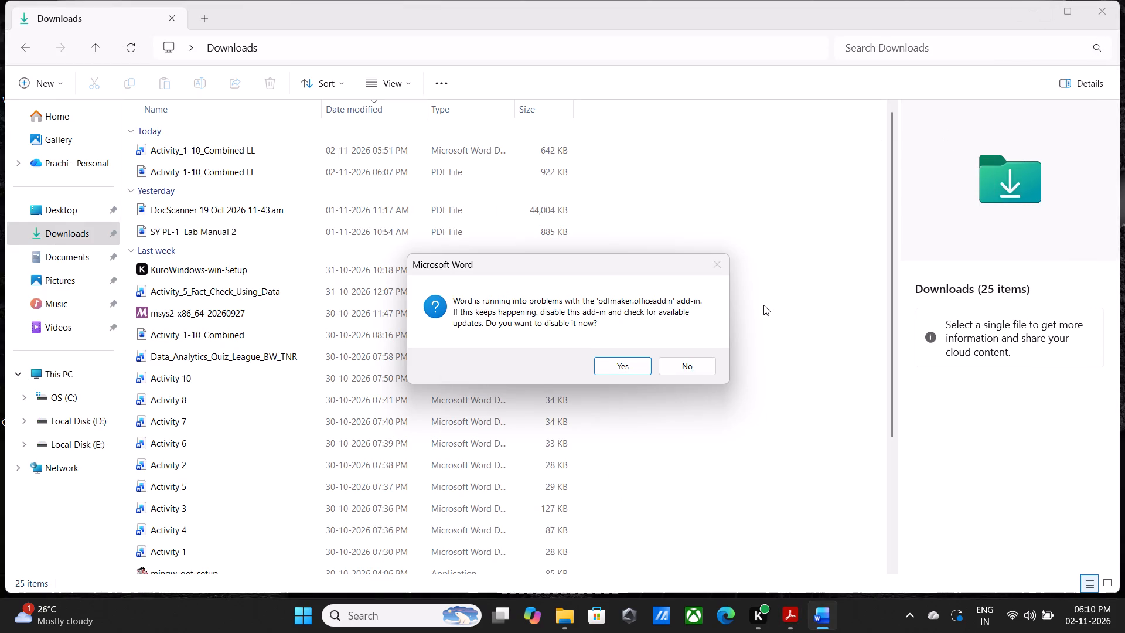
{"action": "left_click", "coordinate": [723, 266]}
{"action": "left_click", "coordinate": [629, 361]}
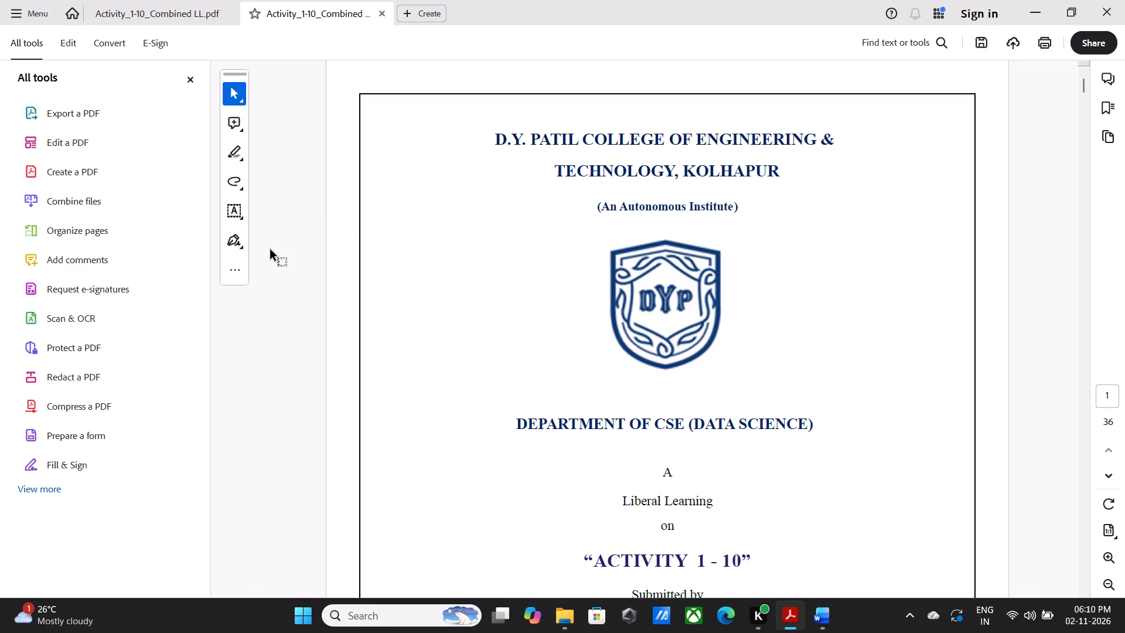
Switch to Word and reopen the recent Activity_1-10_Combined LL document from Downloads, agreeing to open it anyway.
{"action": "left_click", "coordinate": [1035, 15]}
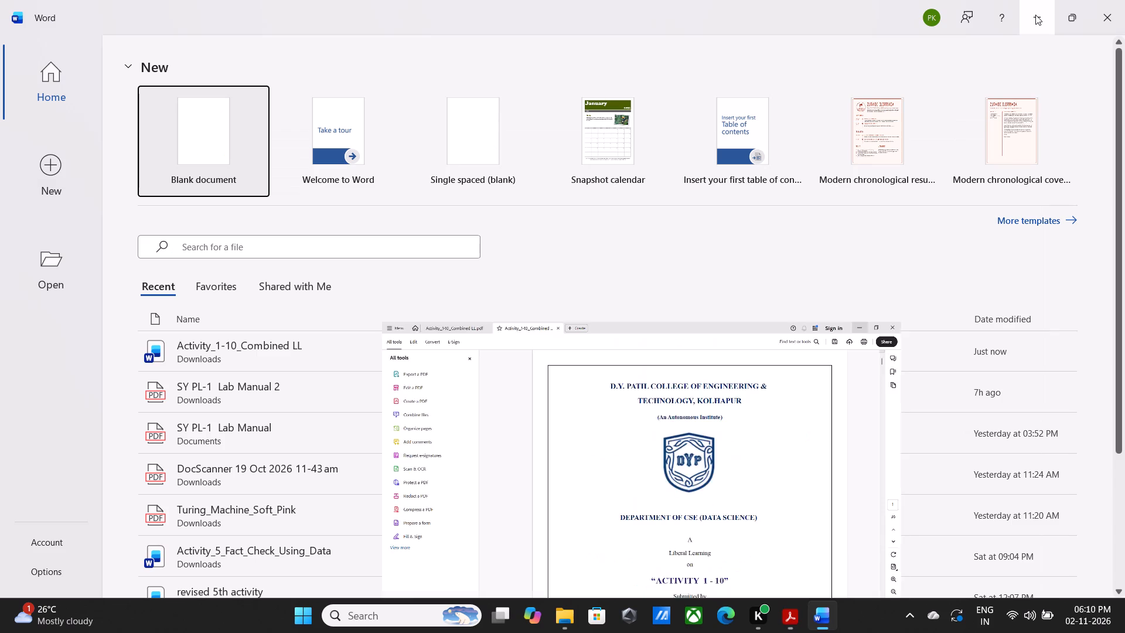
{"action": "double_click", "coordinate": [867, 346]}
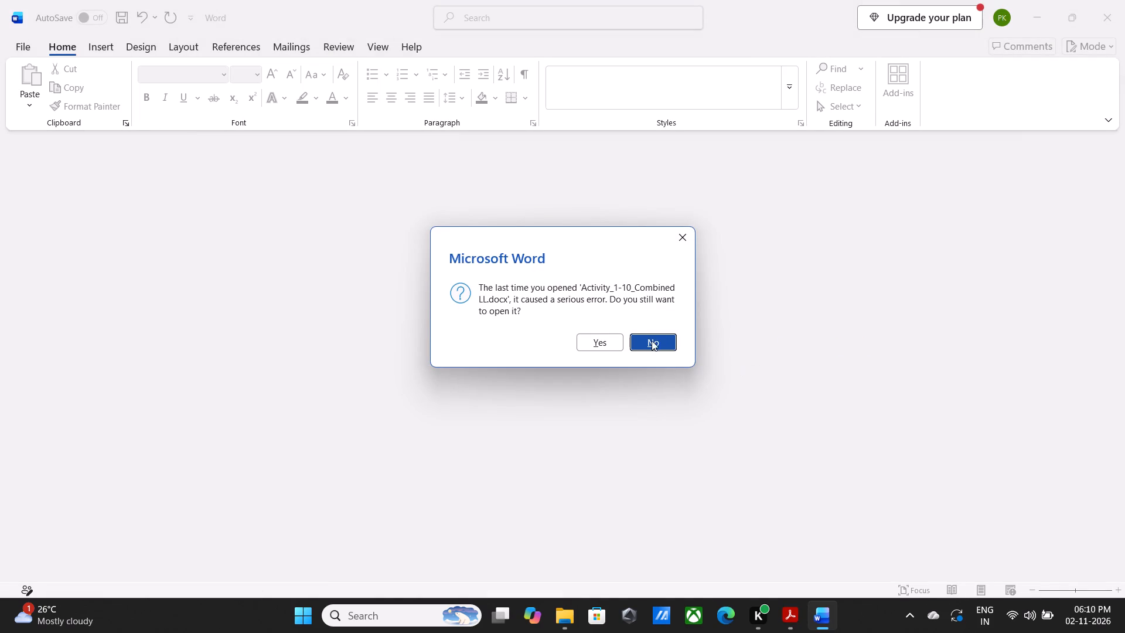
{"action": "left_click", "coordinate": [604, 341]}
Look through the reopened report from the cover page to the Power BI dashboard section, keeping the document open.
{"action": "scroll", "coordinate": [604, 341], "scroll_direction": "down", "scroll_amount": 4}
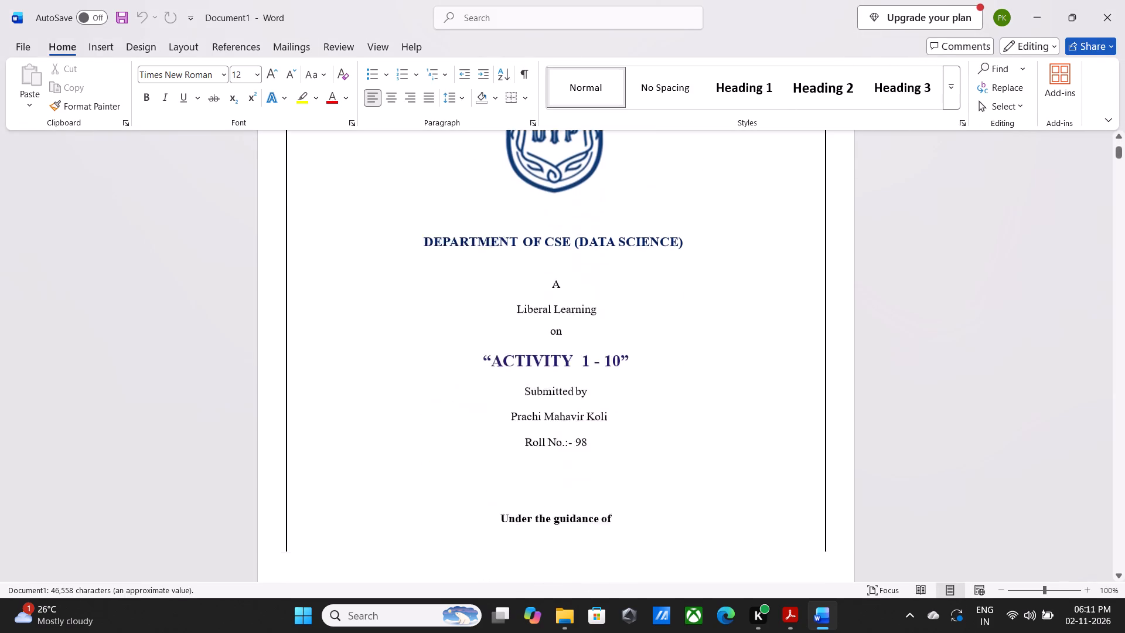
{"action": "scroll", "coordinate": [604, 341], "scroll_direction": "down", "scroll_amount": 13}
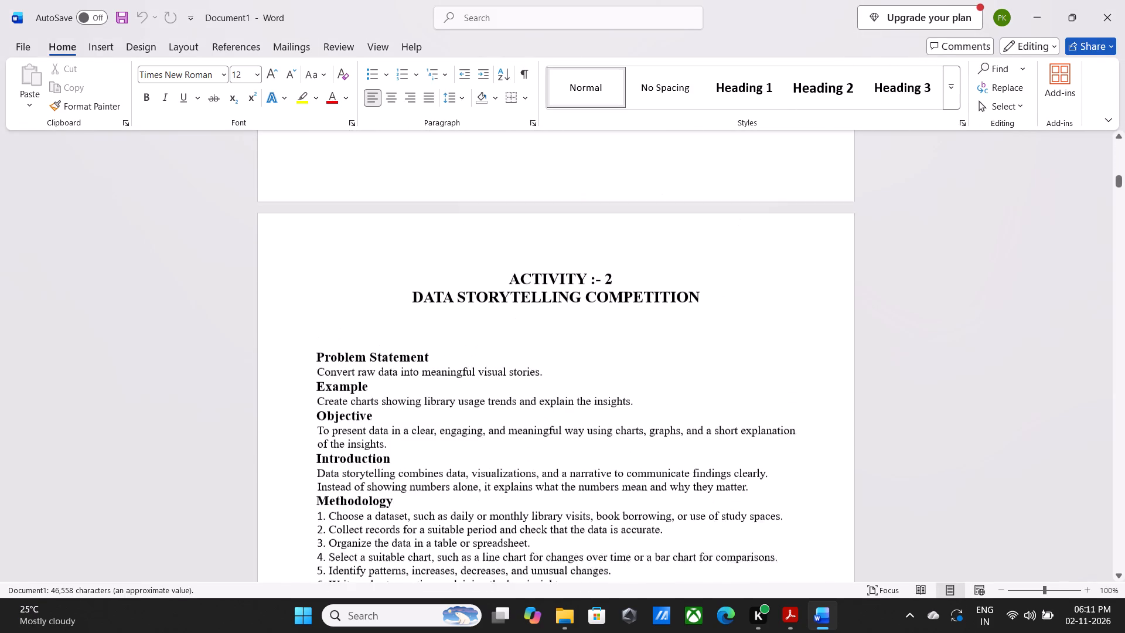
{"action": "scroll", "coordinate": [604, 341], "scroll_direction": "down", "scroll_amount": 4}
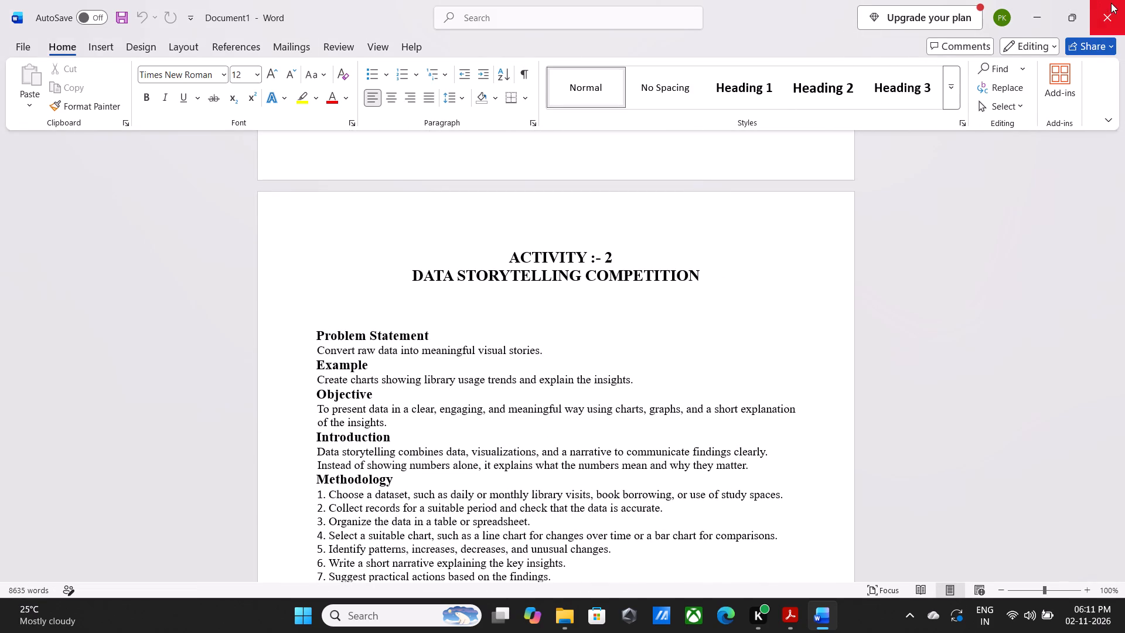
{"action": "left_click", "coordinate": [1111, 3]}
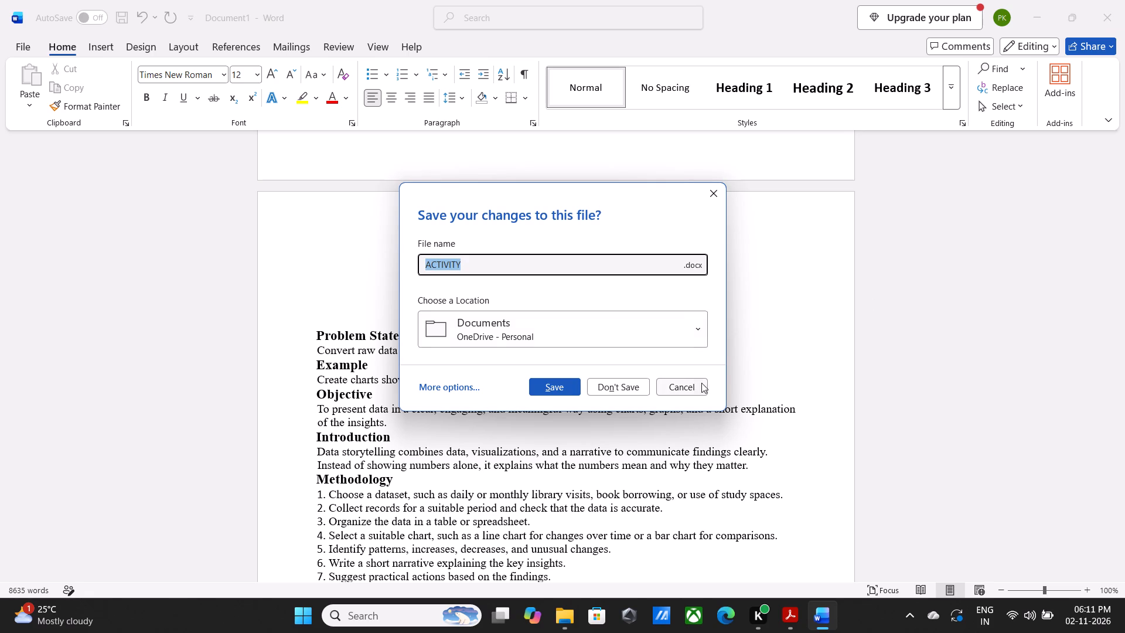
{"action": "left_click", "coordinate": [721, 189]}
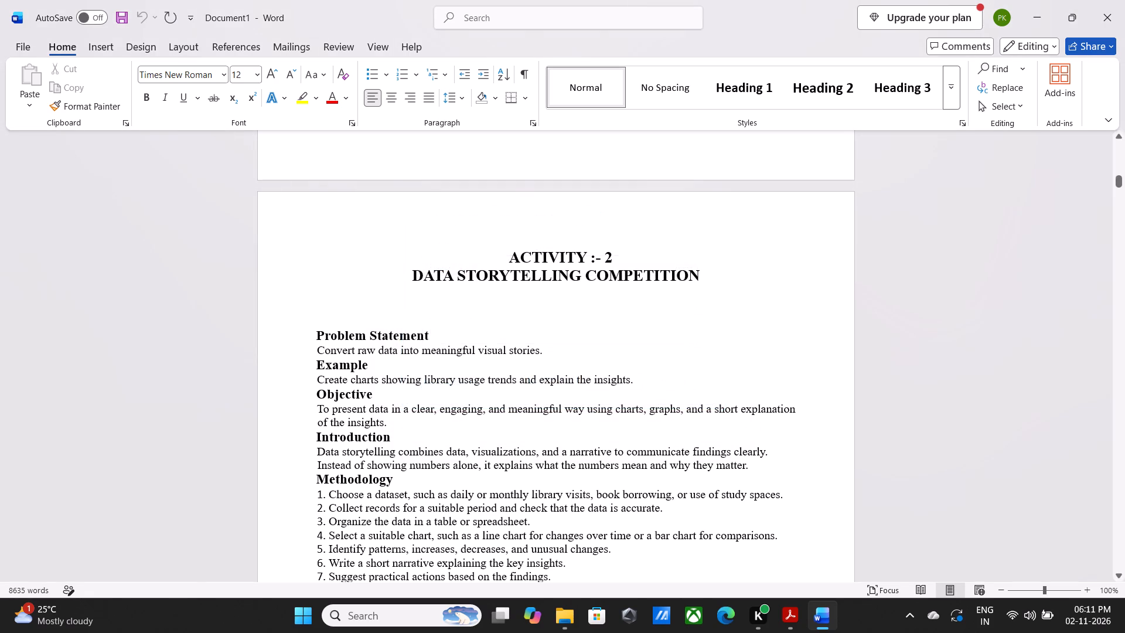
{"action": "scroll", "coordinate": [532, 547], "scroll_direction": "down", "scroll_amount": 16}
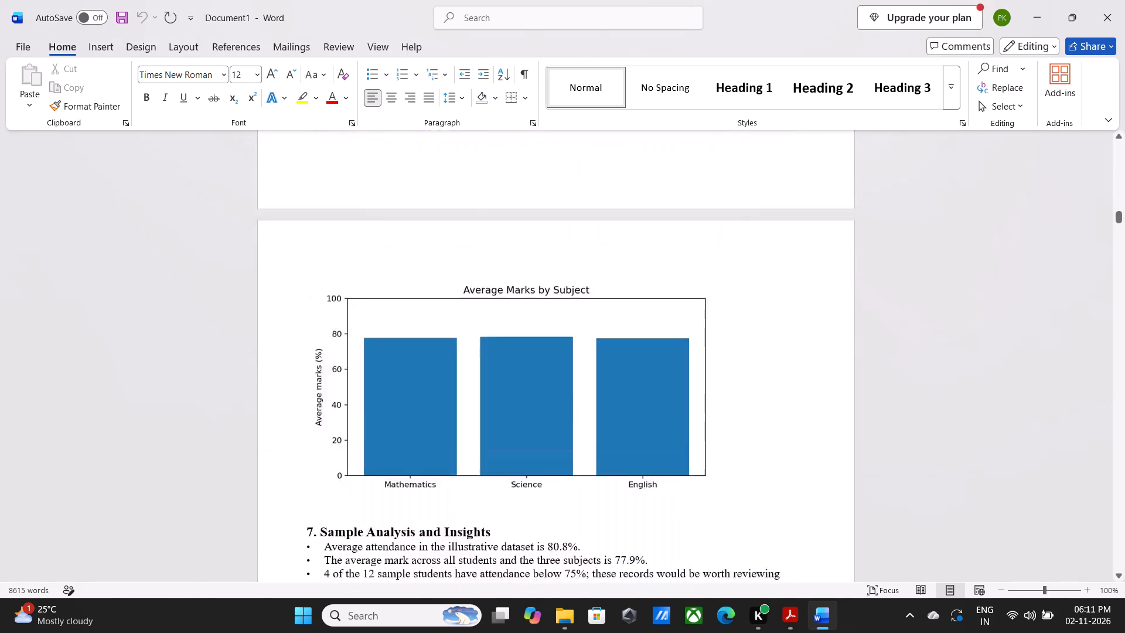
{"action": "scroll", "coordinate": [532, 547], "scroll_direction": "down", "scroll_amount": 7}
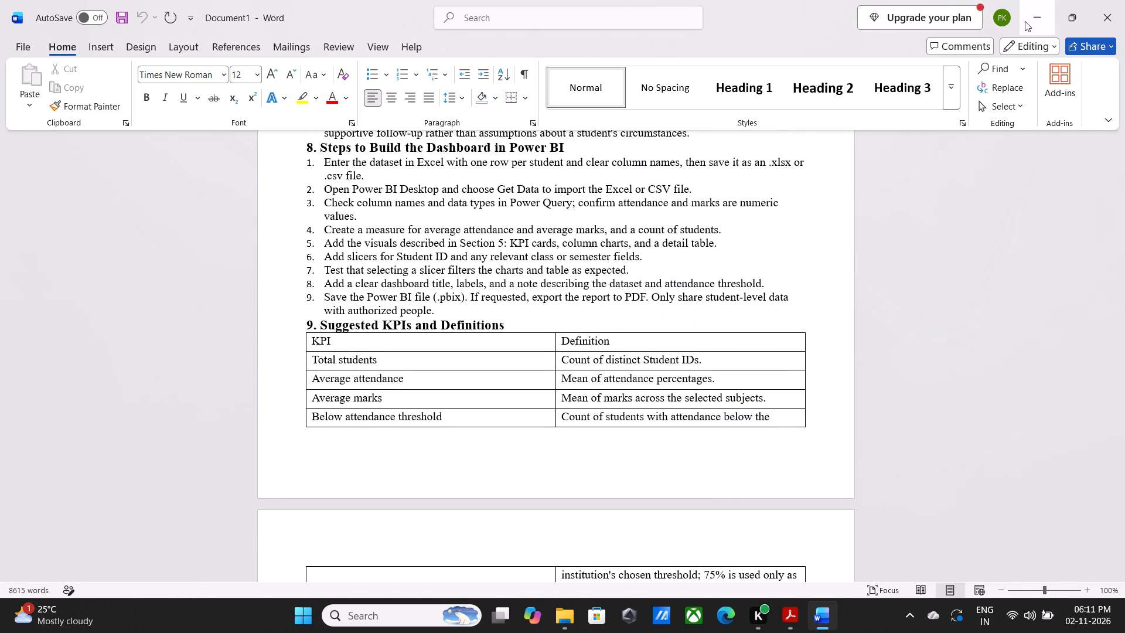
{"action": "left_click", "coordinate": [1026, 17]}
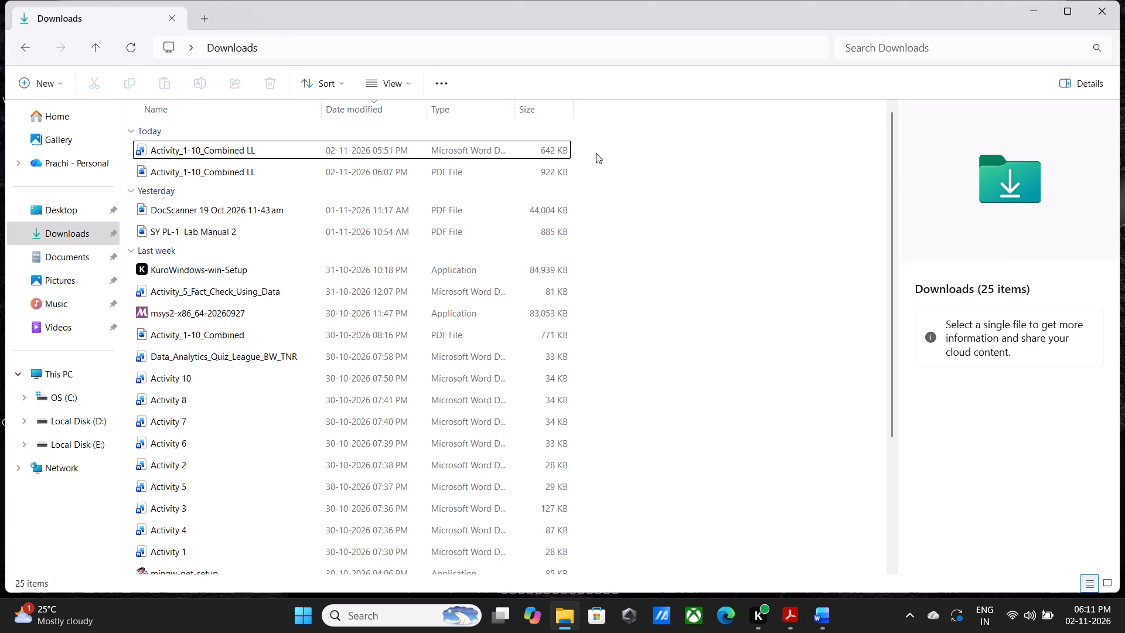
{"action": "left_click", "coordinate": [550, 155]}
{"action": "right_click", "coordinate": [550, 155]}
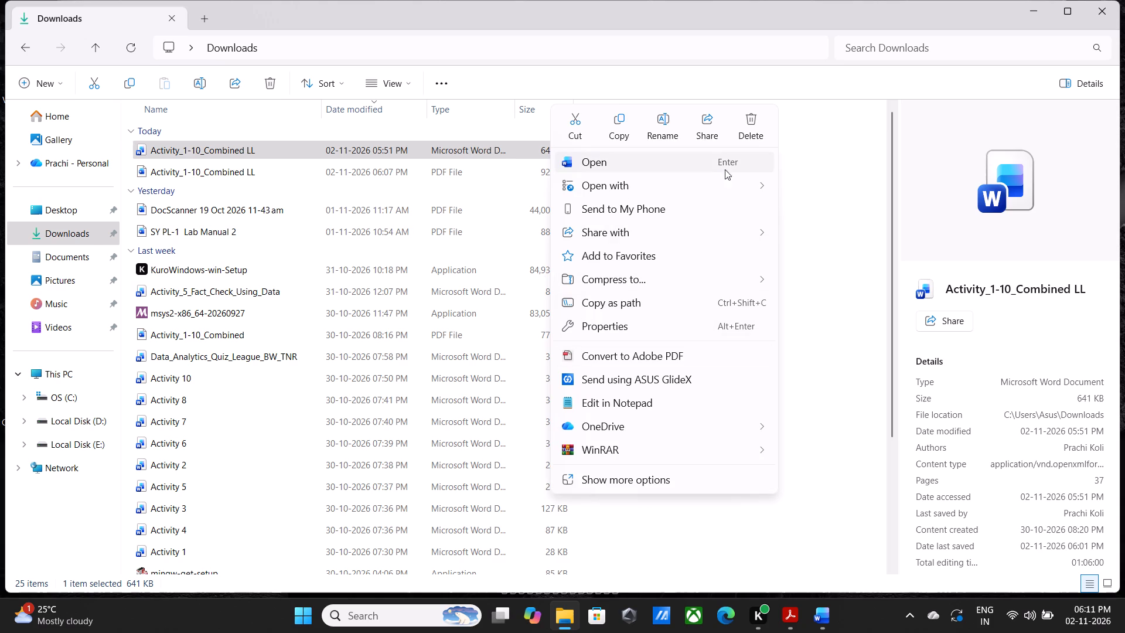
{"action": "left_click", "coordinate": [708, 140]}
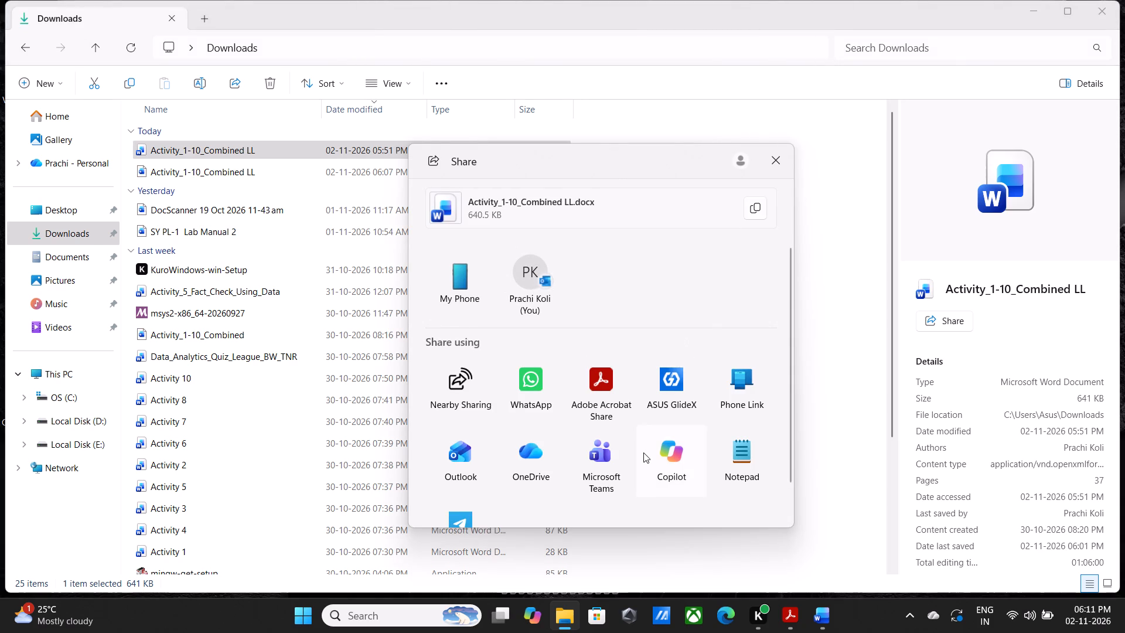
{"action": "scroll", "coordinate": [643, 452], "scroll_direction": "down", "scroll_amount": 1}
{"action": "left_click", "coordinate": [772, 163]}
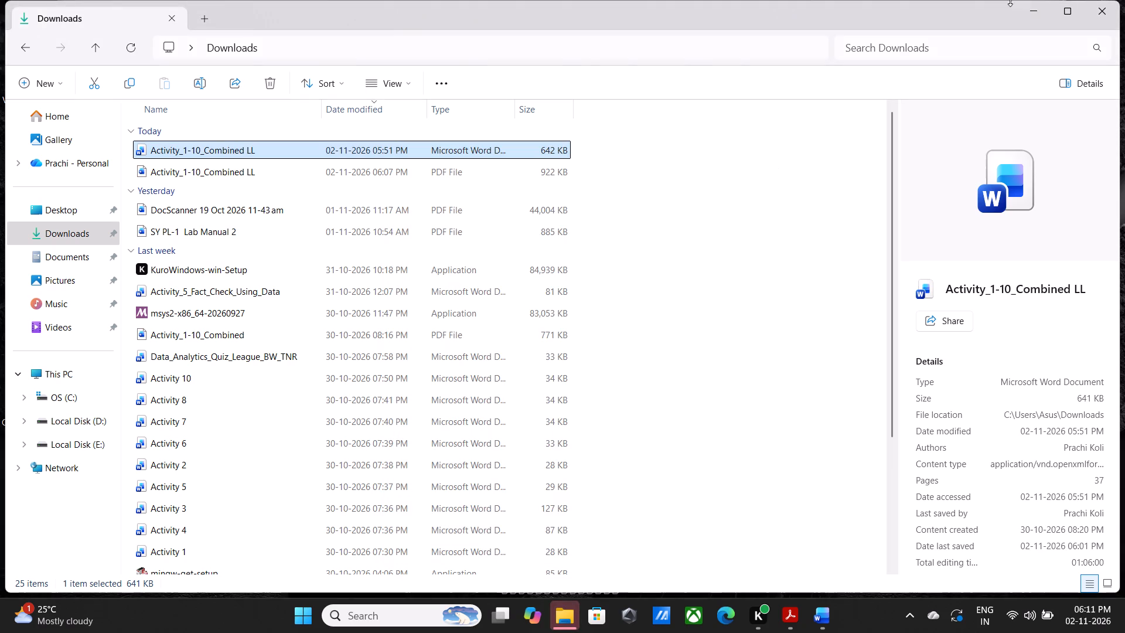
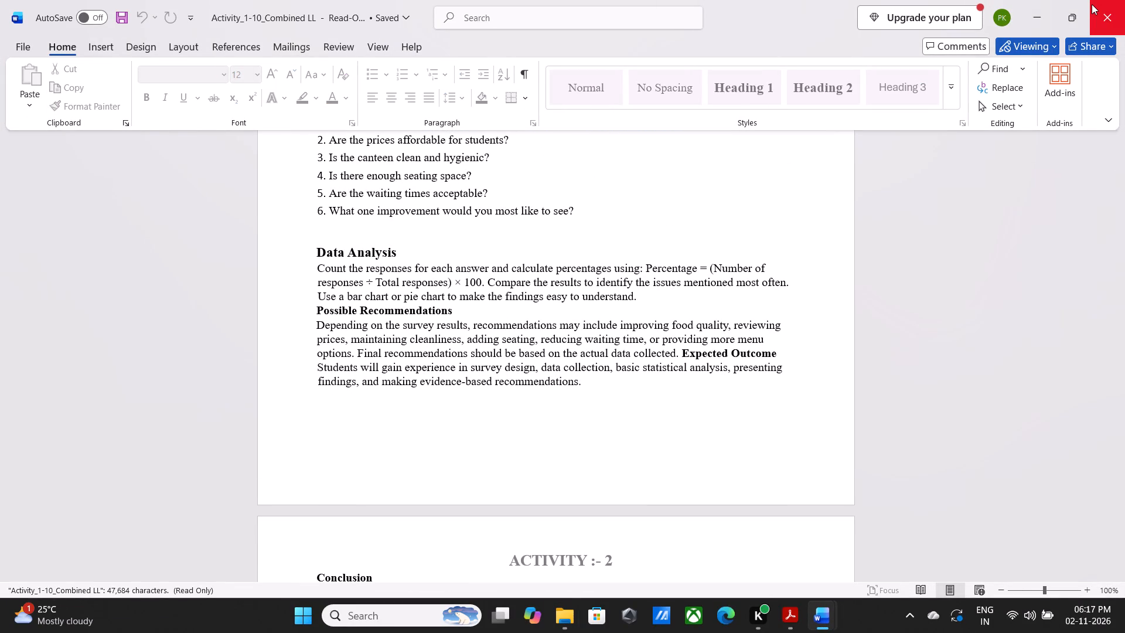
{"action": "left_click", "coordinate": [1121, 8]}
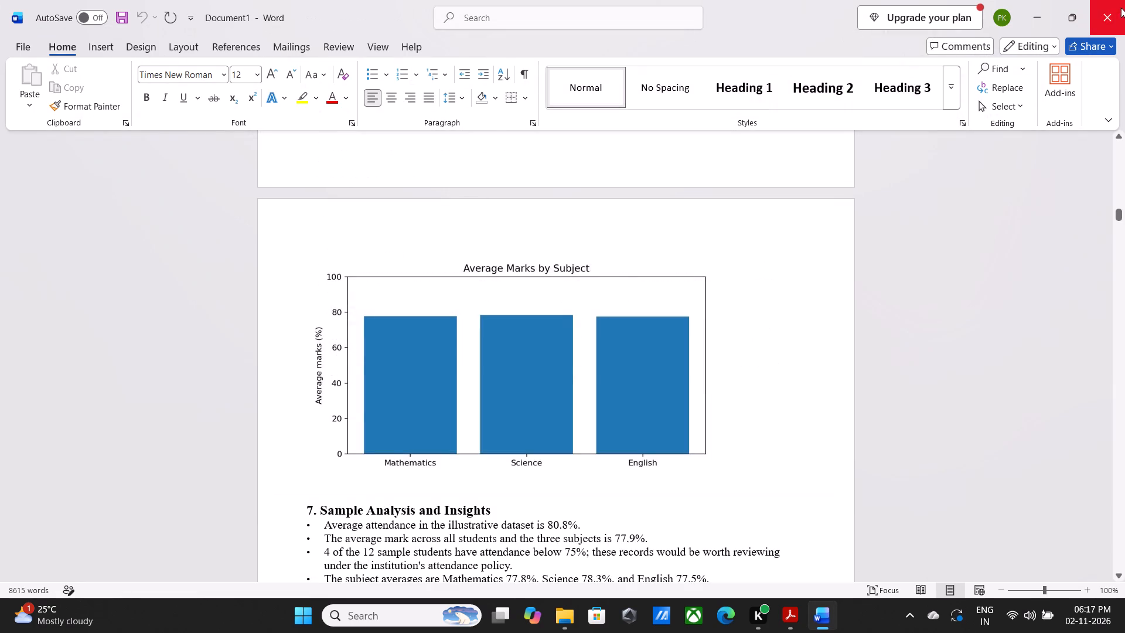
Close the unsaved Document1, saving its changes as ACTIVITY.docx in the personal OneDrive Documents folder.
{"action": "left_click", "coordinate": [1124, 9]}
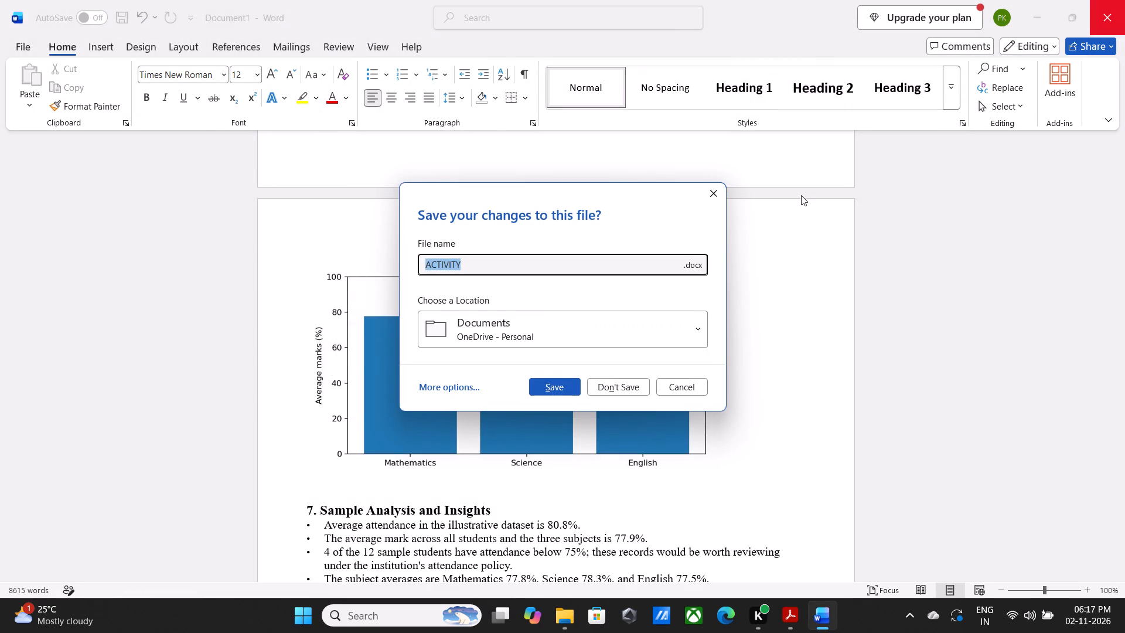
{"action": "left_click", "coordinate": [555, 390]}
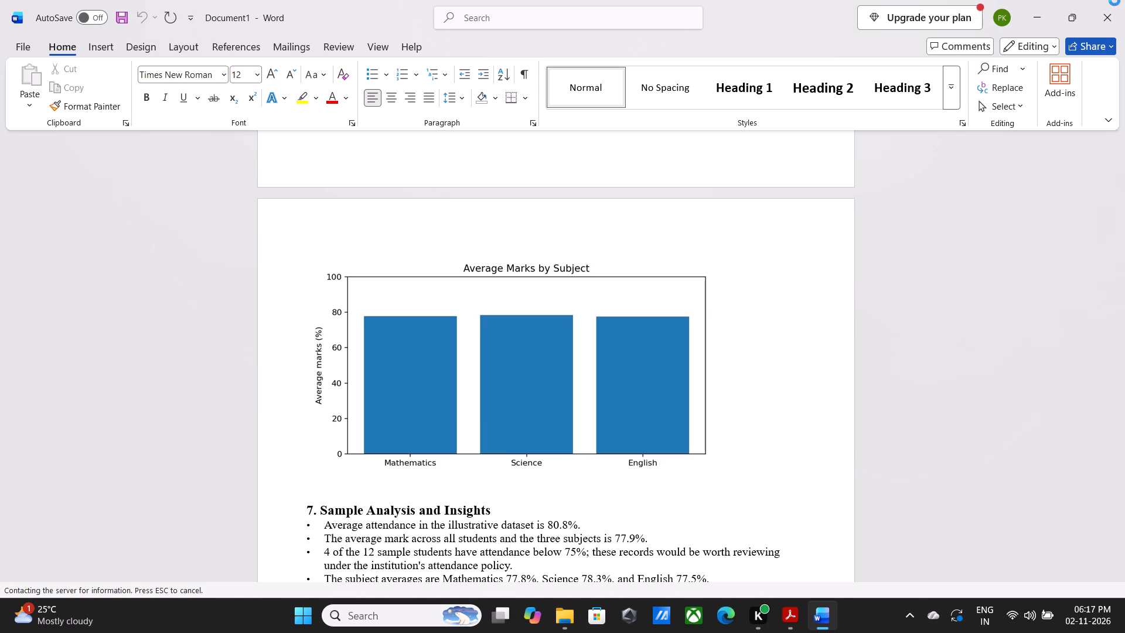
{"action": "left_click", "coordinate": [1124, 28]}
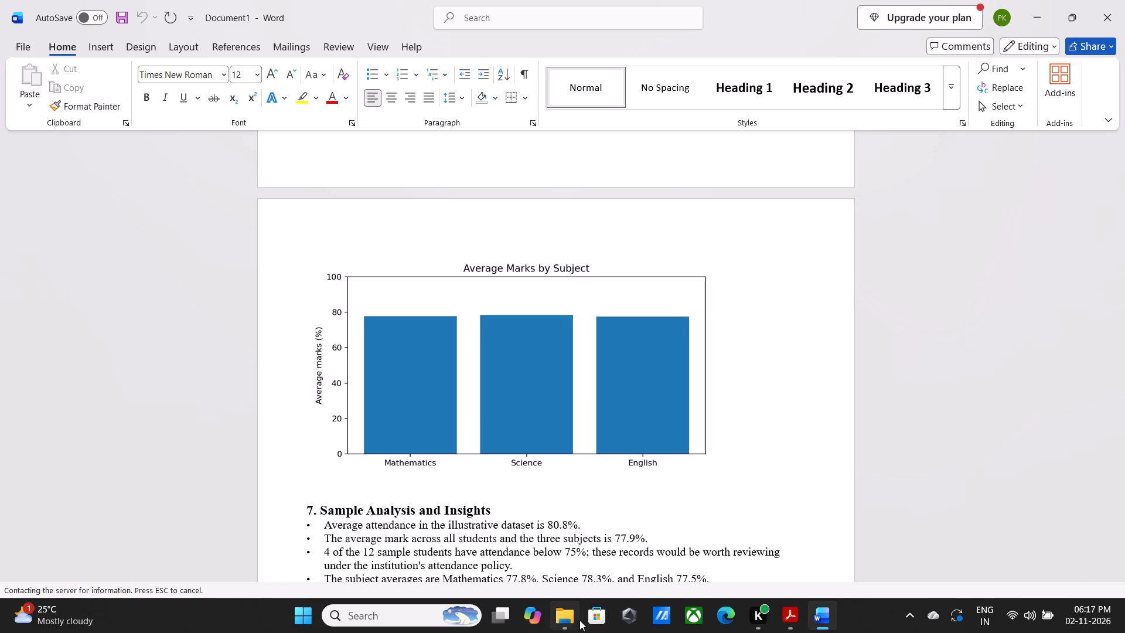
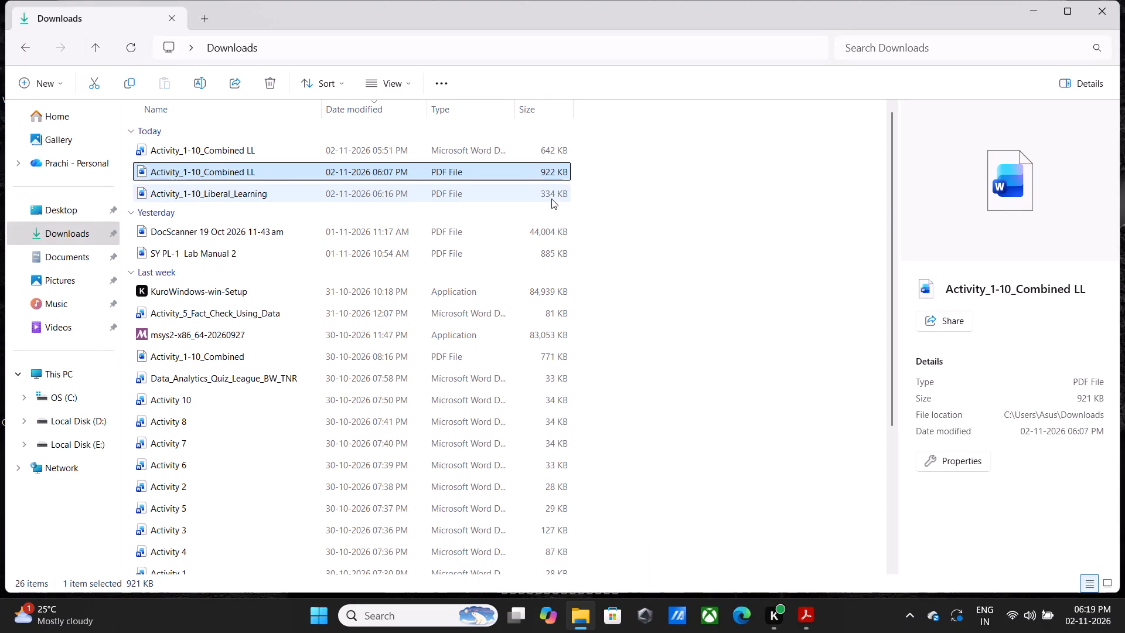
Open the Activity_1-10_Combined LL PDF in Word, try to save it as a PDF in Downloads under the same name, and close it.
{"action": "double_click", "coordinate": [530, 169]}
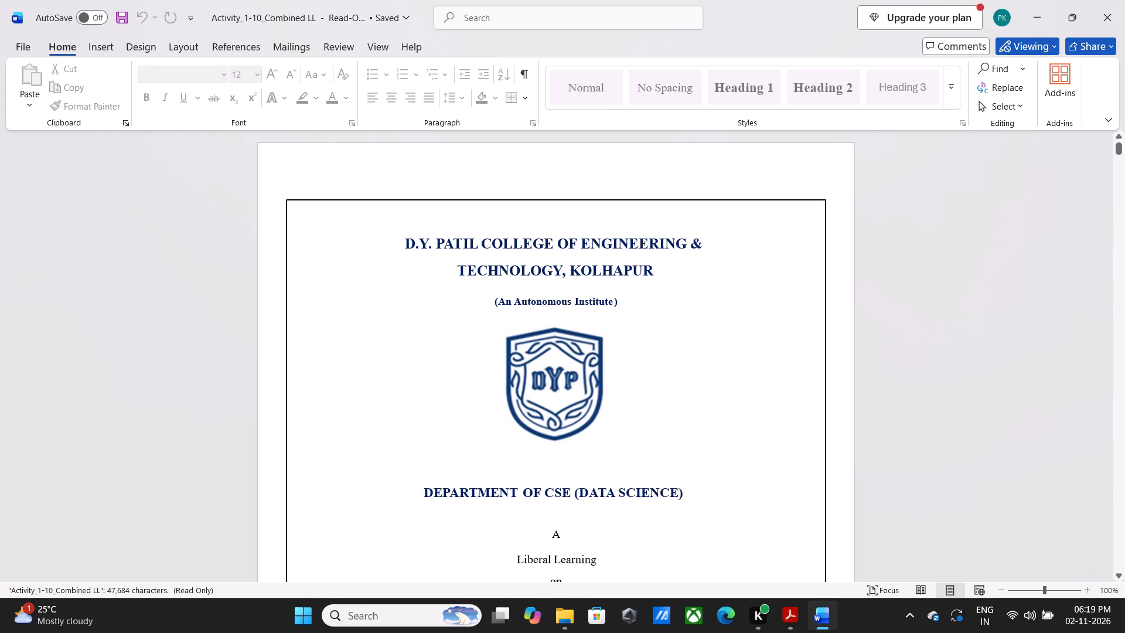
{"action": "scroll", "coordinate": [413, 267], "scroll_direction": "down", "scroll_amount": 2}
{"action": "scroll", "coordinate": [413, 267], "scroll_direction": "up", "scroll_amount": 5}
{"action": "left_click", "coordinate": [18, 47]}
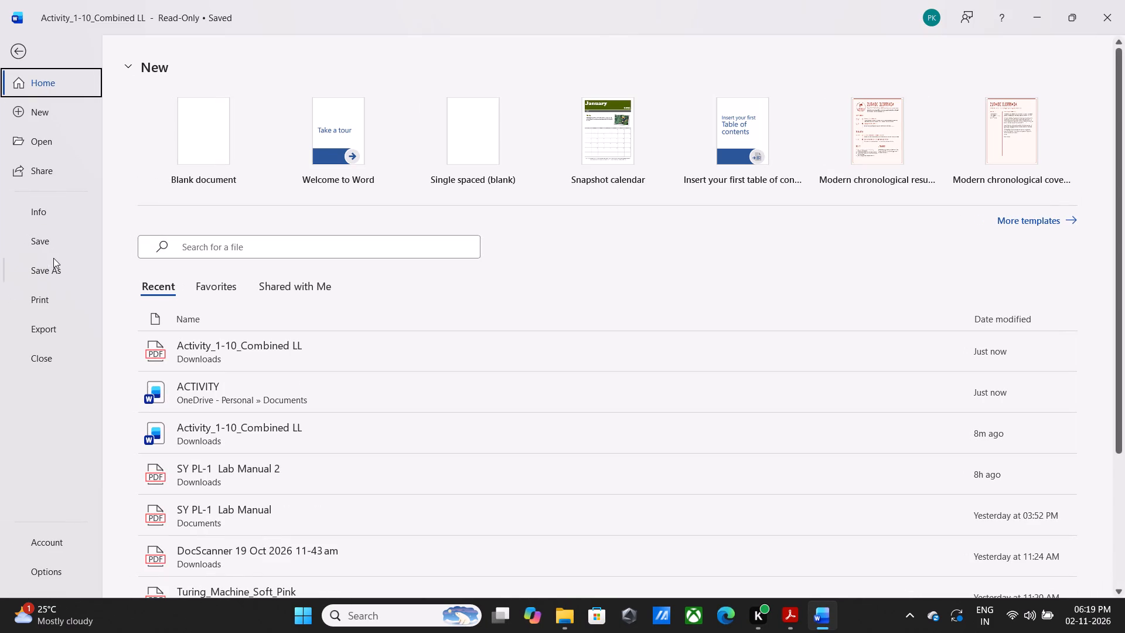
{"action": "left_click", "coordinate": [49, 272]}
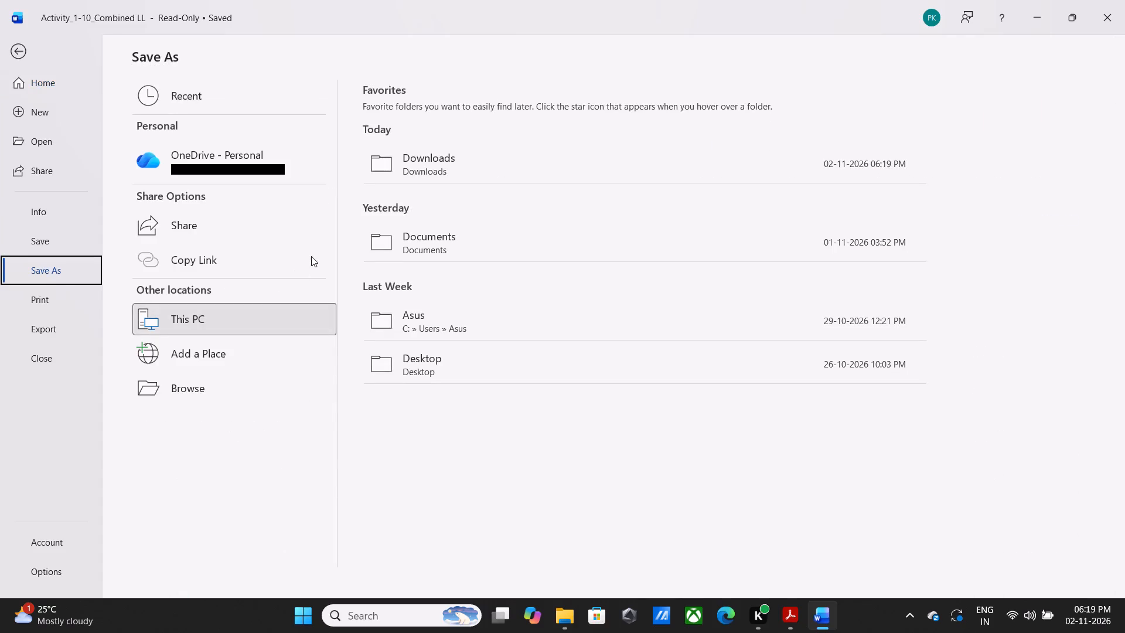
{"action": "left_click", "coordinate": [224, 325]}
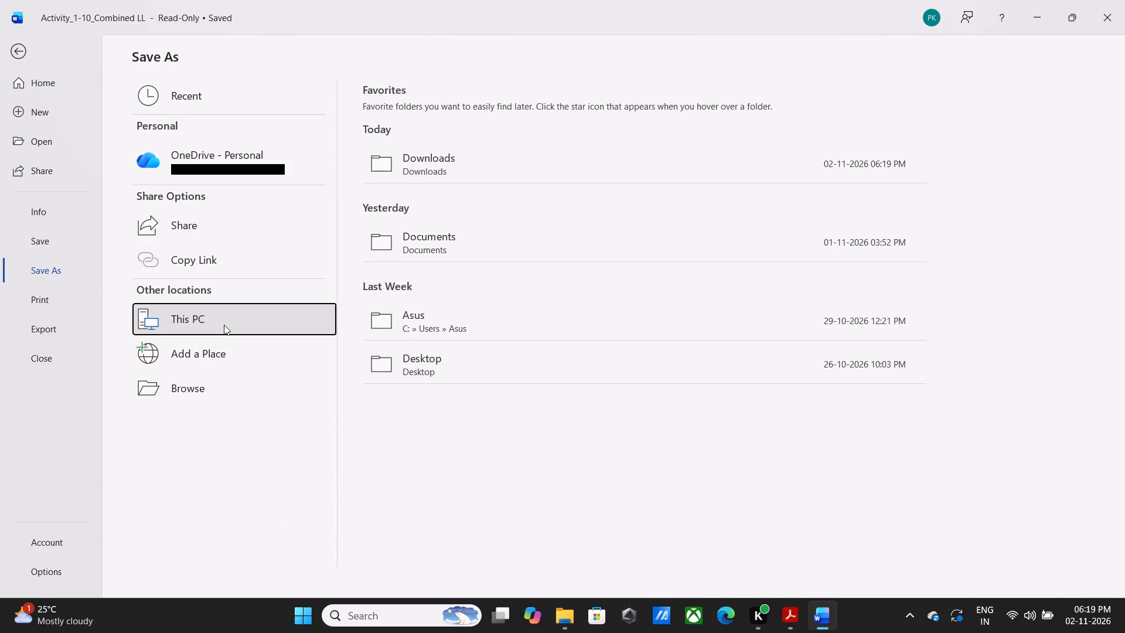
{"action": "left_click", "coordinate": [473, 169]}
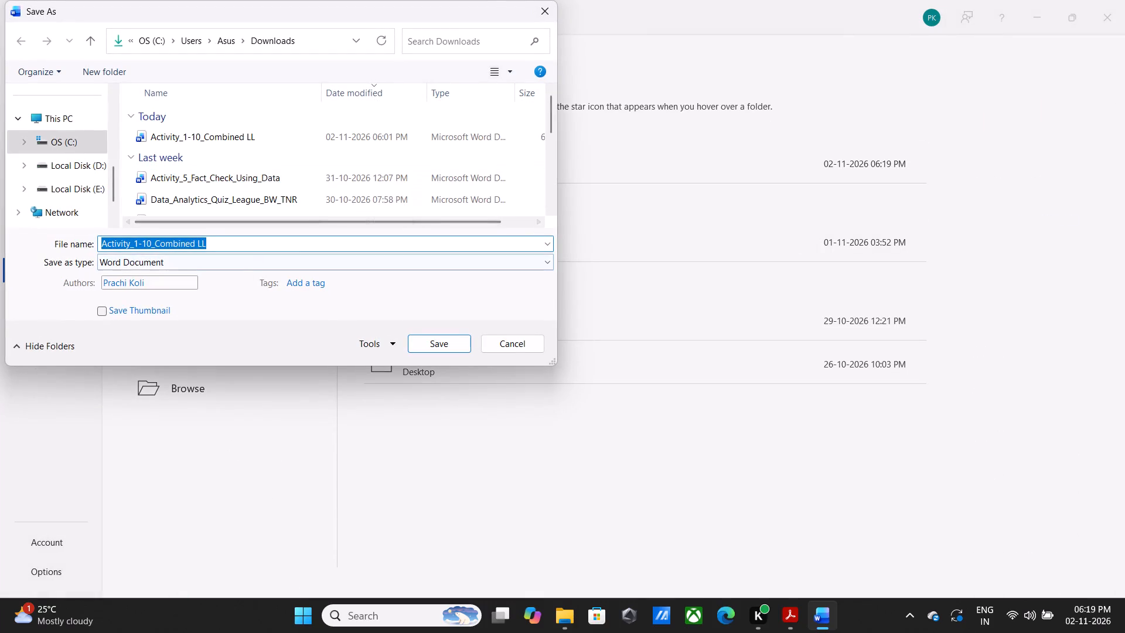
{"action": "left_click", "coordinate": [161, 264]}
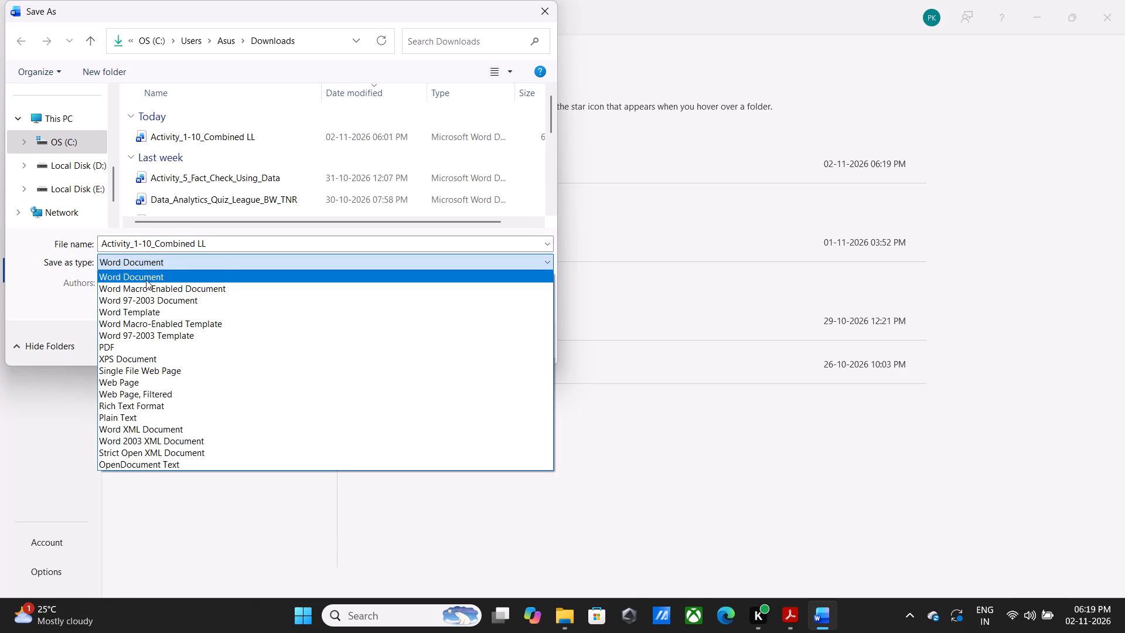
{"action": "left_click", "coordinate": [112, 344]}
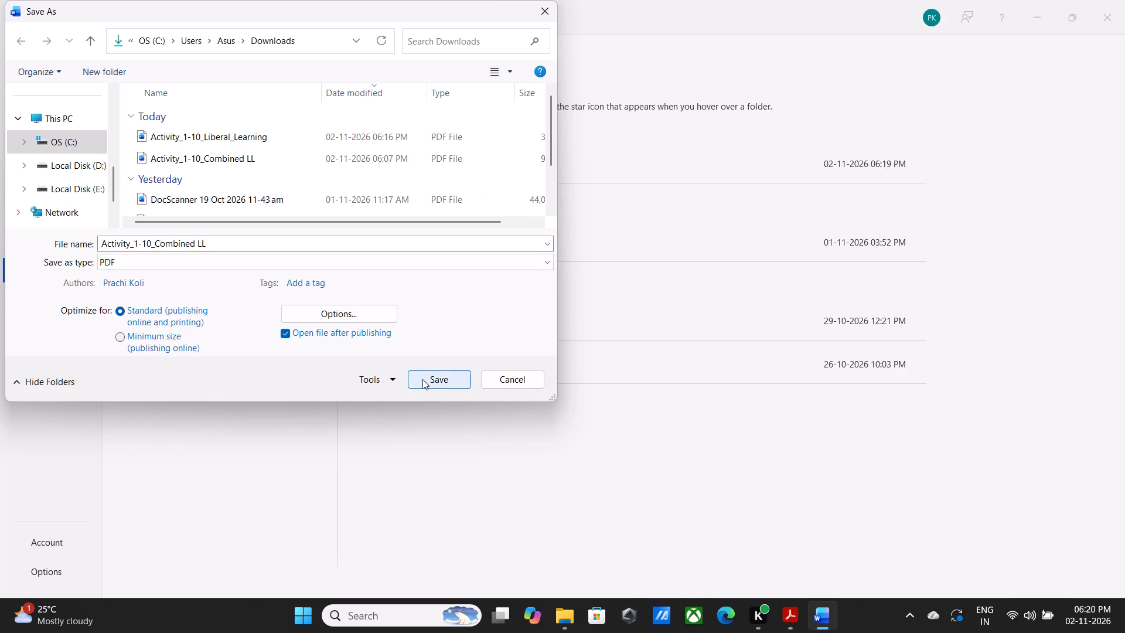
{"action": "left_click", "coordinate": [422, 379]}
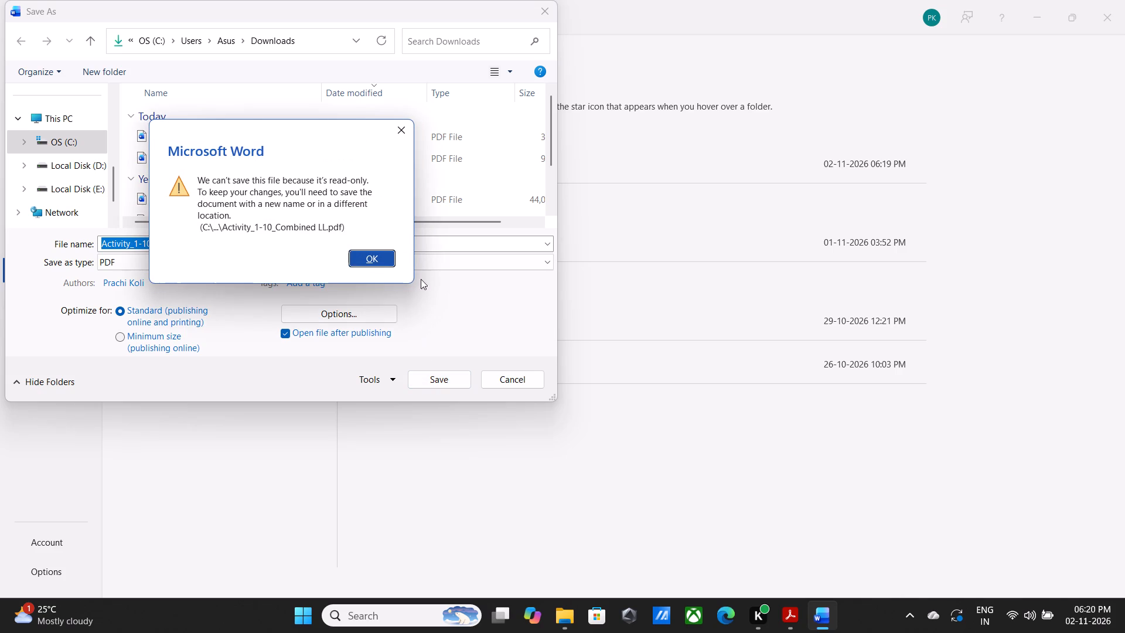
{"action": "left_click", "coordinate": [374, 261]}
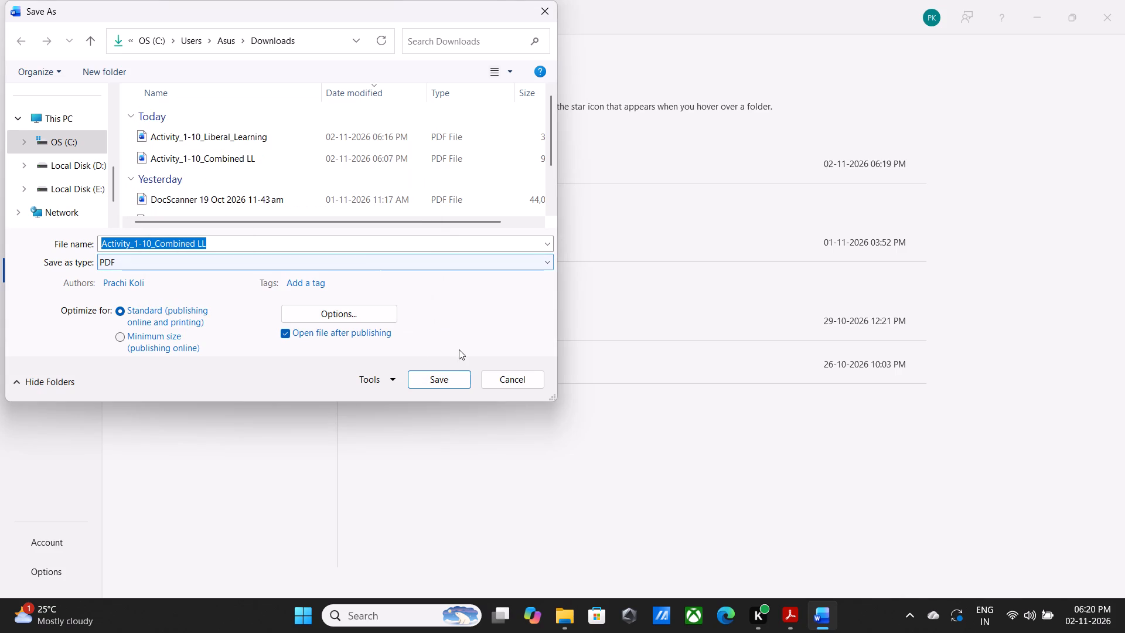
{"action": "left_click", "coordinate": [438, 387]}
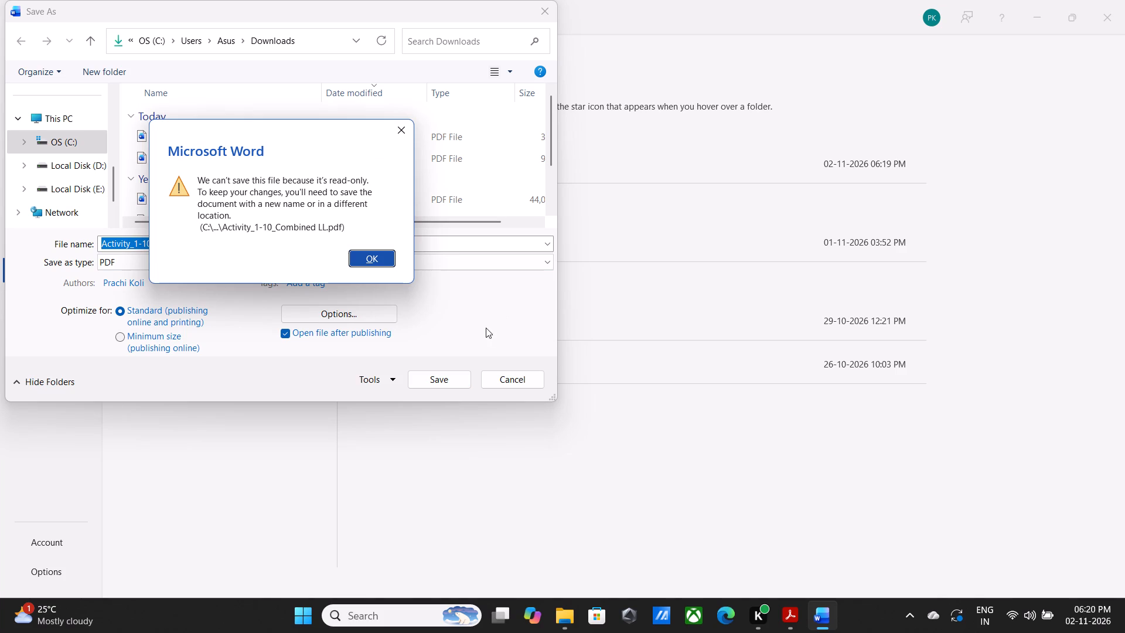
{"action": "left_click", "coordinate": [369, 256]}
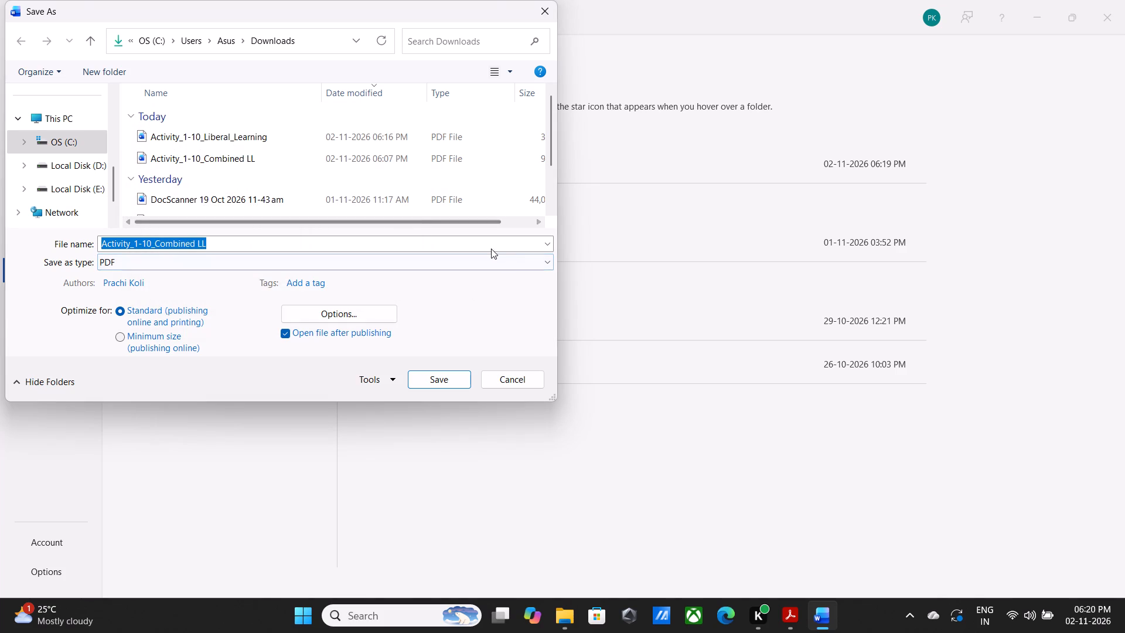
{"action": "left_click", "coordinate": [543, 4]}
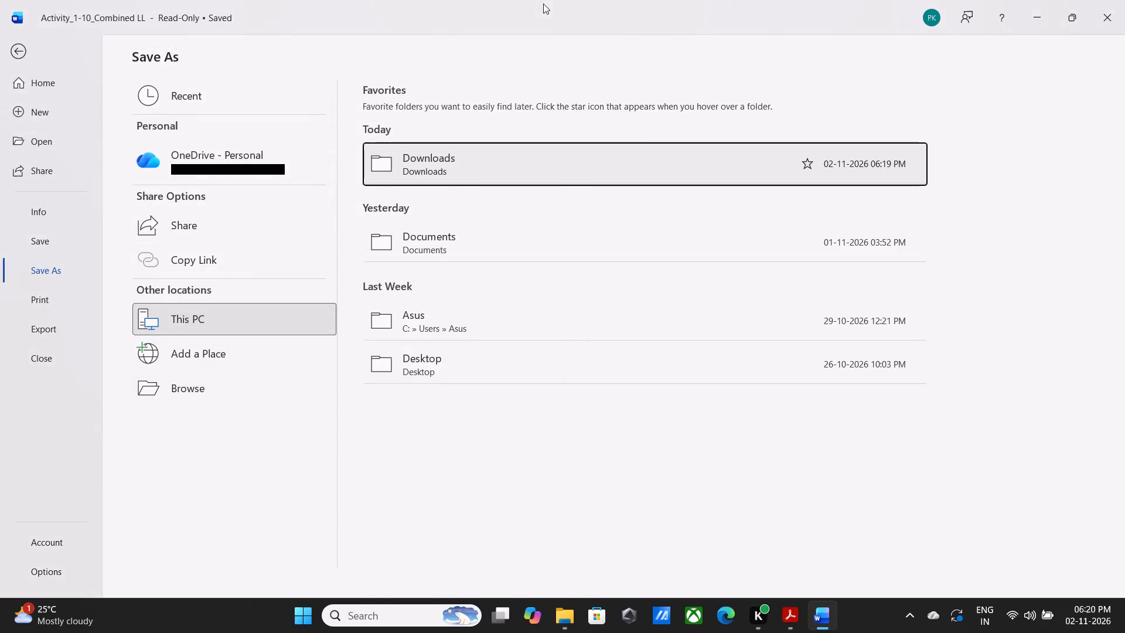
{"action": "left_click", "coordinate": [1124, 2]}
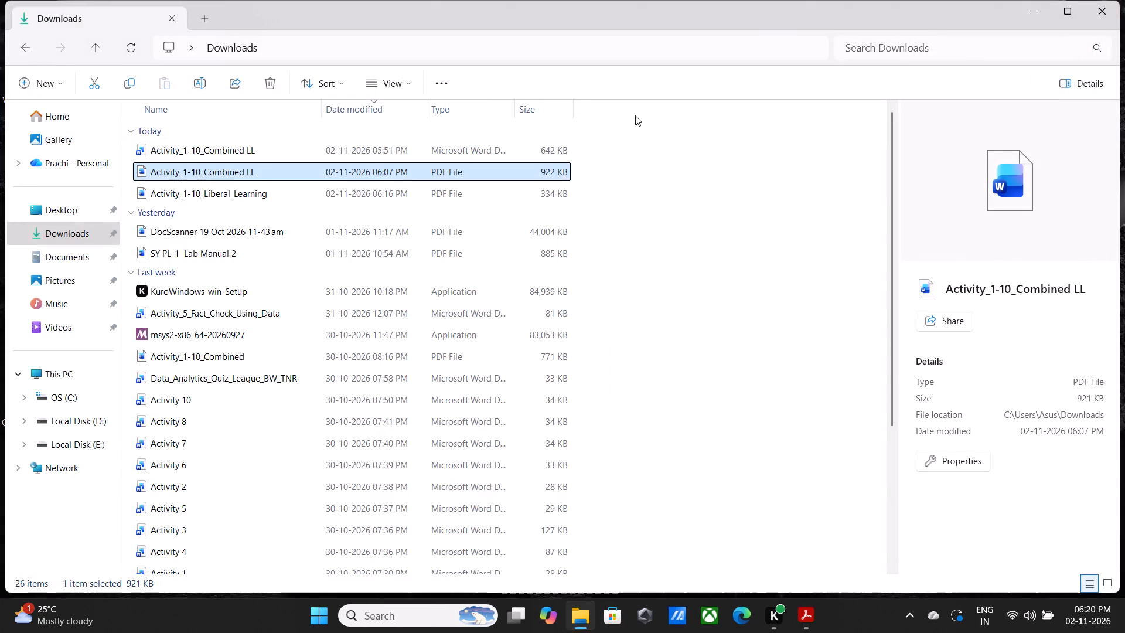
Reopen the Activity_1-10_Combined LL PDF, look over its cover, Activity 1 and Activity 2 pages, and minimize it.
{"action": "double_click", "coordinate": [542, 166]}
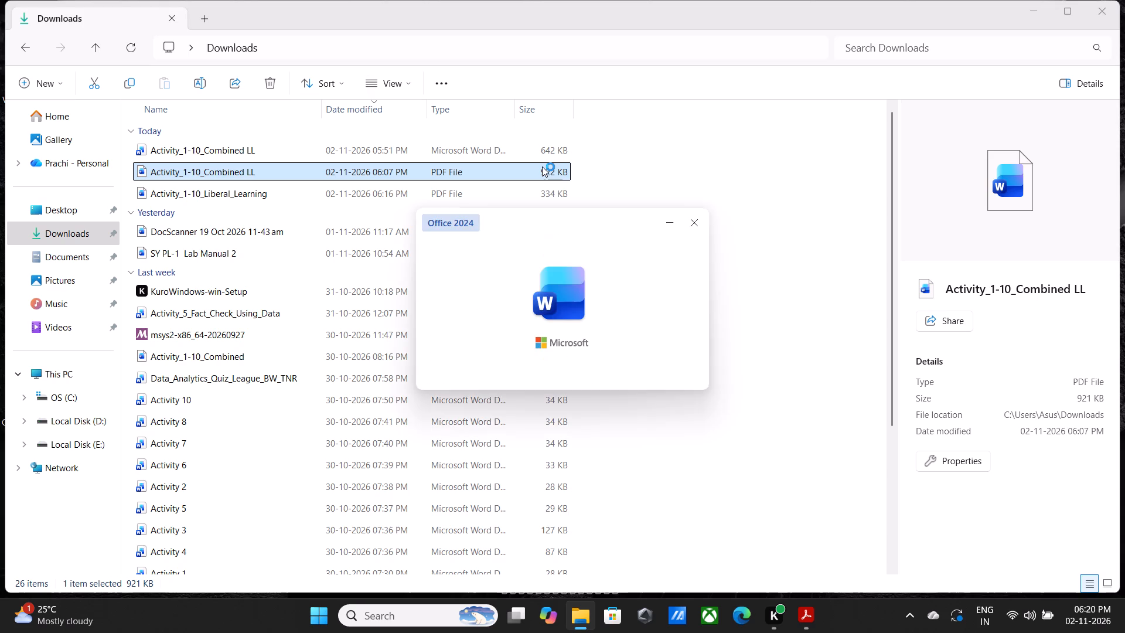
{"action": "scroll", "coordinate": [542, 166], "scroll_direction": "down", "scroll_amount": 6}
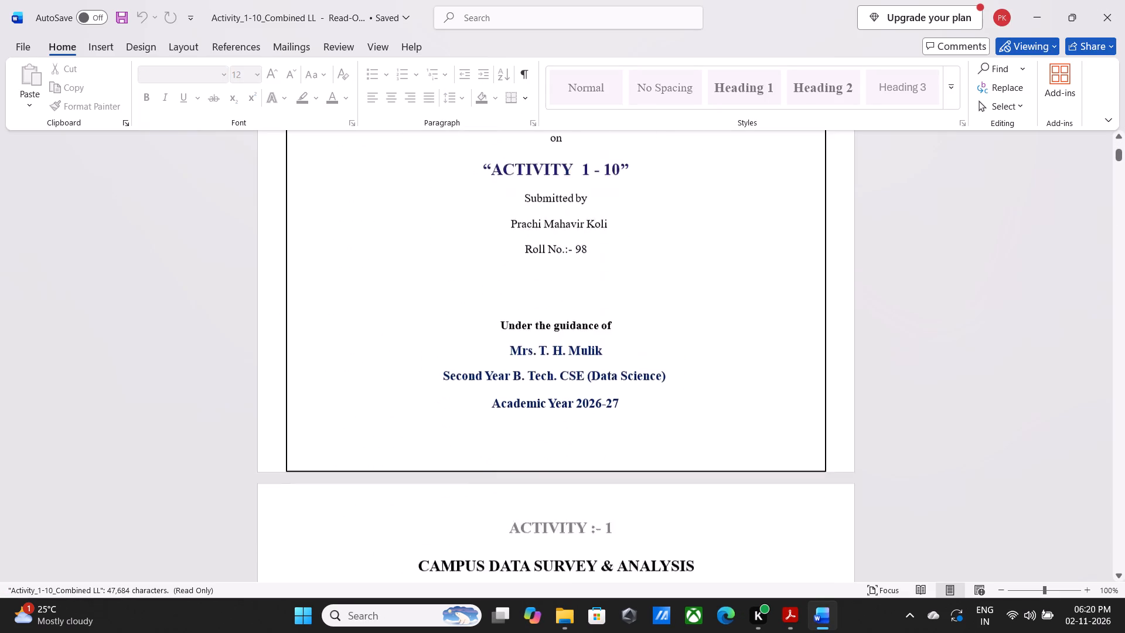
{"action": "scroll", "coordinate": [542, 166], "scroll_direction": "down", "scroll_amount": 13}
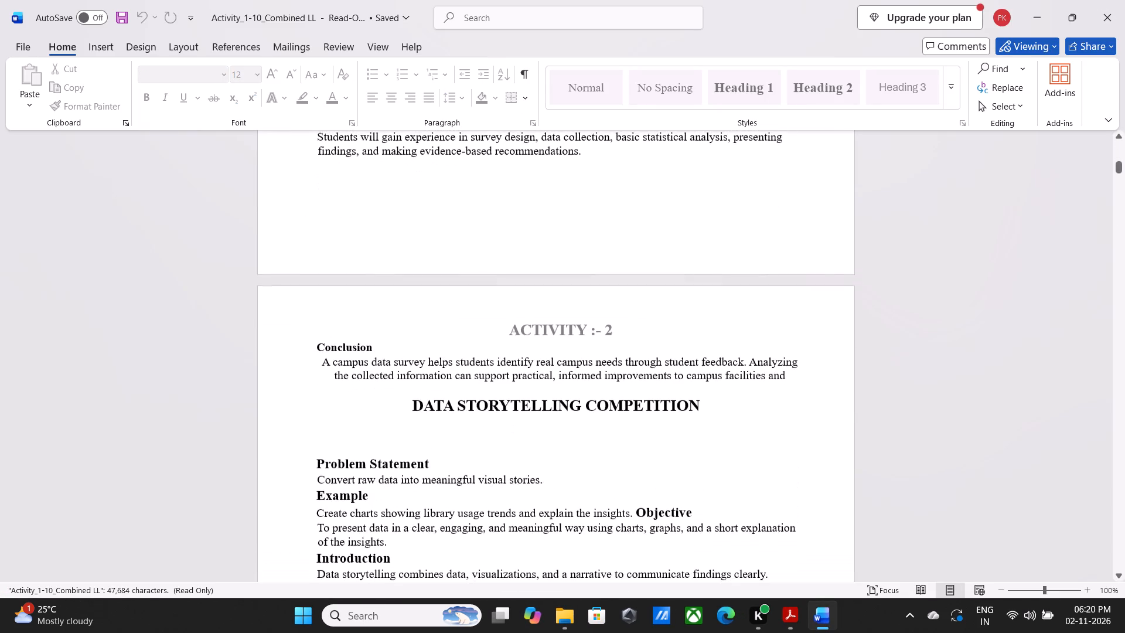
{"action": "scroll", "coordinate": [542, 166], "scroll_direction": "down", "scroll_amount": 3}
{"action": "scroll", "coordinate": [542, 166], "scroll_direction": "up", "scroll_amount": 5}
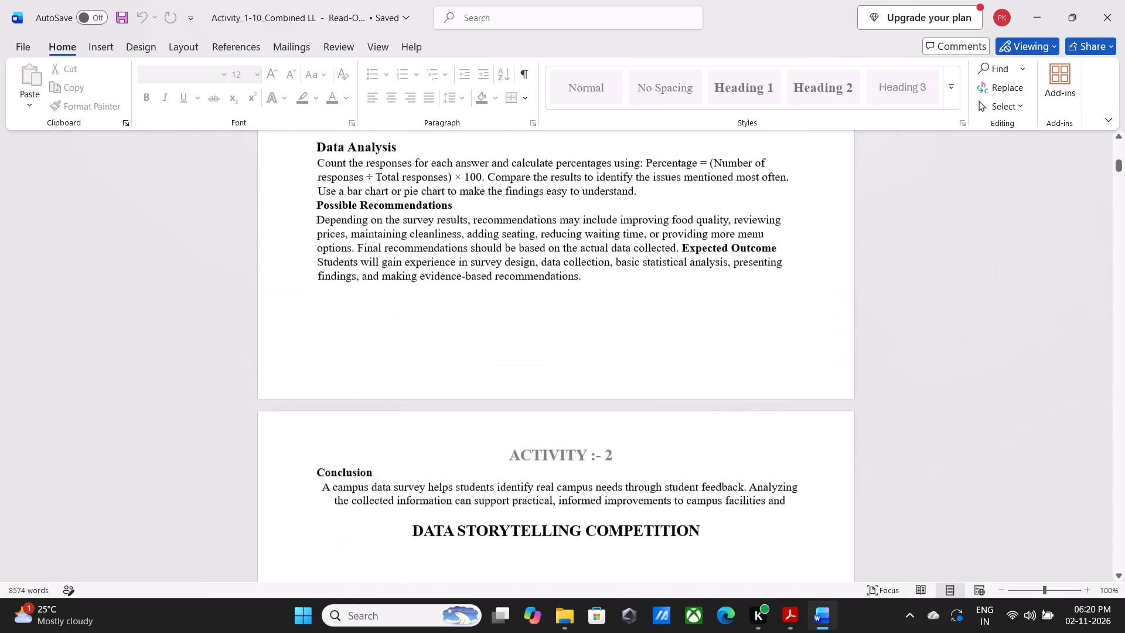
{"action": "scroll", "coordinate": [542, 166], "scroll_direction": "up", "scroll_amount": 2}
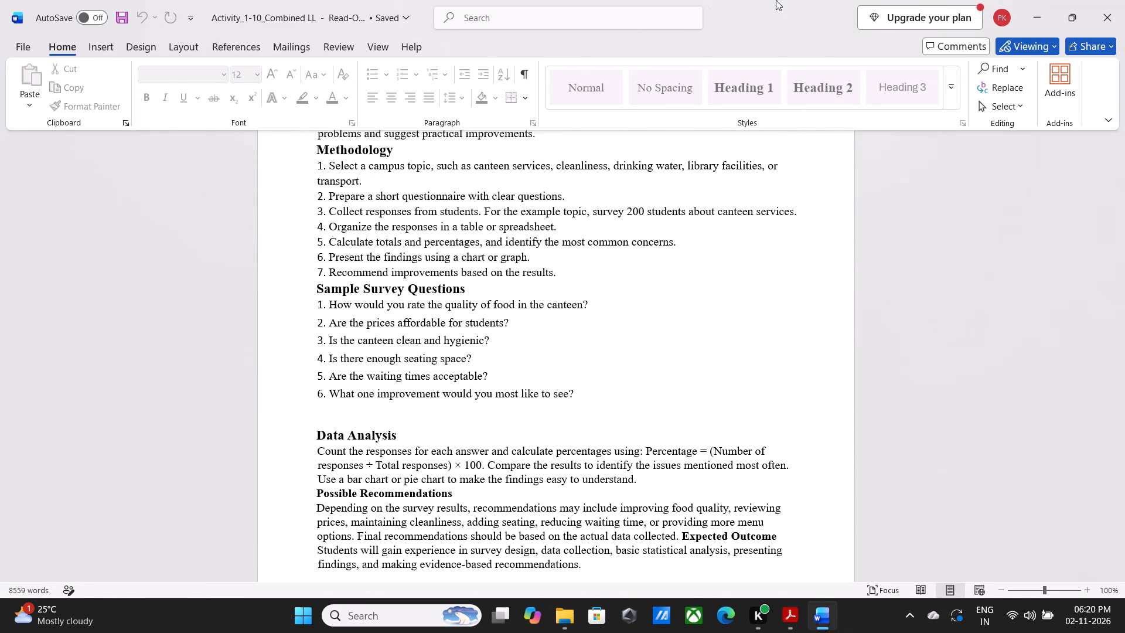
{"action": "left_click", "coordinate": [1043, 12]}
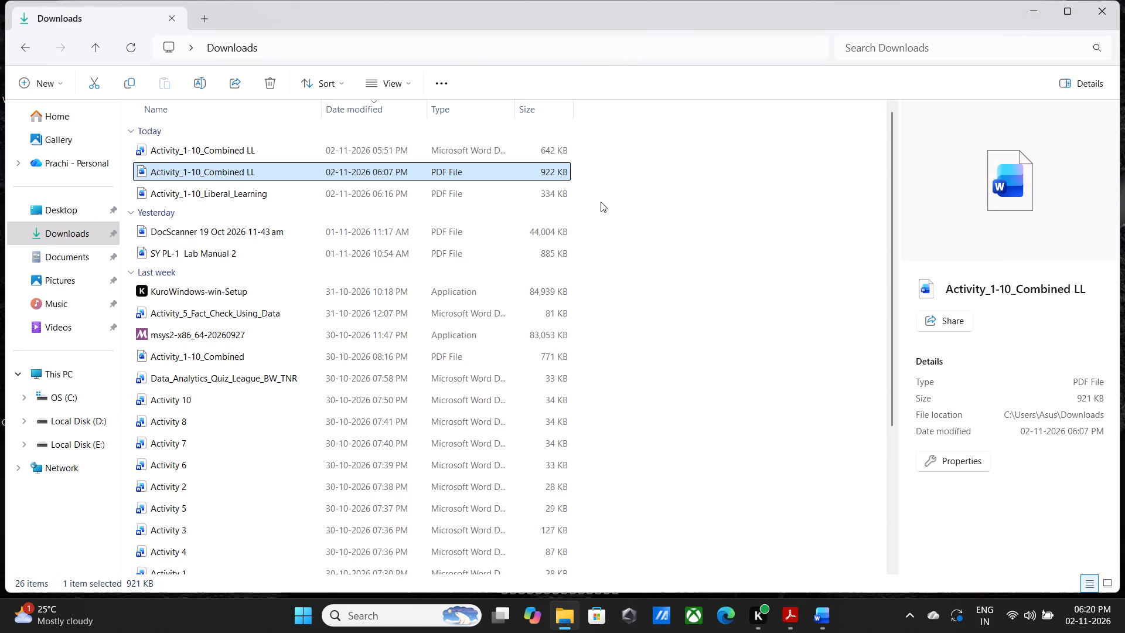
Open the Activity_1-10_Liberal_Learning PDF with editing enabled, check its first page, and close both open PDFs.
{"action": "double_click", "coordinate": [568, 189]}
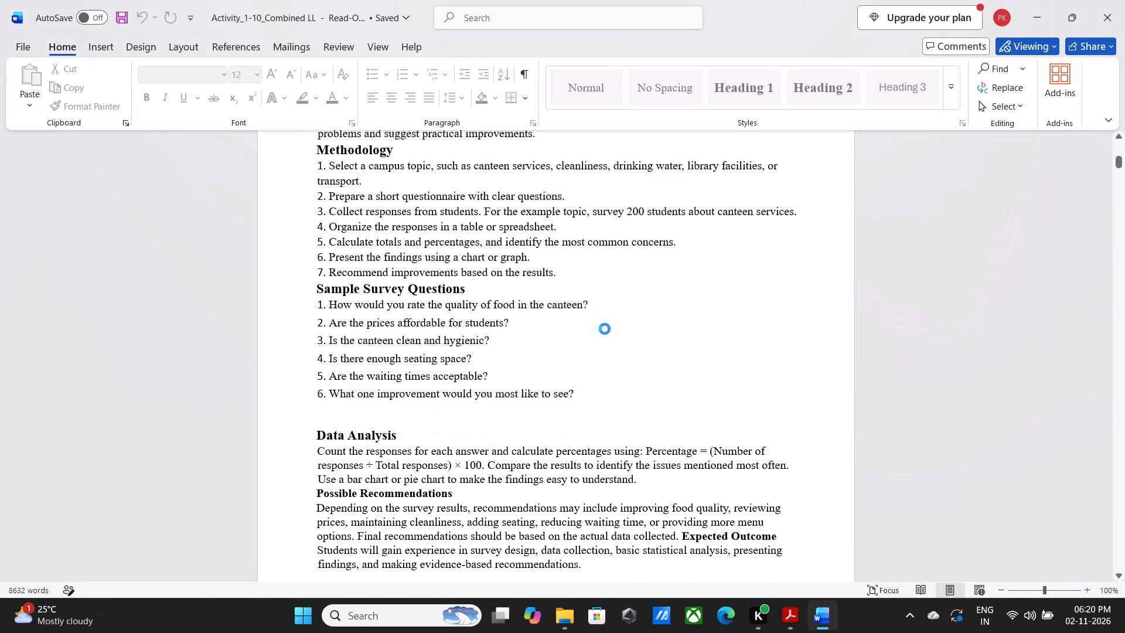
{"action": "scroll", "coordinate": [605, 329], "scroll_direction": "down", "scroll_amount": 5}
{"action": "scroll", "coordinate": [605, 329], "scroll_direction": "up", "scroll_amount": 2}
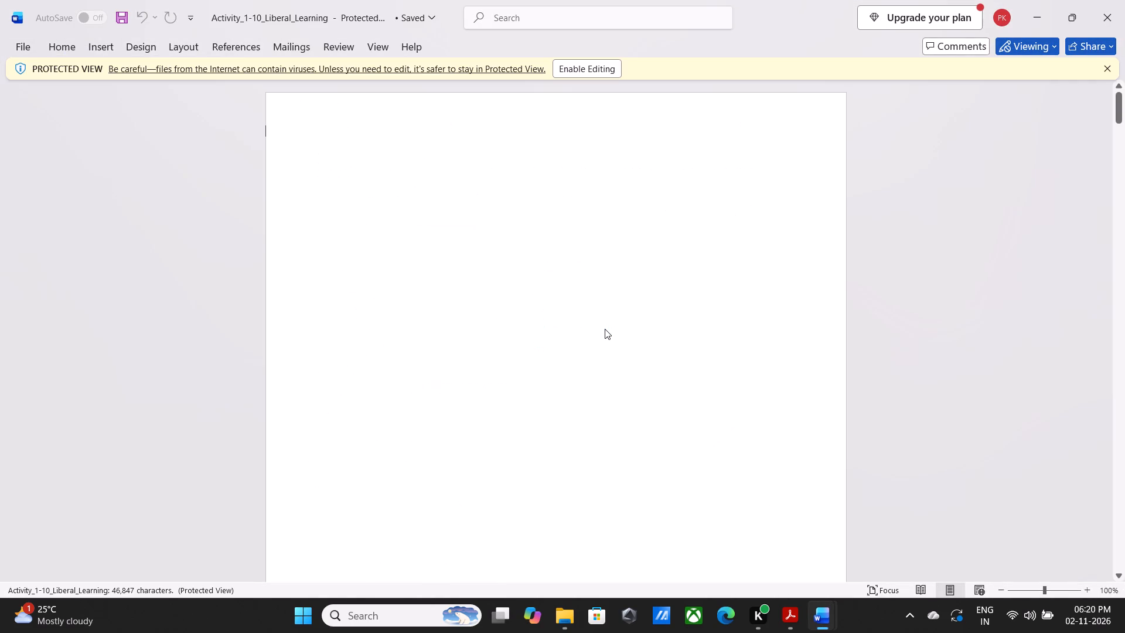
{"action": "scroll", "coordinate": [605, 329], "scroll_direction": "up", "scroll_amount": 1}
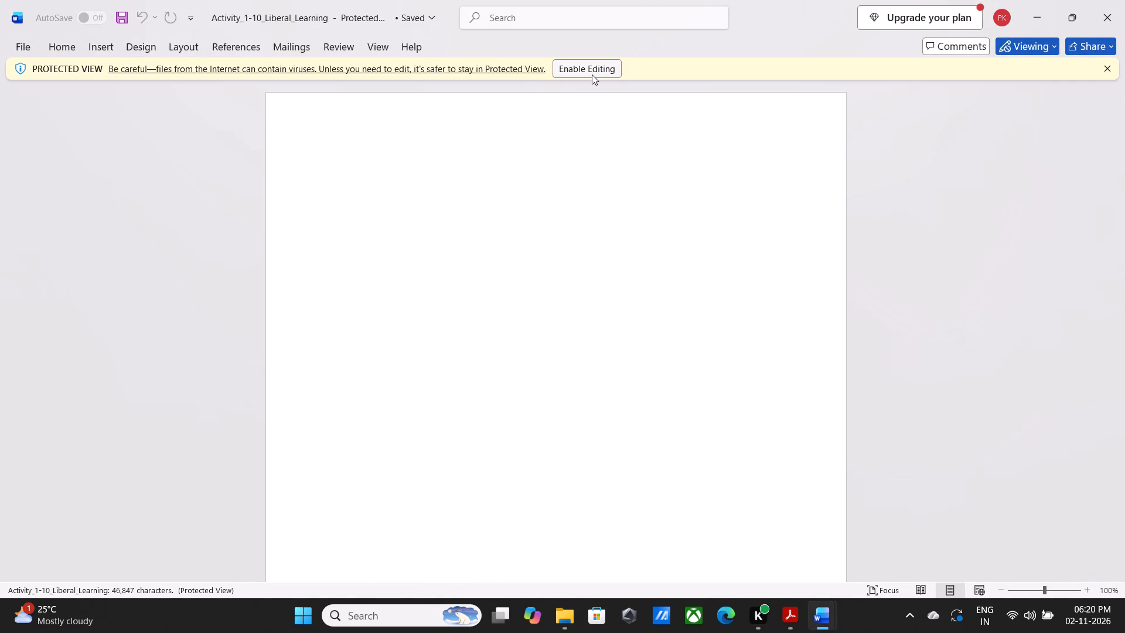
{"action": "left_click", "coordinate": [596, 68]}
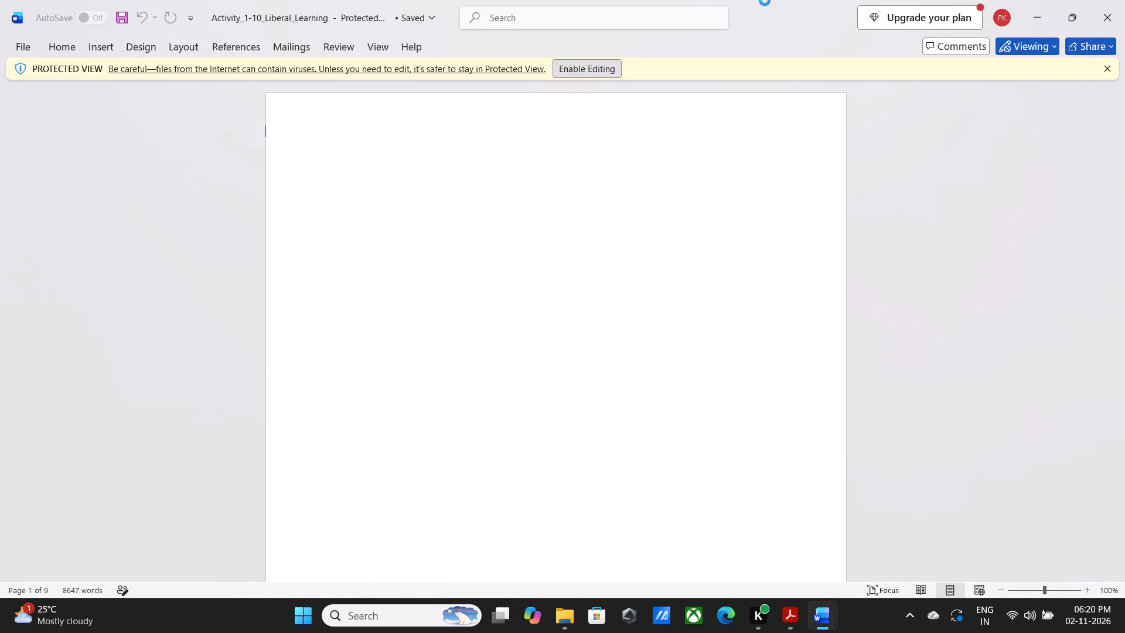
{"action": "left_click", "coordinate": [1106, 21]}
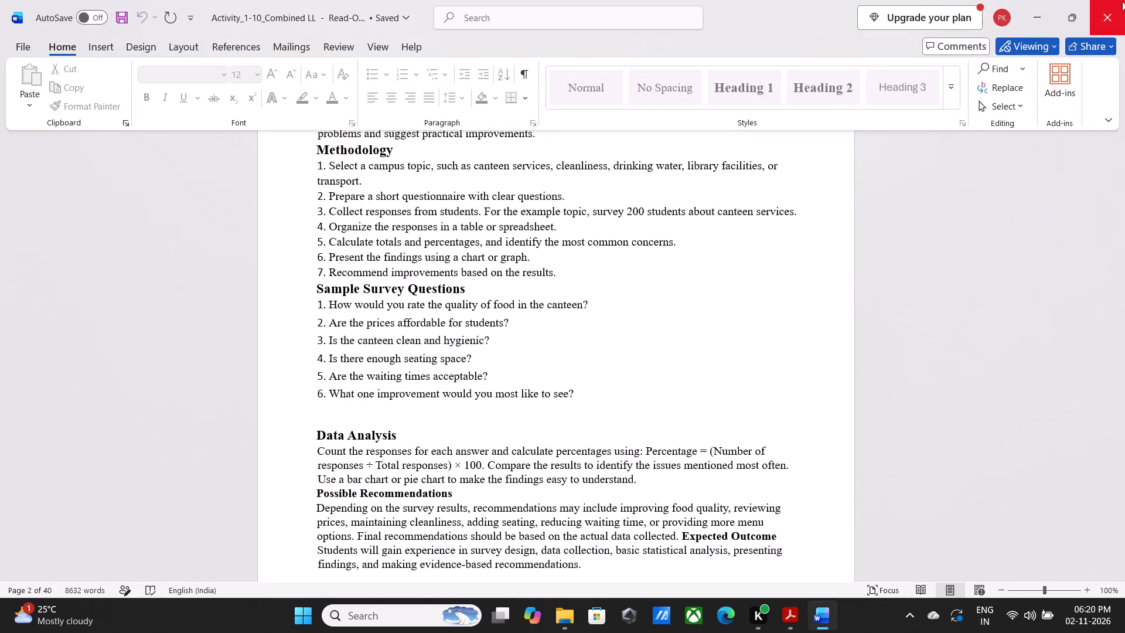
{"action": "left_click", "coordinate": [1103, 19]}
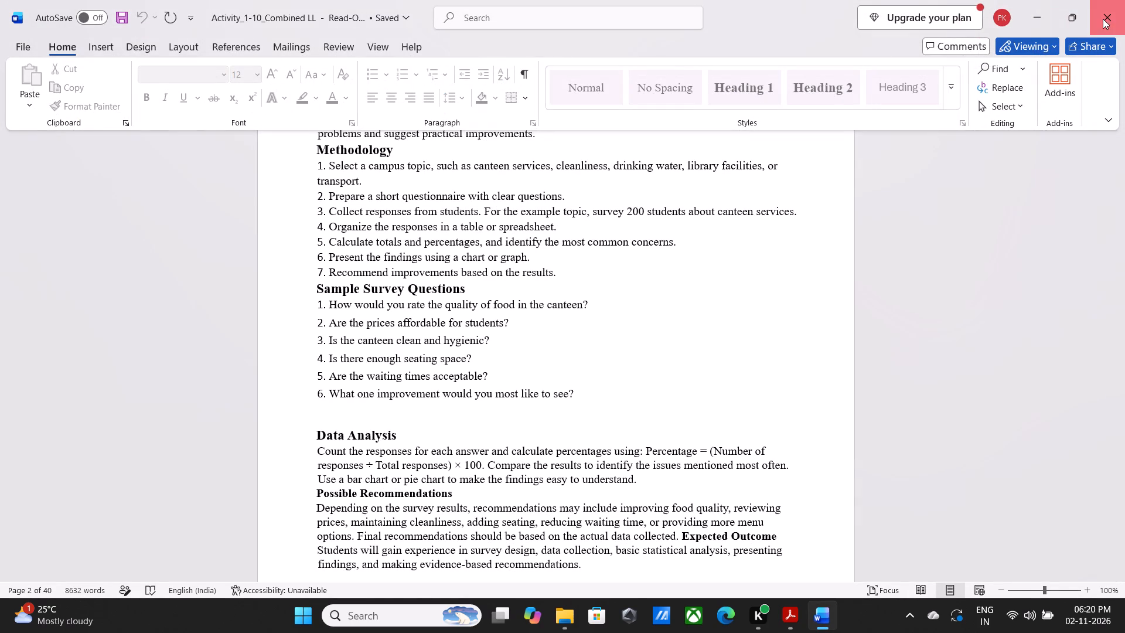
Open the Activity_1-10_Combined LL Word document from Downloads and look over its Activity 1 sections through the Conclusion.
{"action": "double_click", "coordinate": [489, 154]}
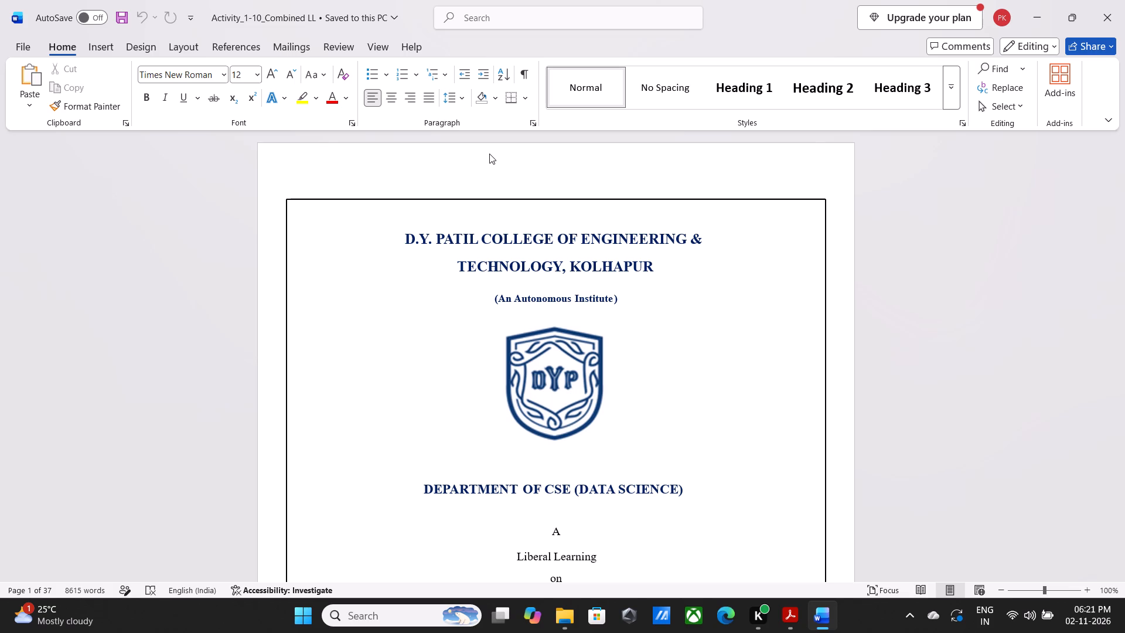
{"action": "scroll", "coordinate": [489, 154], "scroll_direction": "down", "scroll_amount": 14}
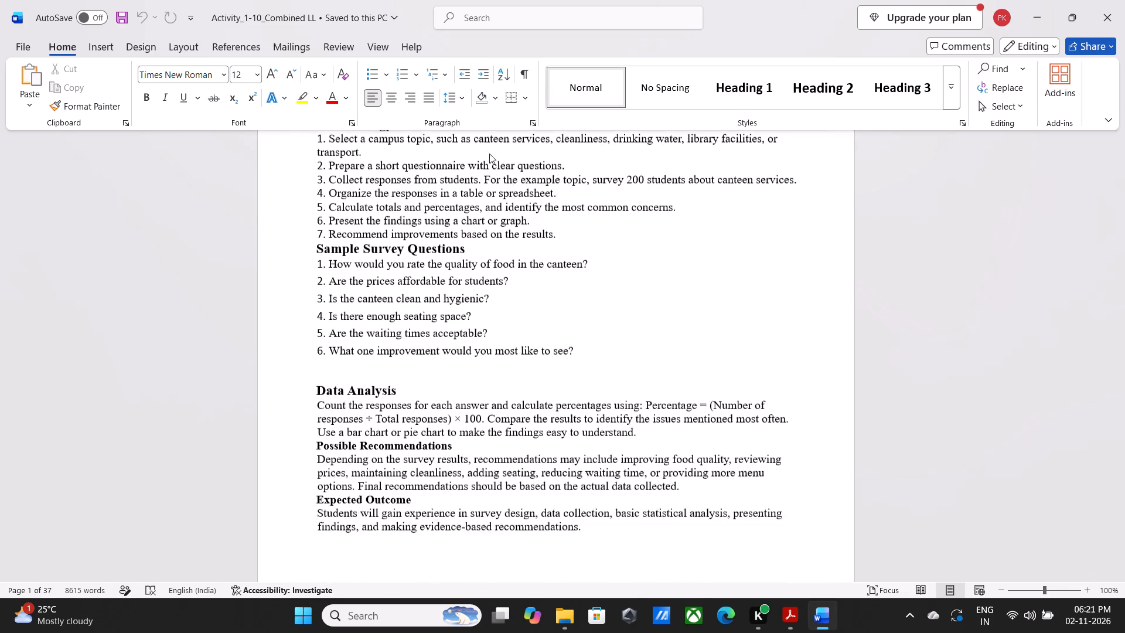
{"action": "scroll", "coordinate": [489, 154], "scroll_direction": "down", "scroll_amount": 8}
{"action": "scroll", "coordinate": [502, 265], "scroll_direction": "up", "scroll_amount": 5}
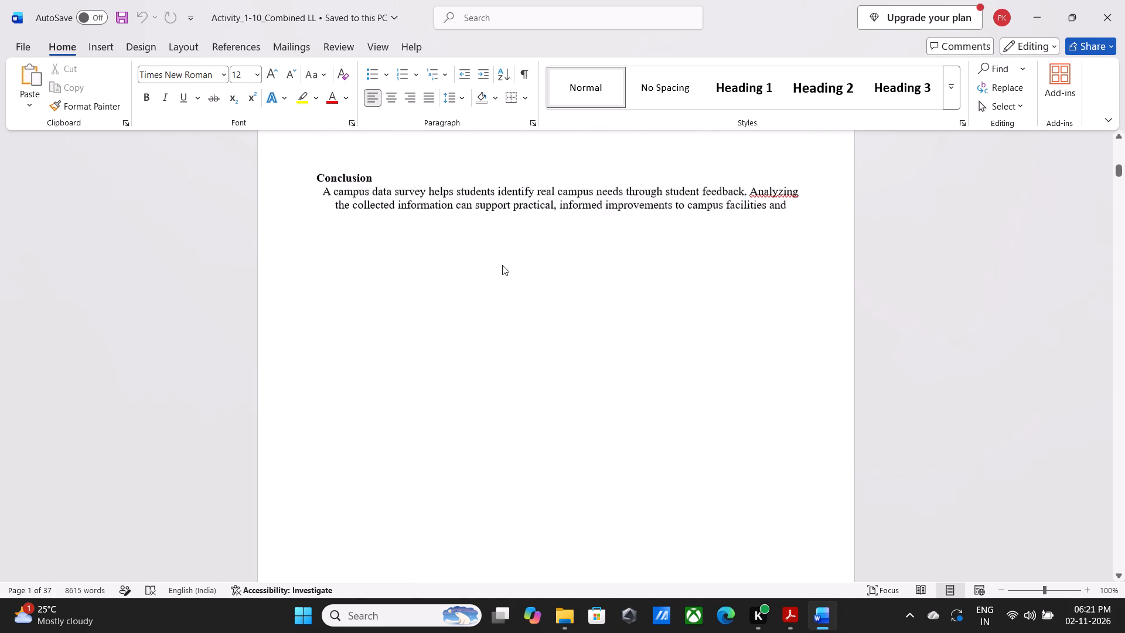
{"action": "scroll", "coordinate": [502, 265], "scroll_direction": "up", "scroll_amount": 3}
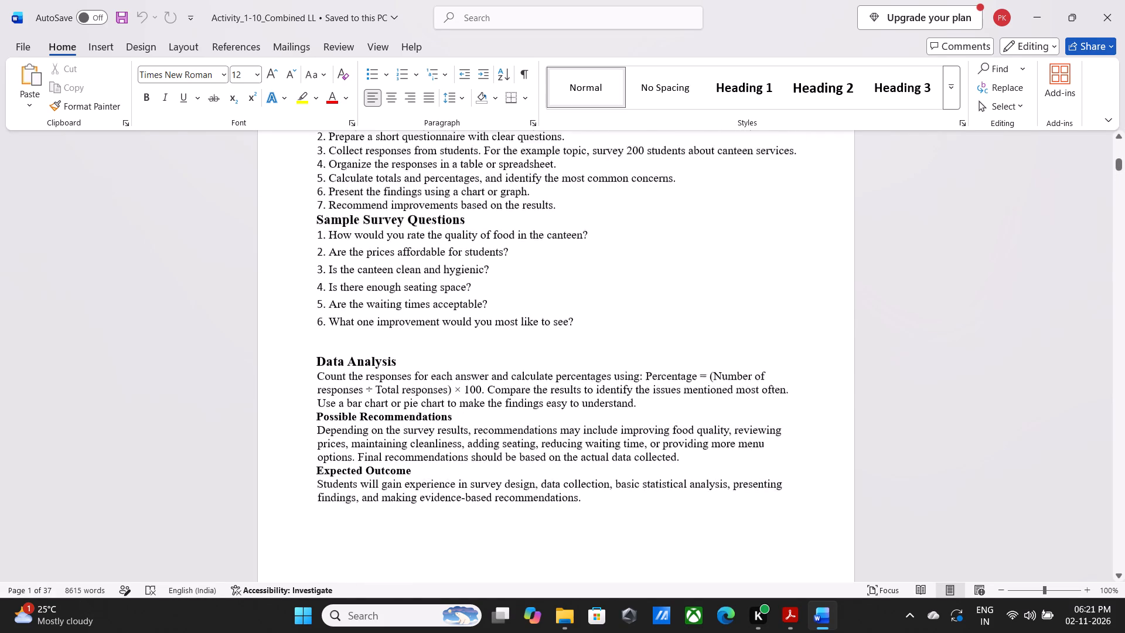
{"action": "scroll", "coordinate": [502, 265], "scroll_direction": "down", "scroll_amount": 1}
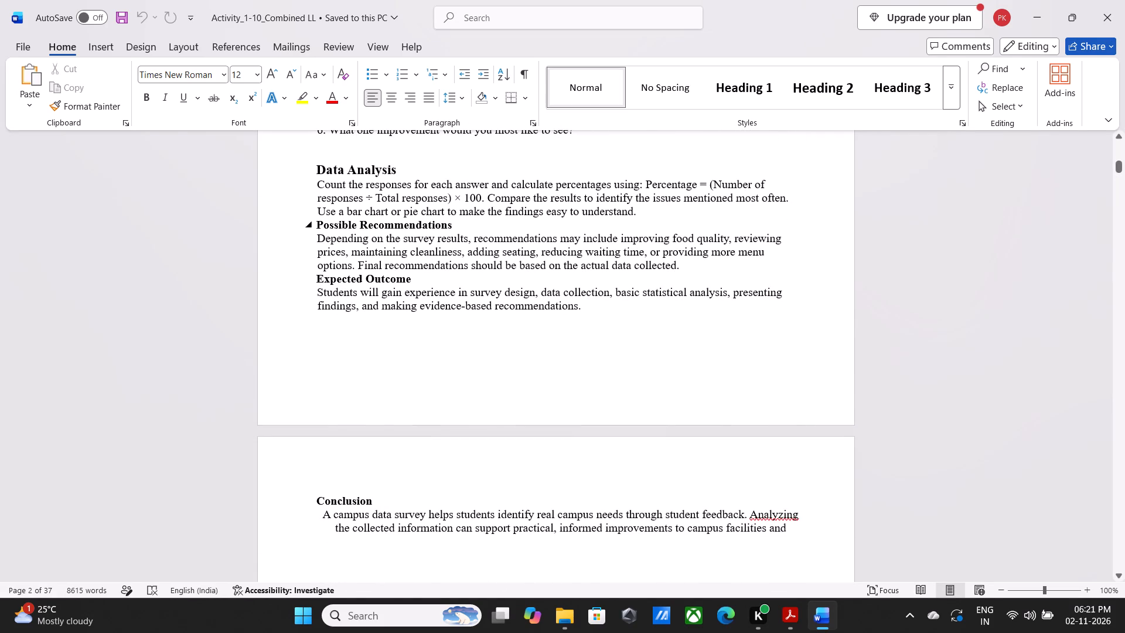
Set the font size of Activity 1's Possible Recommendations heading to 14.
{"action": "left_click", "coordinate": [319, 223]}
{"action": "left_click_drag", "start_coordinate": [319, 223], "coordinate": [364, 226]}
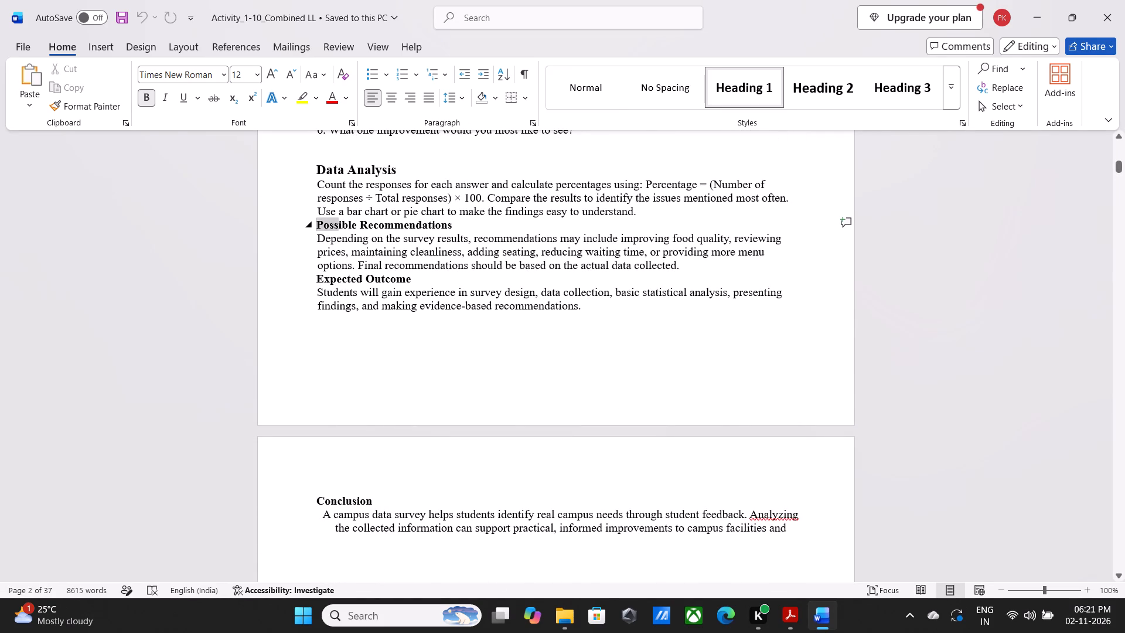
{"action": "left_click_drag", "start_coordinate": [364, 226], "coordinate": [422, 226]}
{"action": "left_click", "coordinate": [527, 178]}
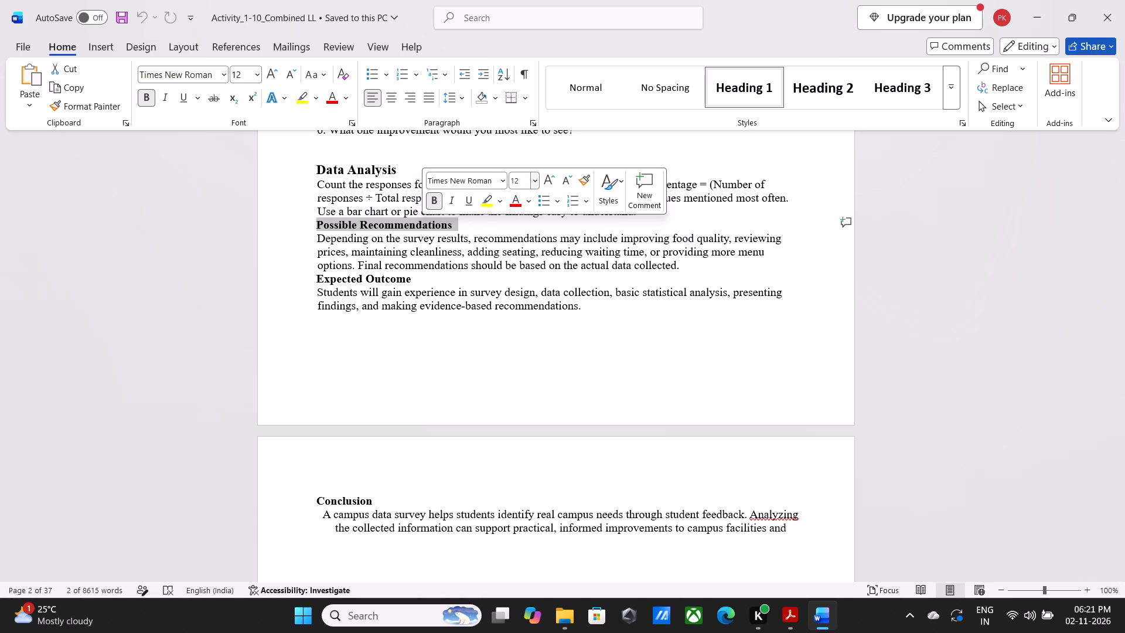
{"action": "left_click", "coordinate": [533, 181]}
{"action": "left_click", "coordinate": [524, 285]}
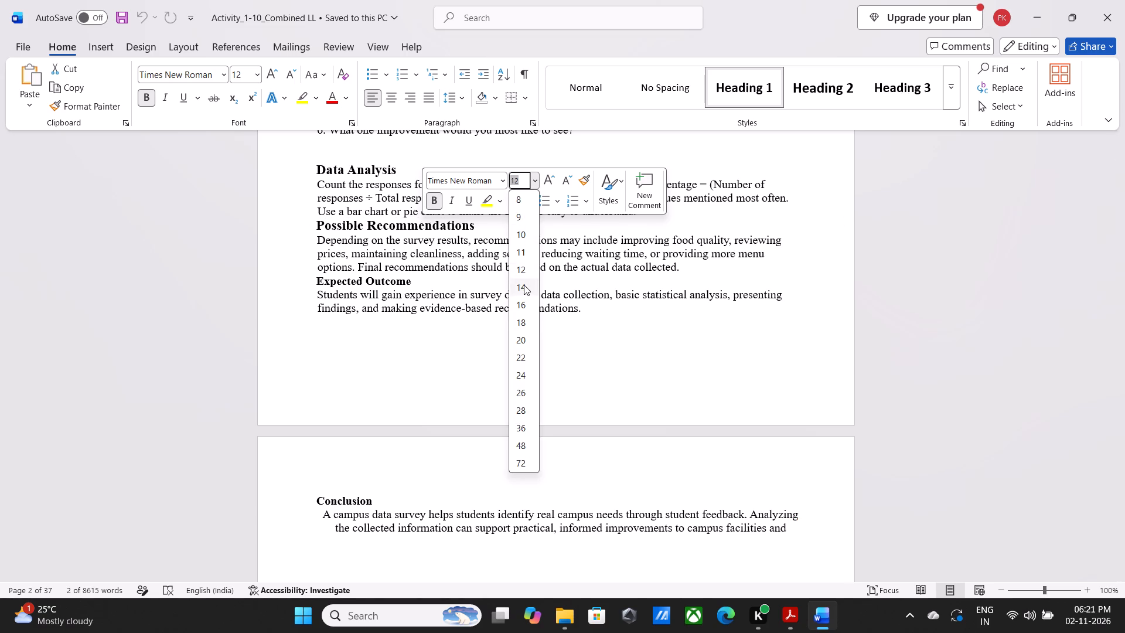
Set the font size of Activity 1's Expected Outcome heading to 14.
{"action": "left_click", "coordinate": [318, 281]}
{"action": "left_click_drag", "start_coordinate": [318, 281], "coordinate": [411, 287]}
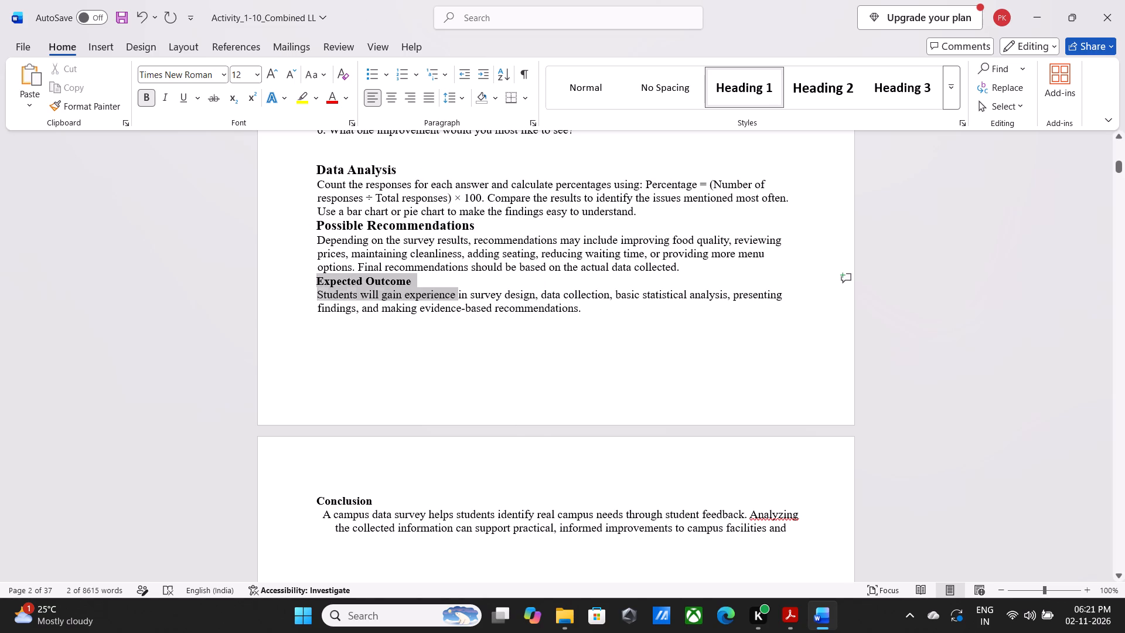
{"action": "left_click_drag", "start_coordinate": [411, 287], "coordinate": [413, 278]}
{"action": "left_click", "coordinate": [524, 234]}
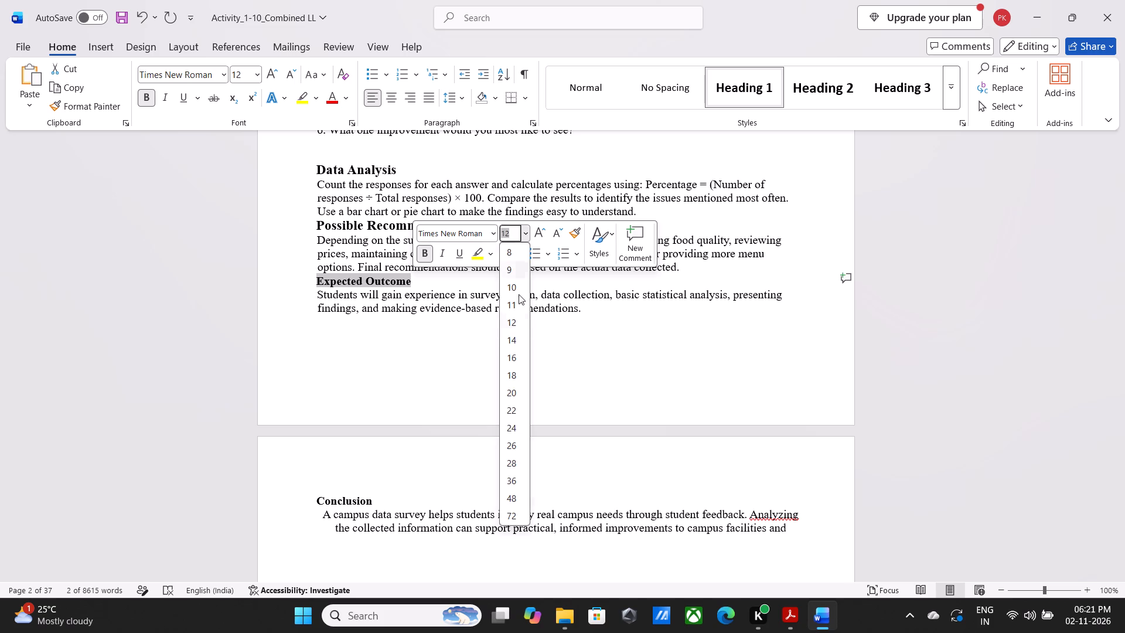
{"action": "left_click", "coordinate": [521, 339]}
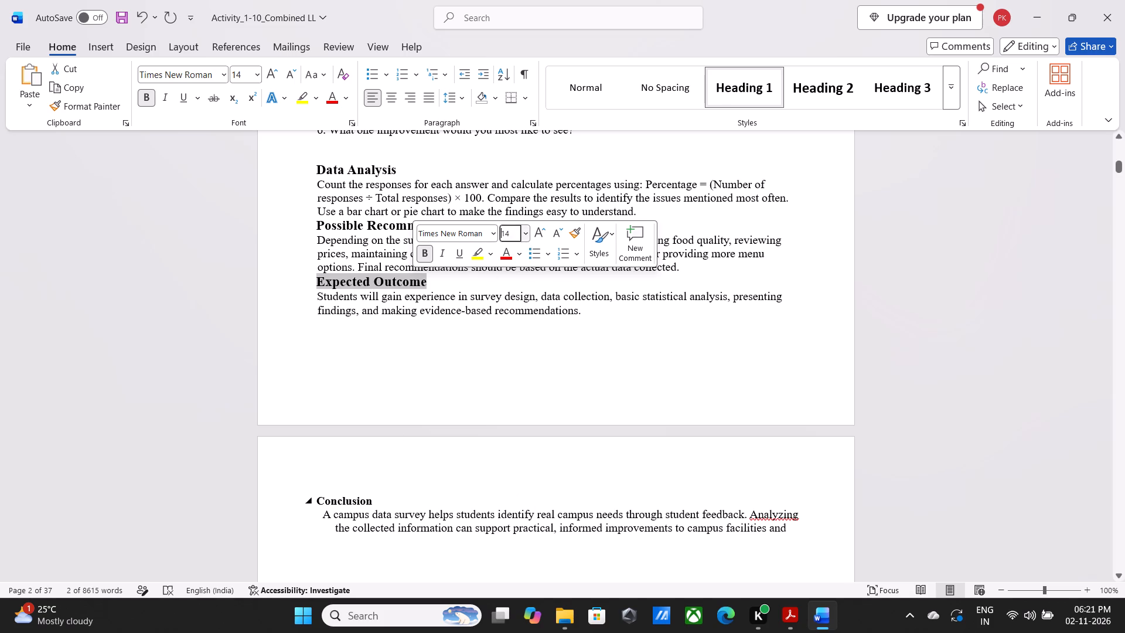
Set the font size of Activity 1's Conclusion heading to 14.
{"action": "left_click", "coordinate": [322, 496]}
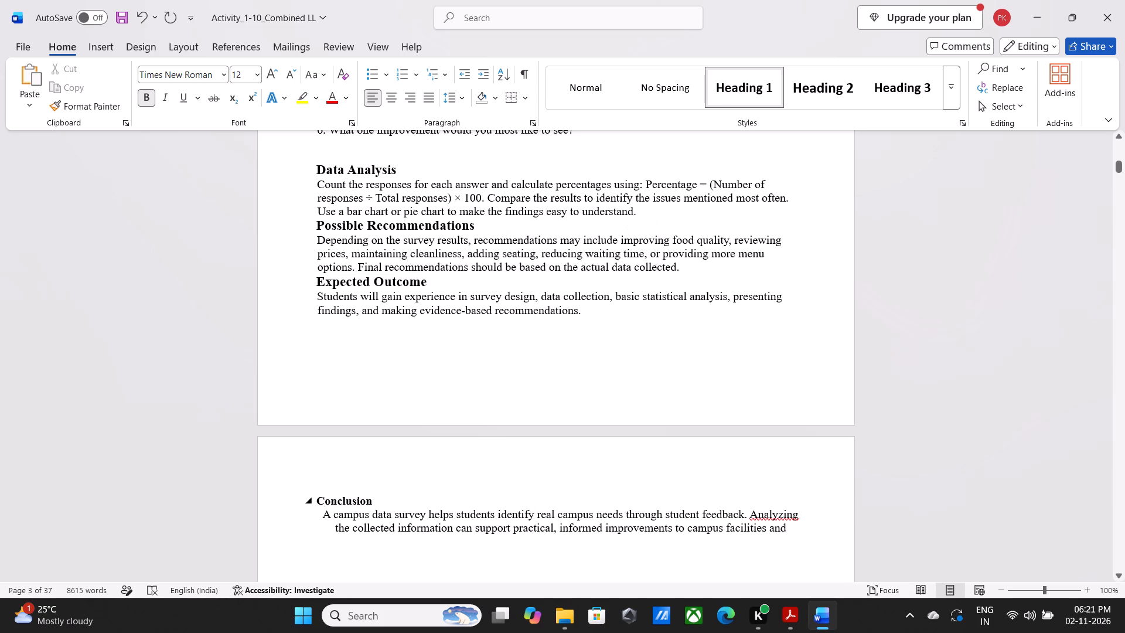
{"action": "left_click", "coordinate": [318, 496]}
{"action": "left_click_drag", "start_coordinate": [318, 496], "coordinate": [389, 499]}
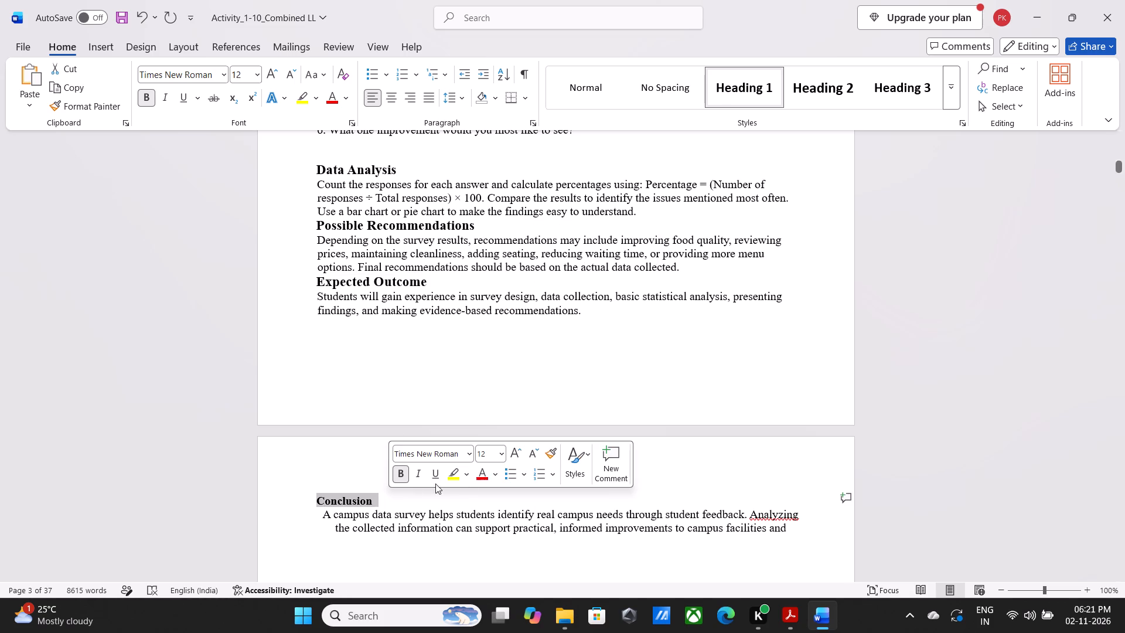
{"action": "left_click", "coordinate": [499, 451]}
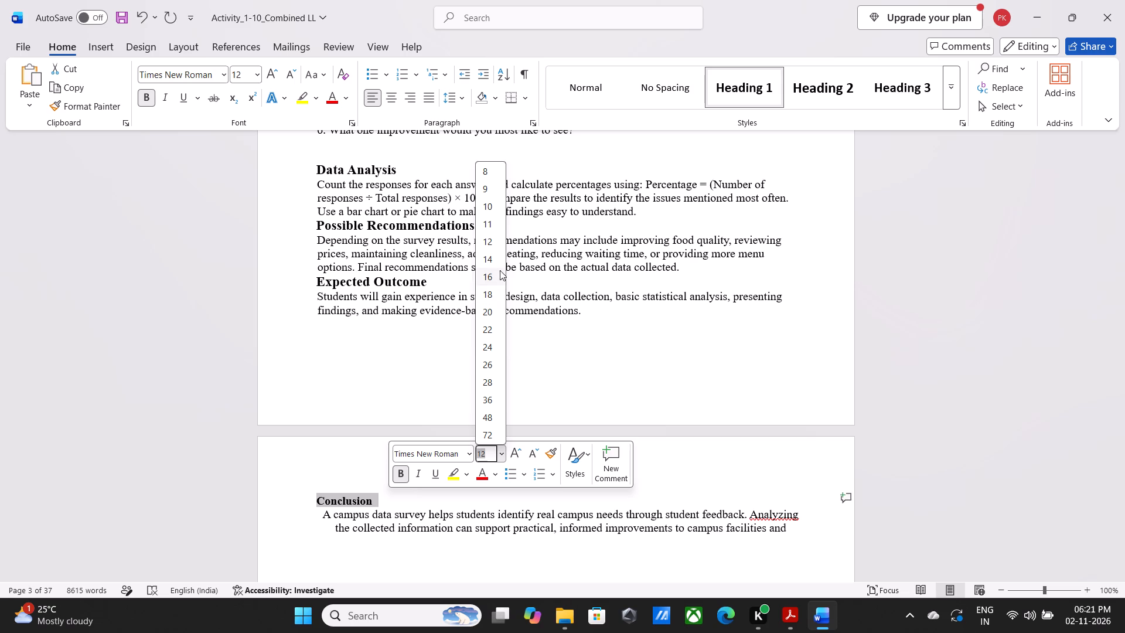
{"action": "left_click", "coordinate": [497, 259]}
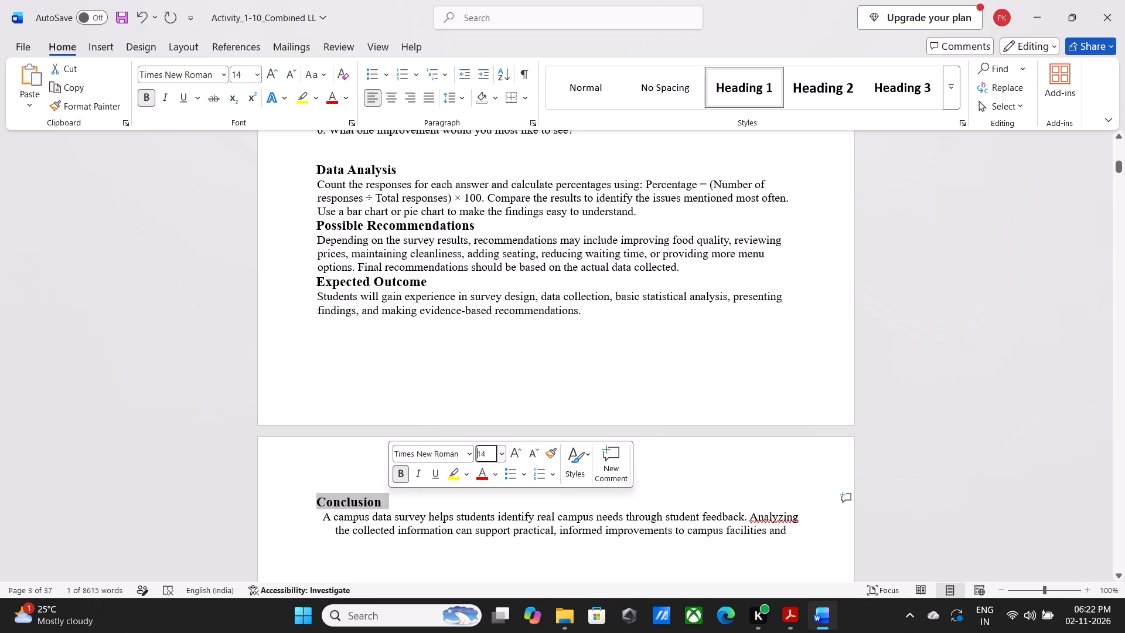
Look over the document's following pages, from Activity 2 through the road accident activity's example dataset and chart, checking the heading formatting.
{"action": "left_click", "coordinate": [574, 329]}
{"action": "scroll", "coordinate": [574, 329], "scroll_direction": "down", "scroll_amount": 7}
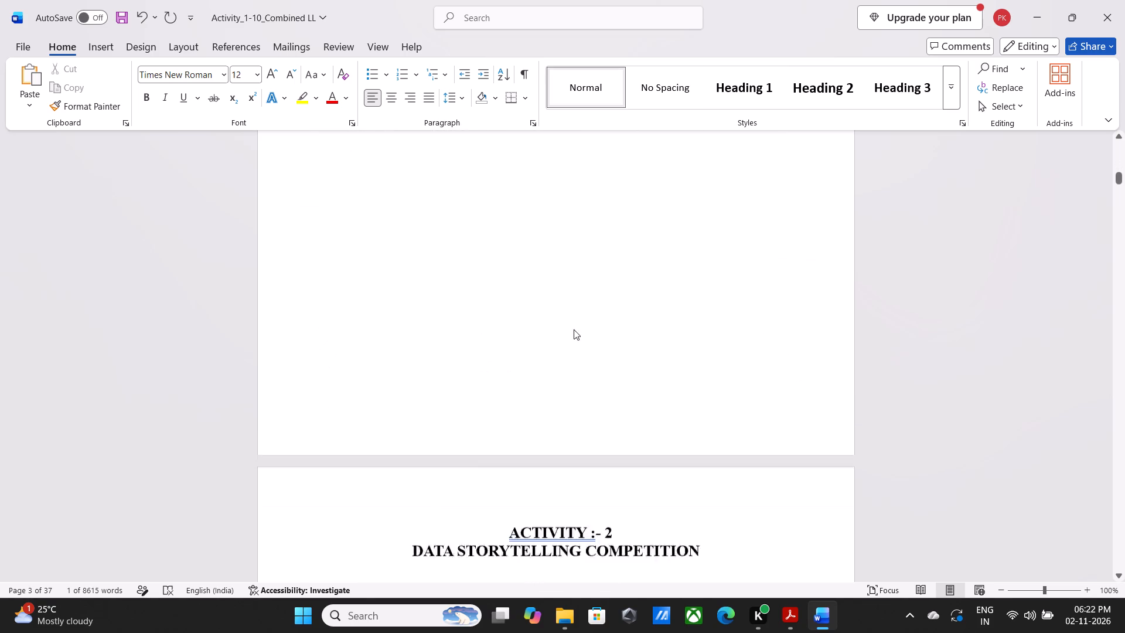
{"action": "scroll", "coordinate": [574, 329], "scroll_direction": "down", "scroll_amount": 13}
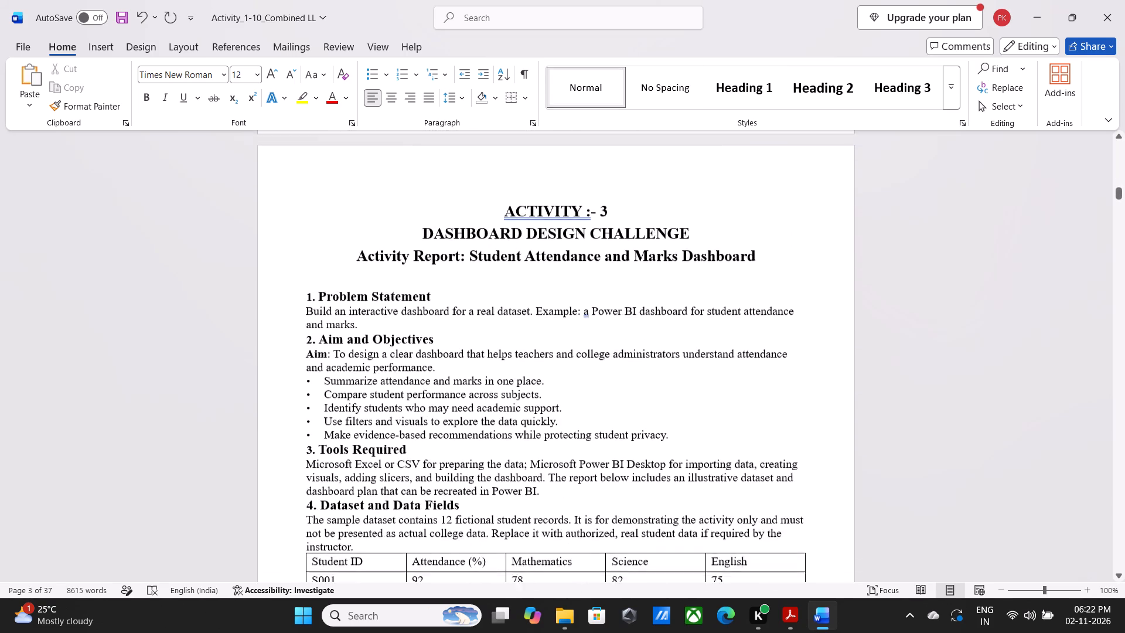
{"action": "scroll", "coordinate": [574, 329], "scroll_direction": "down", "scroll_amount": 4}
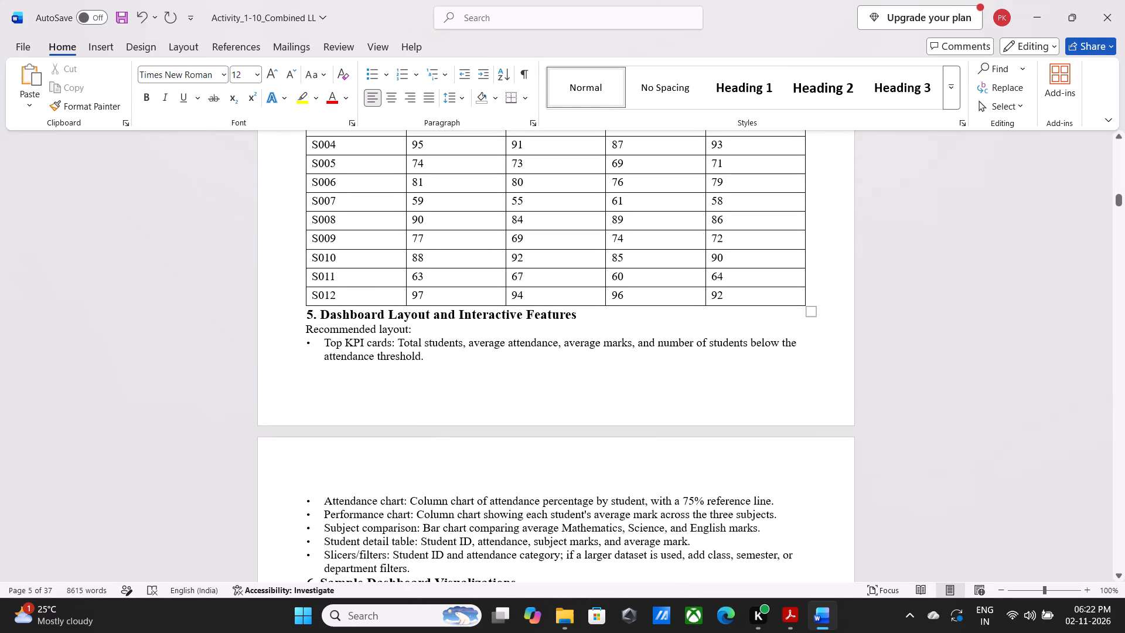
{"action": "scroll", "coordinate": [574, 329], "scroll_direction": "down", "scroll_amount": 11}
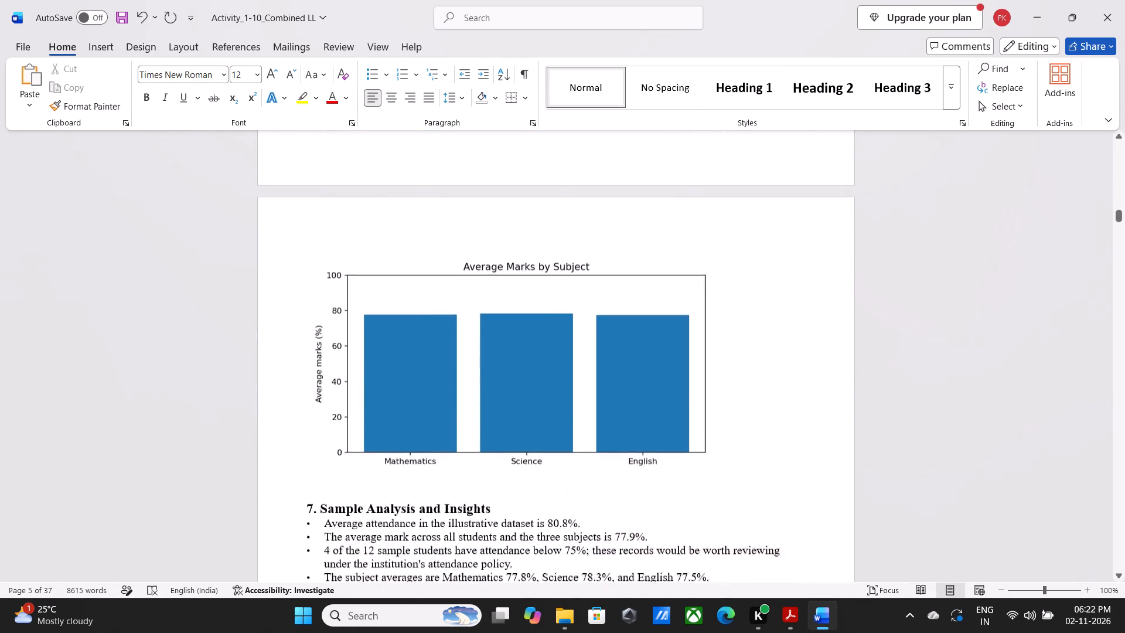
{"action": "scroll", "coordinate": [574, 329], "scroll_direction": "down", "scroll_amount": 18}
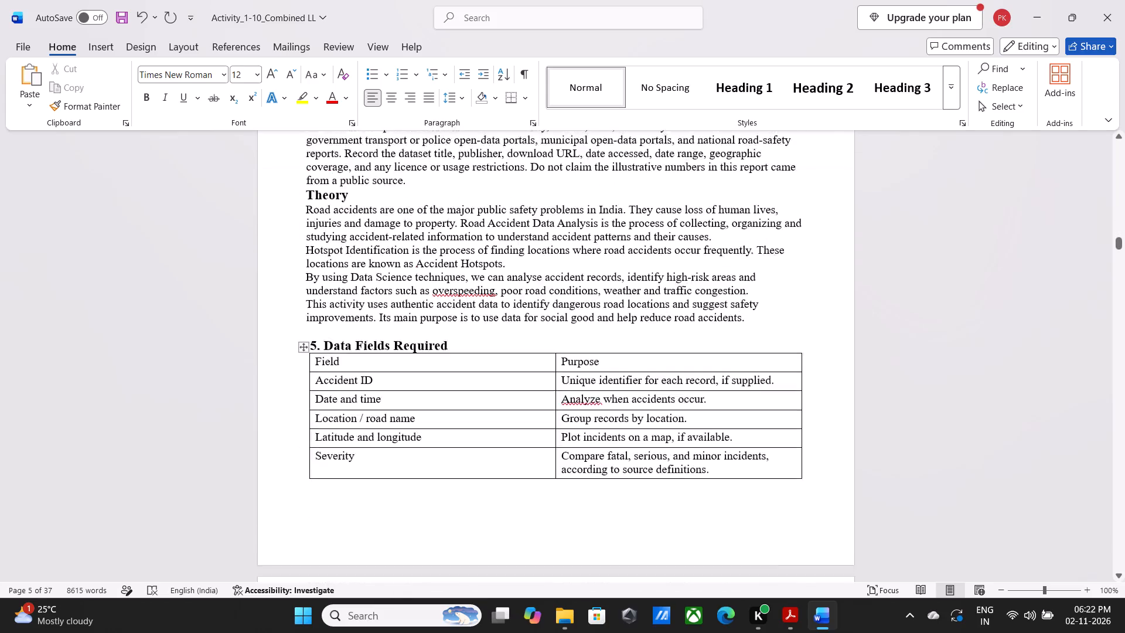
{"action": "scroll", "coordinate": [574, 329], "scroll_direction": "down", "scroll_amount": 9}
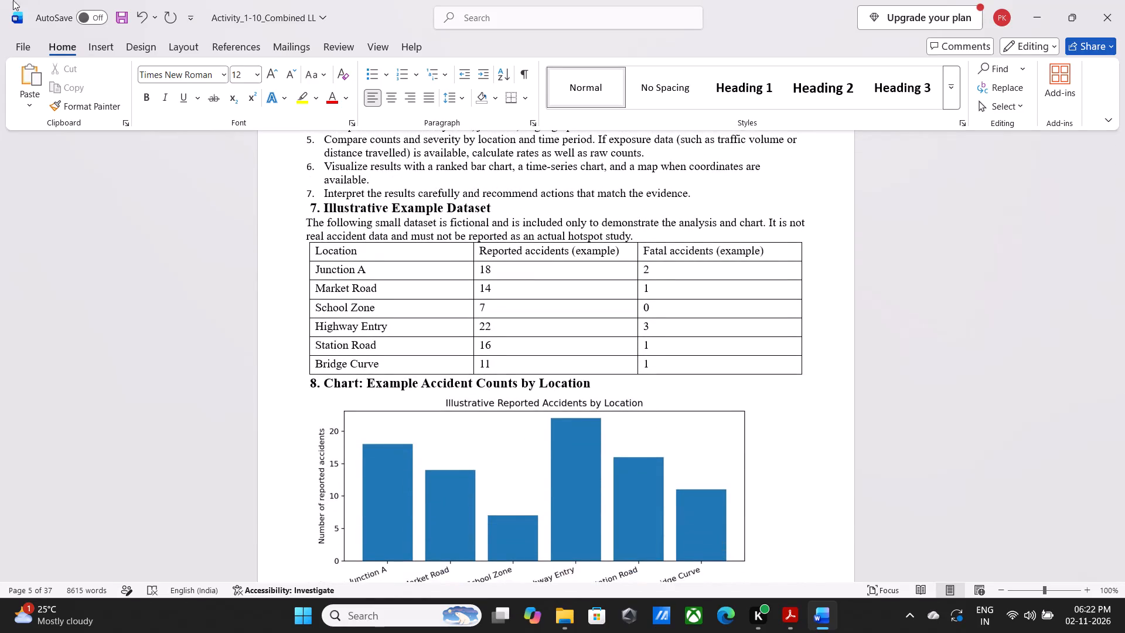
Start saving a copy of the document to the Downloads folder with PDF as the file type.
{"action": "left_click", "coordinate": [16, 36]}
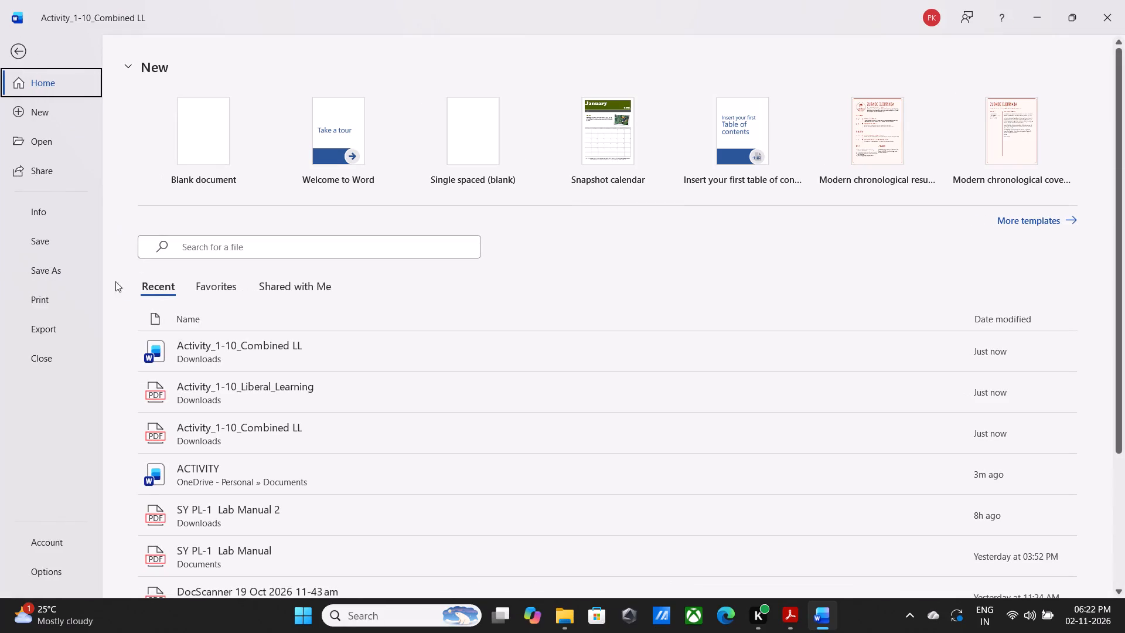
{"action": "left_click", "coordinate": [37, 275]}
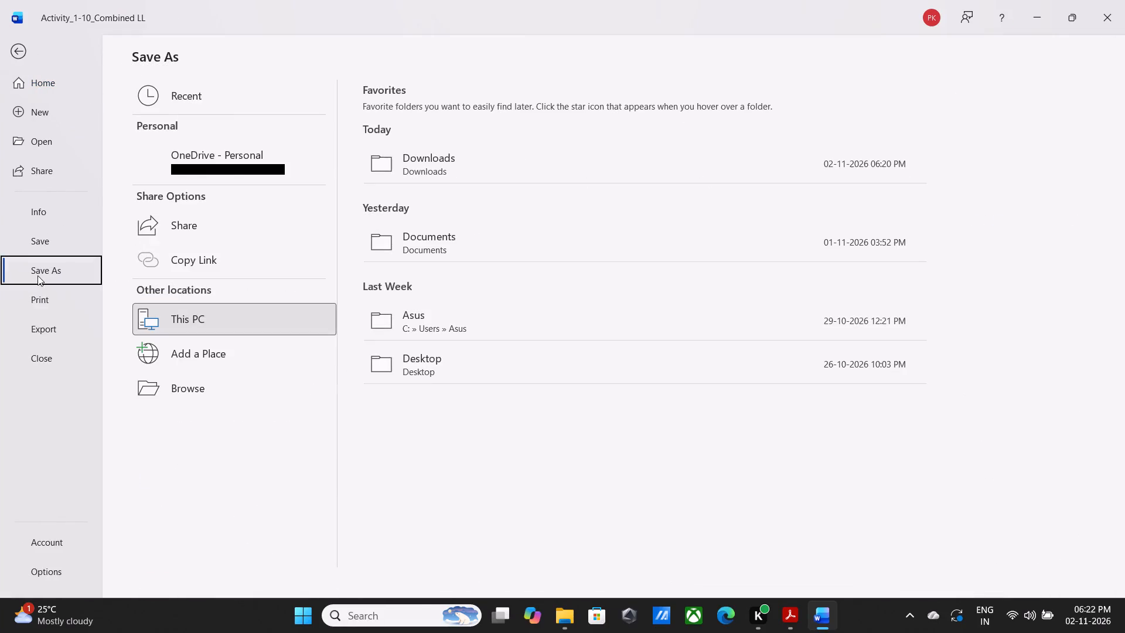
{"action": "left_click", "coordinate": [189, 319]}
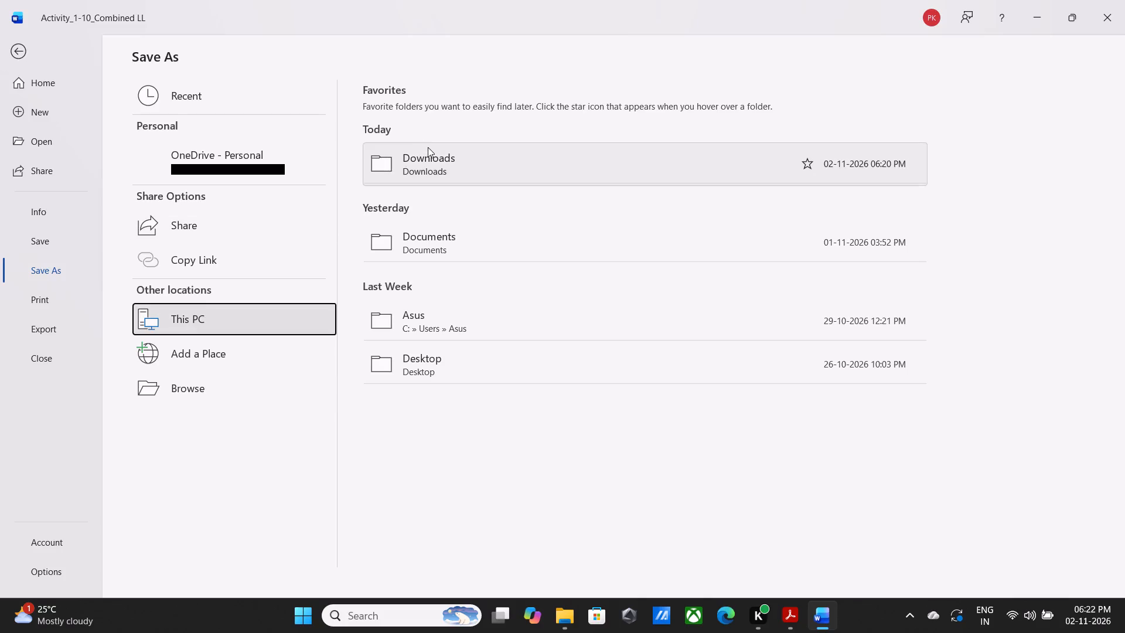
{"action": "left_click", "coordinate": [428, 148]}
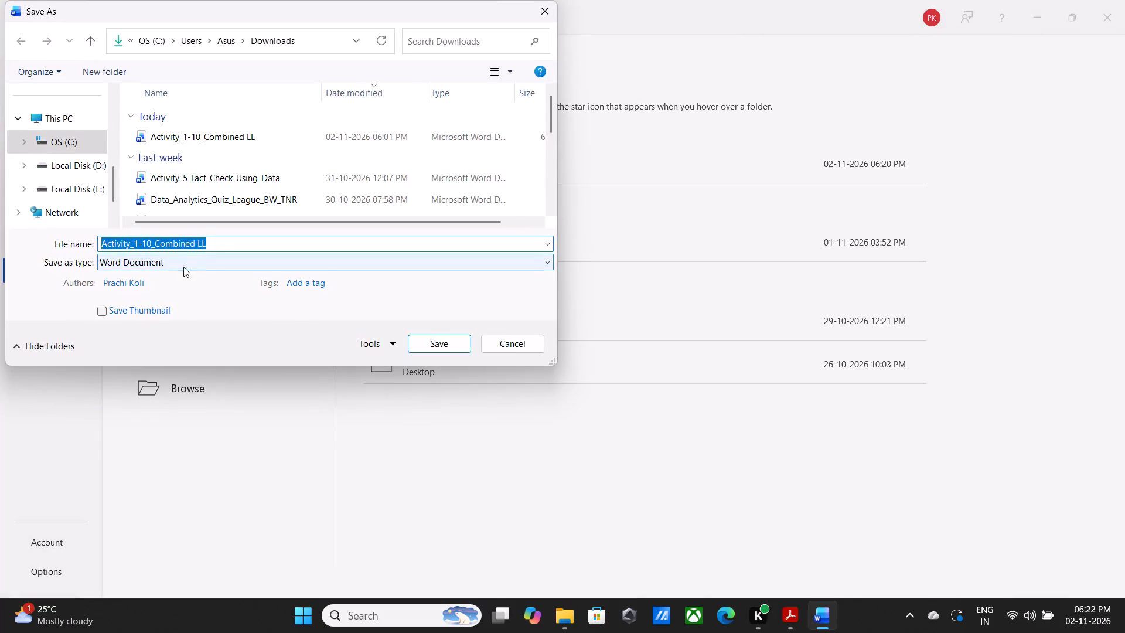
{"action": "left_click", "coordinate": [548, 260]}
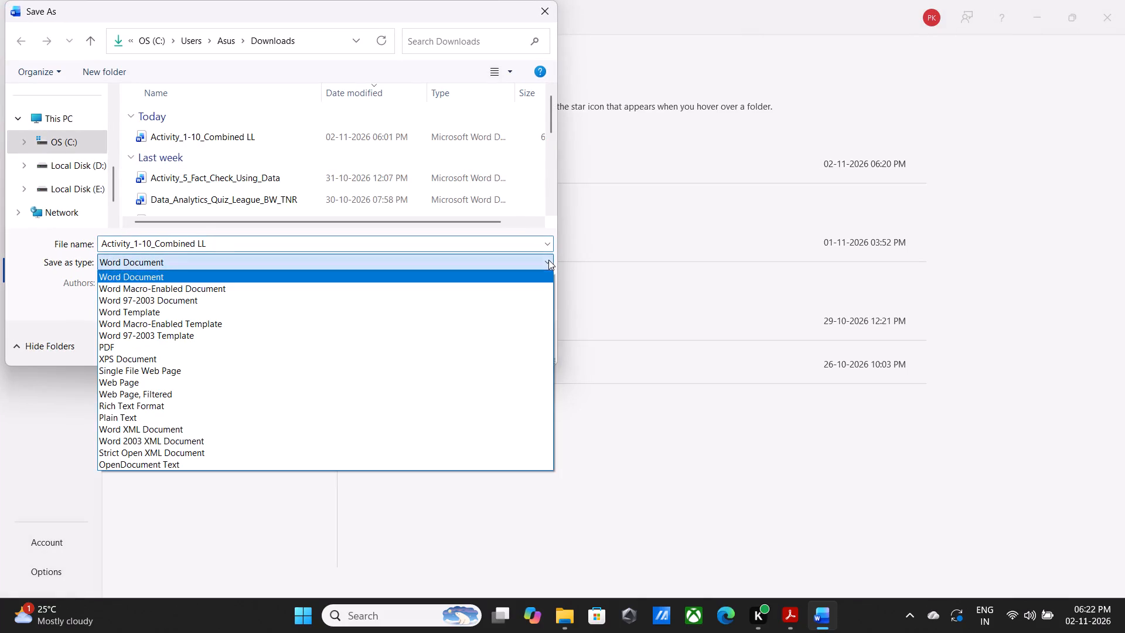
{"action": "left_click", "coordinate": [234, 349]}
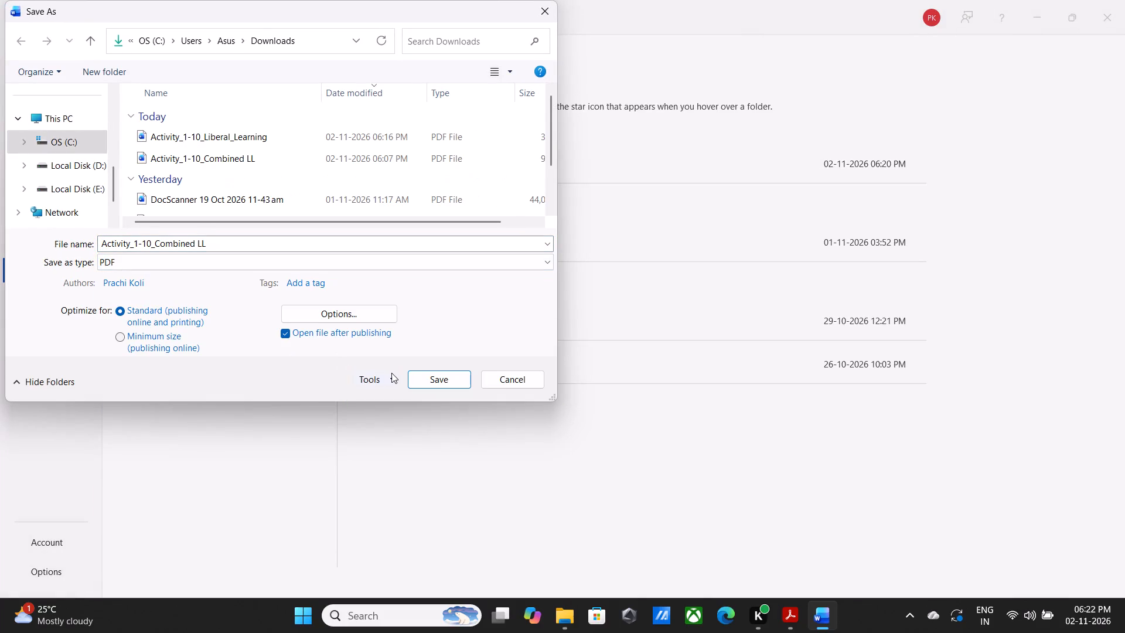
Name the PDF copy "activity 1 to 10" and save it, closing any message that follows.
{"action": "key", "text": "BackSpace"}
{"action": "key", "text": "BackSpace"}
{"action": "left_click", "coordinate": [360, 247]}
{"action": "key", "text": "BackSpace"}
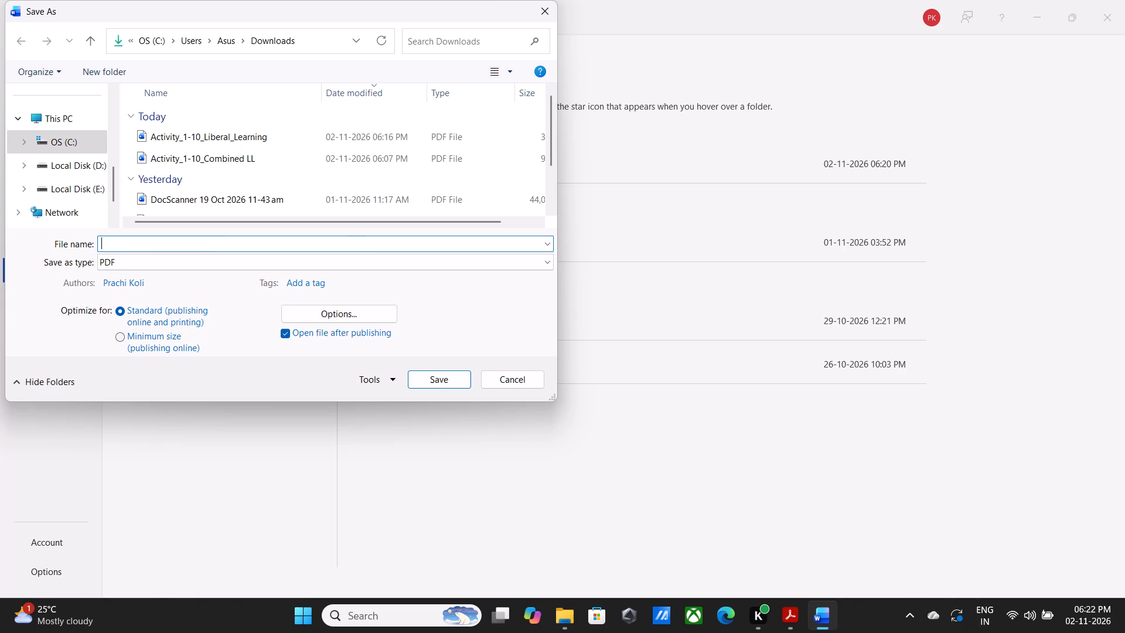
{"action": "type", "text": "activity"}
{"action": "key", "text": "space"}
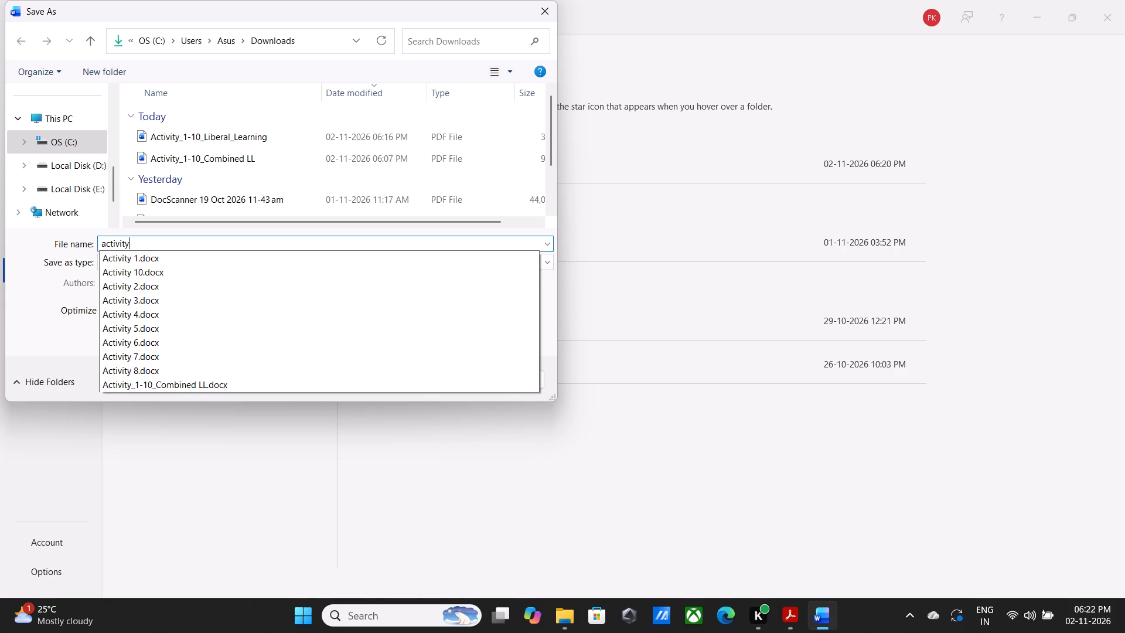
{"action": "key", "text": "2"}
{"action": "key", "text": "BackSpace"}
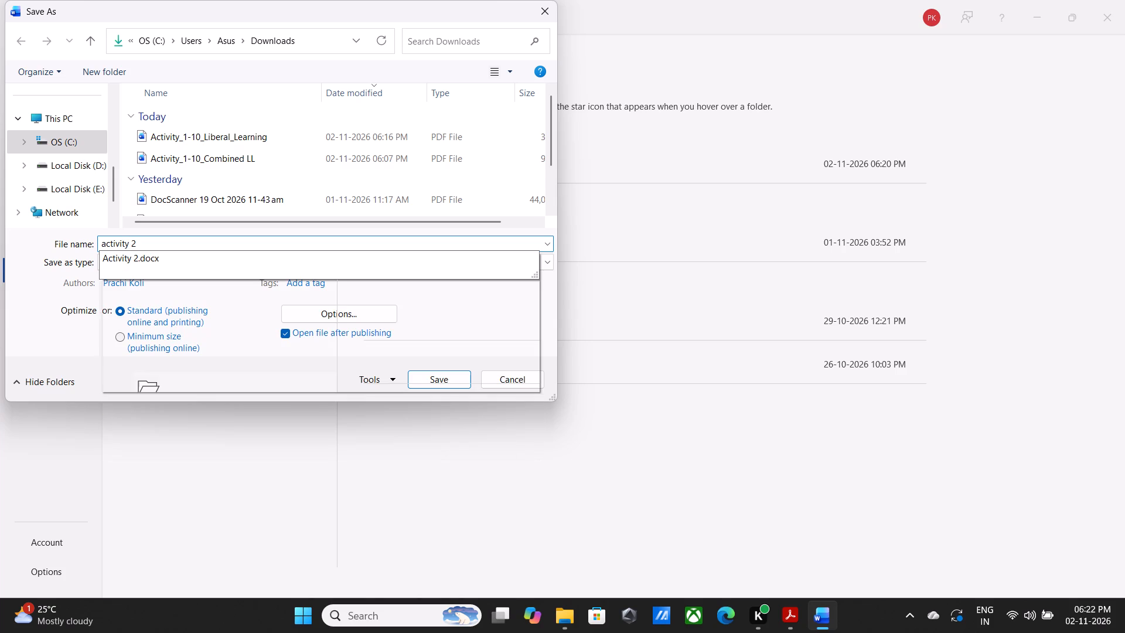
{"action": "key", "text": "1"}
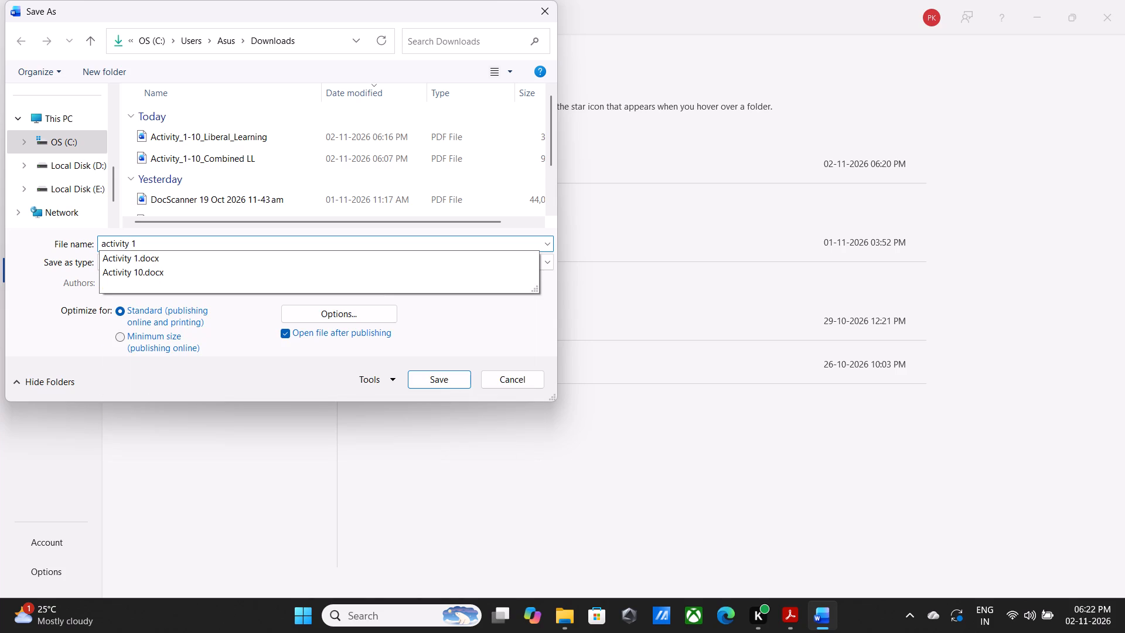
{"action": "key", "text": "space"}
{"action": "type", "text": "to"}
{"action": "key", "text": "space"}
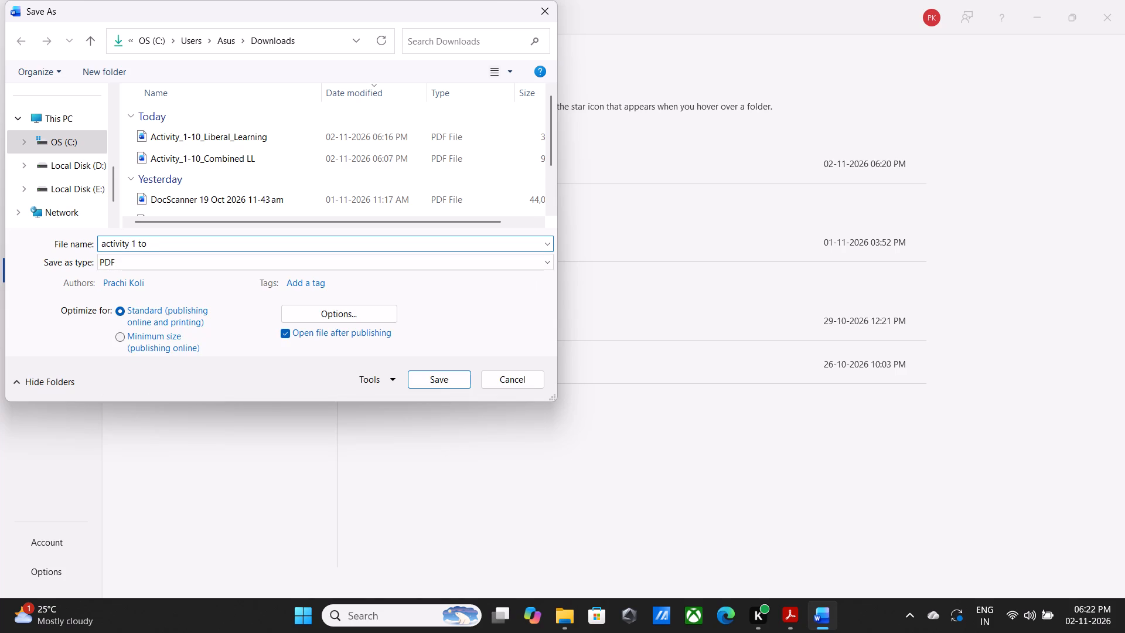
{"action": "type", "text": "10"}
{"action": "key", "text": "Return"}
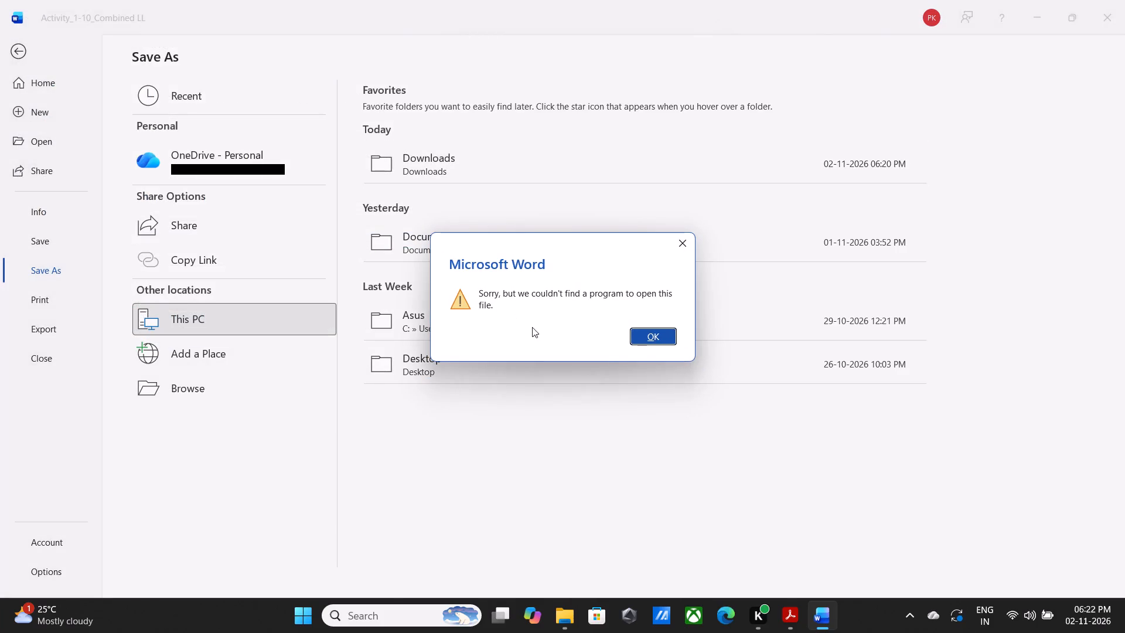
{"action": "left_click", "coordinate": [650, 342]}
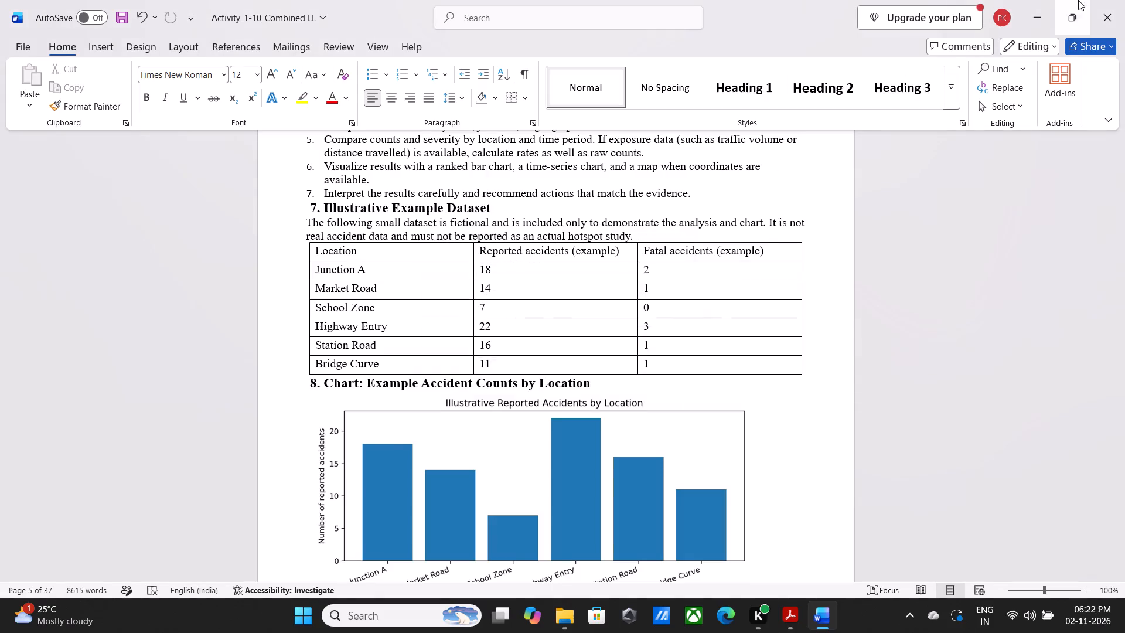
Minimize the document and share the "activity 1 to 10" PDF from the Downloads folder through WhatsApp.
{"action": "left_click", "coordinate": [1051, 9]}
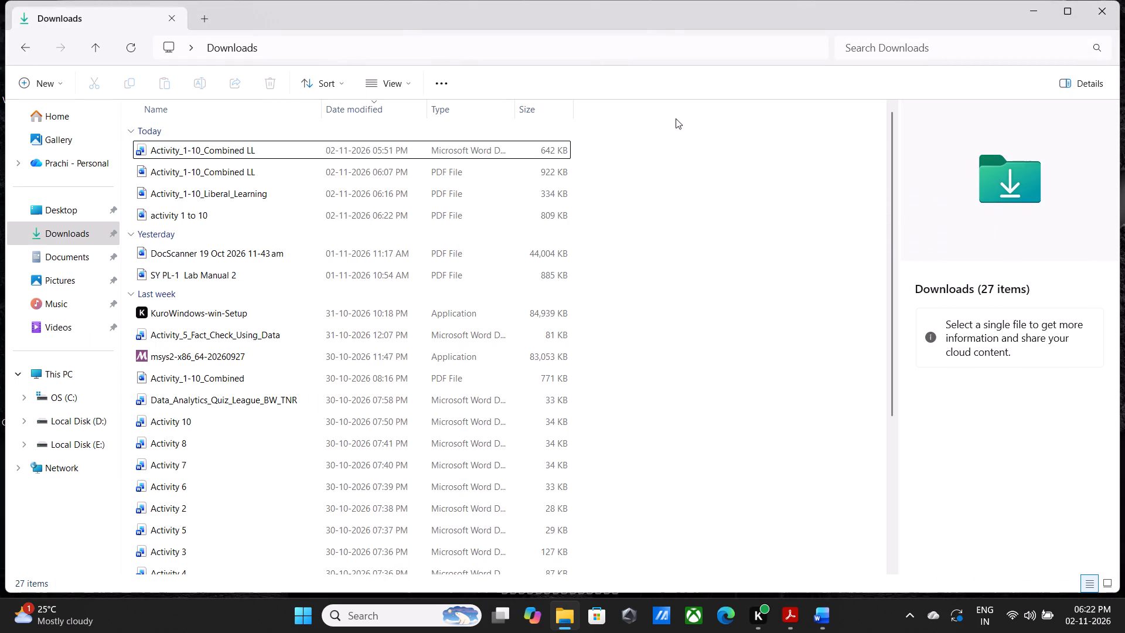
{"action": "left_click", "coordinate": [524, 219]}
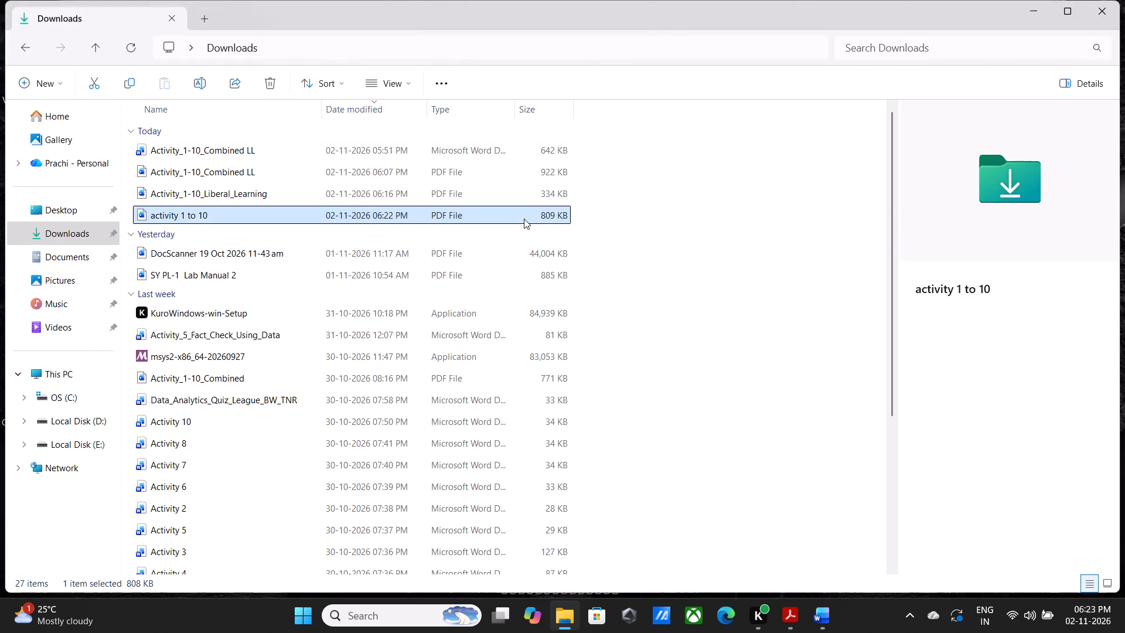
{"action": "right_click", "coordinate": [524, 219]}
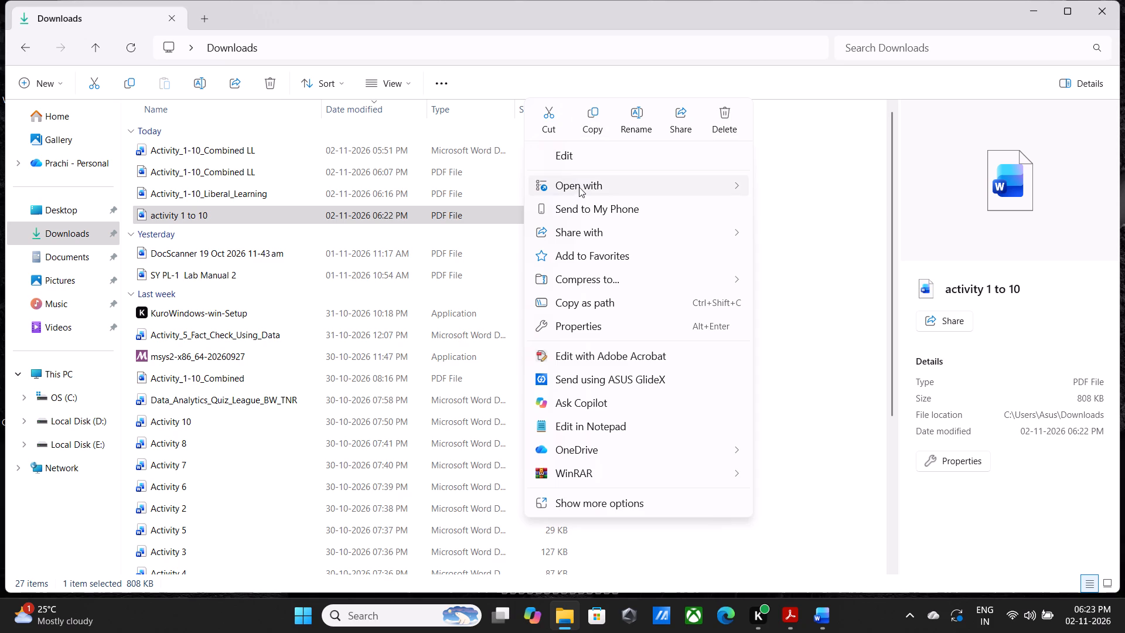
{"action": "left_click", "coordinate": [566, 233]}
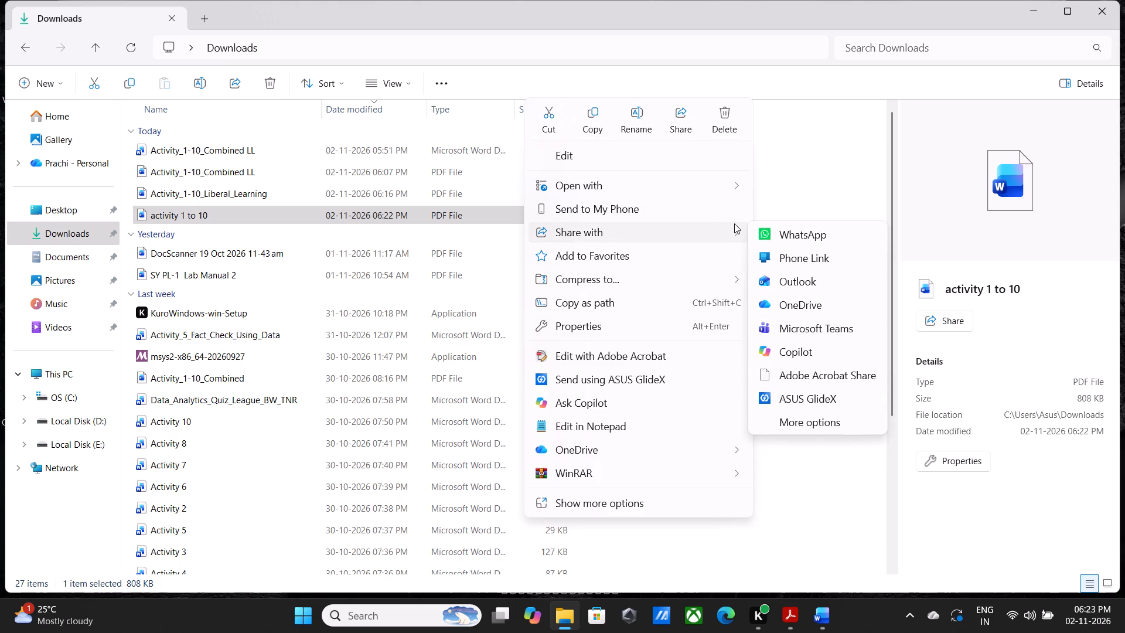
{"action": "left_click", "coordinate": [784, 240]}
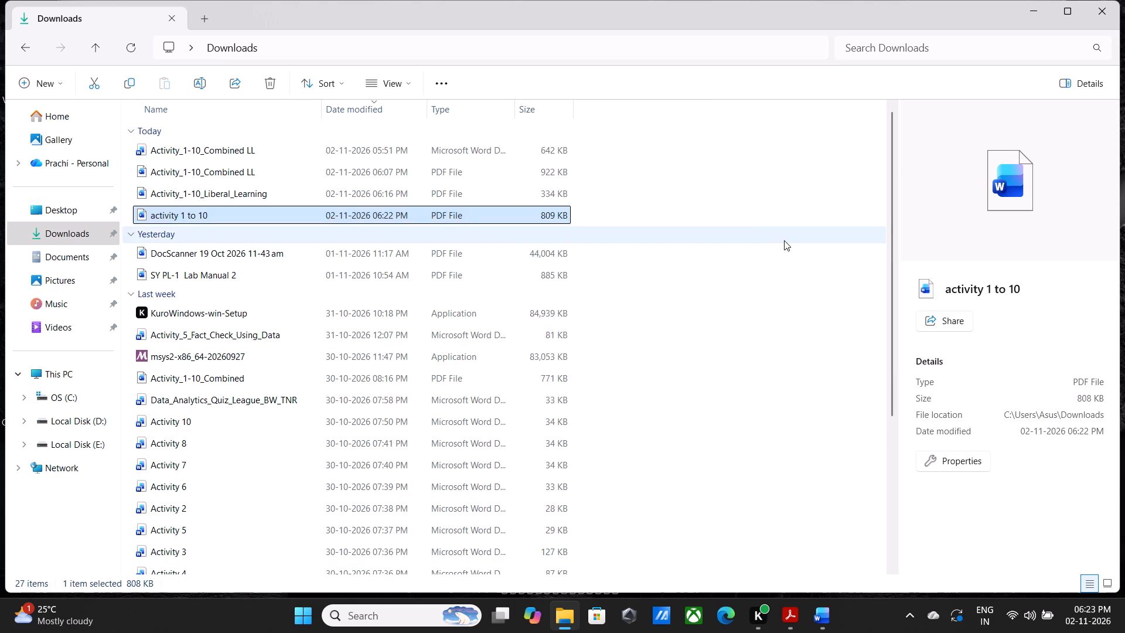